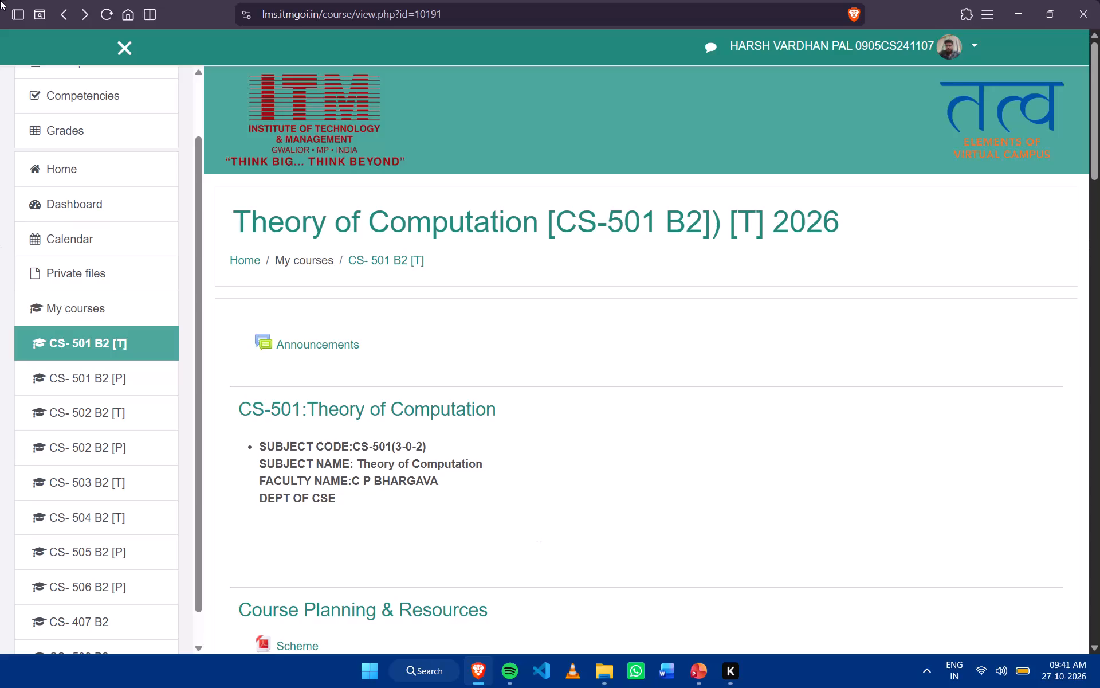
Open the ε- NFA lecture PDF from the CS- 501 B2 [T] course, glance at it, and return to the course page.
{"action": "scroll", "coordinate": [159, 687], "scroll_direction": "up", "scroll_amount": 1}
{"action": "scroll", "coordinate": [98, 259], "scroll_direction": "up", "scroll_amount": 4}
{"action": "scroll", "coordinate": [100, 271], "scroll_direction": "down", "scroll_amount": 4}
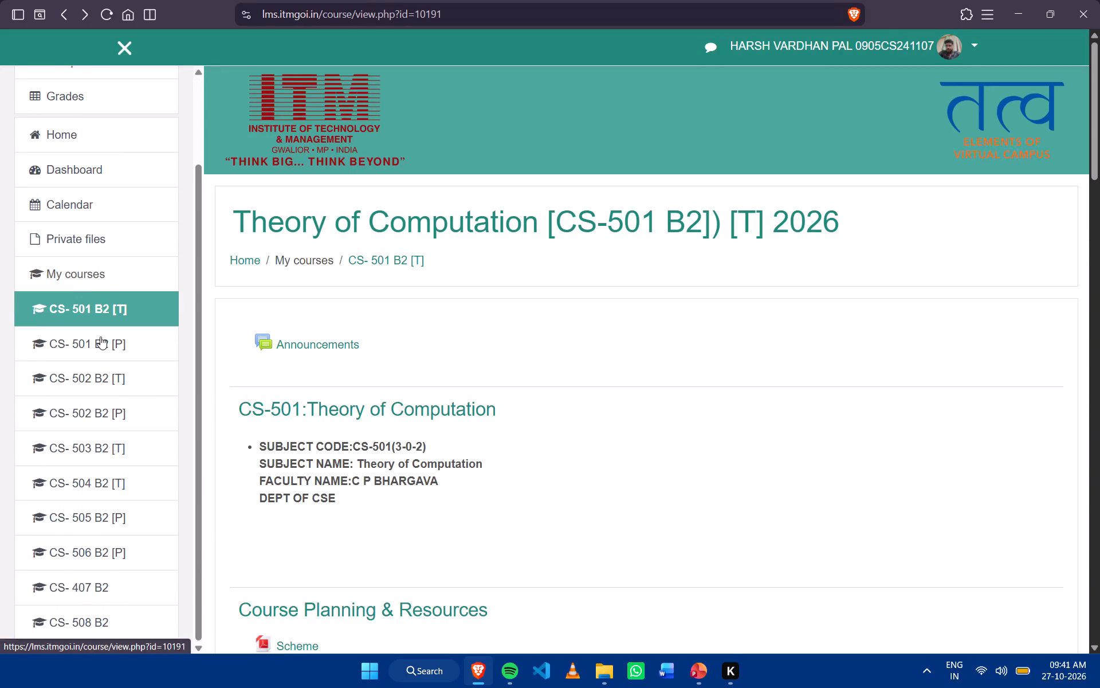
{"action": "scroll", "coordinate": [395, 414], "scroll_direction": "down", "scroll_amount": 3}
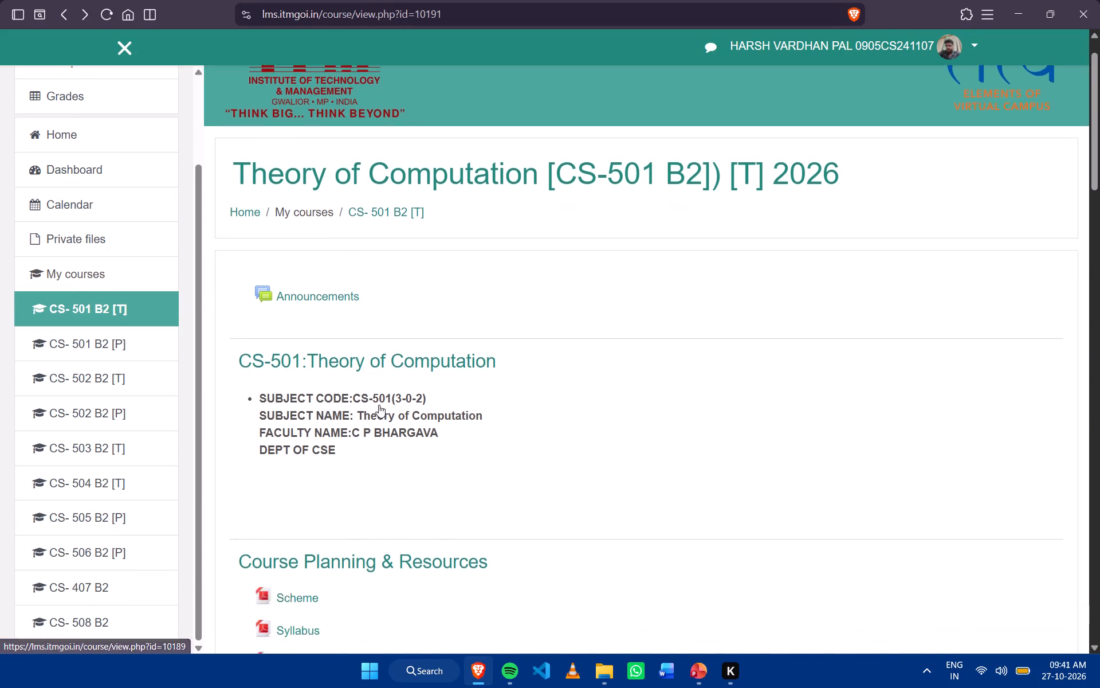
{"action": "scroll", "coordinate": [379, 405], "scroll_direction": "down", "scroll_amount": 20}
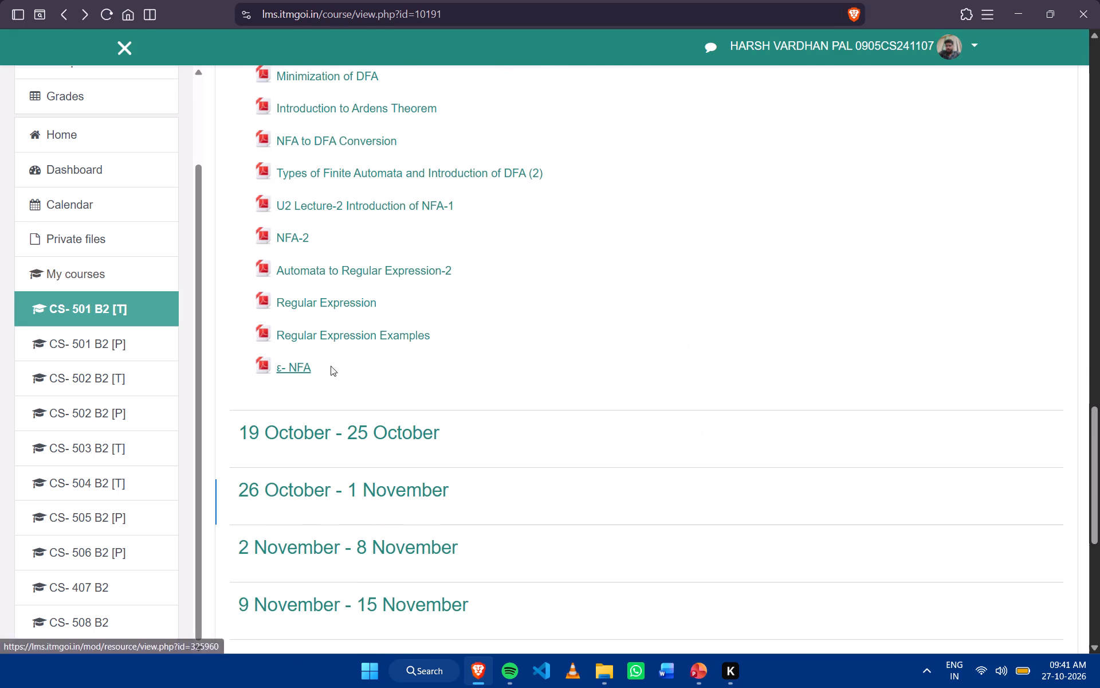
{"action": "left_click", "coordinate": [292, 369]}
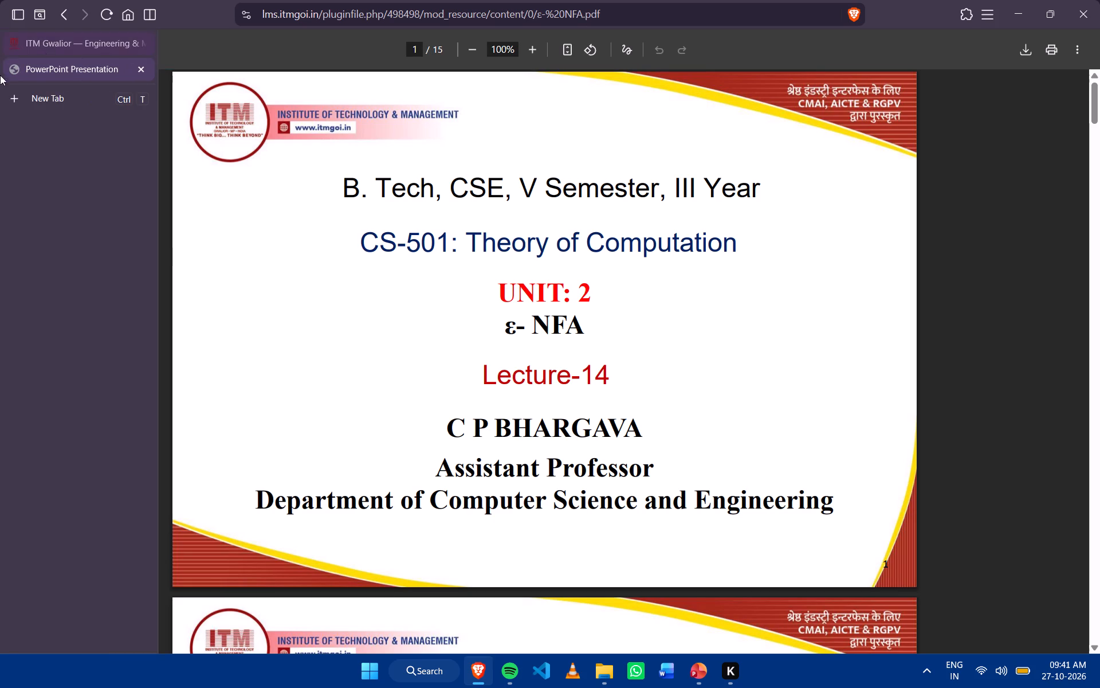
{"action": "left_click", "coordinate": [109, 37]}
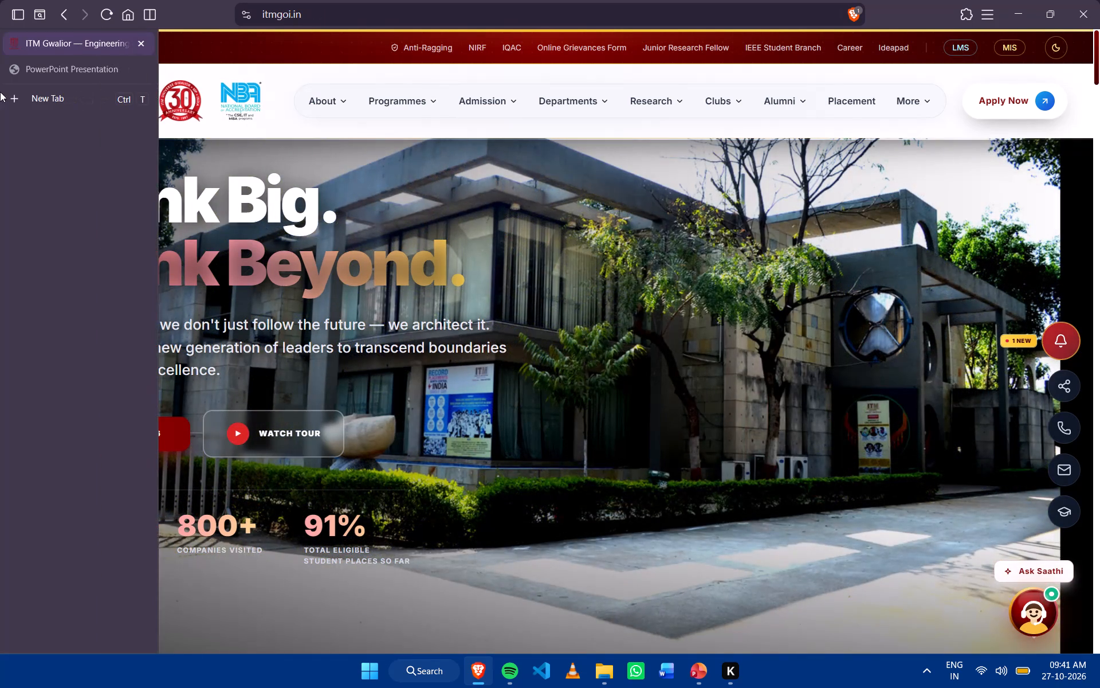
{"action": "left_click", "coordinate": [64, 64]}
{"action": "left_click", "coordinate": [61, 9]}
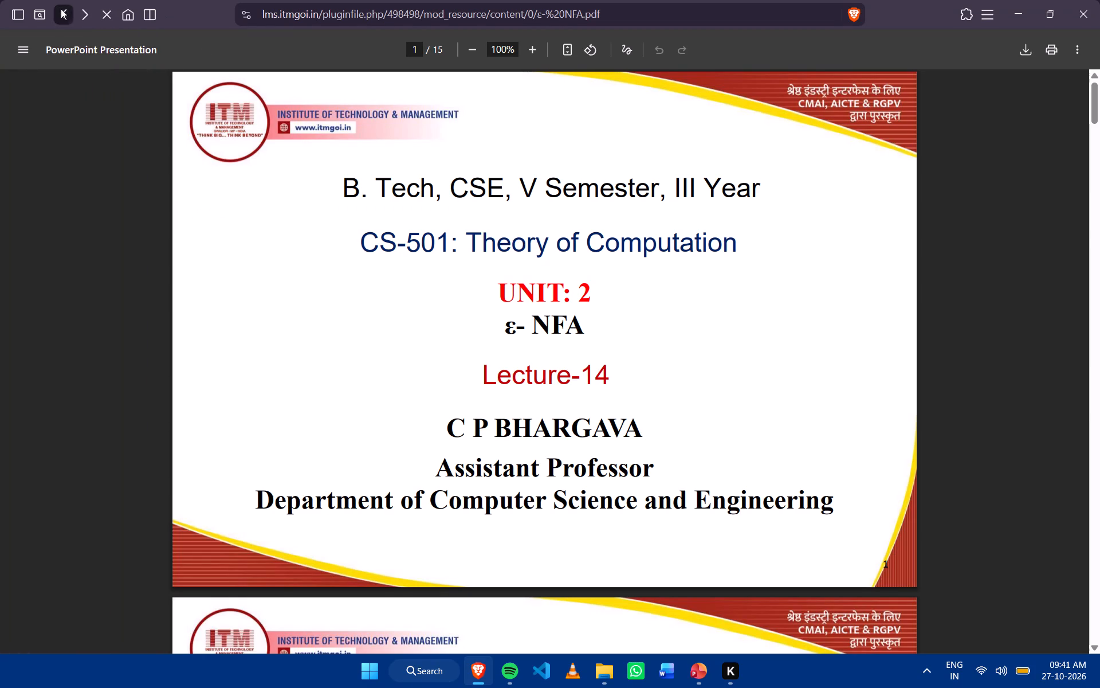
From the CS- 502 B2 [P] course, save Experiment 7's "ppt of index" as experiment 16.pptx in the STUDY MATERIAL folder.
{"action": "scroll", "coordinate": [128, 504], "scroll_direction": "down", "scroll_amount": 2}
{"action": "left_click", "coordinate": [128, 397]}
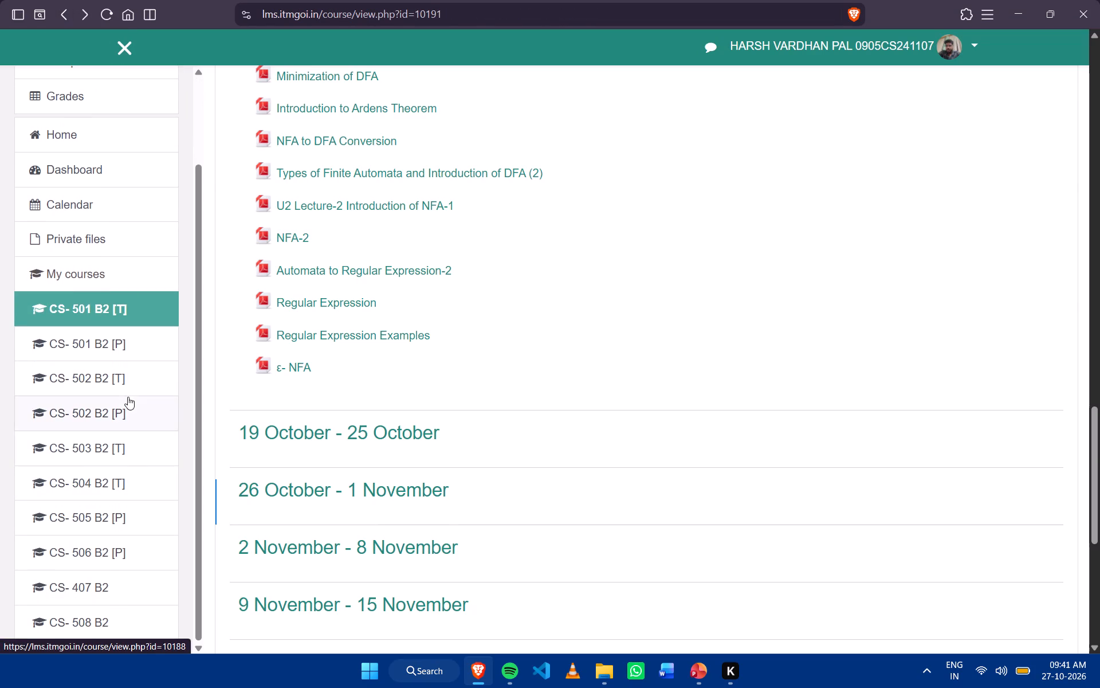
{"action": "scroll", "coordinate": [576, 424], "scroll_direction": "down", "scroll_amount": 9}
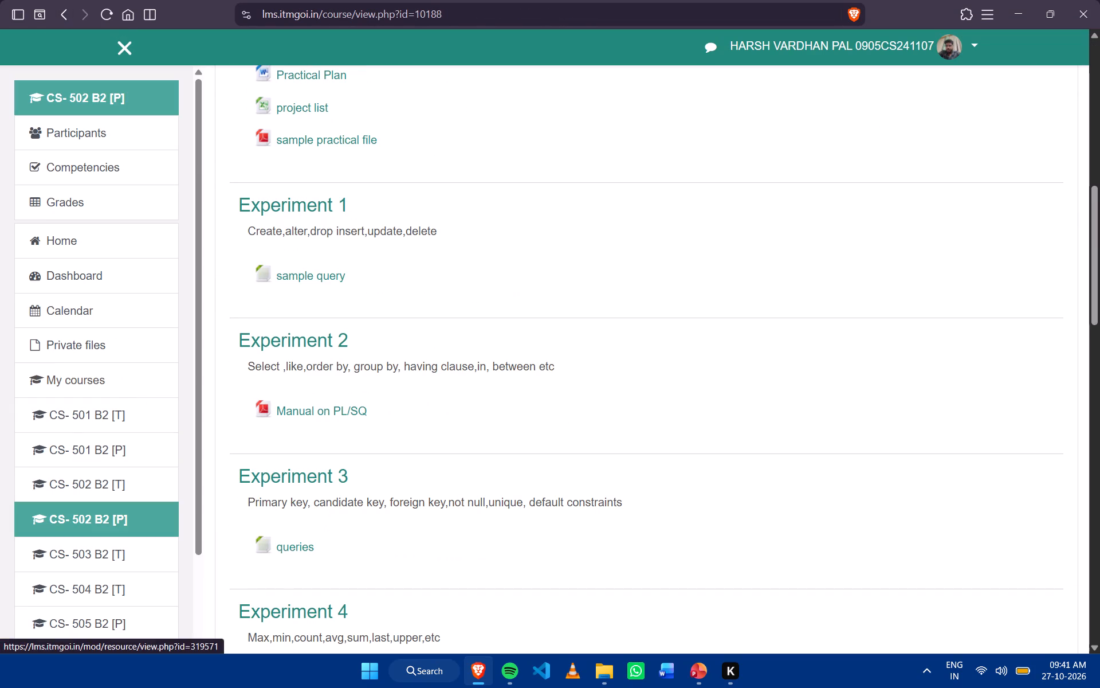
{"action": "scroll", "coordinate": [338, 231], "scroll_direction": "up", "scroll_amount": 2}
{"action": "scroll", "coordinate": [333, 388], "scroll_direction": "down", "scroll_amount": 3}
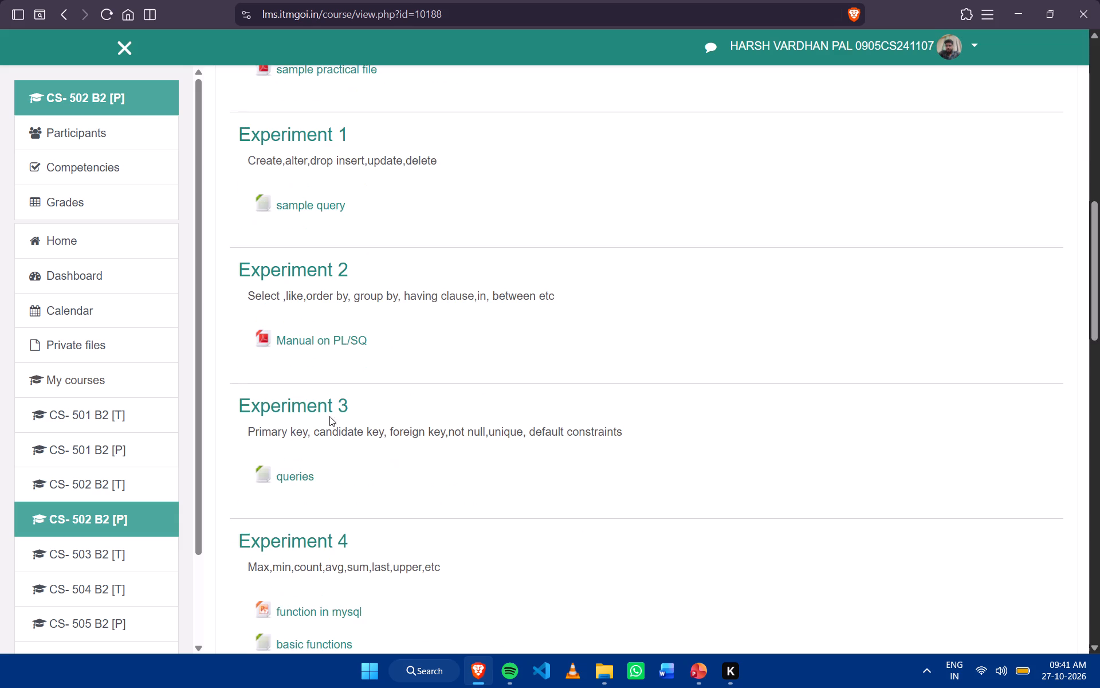
{"action": "scroll", "coordinate": [335, 449], "scroll_direction": "down", "scroll_amount": 4}
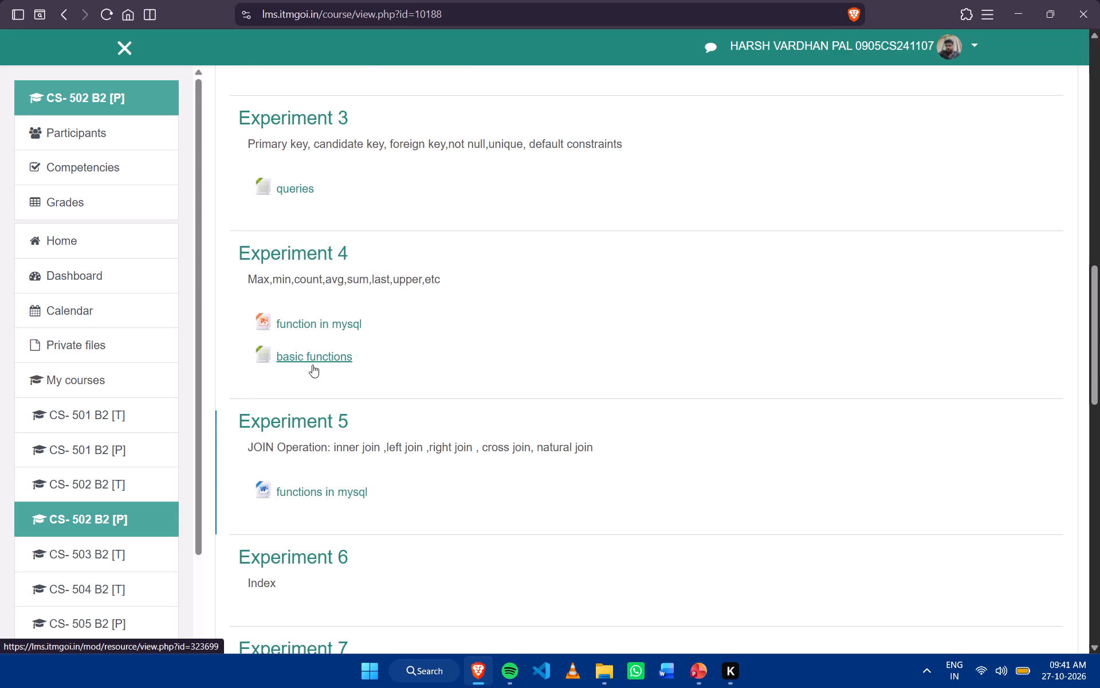
{"action": "scroll", "coordinate": [326, 407], "scroll_direction": "down", "scroll_amount": 4}
{"action": "left_click", "coordinate": [325, 454]}
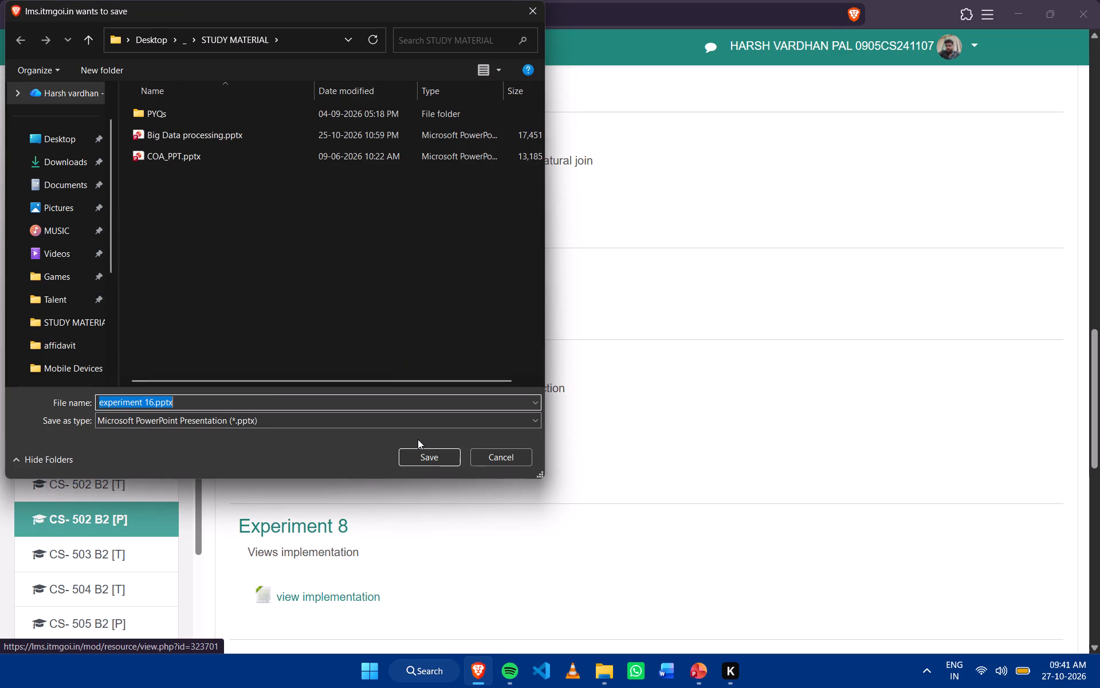
{"action": "left_click", "coordinate": [434, 464]}
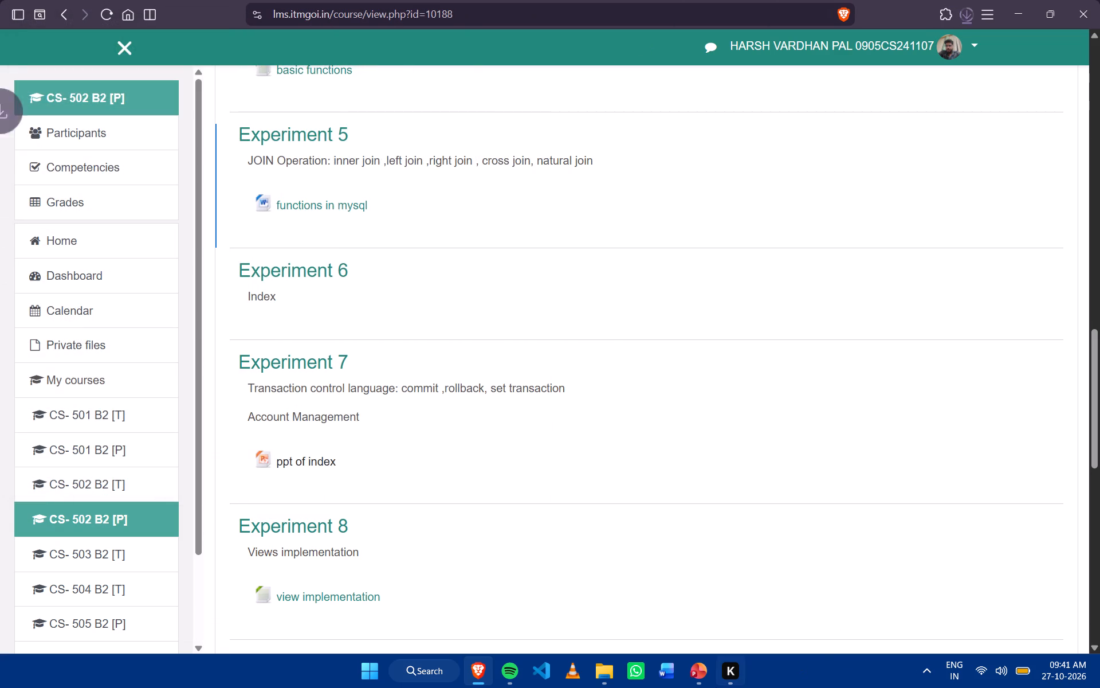
Open the downloaded experiment 16.pptx in PowerPoint.
{"action": "left_click", "coordinate": [969, 11]}
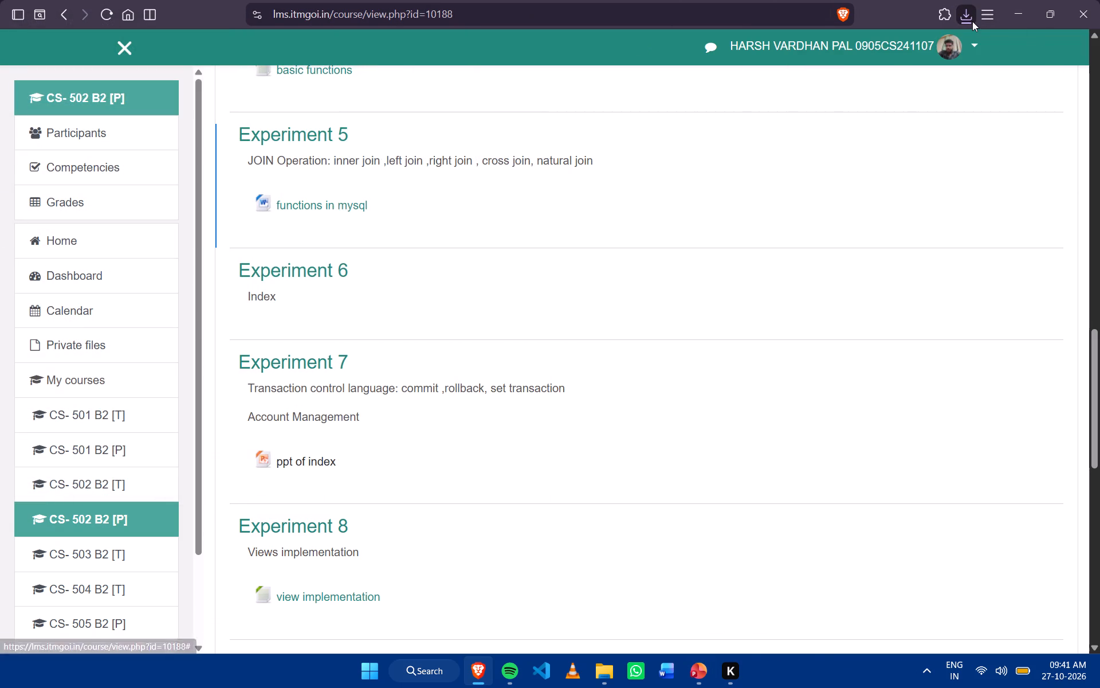
{"action": "left_click", "coordinate": [972, 21]}
{"action": "left_click", "coordinate": [929, 78]}
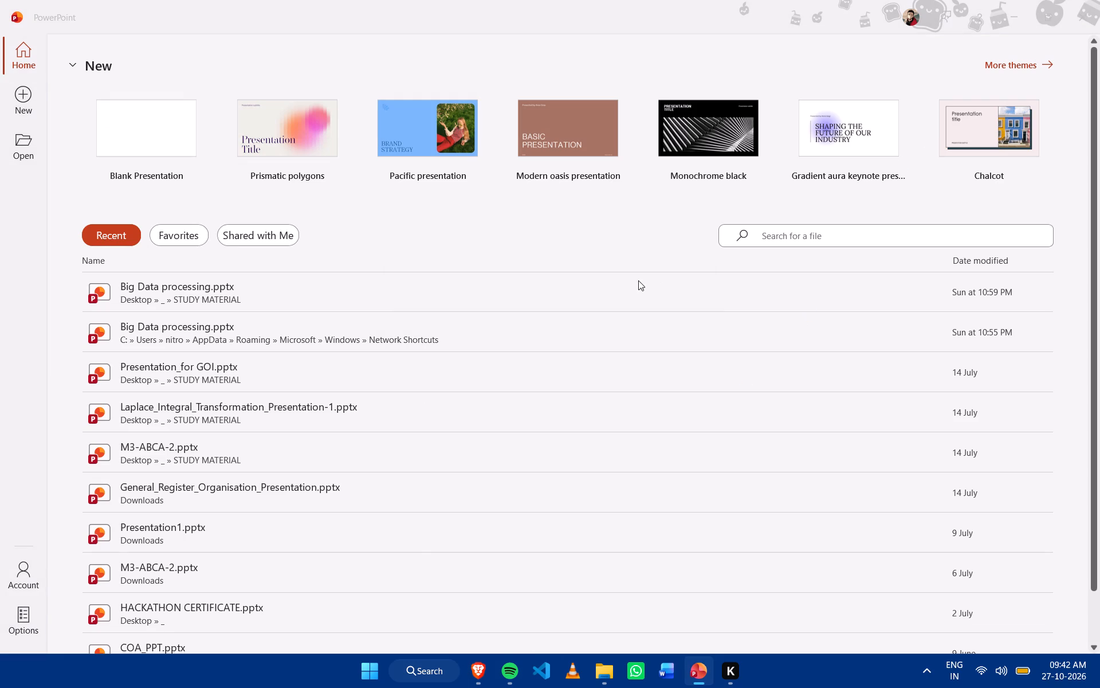
Look through the slides of experiment 16.pptx to examine their layout and content, returning to the title slide.
{"action": "scroll", "coordinate": [670, 264], "scroll_direction": "down", "scroll_amount": 4}
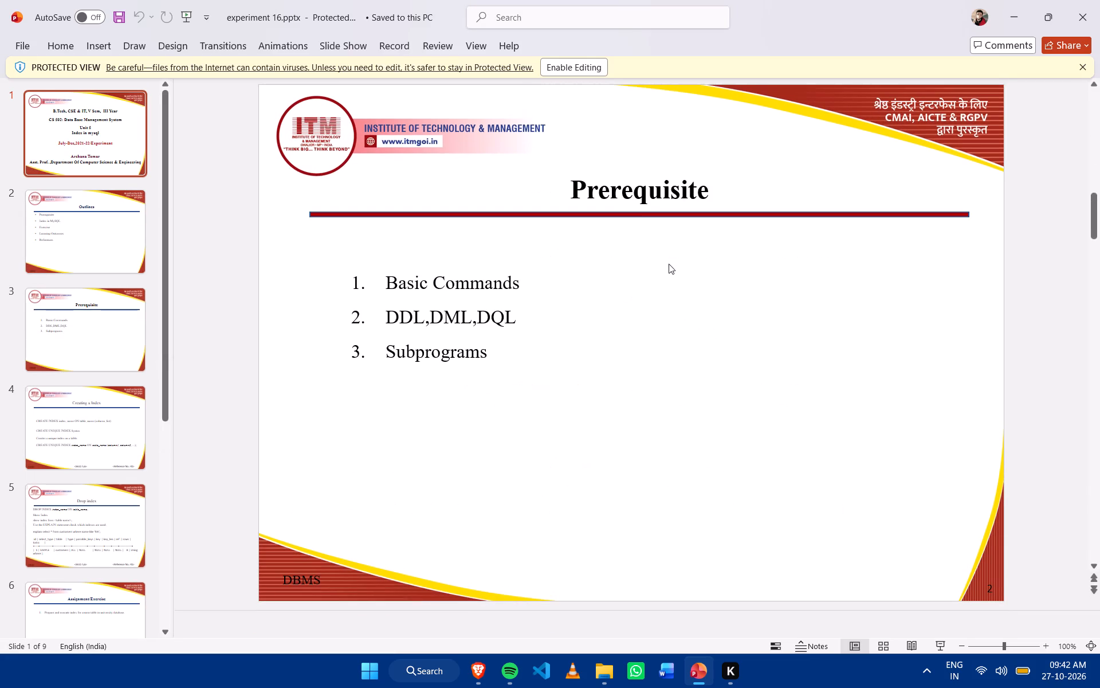
{"action": "scroll", "coordinate": [678, 404], "scroll_direction": "down", "scroll_amount": 12}
{"action": "scroll", "coordinate": [676, 396], "scroll_direction": "up", "scroll_amount": 7}
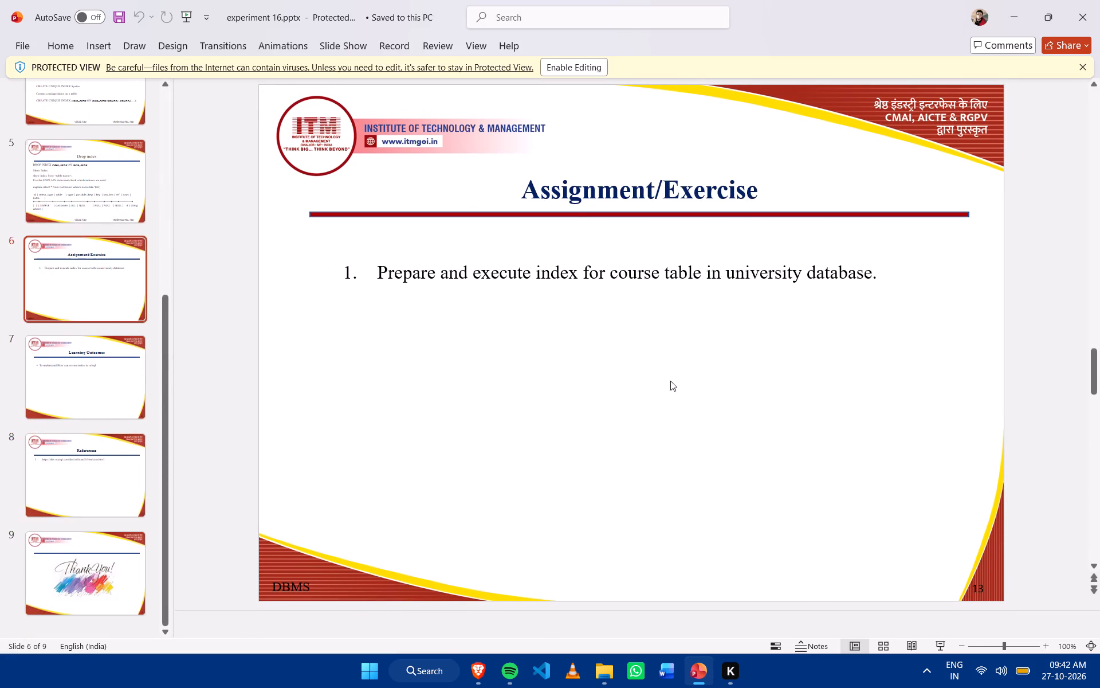
{"action": "scroll", "coordinate": [670, 381], "scroll_direction": "up", "scroll_amount": 11}
{"action": "scroll", "coordinate": [696, 269], "scroll_direction": "up", "scroll_amount": 4}
{"action": "left_click", "coordinate": [689, 276]}
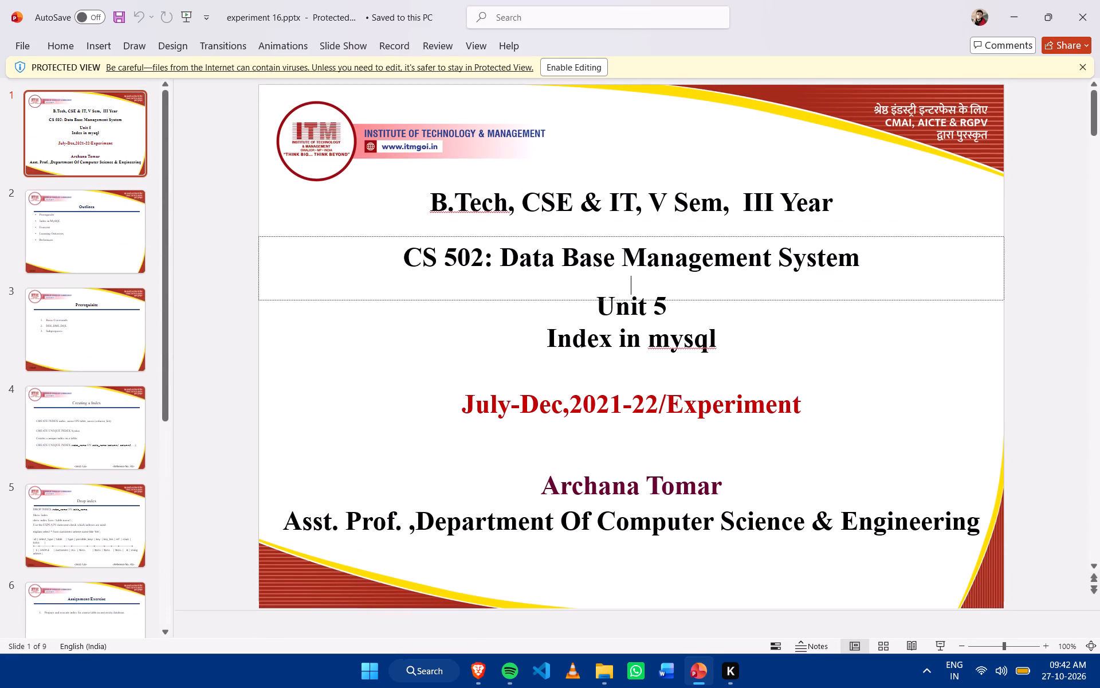
{"action": "scroll", "coordinate": [741, 295], "scroll_direction": "up", "scroll_amount": 3}
{"action": "left_click", "coordinate": [79, 143]}
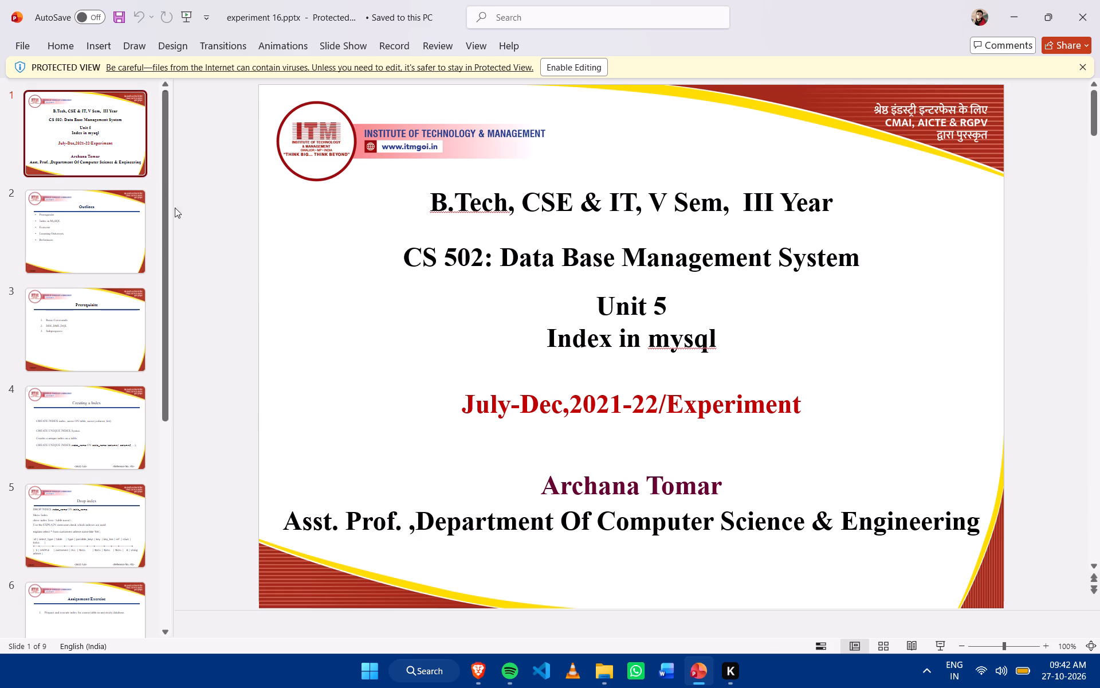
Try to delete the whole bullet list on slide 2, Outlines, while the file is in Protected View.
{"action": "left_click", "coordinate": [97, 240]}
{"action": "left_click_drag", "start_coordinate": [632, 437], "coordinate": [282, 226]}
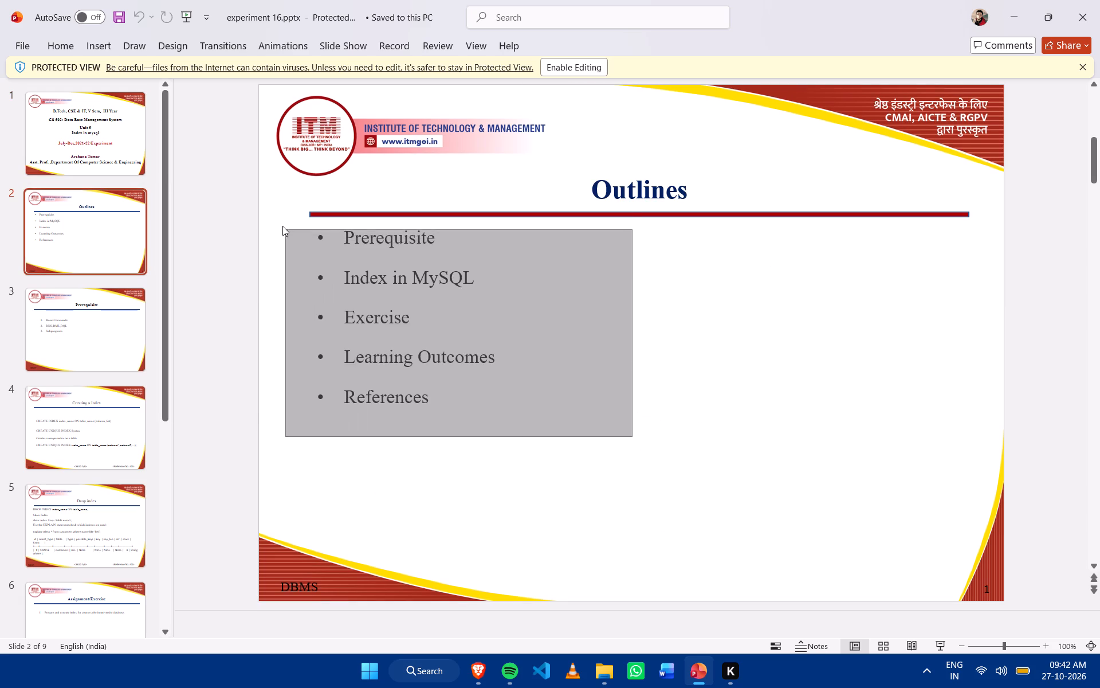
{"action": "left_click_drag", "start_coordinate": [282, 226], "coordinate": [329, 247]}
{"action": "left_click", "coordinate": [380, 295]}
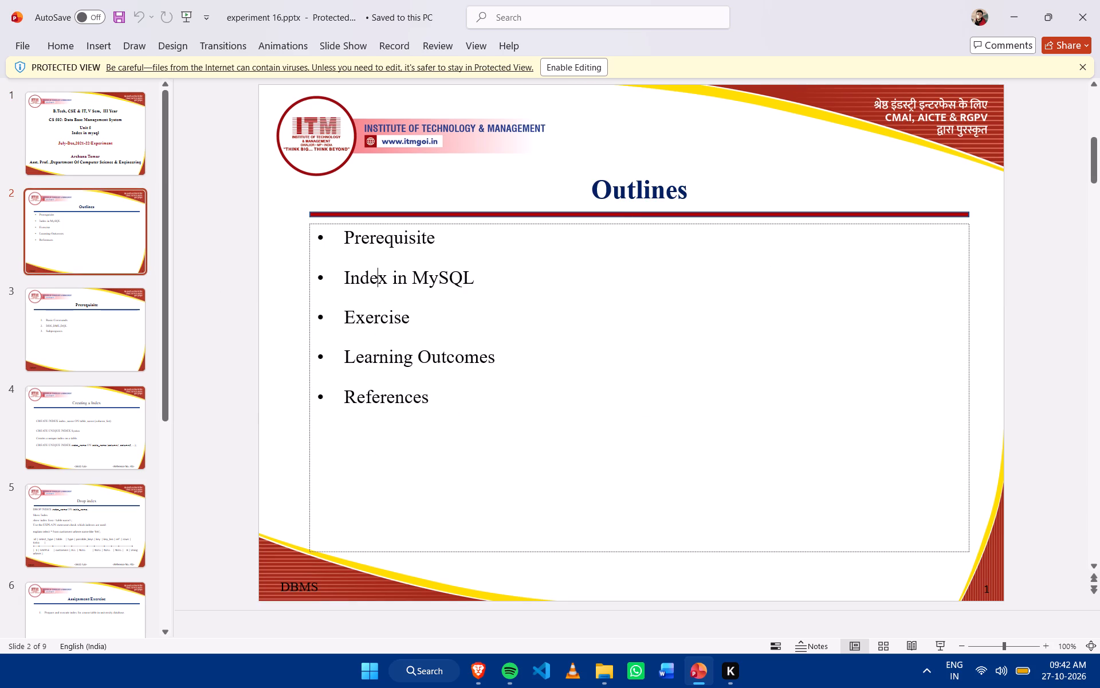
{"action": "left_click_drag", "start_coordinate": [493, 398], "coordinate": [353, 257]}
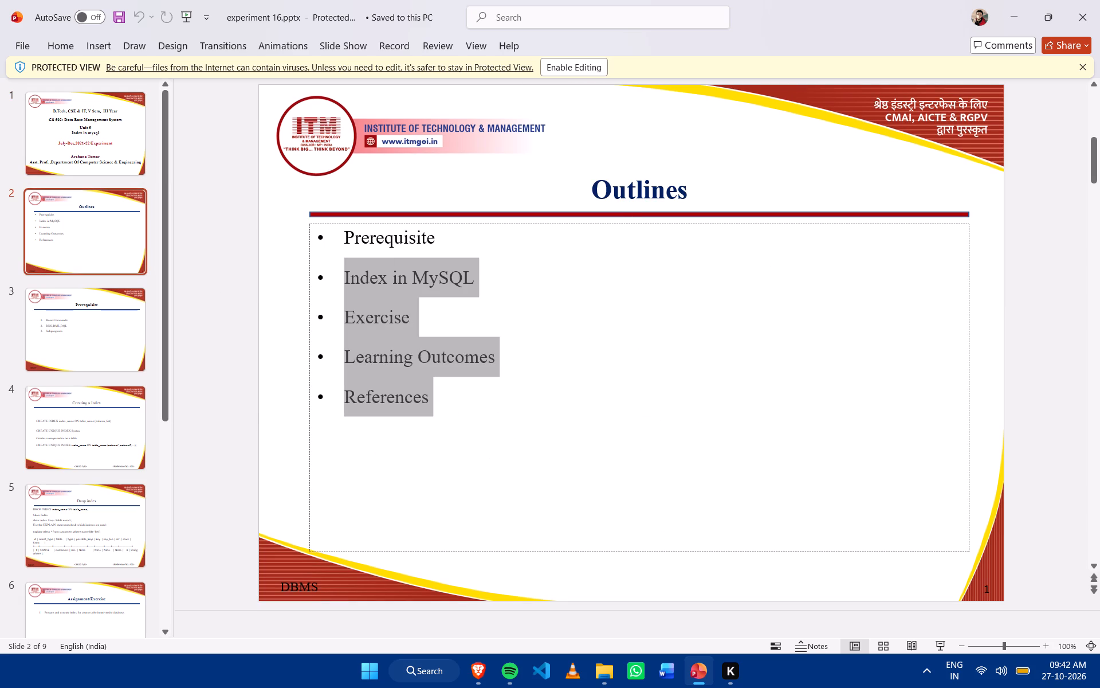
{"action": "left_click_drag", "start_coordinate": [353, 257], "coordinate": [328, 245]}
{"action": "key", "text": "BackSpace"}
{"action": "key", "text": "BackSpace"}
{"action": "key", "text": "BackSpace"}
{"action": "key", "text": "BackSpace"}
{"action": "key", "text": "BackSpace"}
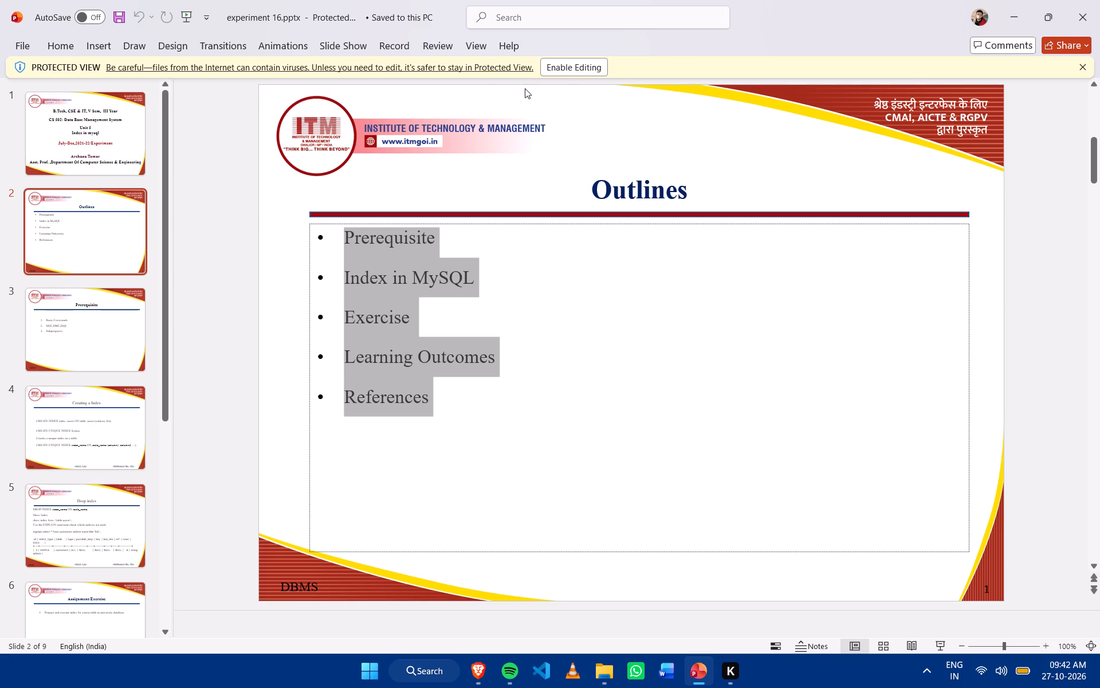
Enable editing for the presentation and delete all the bullet text, Prerequisite through References, from the Outlines slide.
{"action": "left_click", "coordinate": [573, 70]}
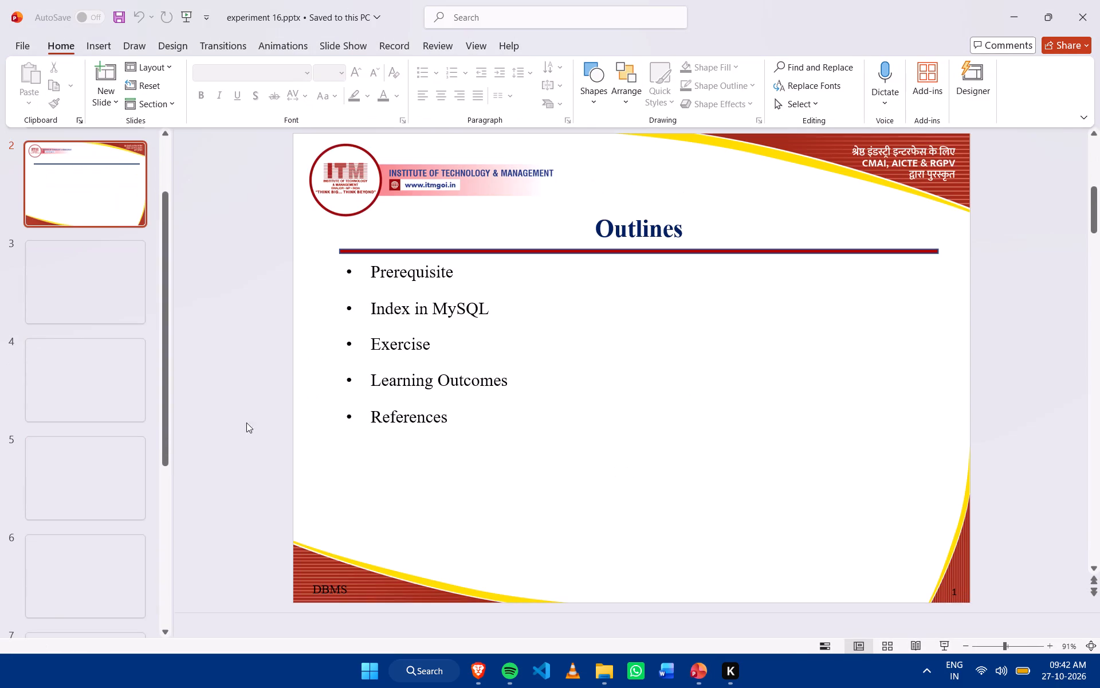
{"action": "left_click", "coordinate": [449, 430]}
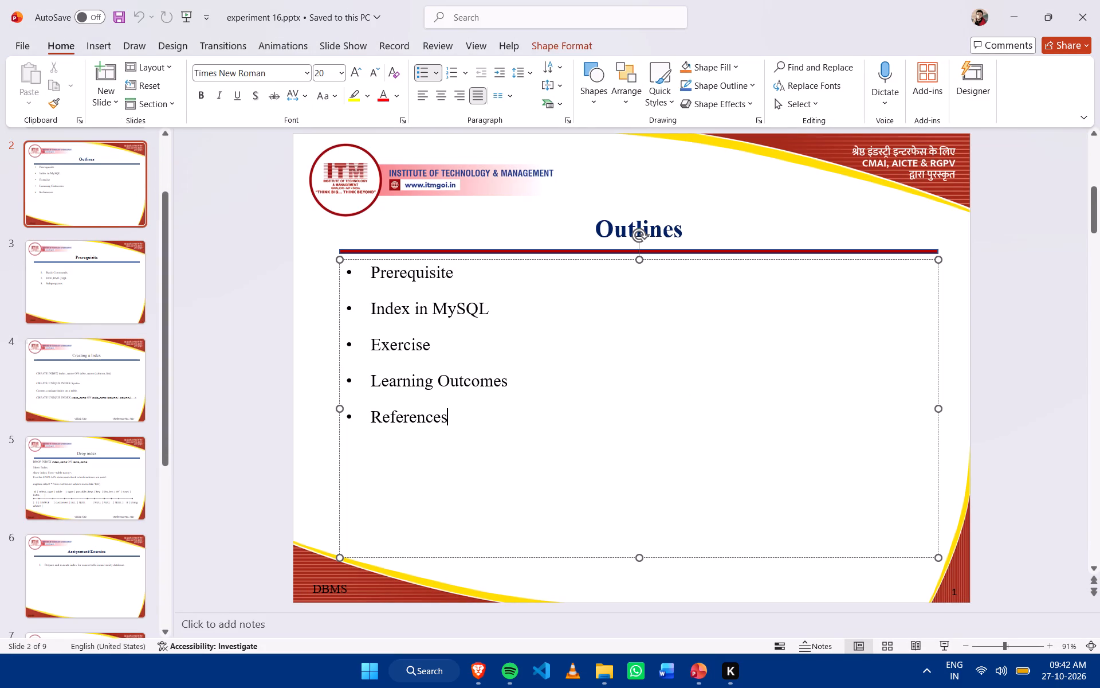
{"action": "left_click_drag", "start_coordinate": [458, 425], "coordinate": [364, 264]}
{"action": "key", "text": "BackSpace"}
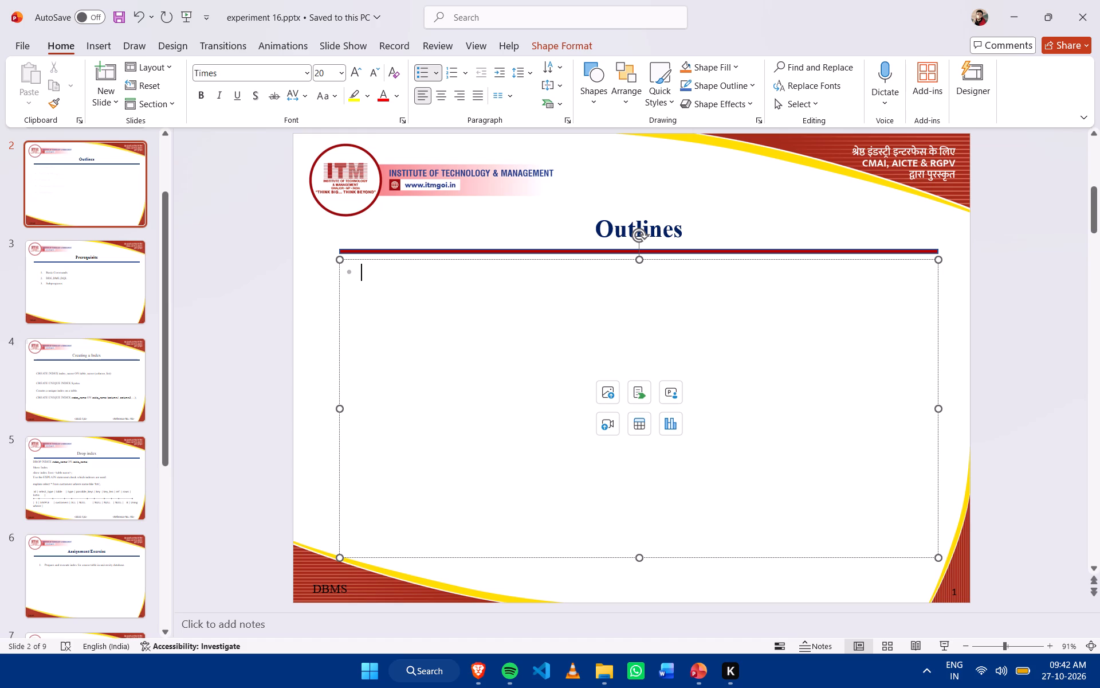
Open Big Data processing.pptx from the STUDY MATERIAL folder and bring its window to the front without File Explorer.
{"action": "left_click", "coordinate": [702, 679]}
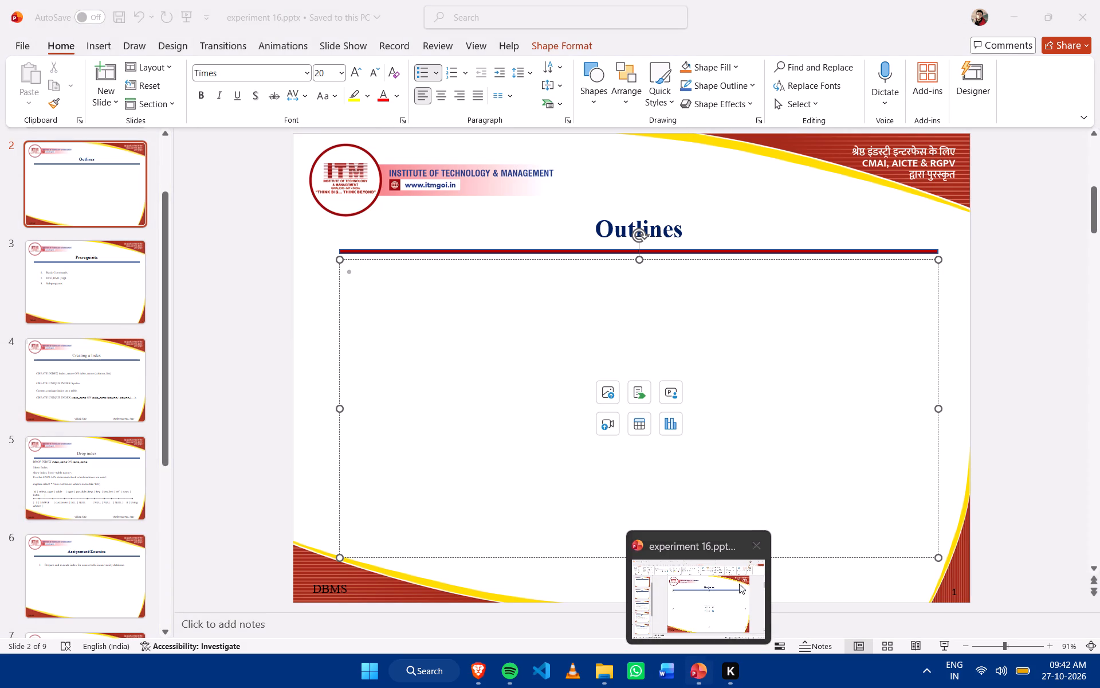
{"action": "left_click", "coordinate": [1045, 308]}
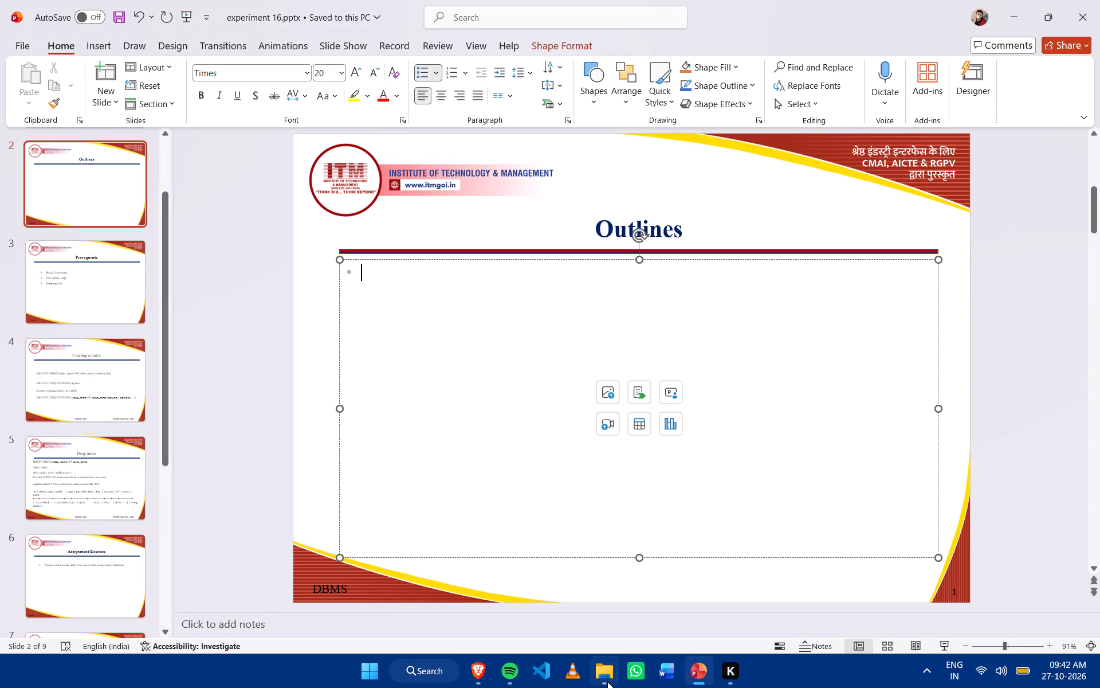
{"action": "left_click", "coordinate": [607, 680]}
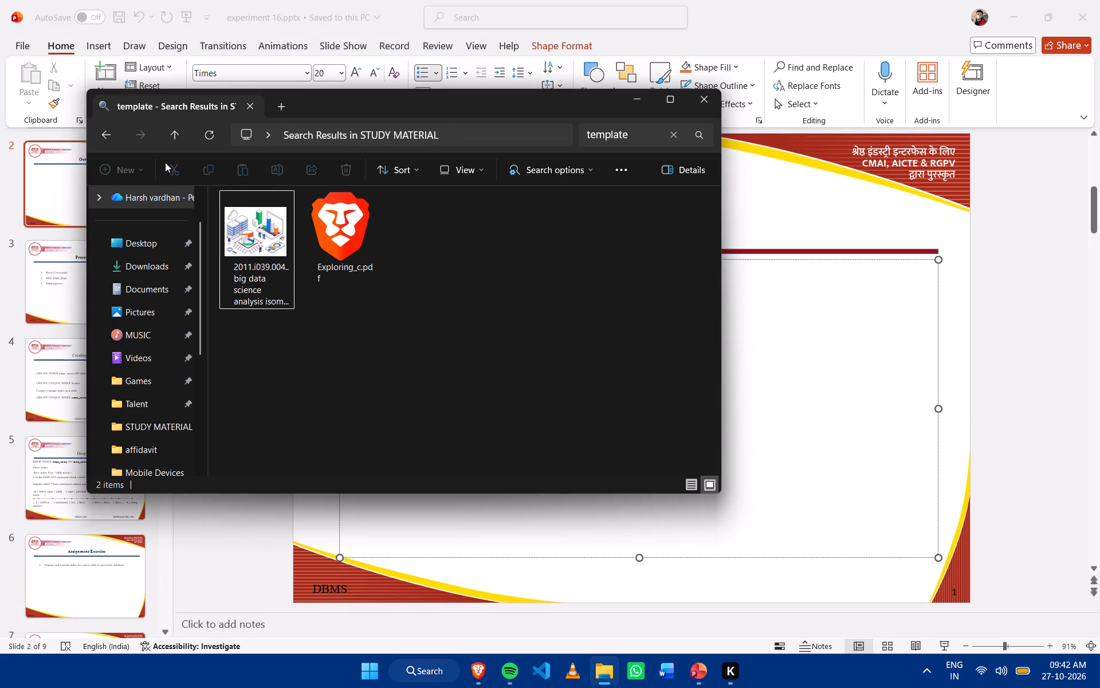
{"action": "left_click", "coordinate": [109, 138]}
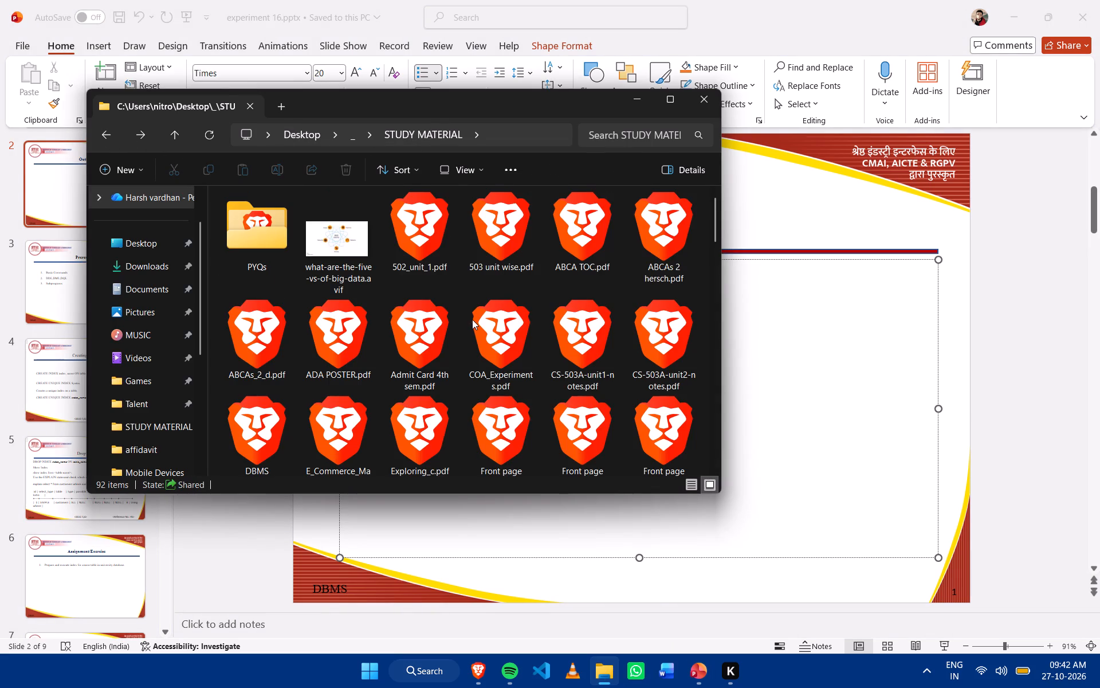
{"action": "scroll", "coordinate": [481, 312], "scroll_direction": "down", "scroll_amount": 6}
{"action": "scroll", "coordinate": [587, 286], "scroll_direction": "up", "scroll_amount": 1}
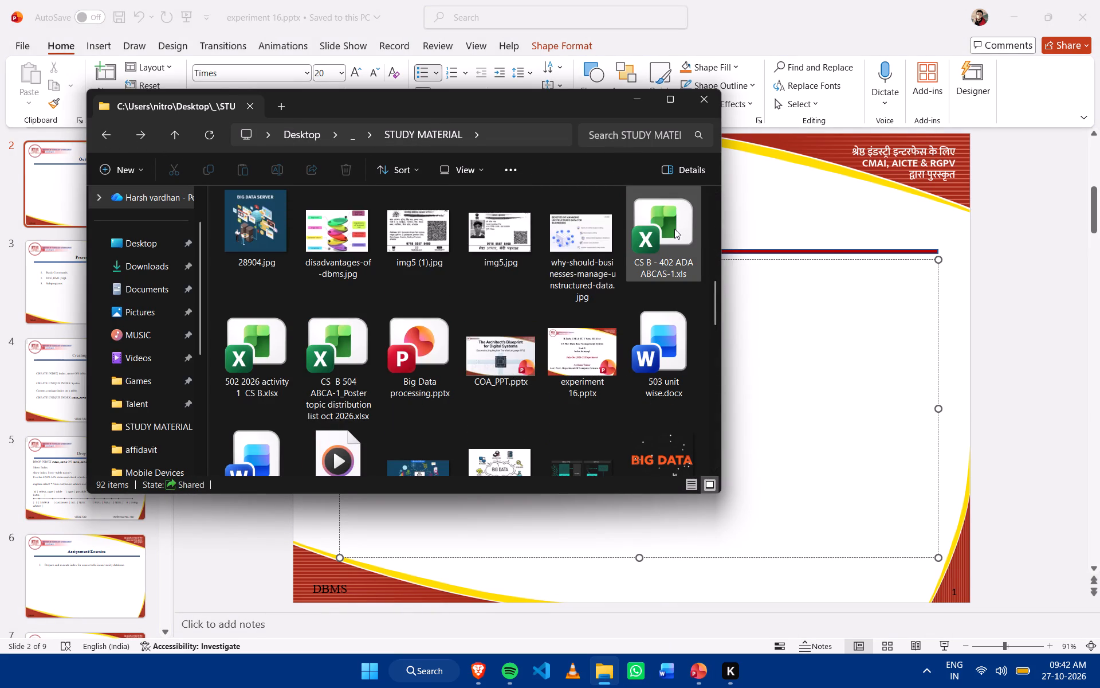
{"action": "double_click", "coordinate": [427, 346]}
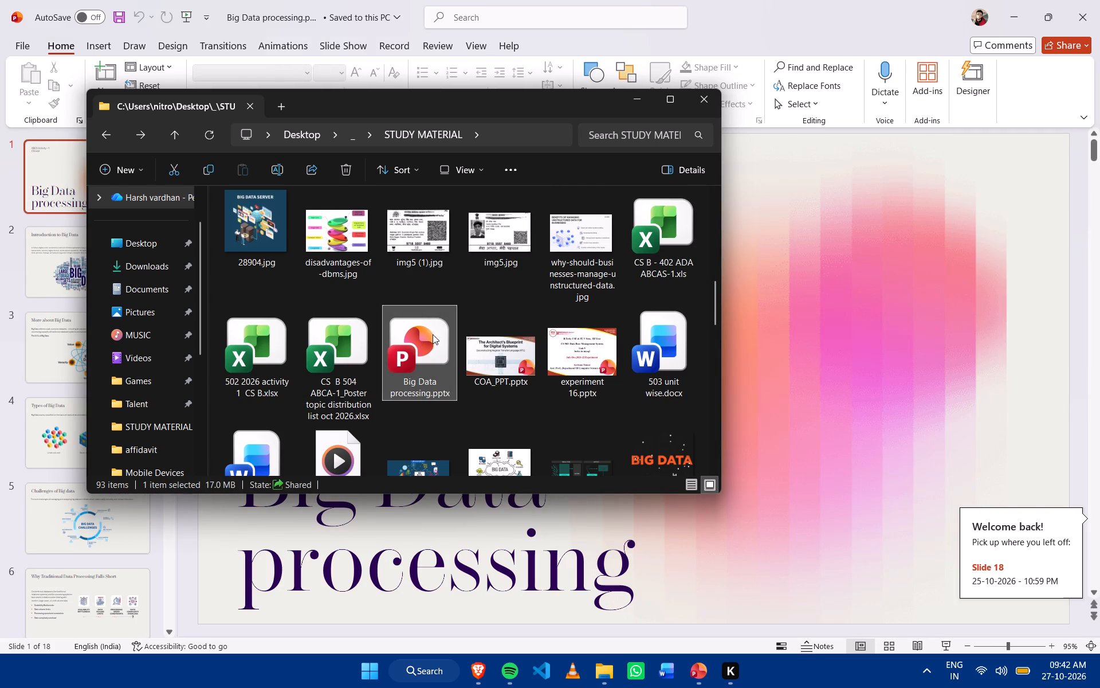
{"action": "left_click", "coordinate": [639, 100]}
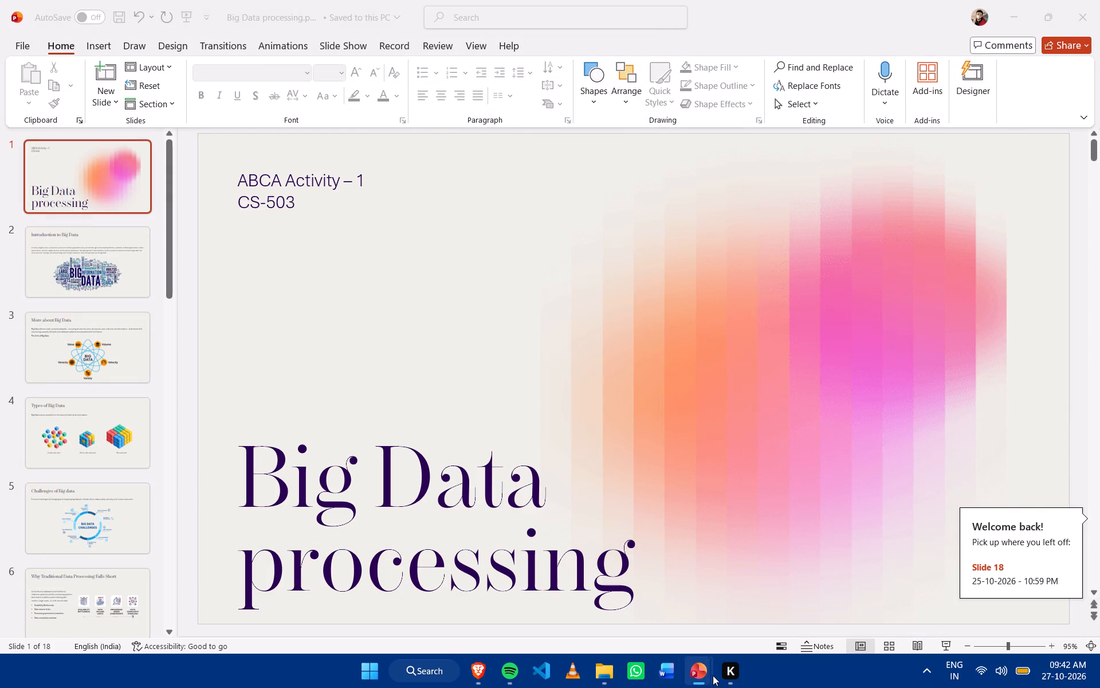
{"action": "left_click", "coordinate": [724, 592]}
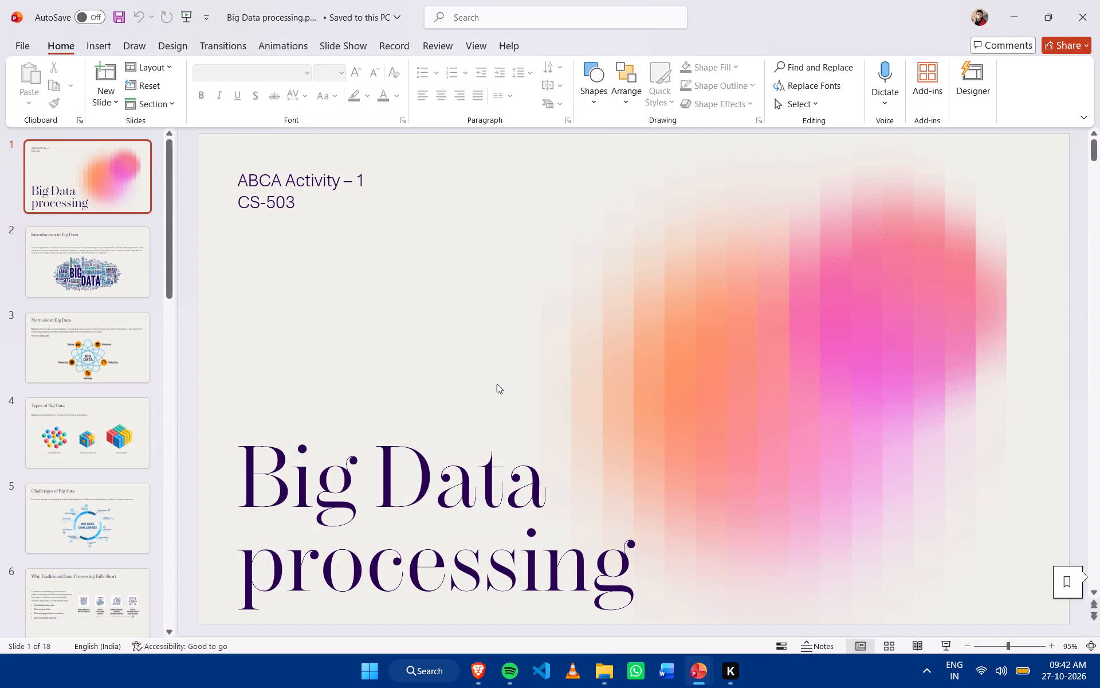
Replace the Outlines title on slide 2 of experiment 16.pptx with the title "Introduction to Big Data" copied from slide 2 of Big Data processing.pptx.
{"action": "left_click", "coordinate": [88, 269]}
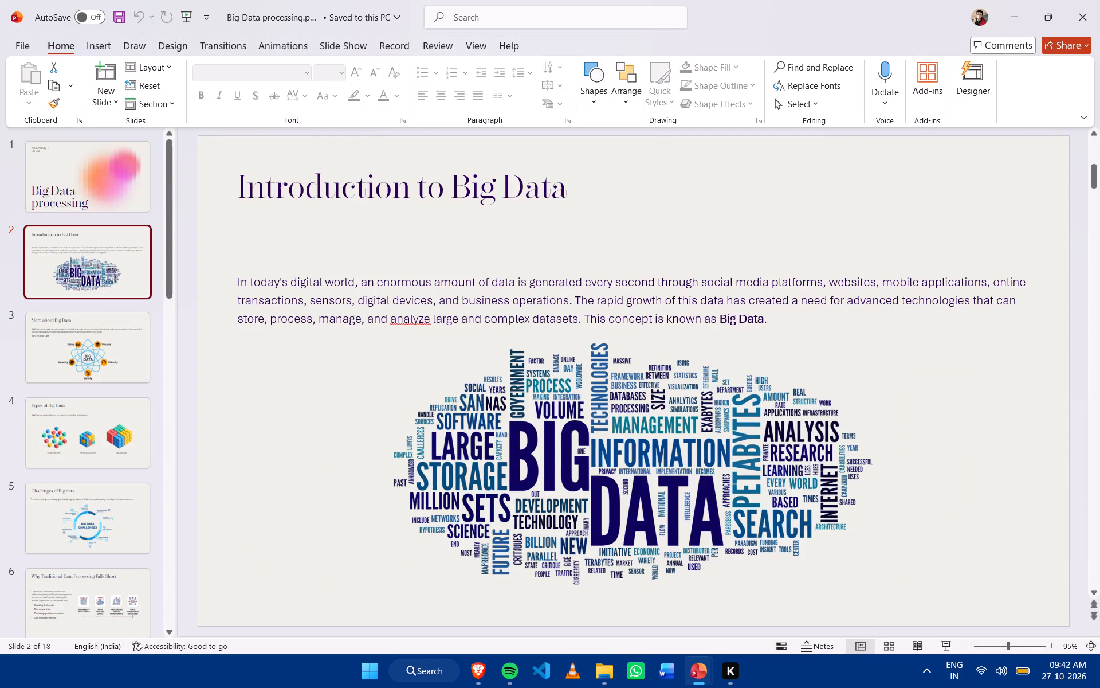
{"action": "left_click", "coordinate": [257, 278]}
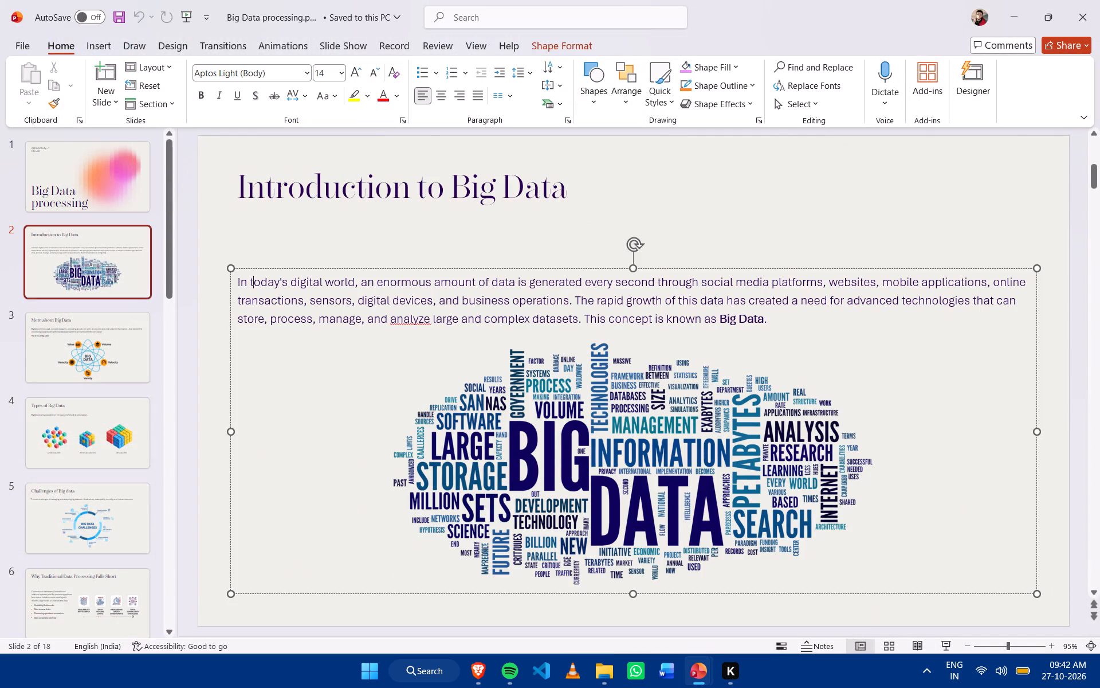
{"action": "left_click", "coordinate": [328, 181]}
{"action": "left_click_drag", "start_coordinate": [584, 204], "coordinate": [245, 198]}
{"action": "key", "text": "ctrl+c"}
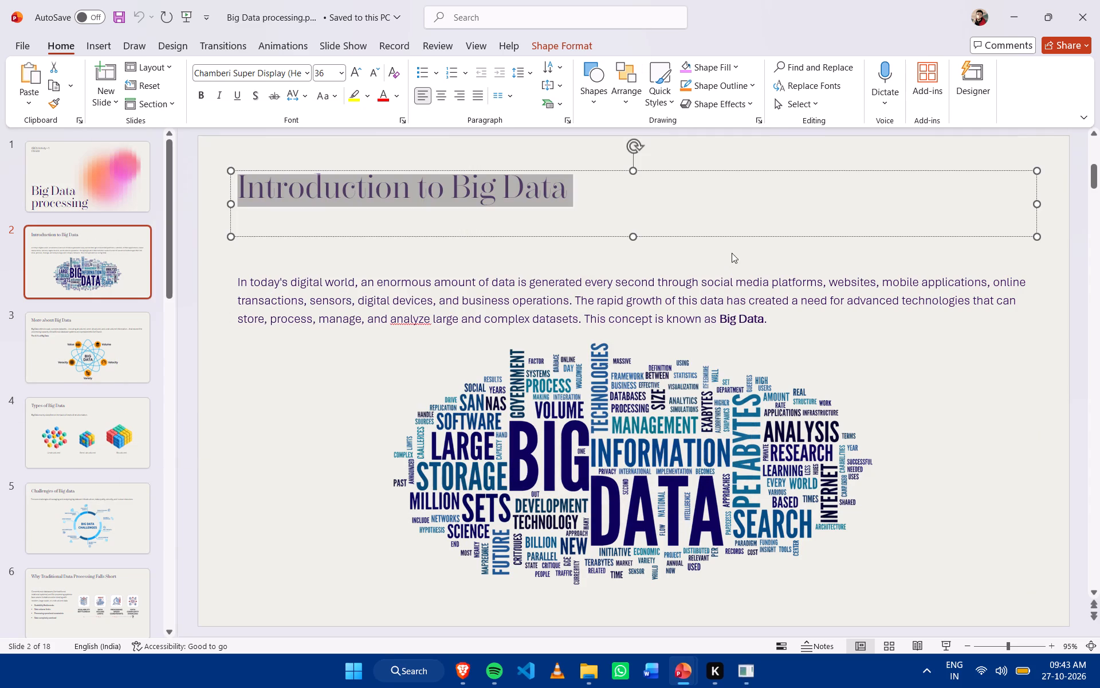
{"action": "left_click", "coordinate": [598, 201]}
{"action": "left_click_drag", "start_coordinate": [598, 201], "coordinate": [236, 193]}
{"action": "key", "text": "ctrl+c"}
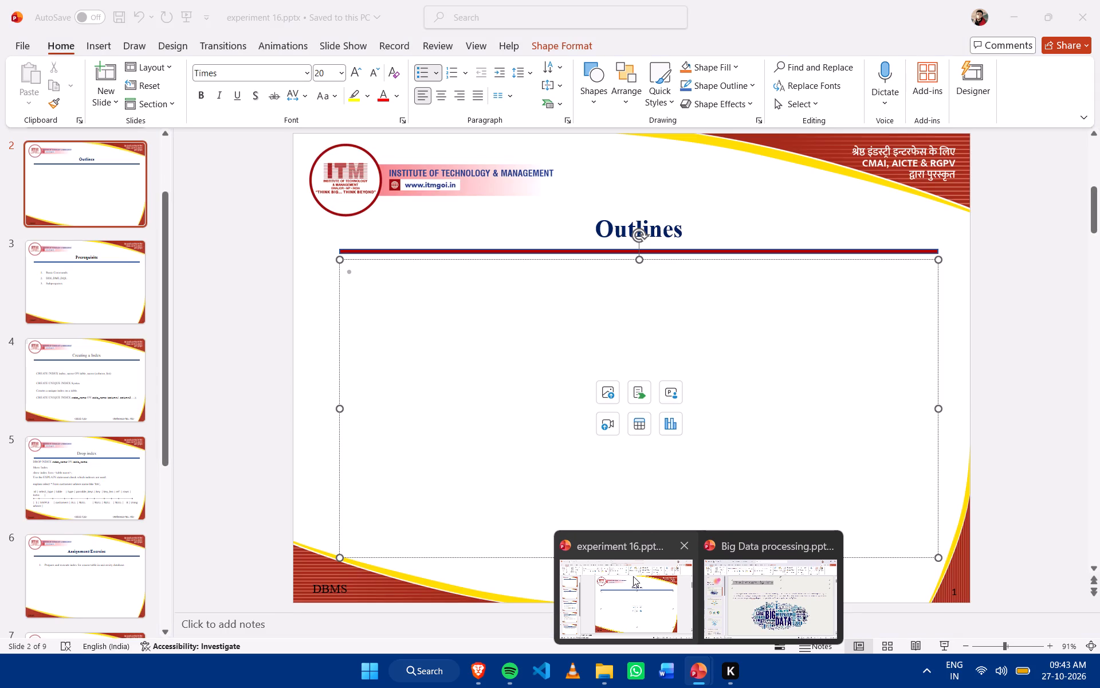
{"action": "left_click", "coordinate": [633, 576]}
{"action": "left_click", "coordinate": [712, 234]}
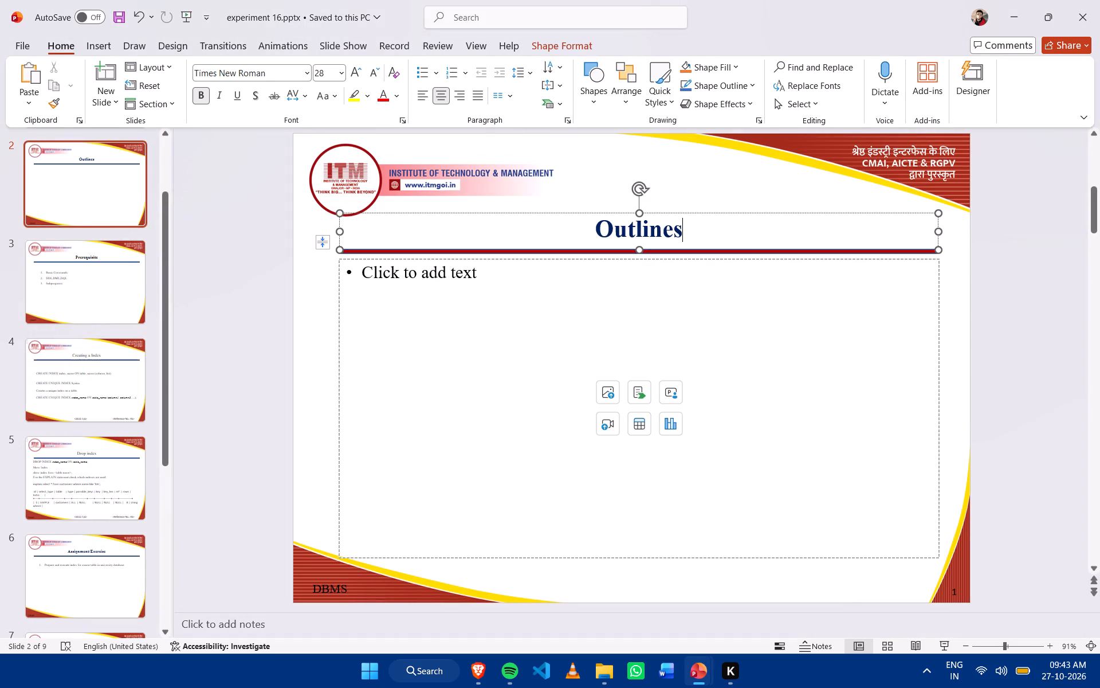
{"action": "left_click_drag", "start_coordinate": [709, 233], "coordinate": [571, 232]}
{"action": "key", "text": "ctrl+v"}
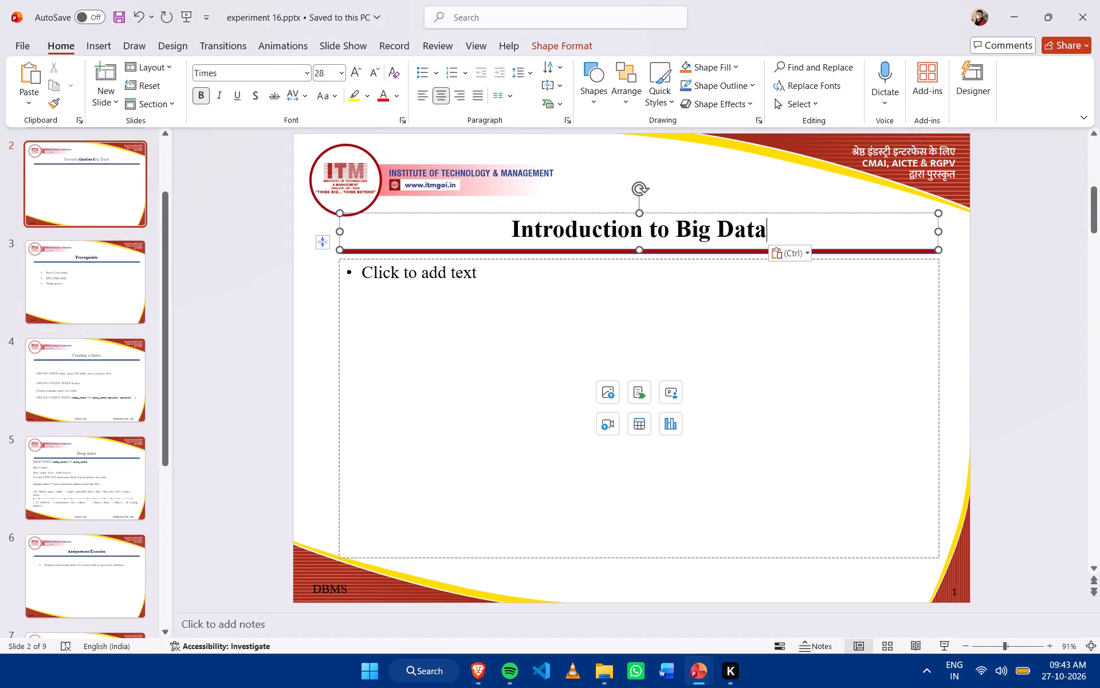
Arrange the experiment 16 and Big Data processing windows side by side, each filling half the screen.
{"action": "left_click", "coordinate": [665, 368]}
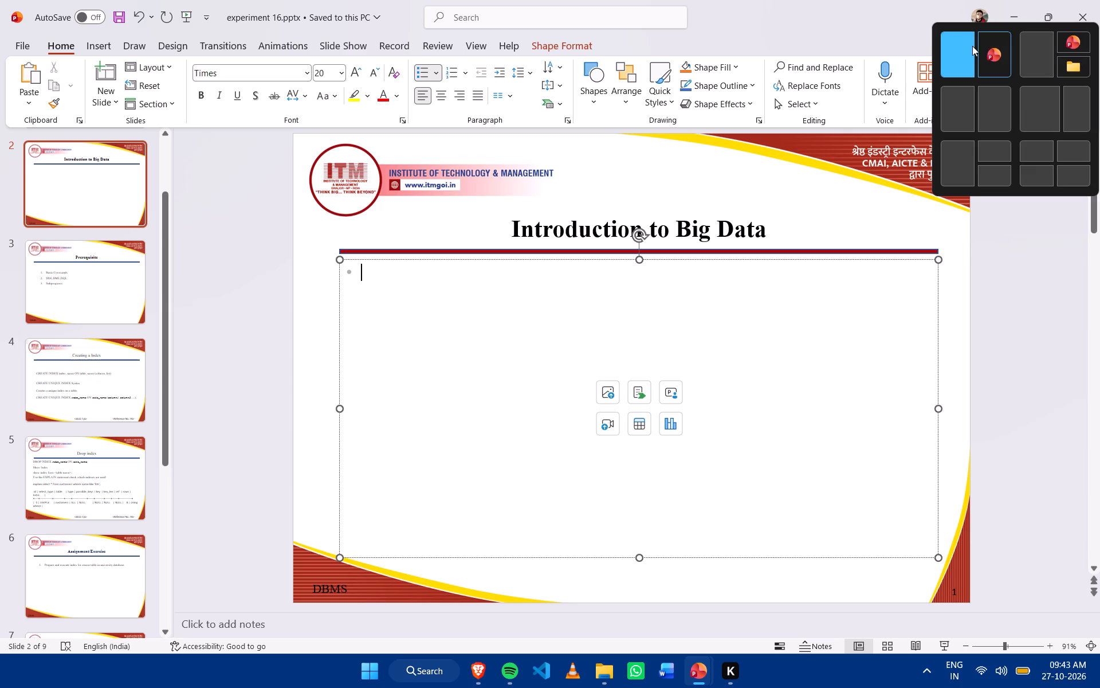
{"action": "left_click", "coordinate": [948, 55]}
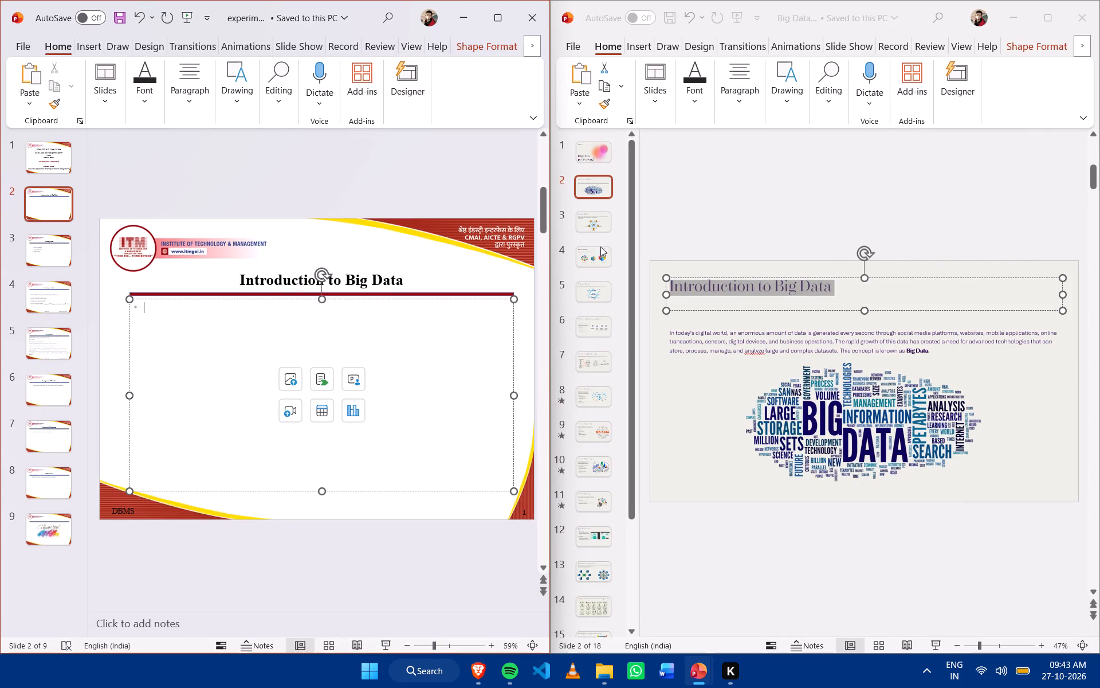
{"action": "left_click", "coordinate": [420, 196]}
Copy the "In today's digital world" paragraph from the Big Data deck's slide 2 into the body placeholder of experiment 16's slide 2.
{"action": "left_click", "coordinate": [838, 395]}
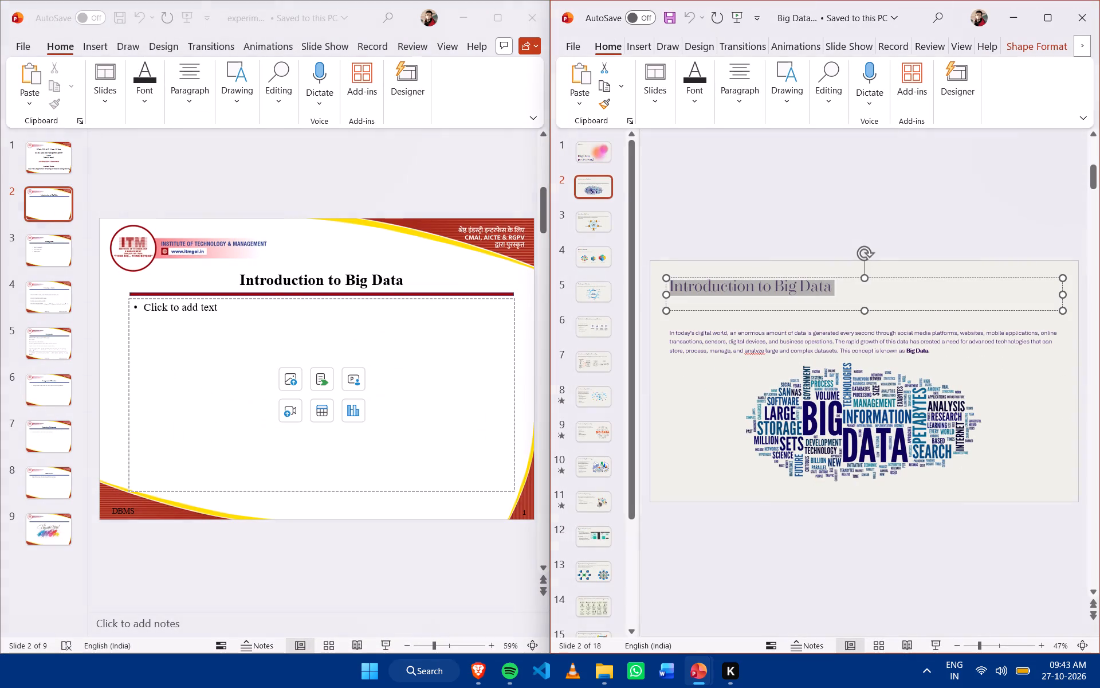
{"action": "left_click", "coordinate": [736, 350]}
{"action": "double_click", "coordinate": [933, 350]}
{"action": "left_click_drag", "start_coordinate": [933, 350], "coordinate": [661, 334]}
{"action": "key", "text": "ctrl+c"}
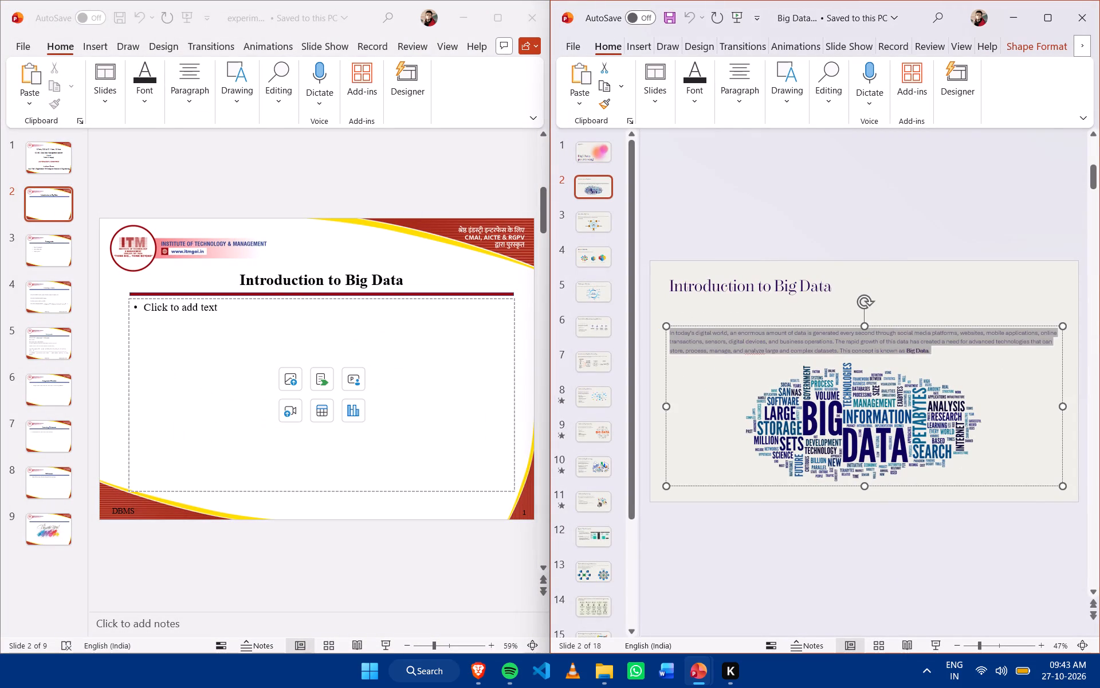
{"action": "left_click_drag", "start_coordinate": [280, 319], "coordinate": [271, 317]}
{"action": "left_click", "coordinate": [219, 306]}
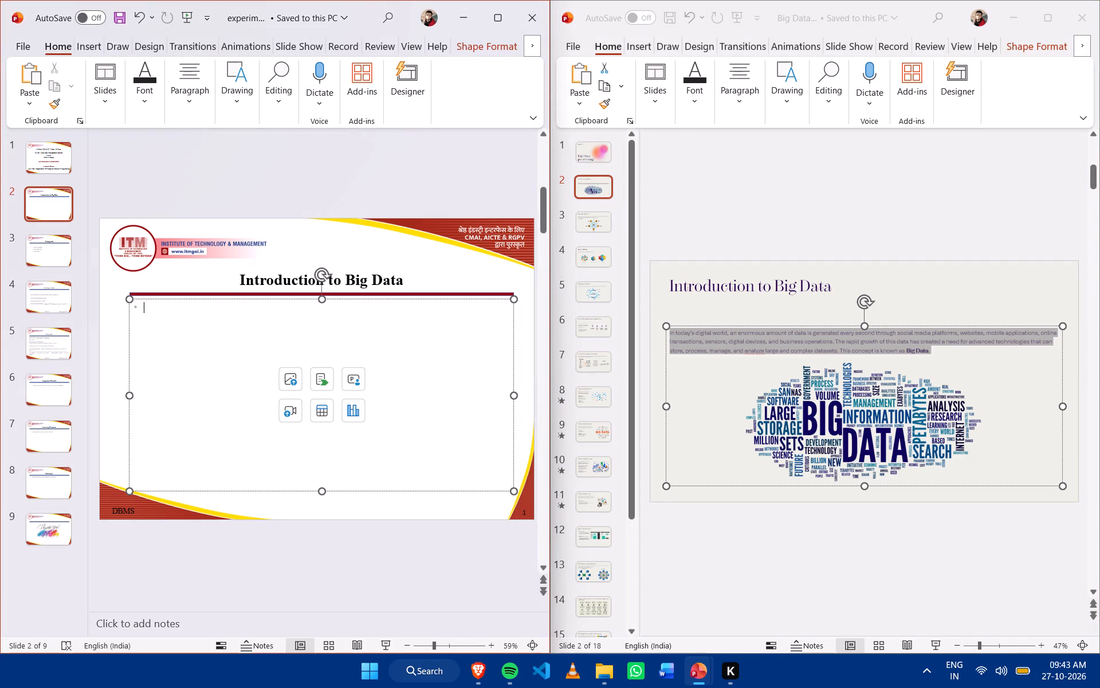
{"action": "key", "text": "ctrl+v"}
Copy the word-cloud picture onto experiment 16's slide 2, shrink it to about 9.9 by 17 cm and centre it beneath the paragraph.
{"action": "left_click", "coordinate": [850, 431]}
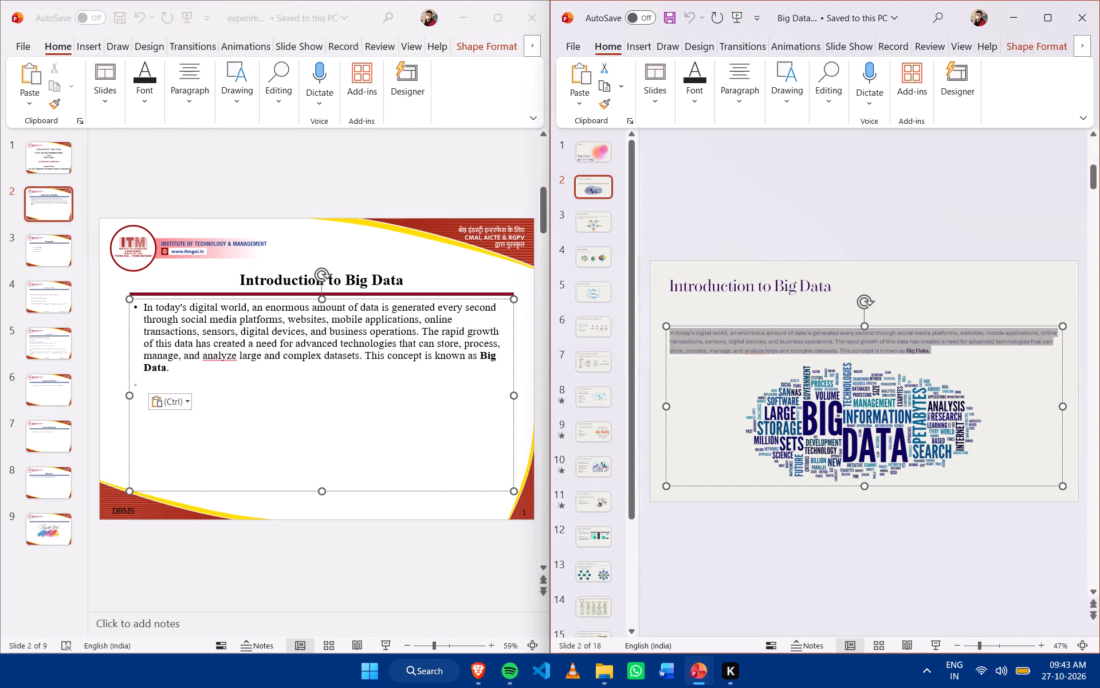
{"action": "left_click", "coordinate": [846, 413]}
{"action": "key", "text": "ctrl+c"}
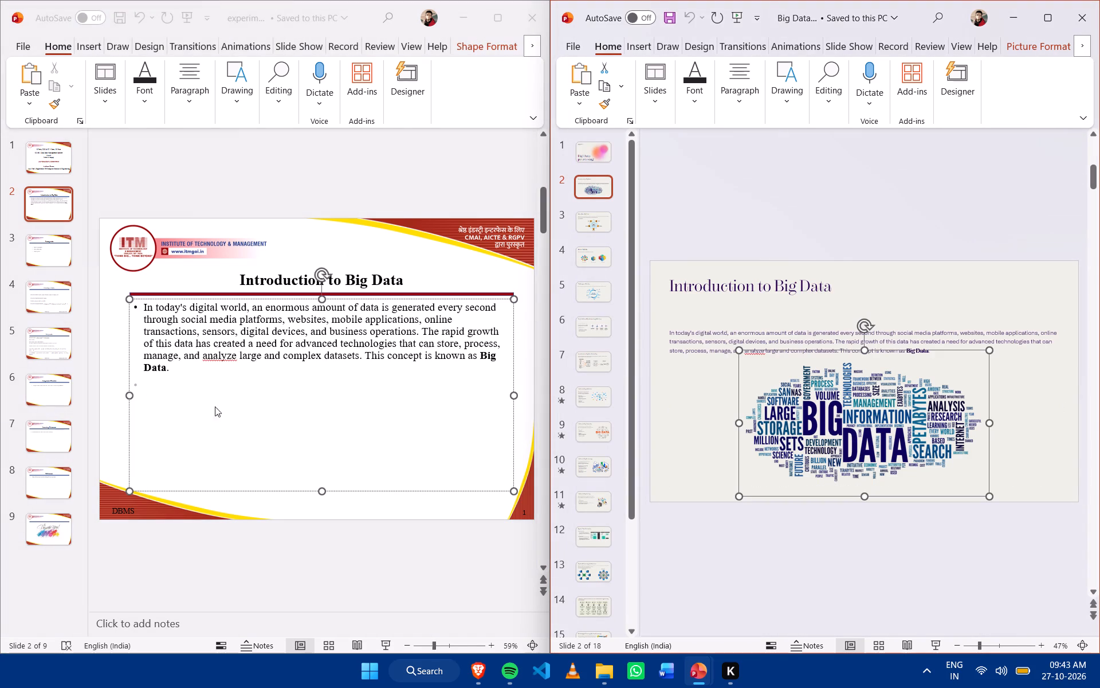
{"action": "left_click", "coordinate": [246, 421]}
{"action": "key", "text": "ctrl+v"}
{"action": "left_click_drag", "start_coordinate": [357, 398], "coordinate": [306, 402]}
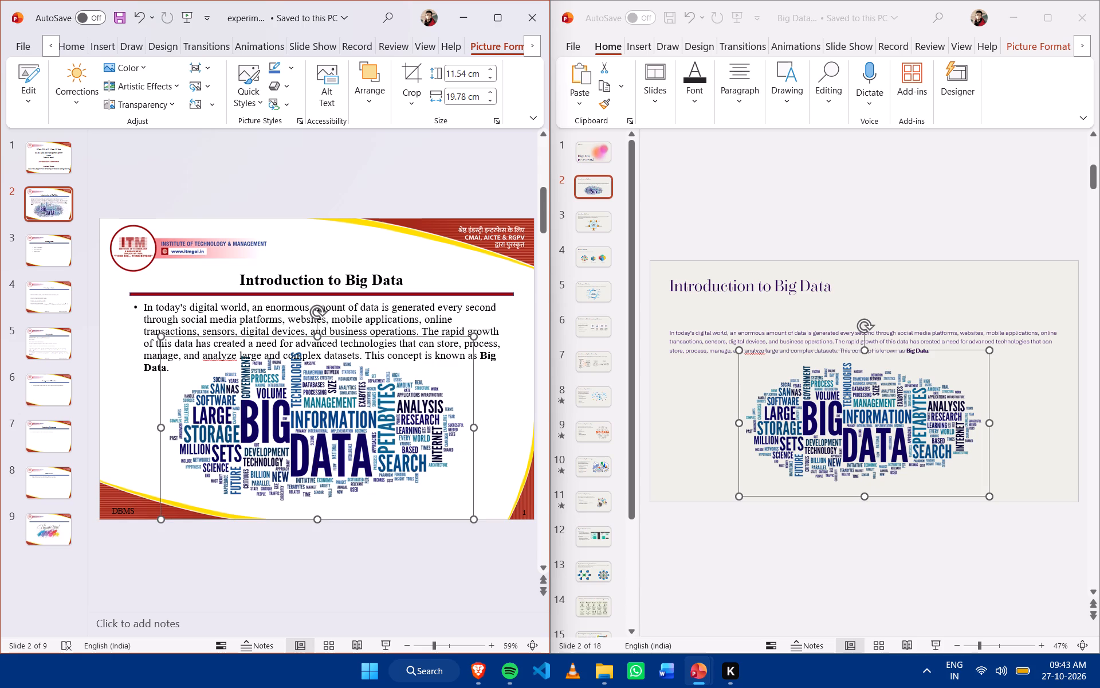
{"action": "left_click_drag", "start_coordinate": [162, 335], "coordinate": [192, 377]}
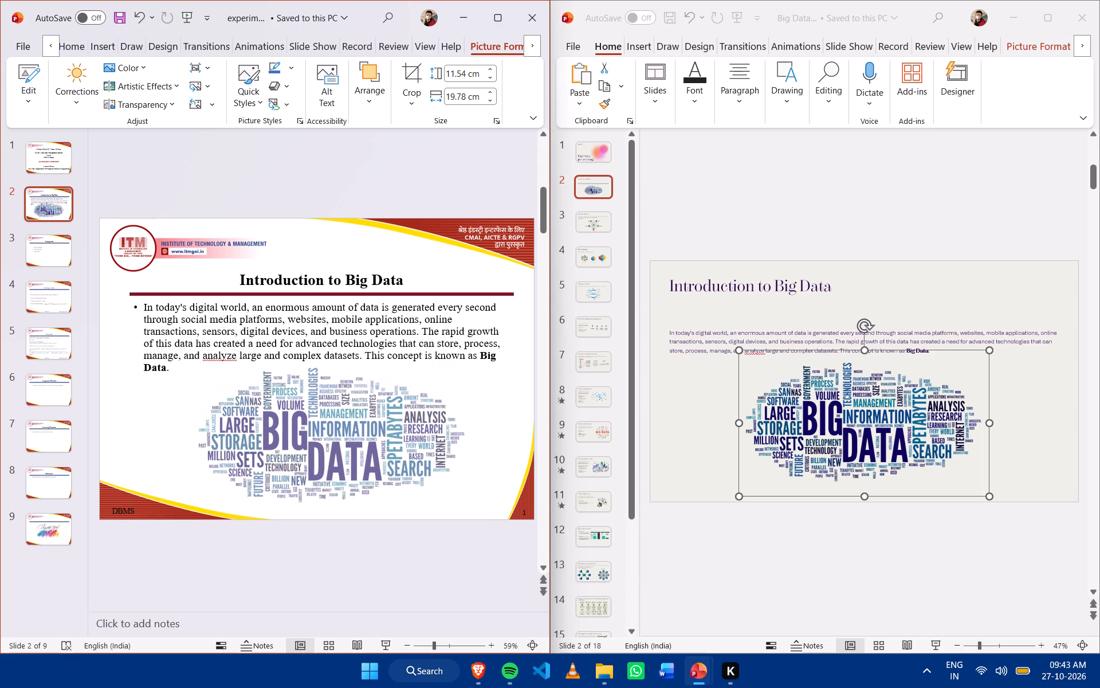
{"action": "left_click_drag", "start_coordinate": [192, 377], "coordinate": [207, 388]}
{"action": "left_click_drag", "start_coordinate": [349, 436], "coordinate": [333, 436]}
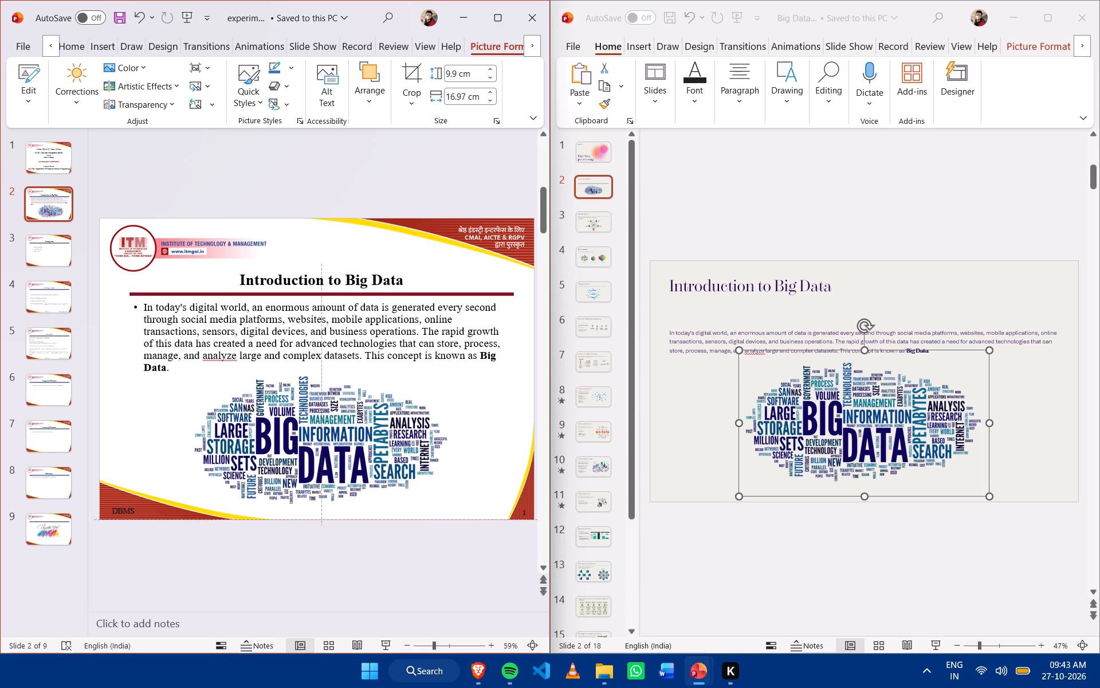
{"action": "left_click_drag", "start_coordinate": [333, 436], "coordinate": [333, 431]}
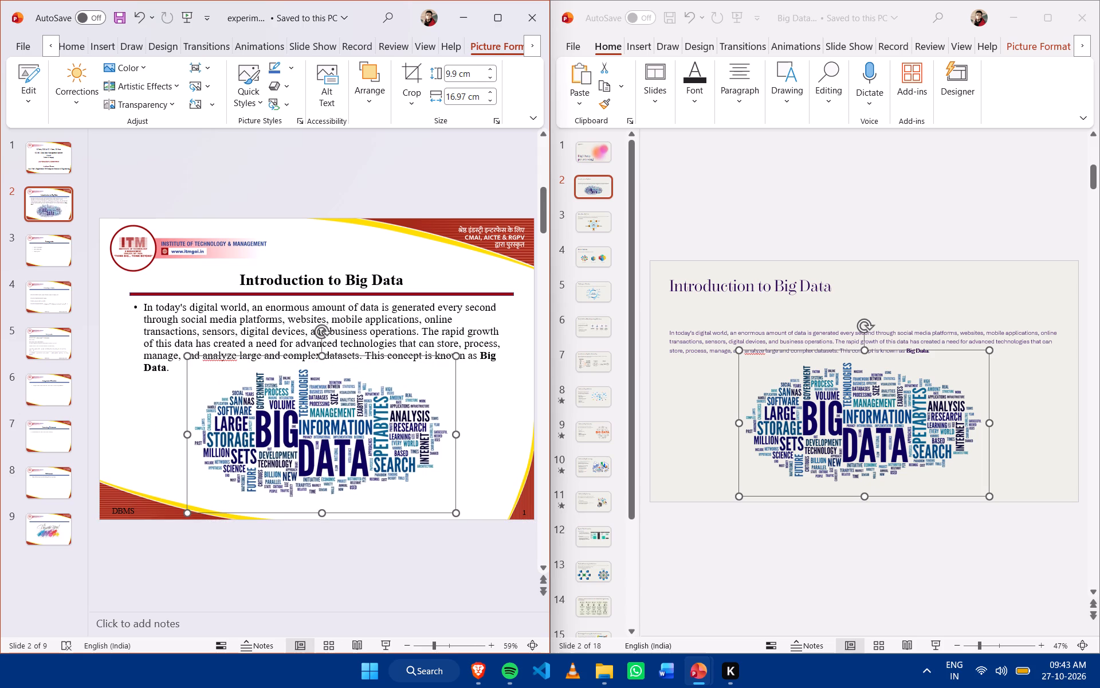
{"action": "left_click", "coordinate": [445, 552]}
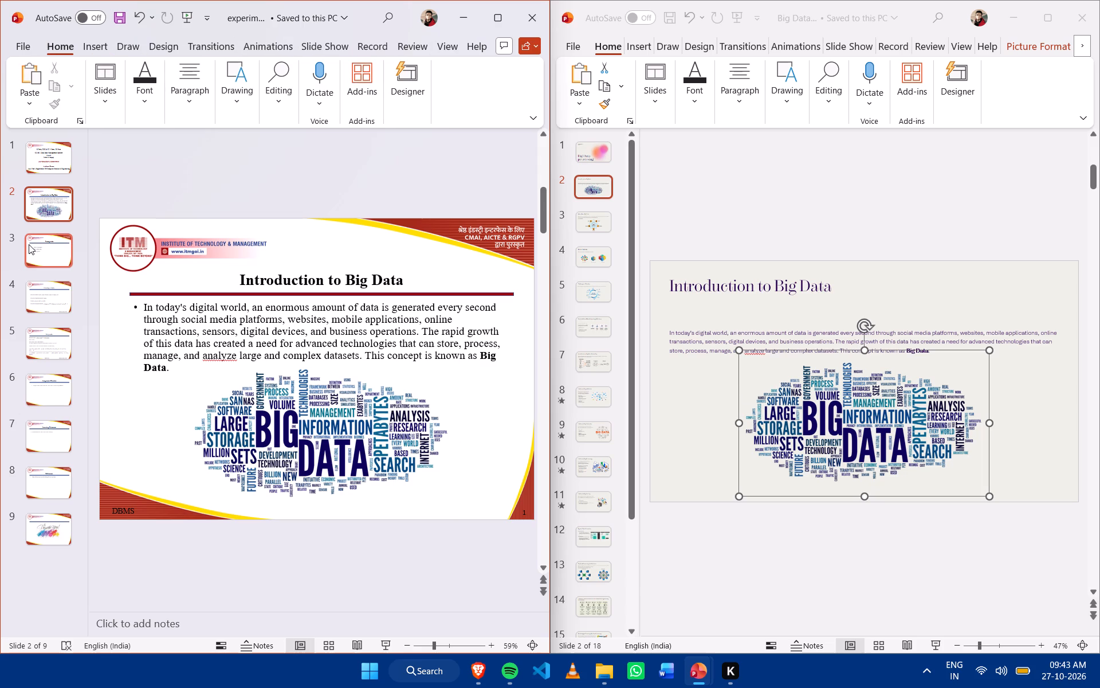
Delete the numbered list, Basic Commands through Subprograms, from the Prerequisite slide of experiment 16.
{"action": "left_click", "coordinate": [56, 248]}
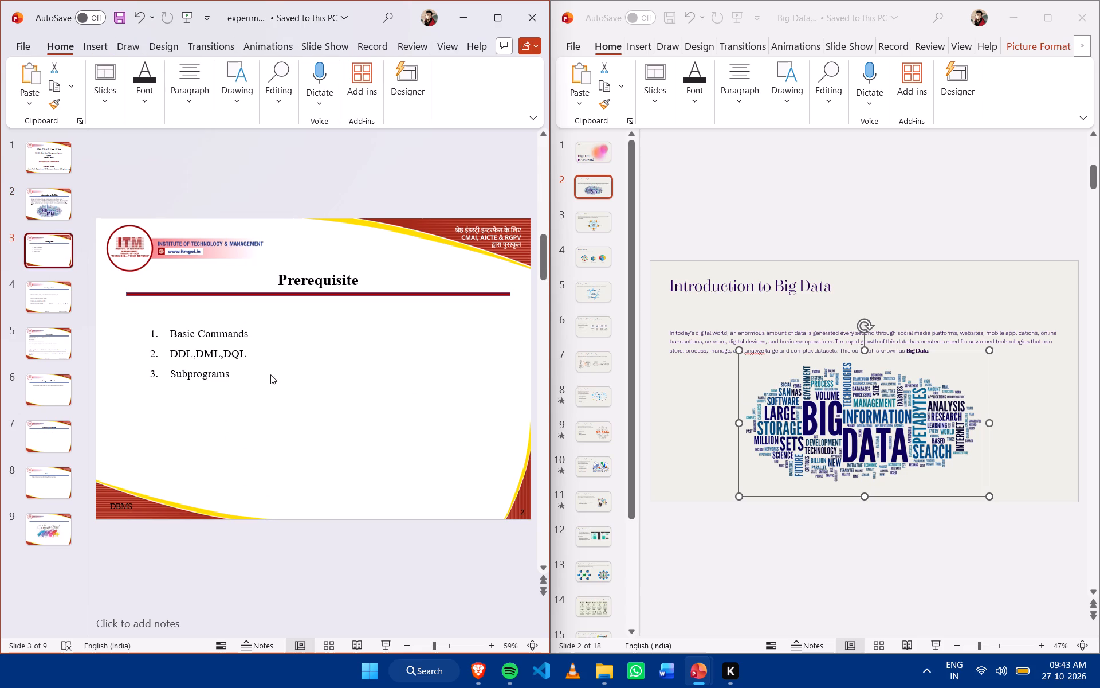
{"action": "double_click", "coordinate": [270, 374]}
{"action": "left_click", "coordinate": [254, 373]}
{"action": "left_click", "coordinate": [237, 372]}
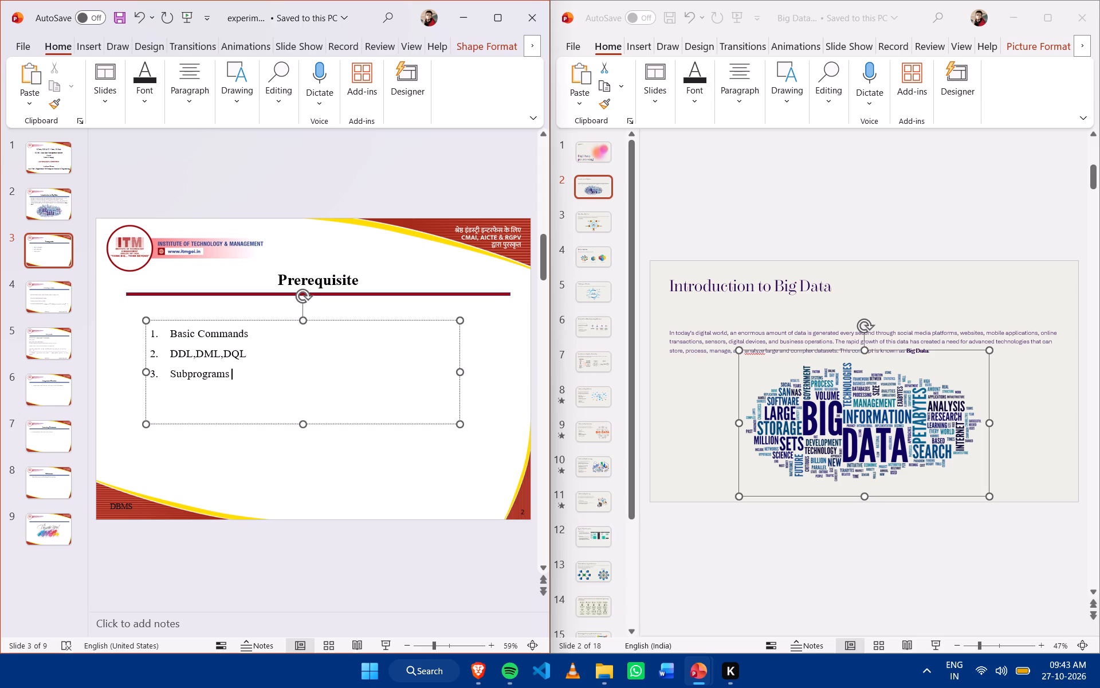
{"action": "left_click_drag", "start_coordinate": [239, 377], "coordinate": [155, 337]}
{"action": "key", "text": "BackSpace"}
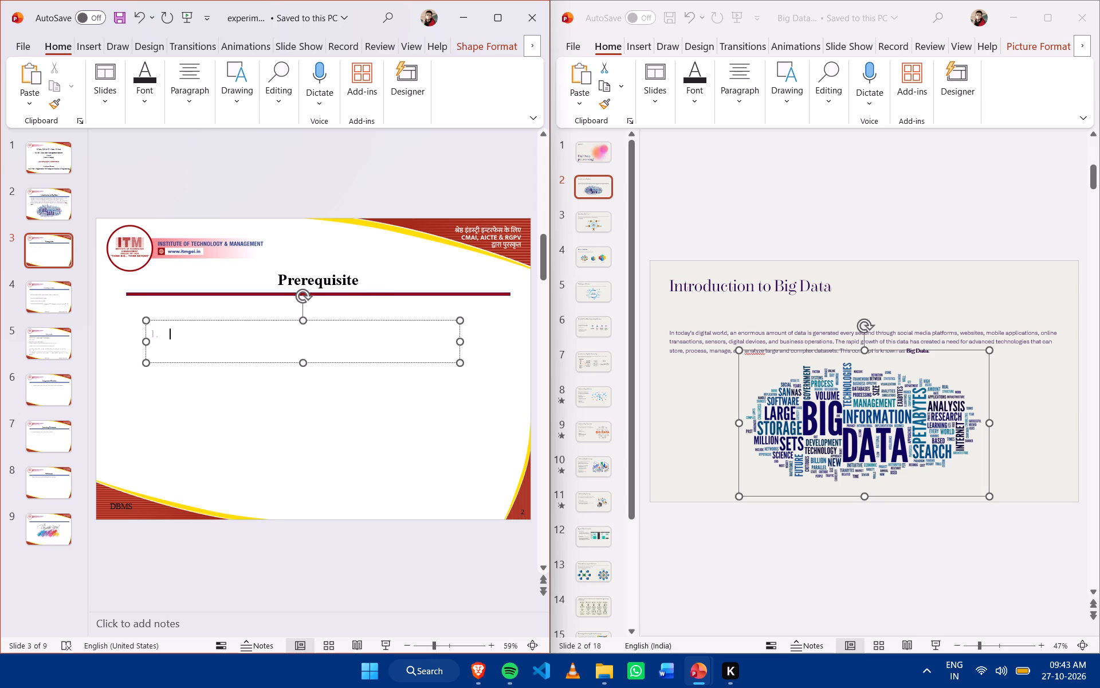
Replace the Prerequisite title on experiment 16's slide 3 with "More about Big Data" copied from slide 3 of the Big Data deck.
{"action": "left_click", "coordinate": [587, 212]}
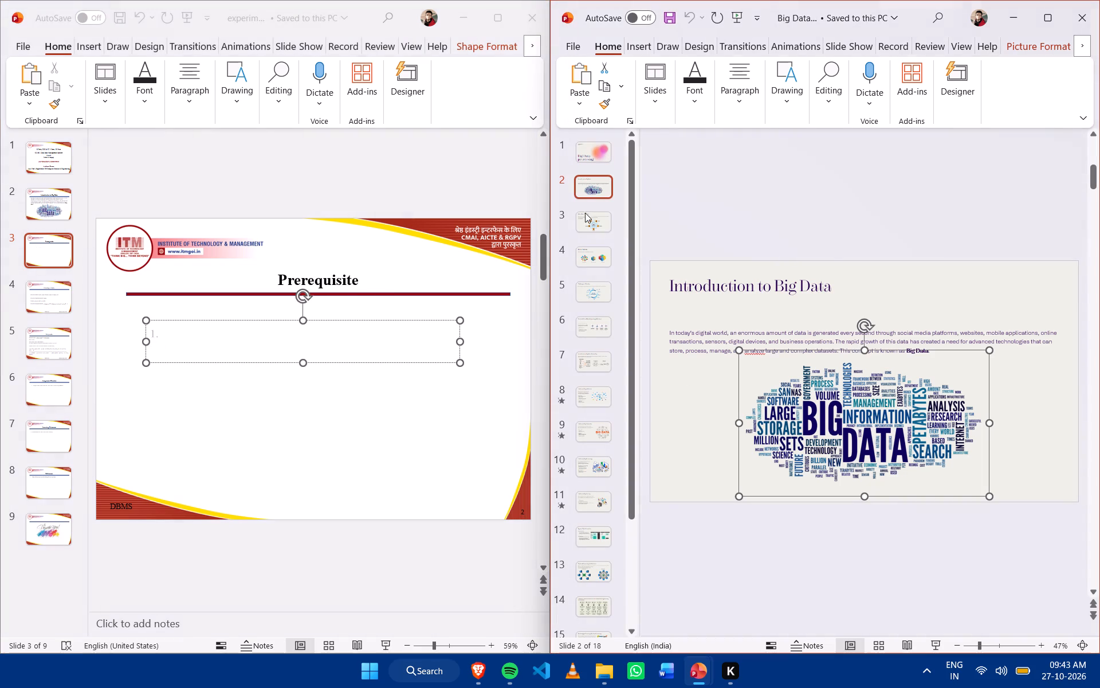
{"action": "left_click", "coordinate": [585, 217]}
{"action": "left_click_drag", "start_coordinate": [820, 283], "coordinate": [797, 284]}
{"action": "key", "text": "ctrl+z"}
{"action": "double_click", "coordinate": [829, 290]}
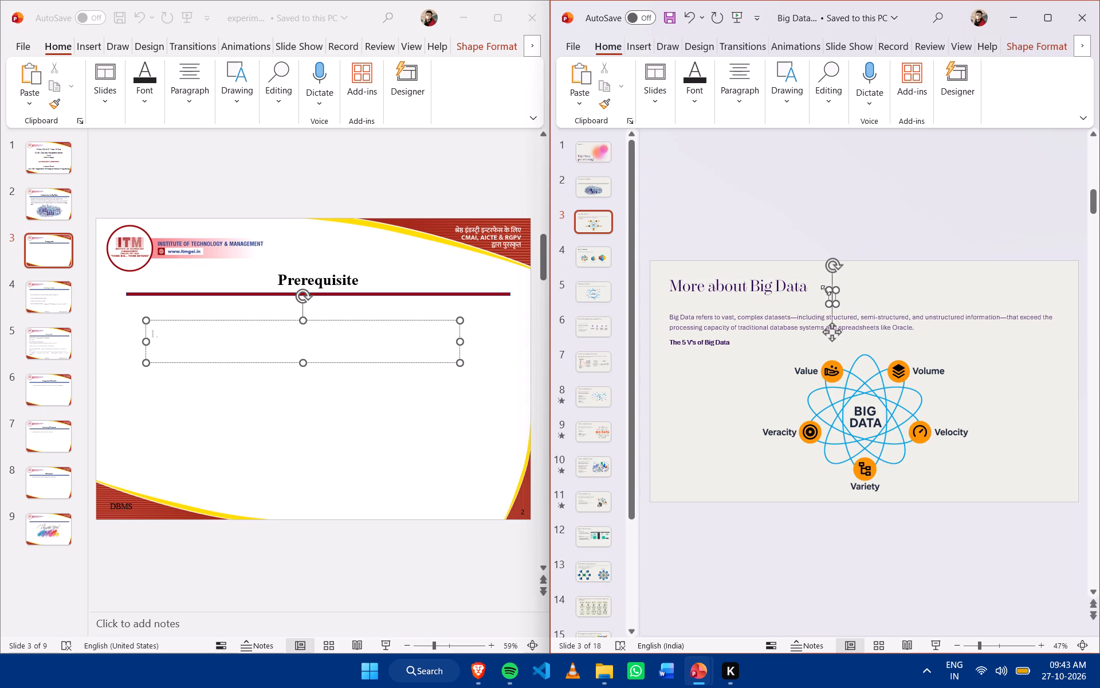
{"action": "left_click", "coordinate": [812, 288]}
{"action": "left_click_drag", "start_coordinate": [812, 288], "coordinate": [670, 290]}
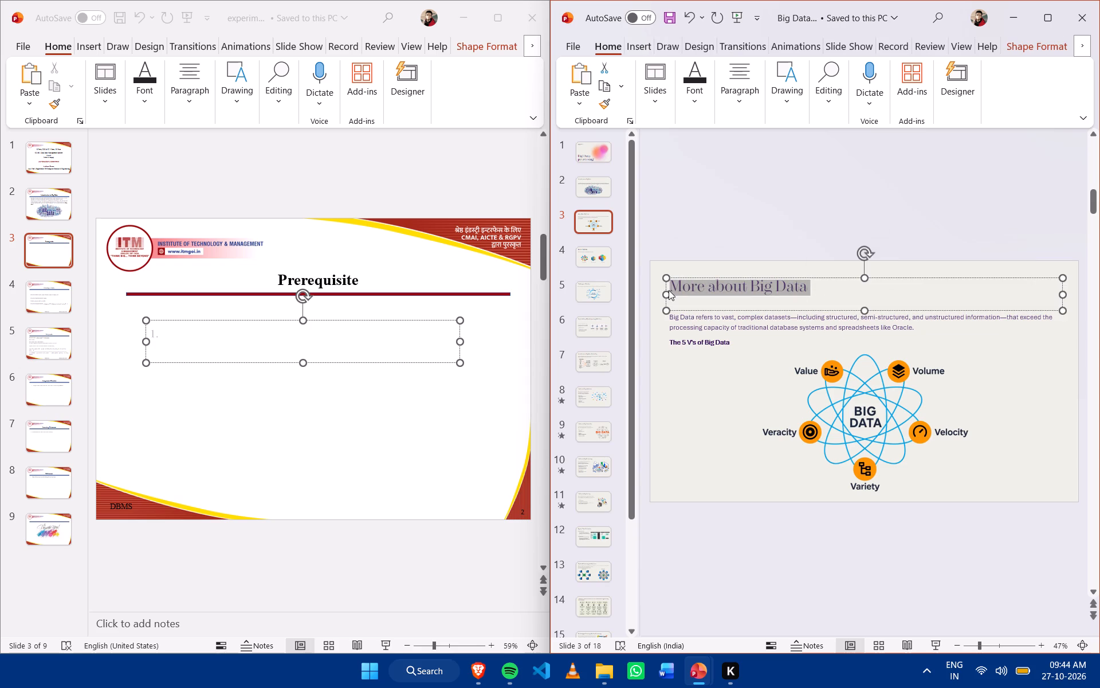
{"action": "key", "text": "ctrl+c"}
{"action": "left_click", "coordinate": [345, 274]}
{"action": "left_click", "coordinate": [363, 283]}
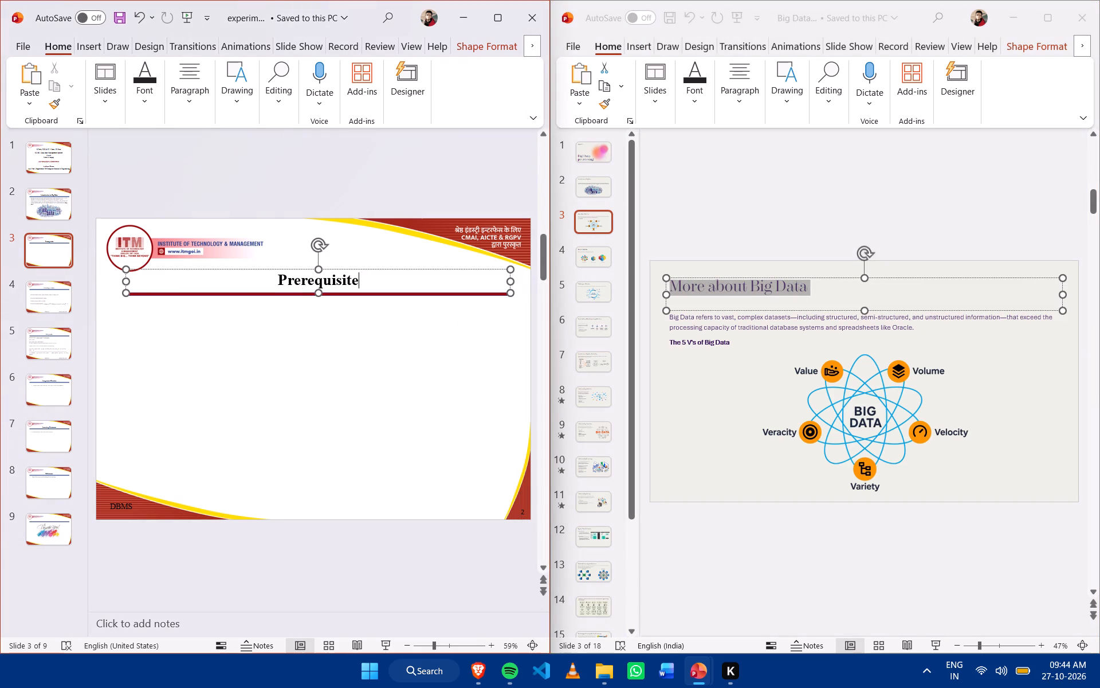
{"action": "left_click_drag", "start_coordinate": [363, 283], "coordinate": [252, 278], "text": "ctrl"}
{"action": "key", "text": "ctrl+v"}
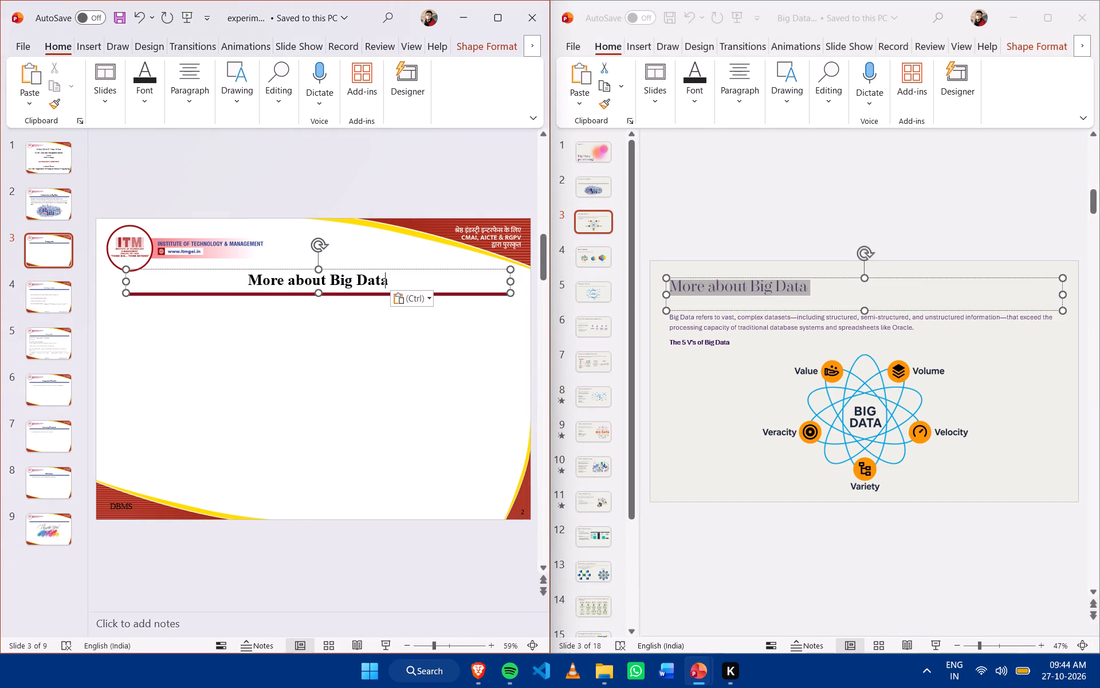
Copy the paragraph "Big Data refers to vast, complex datasets" from slide 3 of the Big Data deck, without the 5 V's line.
{"action": "left_click", "coordinate": [312, 323]}
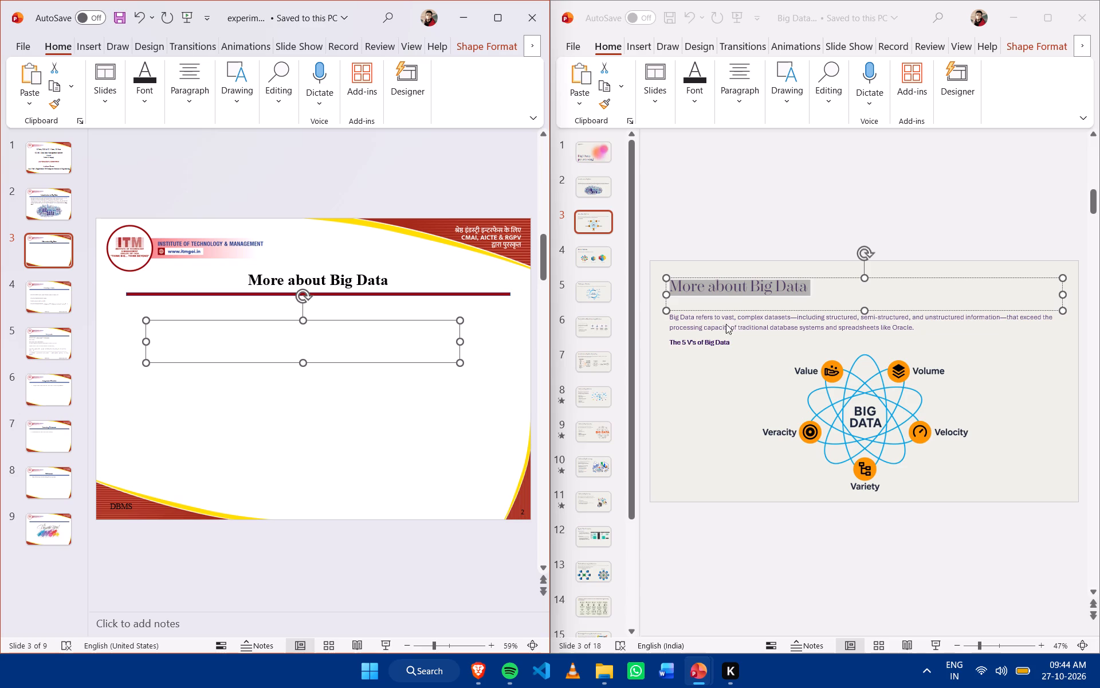
{"action": "left_click", "coordinate": [731, 319]}
{"action": "left_click", "coordinate": [720, 322]}
{"action": "left_click", "coordinate": [720, 322]}
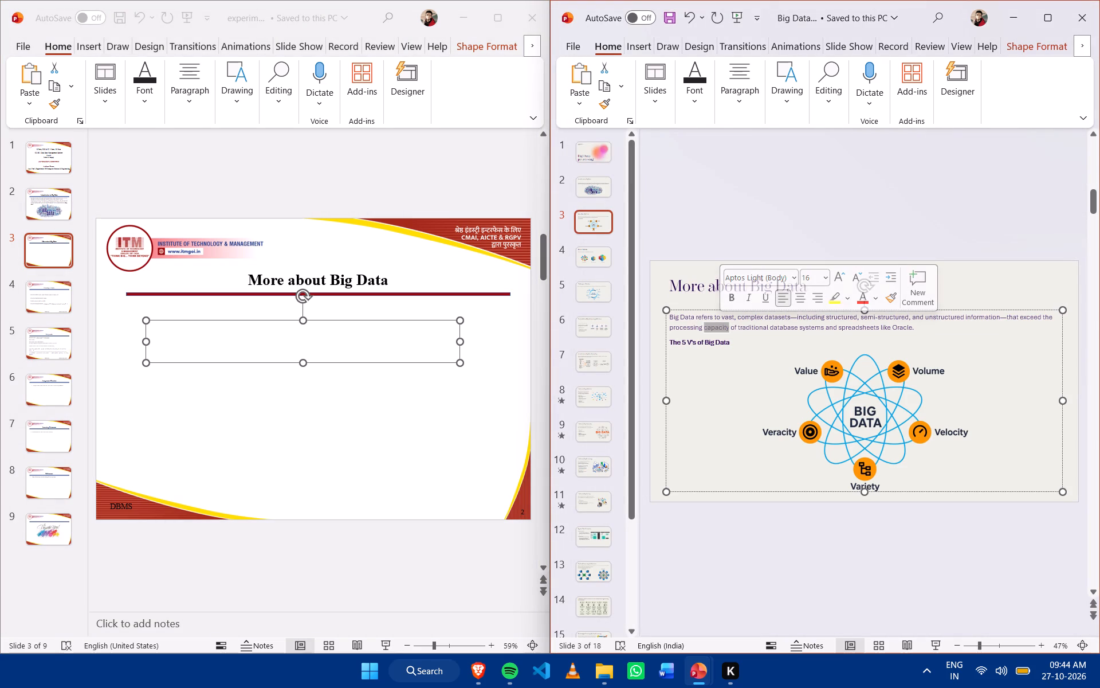
{"action": "left_click_drag", "start_coordinate": [918, 327], "coordinate": [662, 319]}
{"action": "key", "text": "ctrl+c"}
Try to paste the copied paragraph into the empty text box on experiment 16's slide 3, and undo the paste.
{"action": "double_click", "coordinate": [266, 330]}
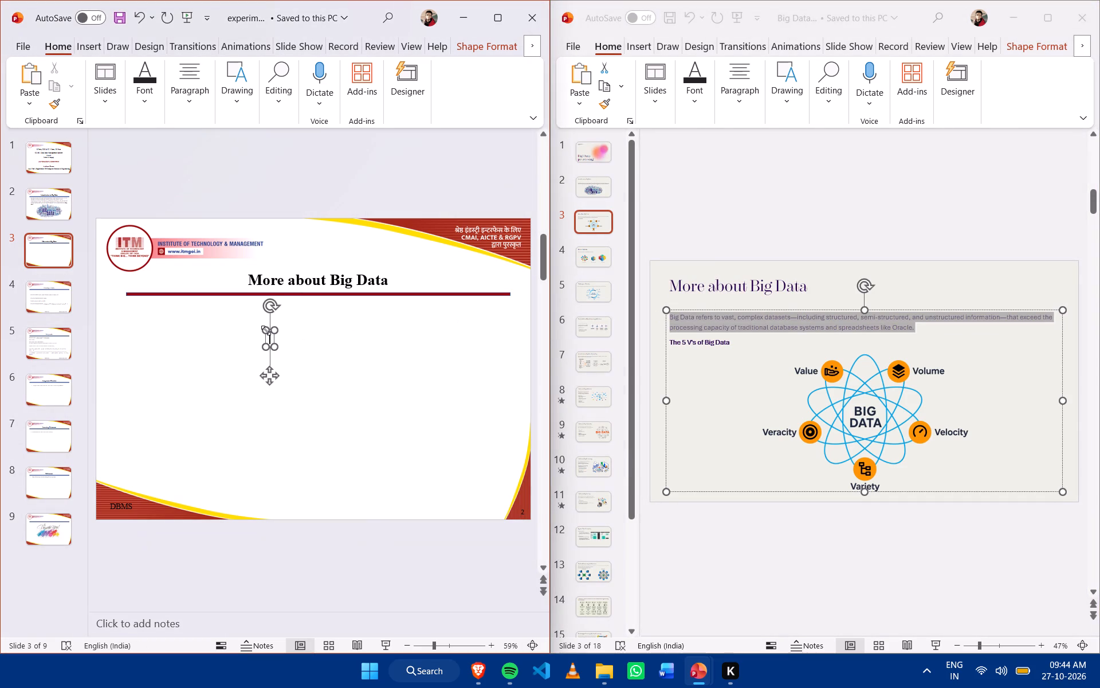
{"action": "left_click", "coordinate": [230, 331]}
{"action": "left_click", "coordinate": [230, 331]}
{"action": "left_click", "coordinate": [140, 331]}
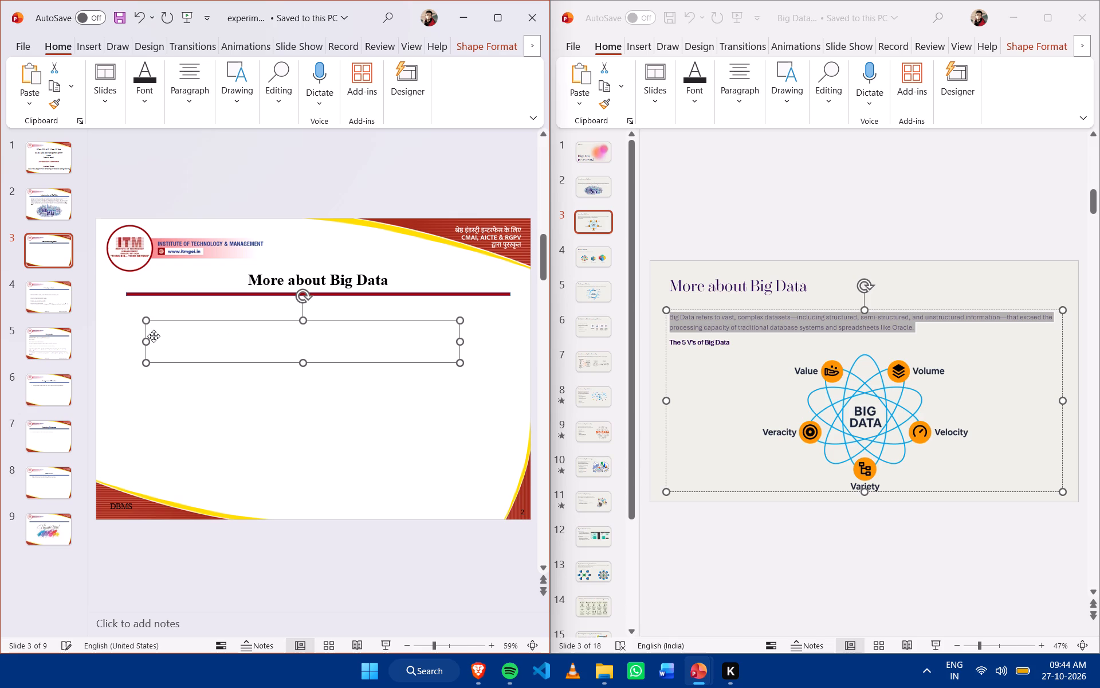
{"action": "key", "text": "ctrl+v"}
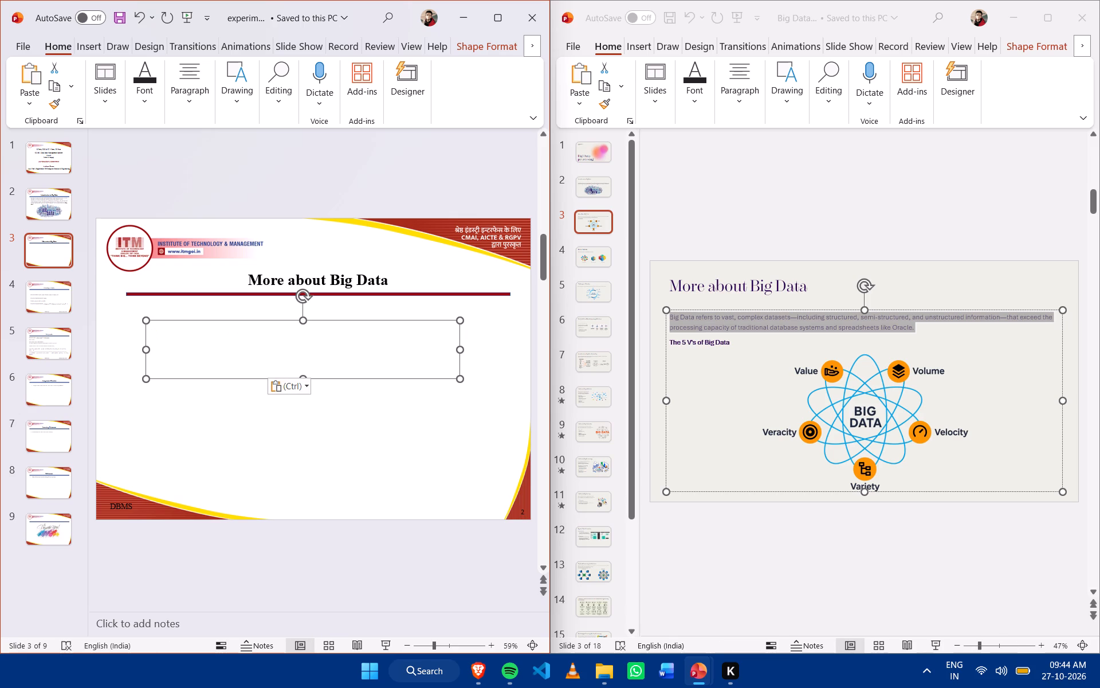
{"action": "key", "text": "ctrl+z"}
Select the empty text box beneath the "More about Big Data" title and paste the copied paragraph into it.
{"action": "left_click_drag", "start_coordinate": [191, 439], "coordinate": [190, 433]}
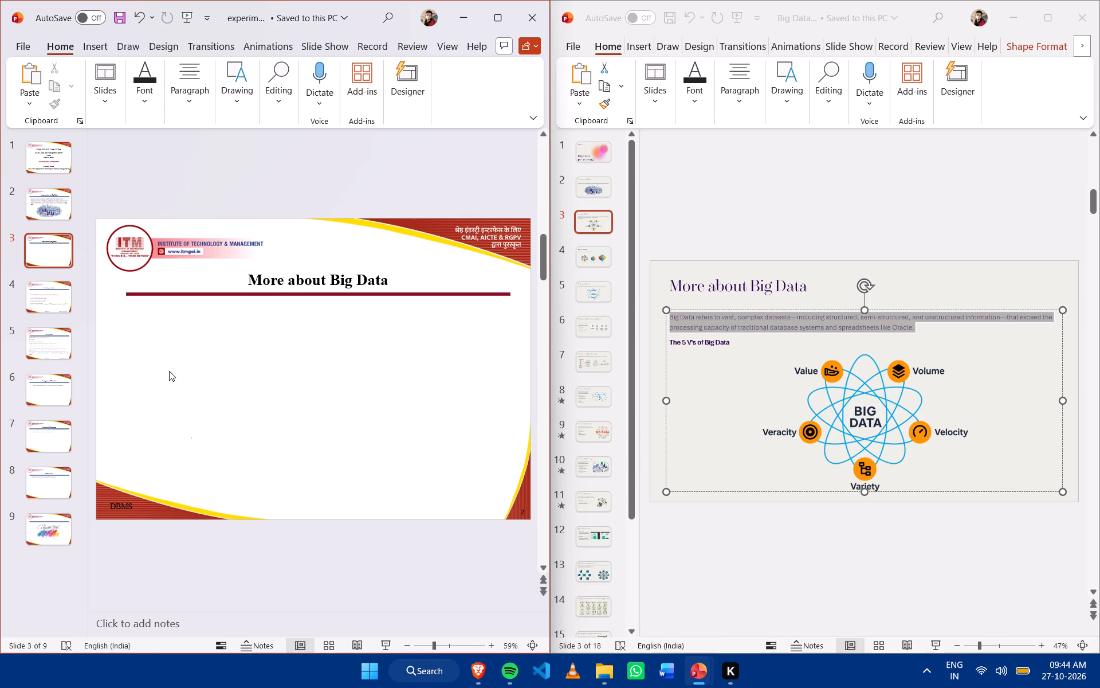
{"action": "left_click", "coordinate": [143, 320]}
{"action": "left_click", "coordinate": [125, 311]}
{"action": "left_click_drag", "start_coordinate": [129, 303], "coordinate": [509, 441]}
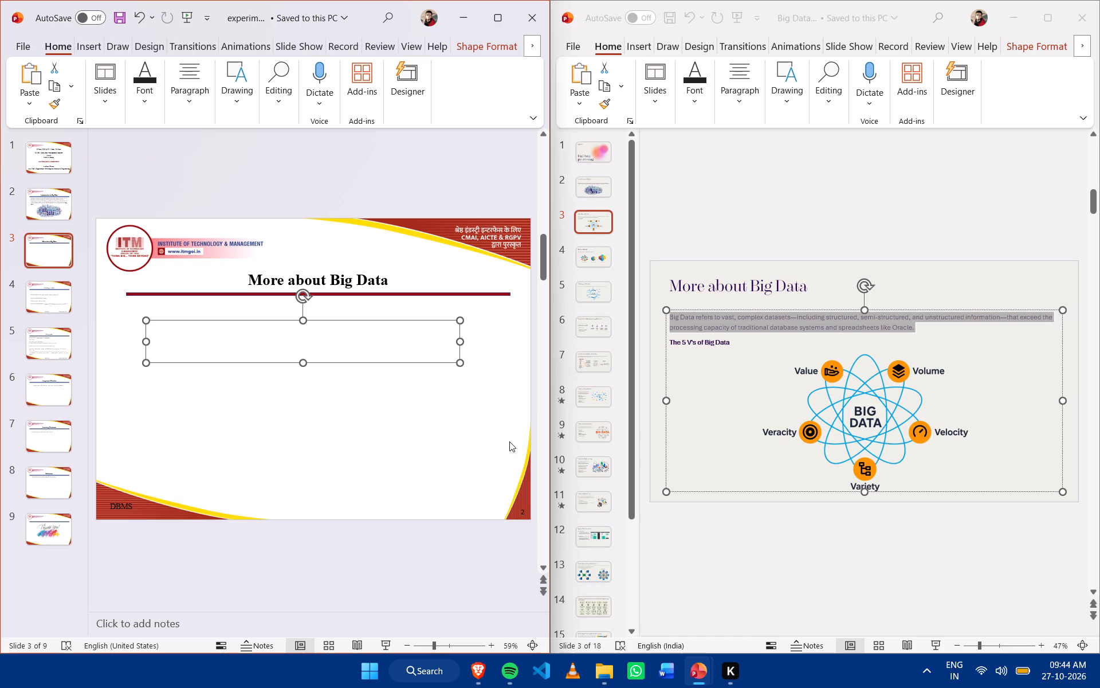
{"action": "key", "text": "ctrl+v"}
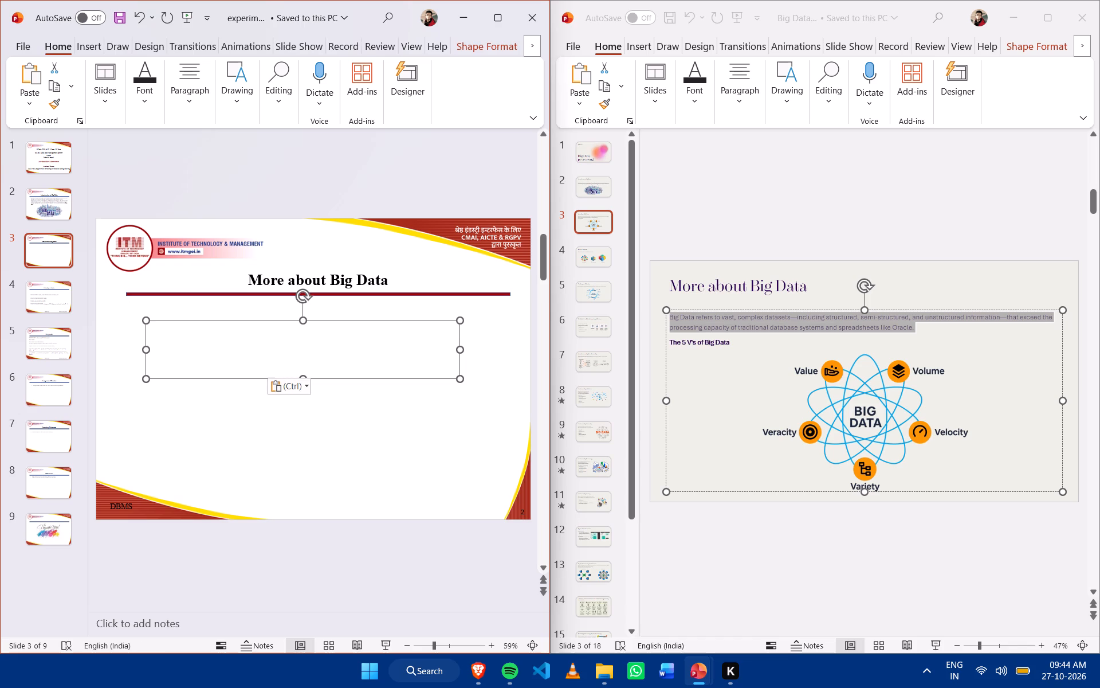
Delete the invisible pasted text from the text box beneath the "More about Big Data" title on experiment 16's slide 3.
{"action": "left_click", "coordinate": [357, 426]}
{"action": "left_click", "coordinate": [341, 339]}
{"action": "left_click", "coordinate": [333, 359]}
{"action": "key", "text": "BackSpace"}
{"action": "key", "text": "BackSpace"}
{"action": "key", "text": "BackSpace"}
{"action": "key", "text": "BackSpace"}
{"action": "key", "text": "BackSpace"}
{"action": "key", "text": "BackSpace"}
{"action": "key", "text": "BackSpace"}
{"action": "key", "text": "BackSpace"}
{"action": "key", "text": "BackSpace"}
{"action": "key", "text": "BackSpace"}
{"action": "key", "text": "BackSpace"}
{"action": "key", "text": "BackSpace"}
{"action": "key", "text": "BackSpace"}
{"action": "key", "text": "BackSpace"}
{"action": "key", "text": "BackSpace"}
{"action": "key", "text": "BackSpace"}
{"action": "key", "text": "BackSpace"}
{"action": "key", "text": "BackSpace"}
{"action": "key", "text": "BackSpace"}
{"action": "key", "text": "BackSpace"}
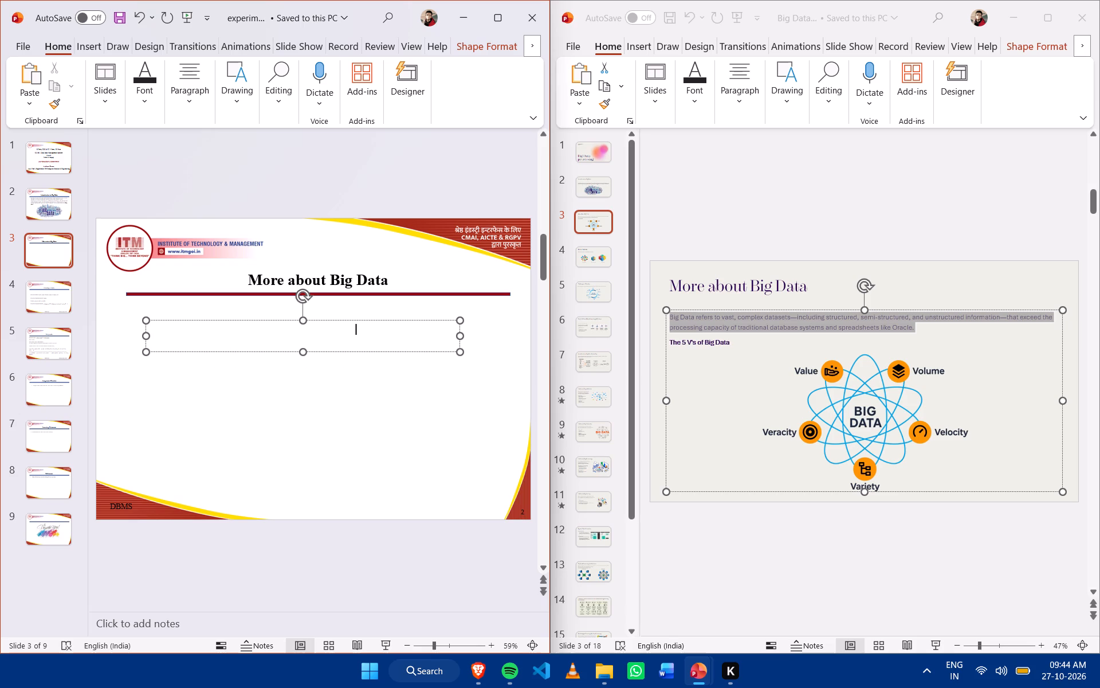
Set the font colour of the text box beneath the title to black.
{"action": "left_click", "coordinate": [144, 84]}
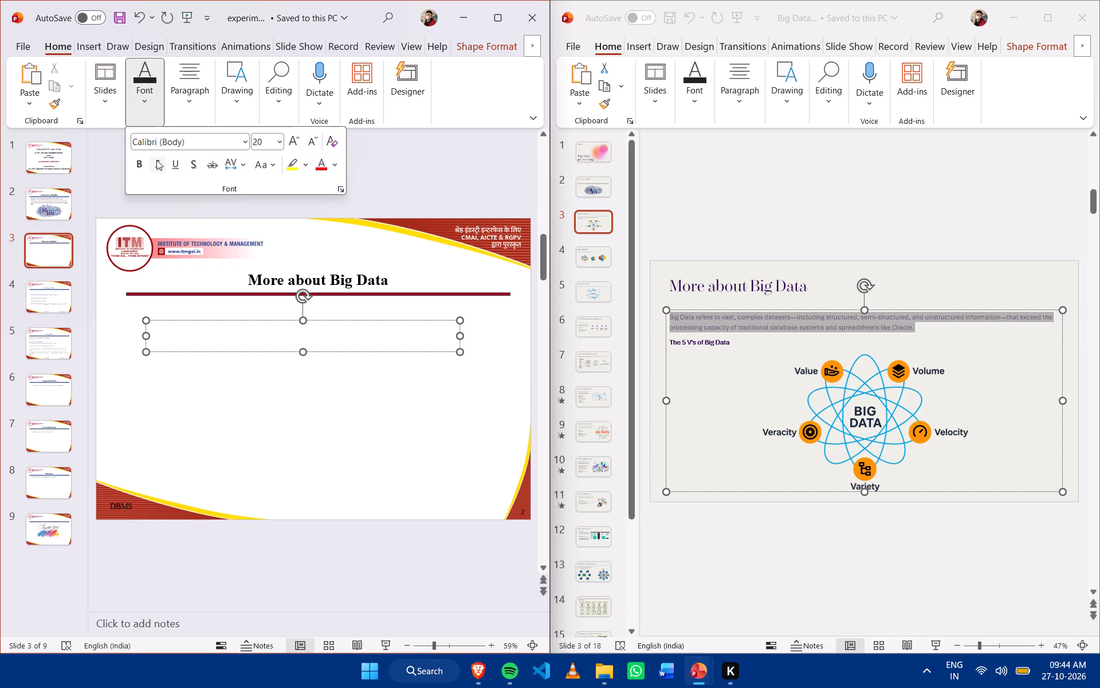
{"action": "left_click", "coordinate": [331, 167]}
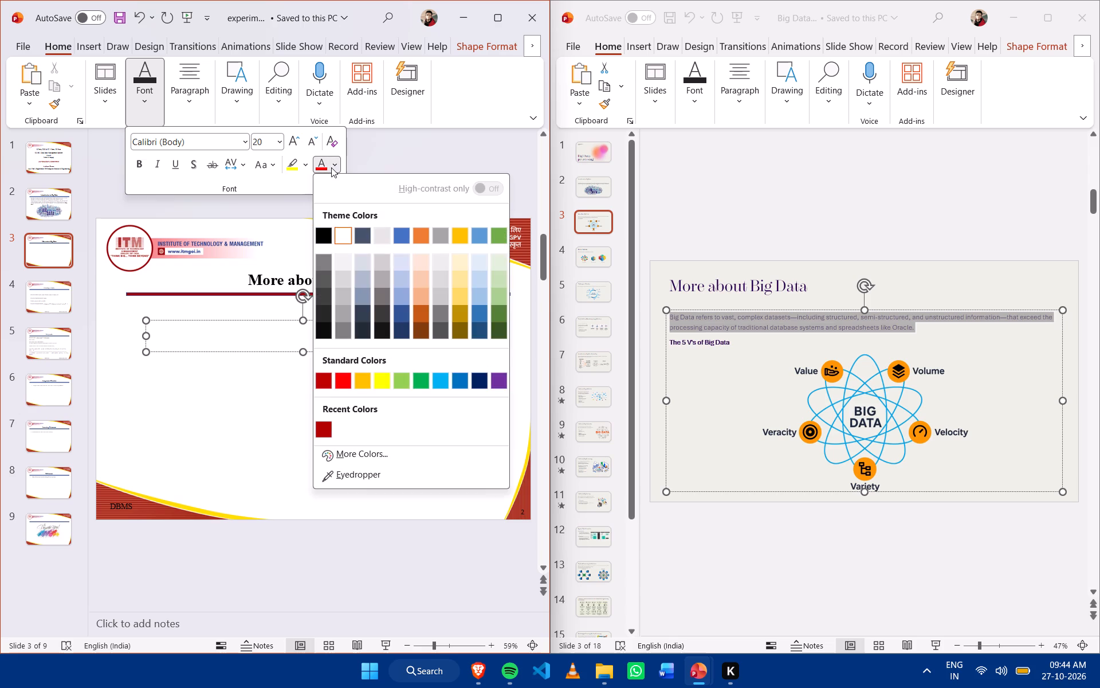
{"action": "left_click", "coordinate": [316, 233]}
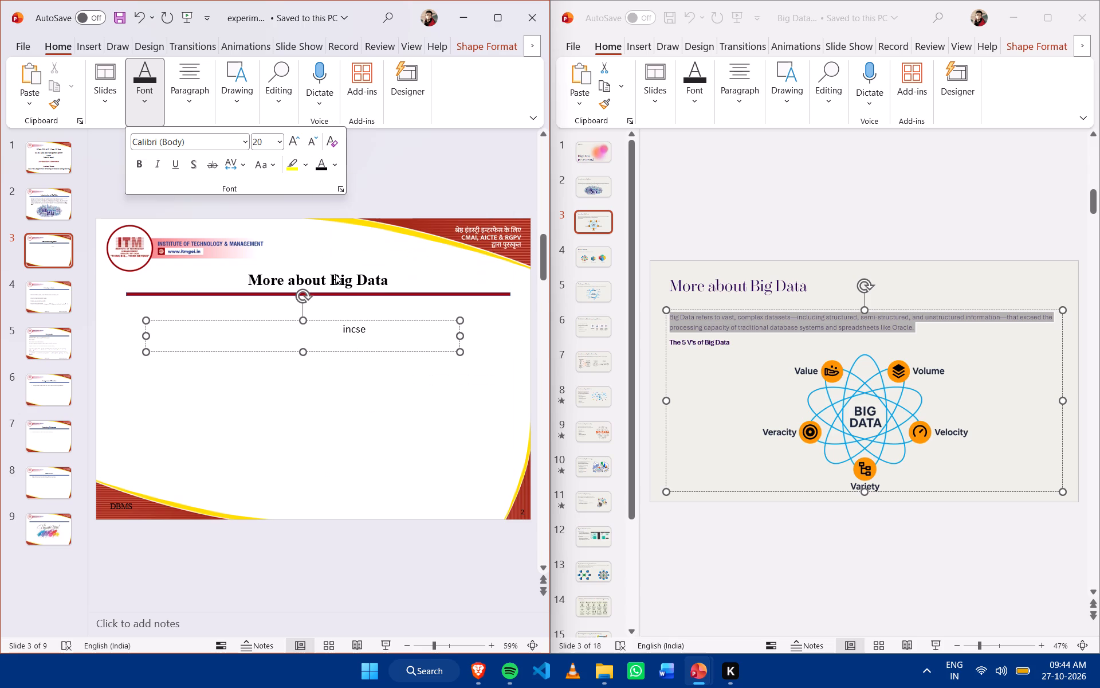
Delete the leftover "incse" characters and blank lines so the text box beneath the title is empty.
{"action": "left_click", "coordinate": [359, 337]}
{"action": "left_click", "coordinate": [290, 336]}
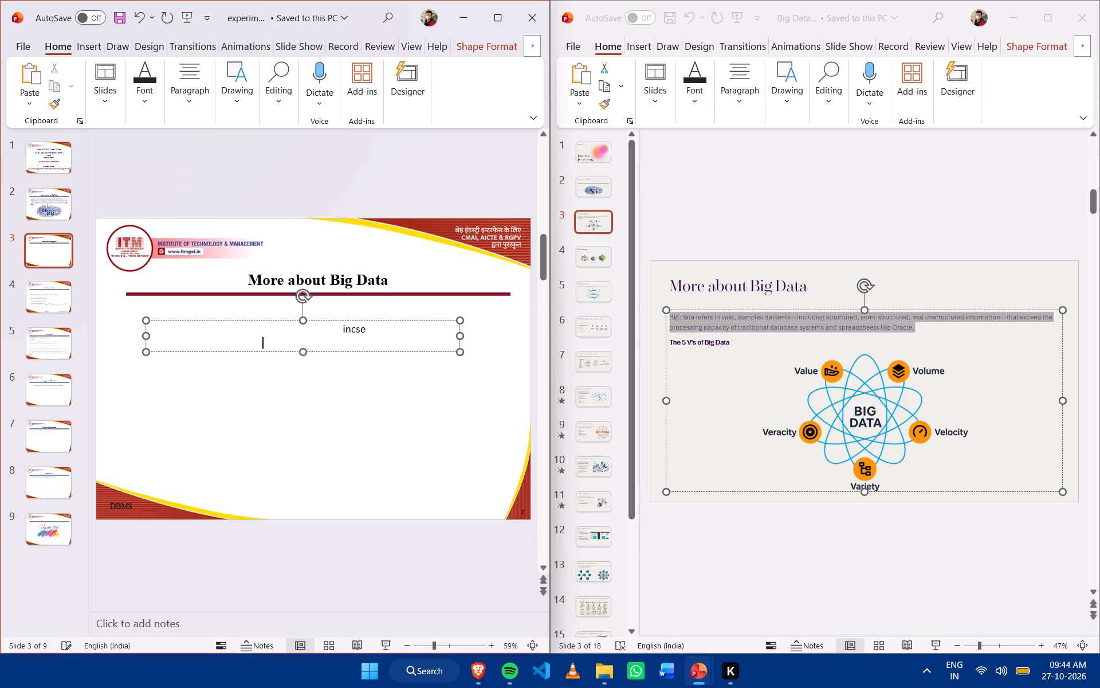
{"action": "left_click_drag", "start_coordinate": [298, 339], "coordinate": [163, 327]}
{"action": "key", "text": "BackSpace"}
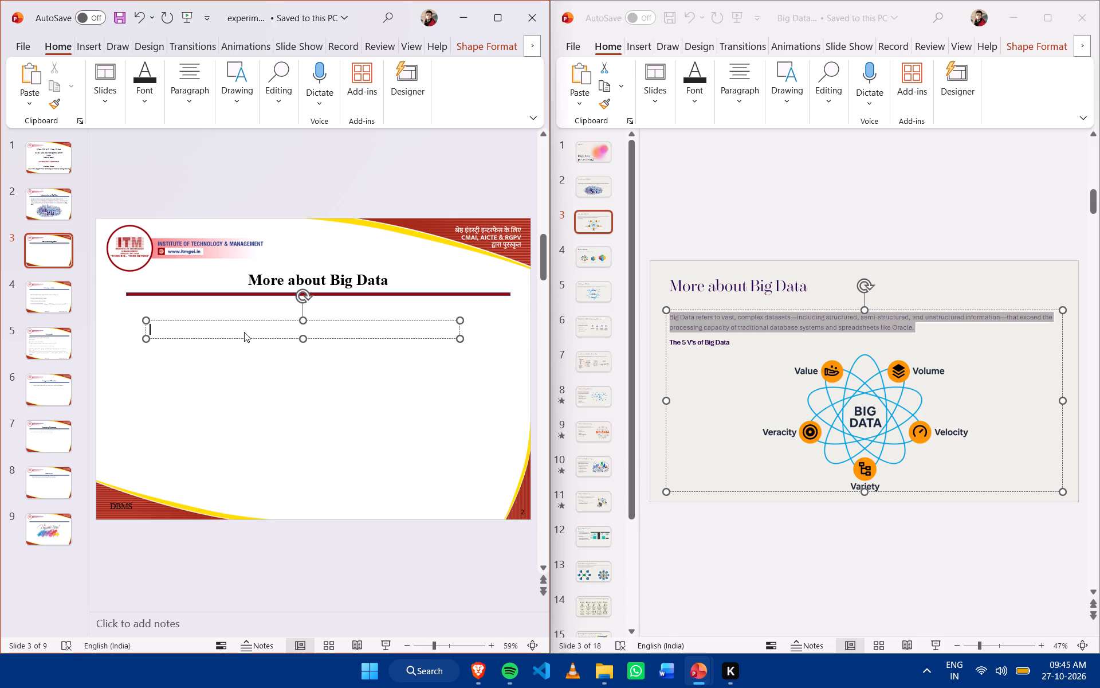
Copy the "Big Data refers to vast, complex datasets" paragraph from the Big Data deck's slide 3 into the empty text box on experiment 16's slide 3.
{"action": "key", "text": "ctrl+c"}
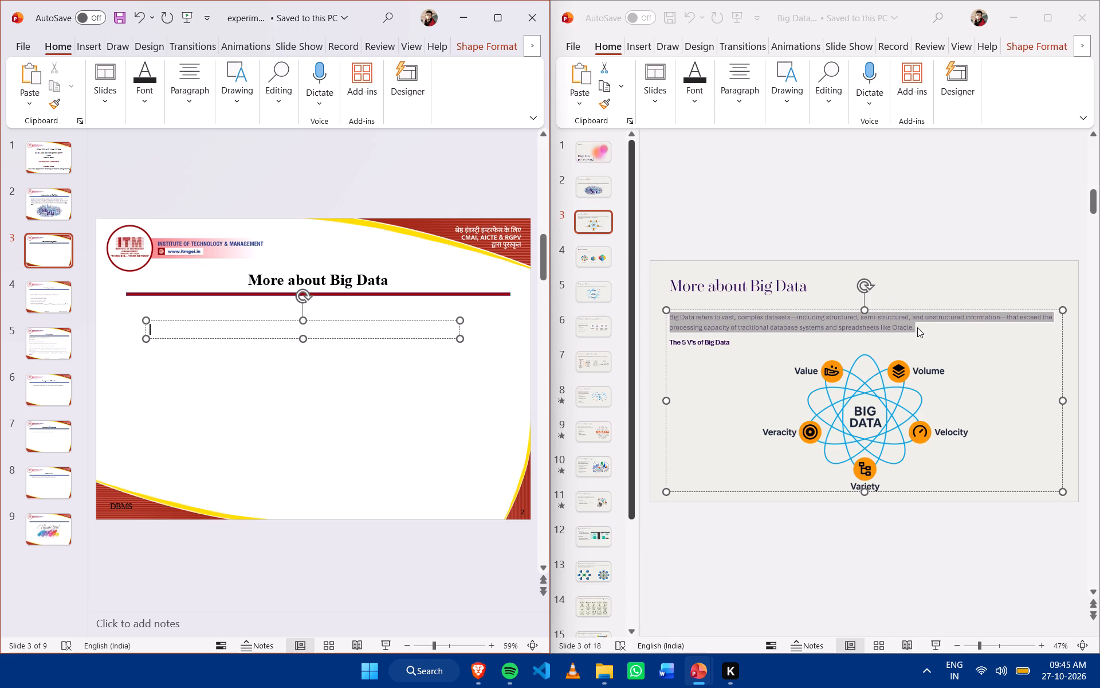
{"action": "left_click", "coordinate": [912, 331]}
{"action": "left_click_drag", "start_coordinate": [916, 332], "coordinate": [801, 320]}
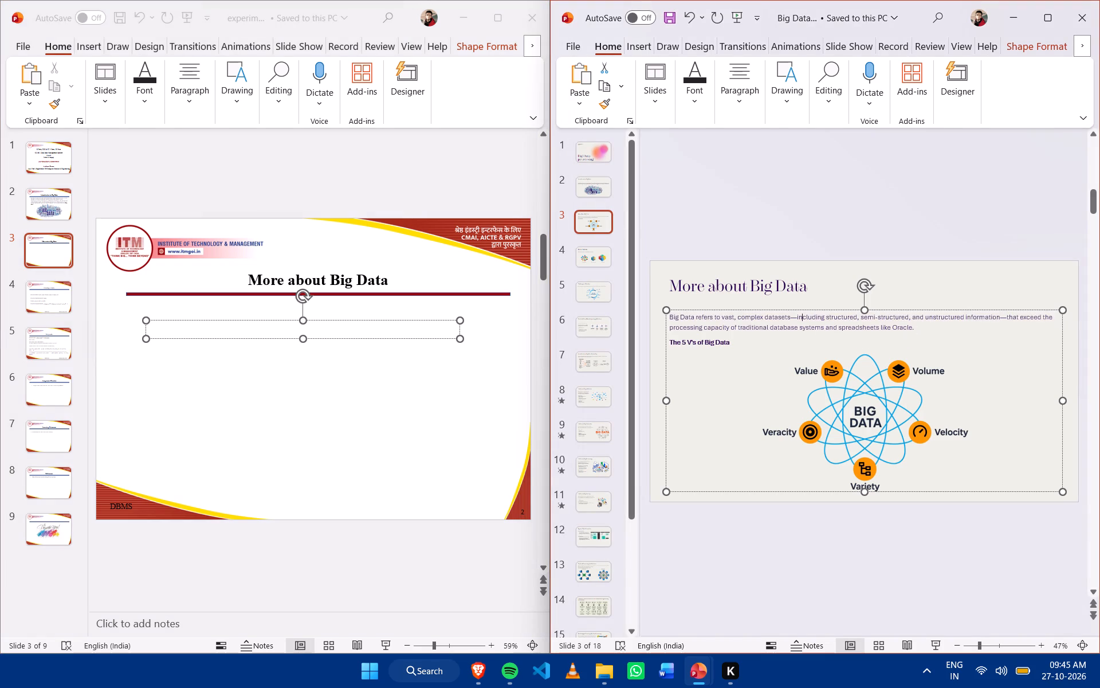
{"action": "left_click_drag", "start_coordinate": [927, 330], "coordinate": [657, 314]}
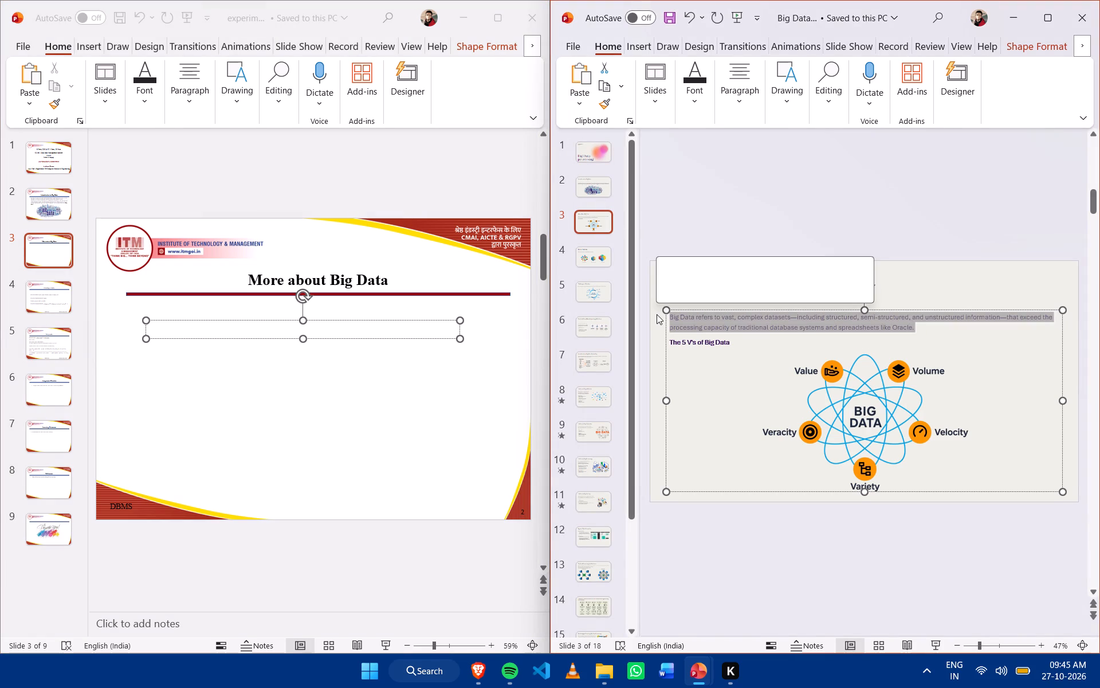
{"action": "key", "text": "ctrl+c"}
{"action": "left_click_drag", "start_coordinate": [280, 337], "coordinate": [278, 324]}
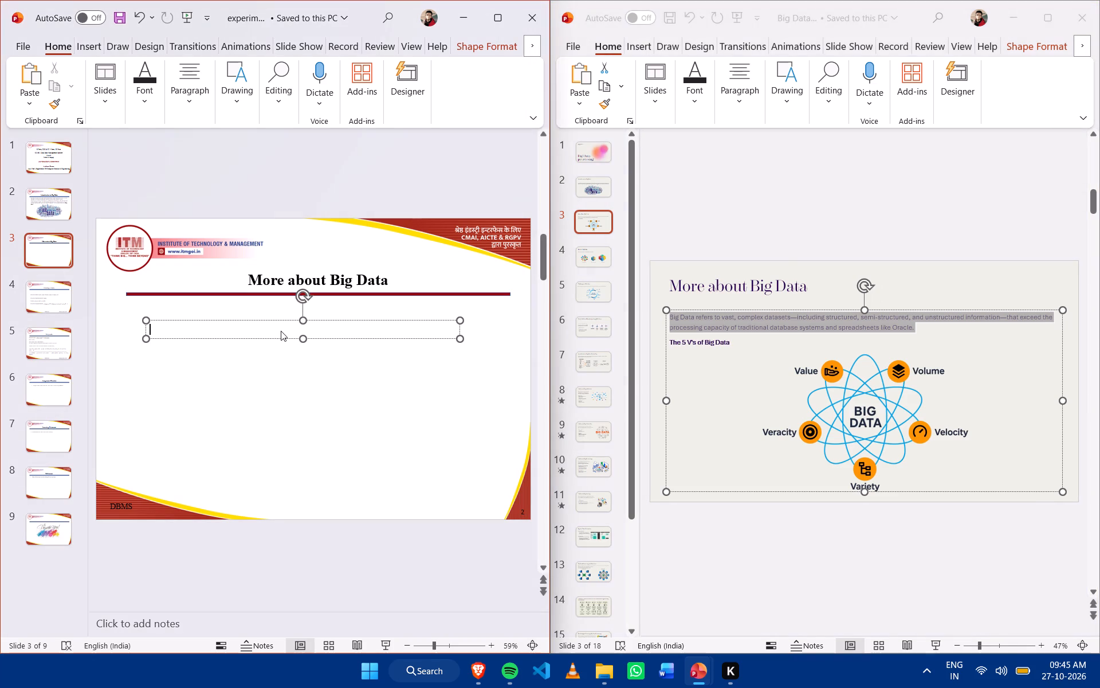
{"action": "key", "text": "ctrl+v"}
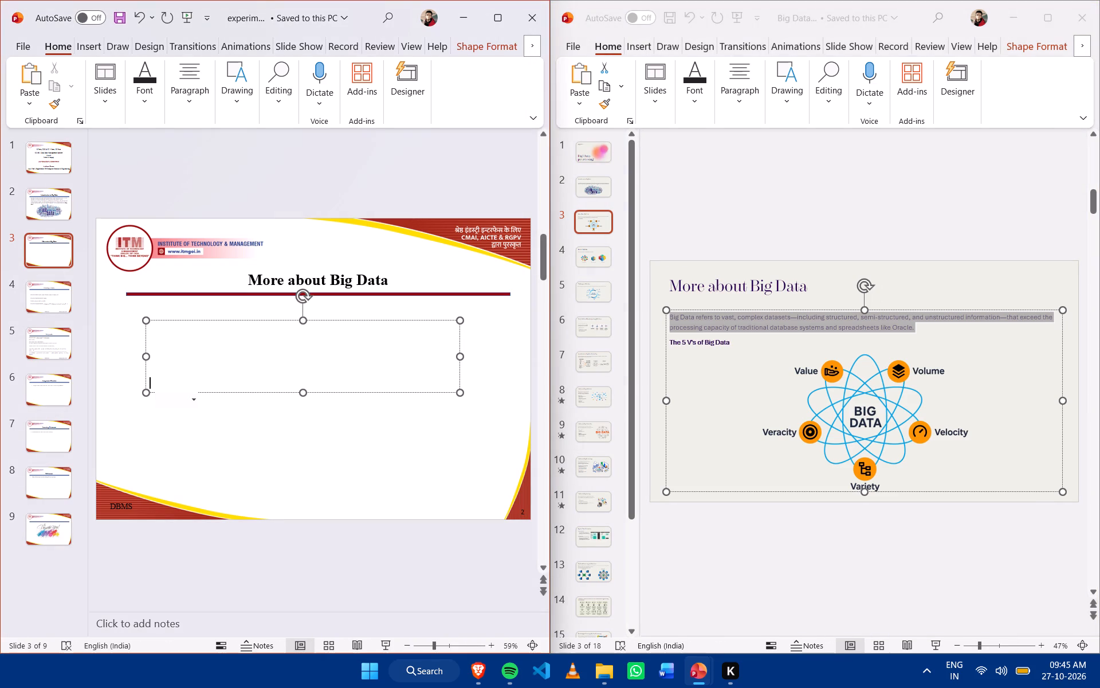
Set the font colour of the whole pasted paragraph's text box to black.
{"action": "left_click", "coordinate": [237, 321]}
{"action": "left_click", "coordinate": [147, 95]}
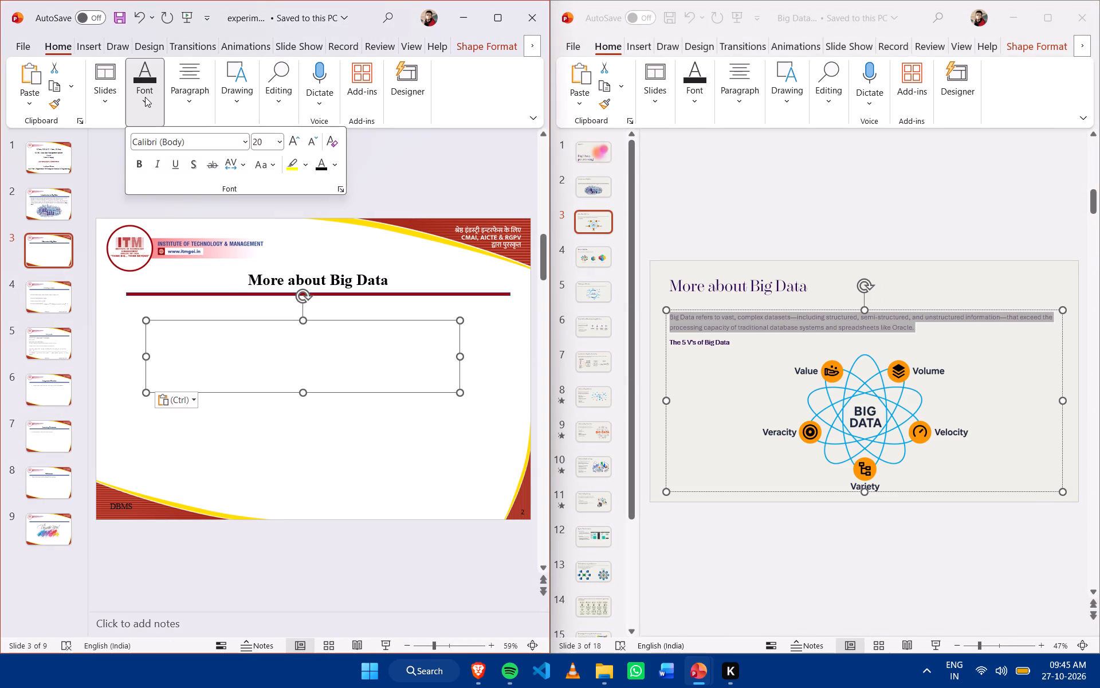
{"action": "left_click", "coordinate": [334, 167]}
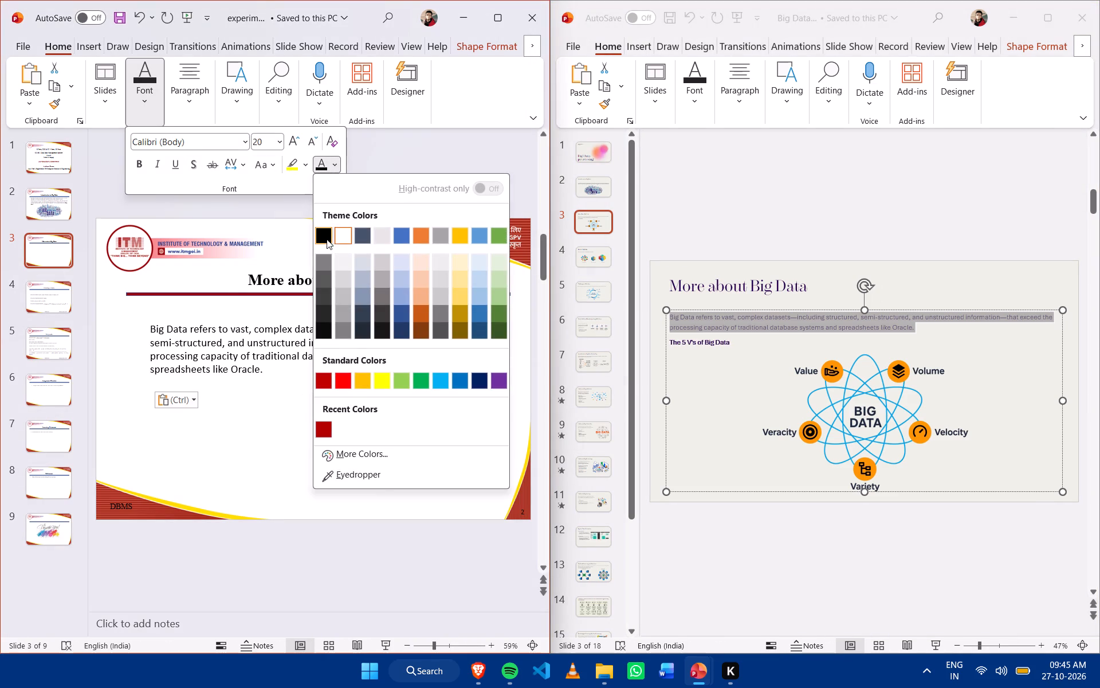
{"action": "left_click", "coordinate": [328, 240]}
{"action": "left_click", "coordinate": [233, 487]}
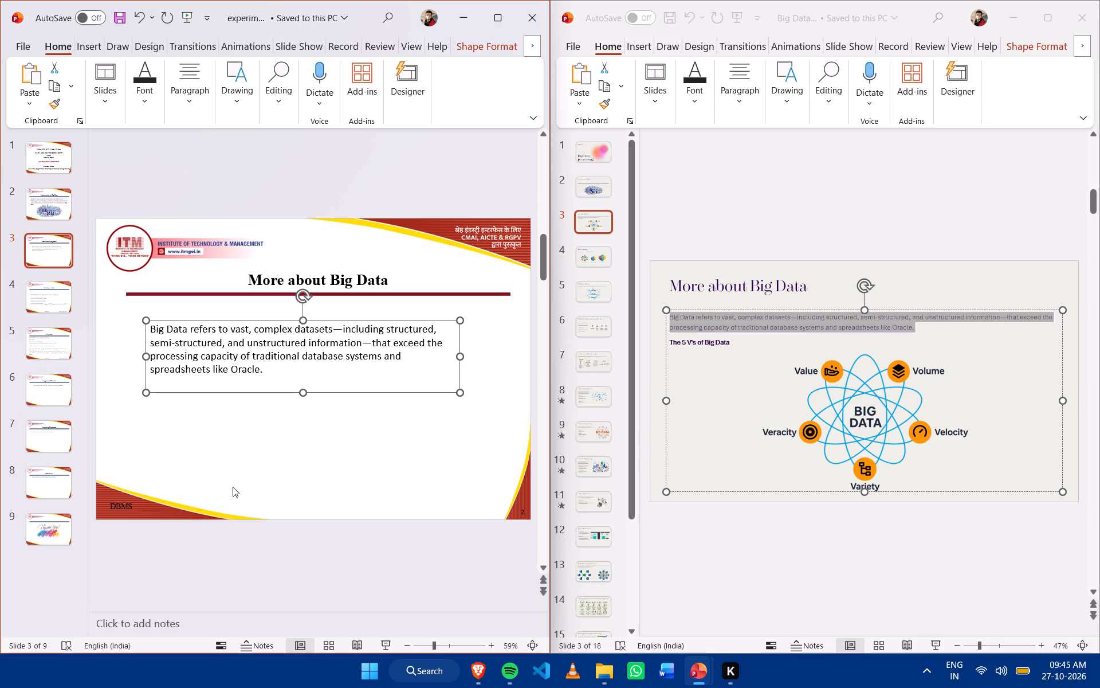
Remove the empty line at the end of the Big Data paragraph.
{"action": "left_click", "coordinate": [274, 378]}
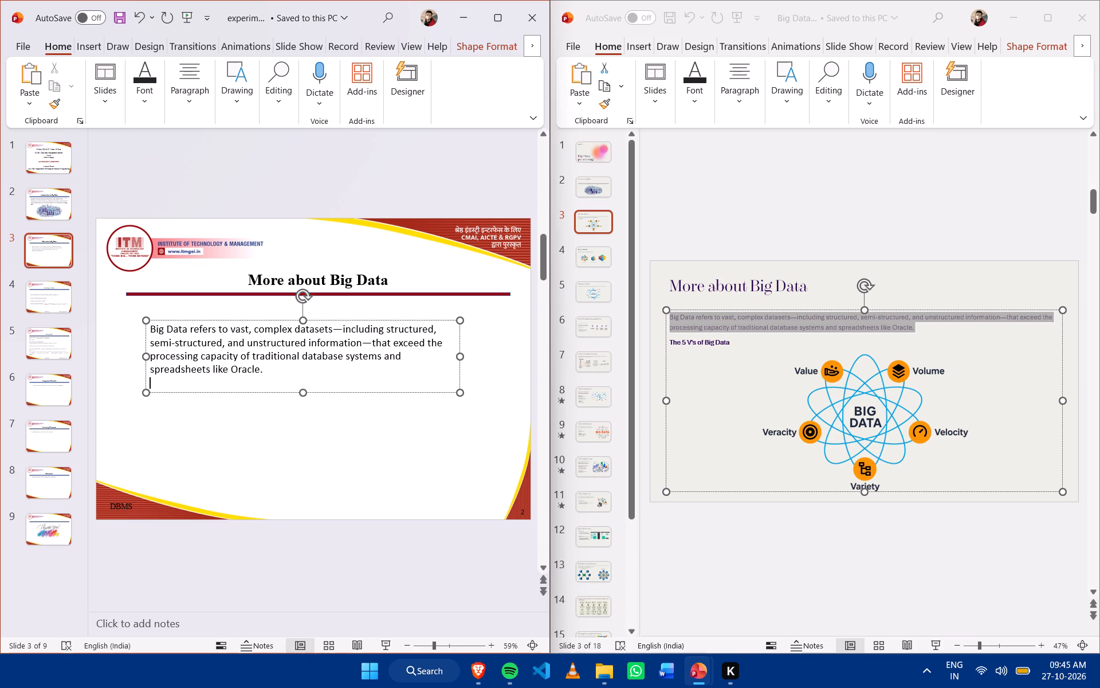
{"action": "key", "text": "BackSpace"}
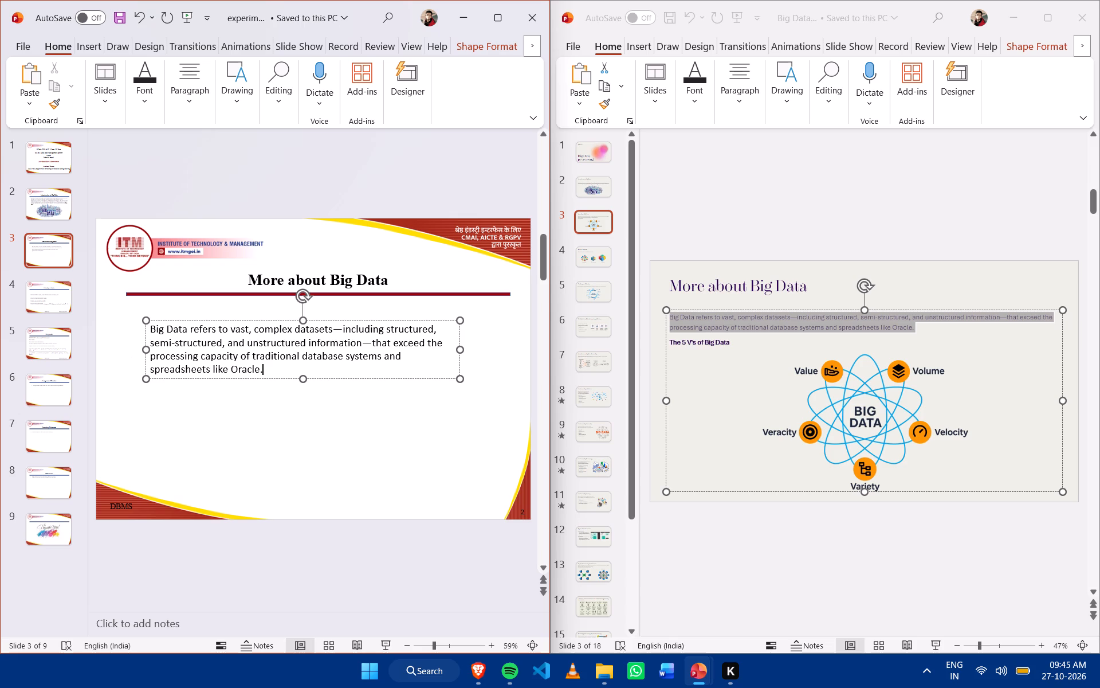
Move the paragraph's text box directly under the title rule and widen it to the rule's full length.
{"action": "left_click_drag", "start_coordinate": [210, 321], "coordinate": [186, 299]}
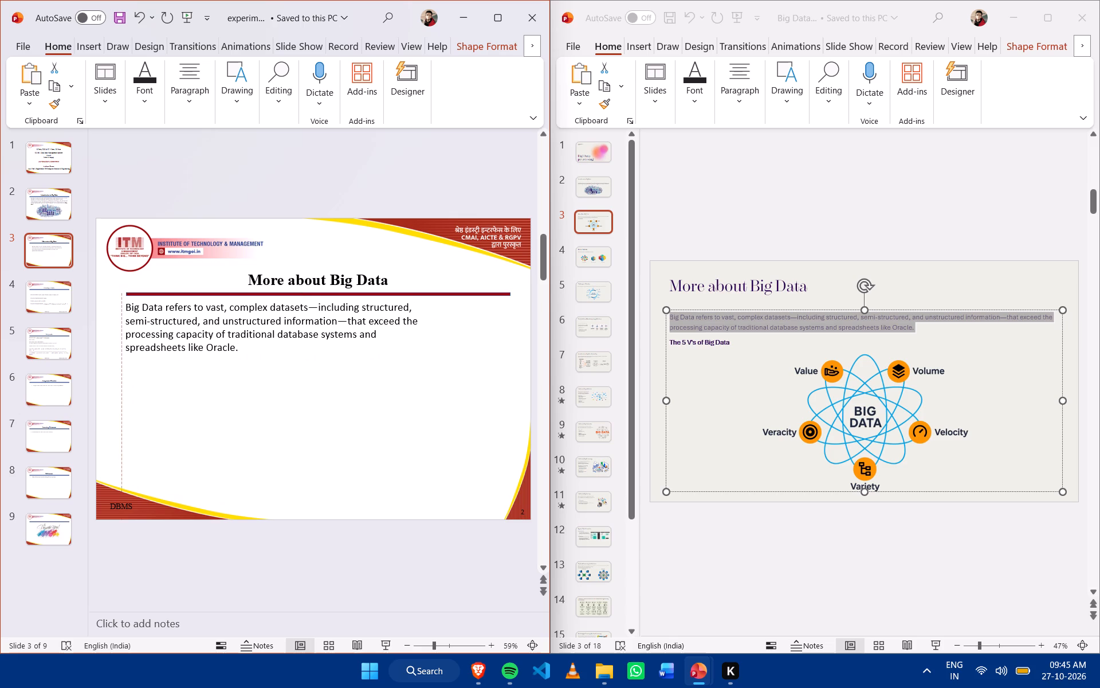
{"action": "left_click_drag", "start_coordinate": [186, 299], "coordinate": [194, 302]}
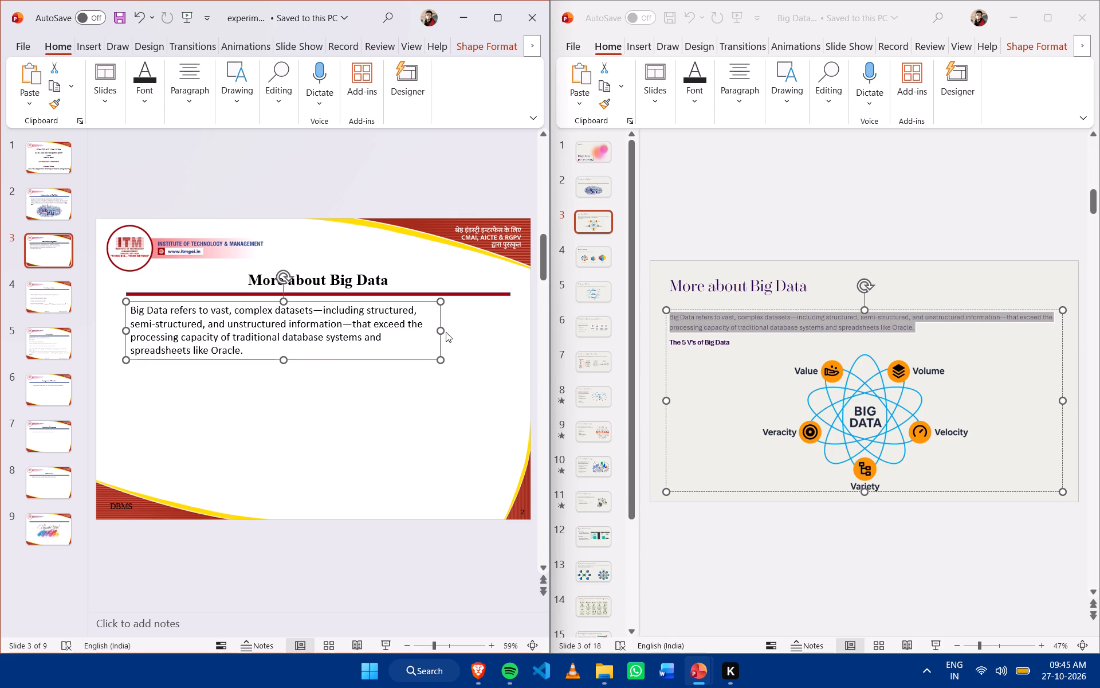
{"action": "left_click_drag", "start_coordinate": [439, 332], "coordinate": [510, 331]}
{"action": "left_click", "coordinate": [366, 302]}
{"action": "left_click", "coordinate": [363, 300]}
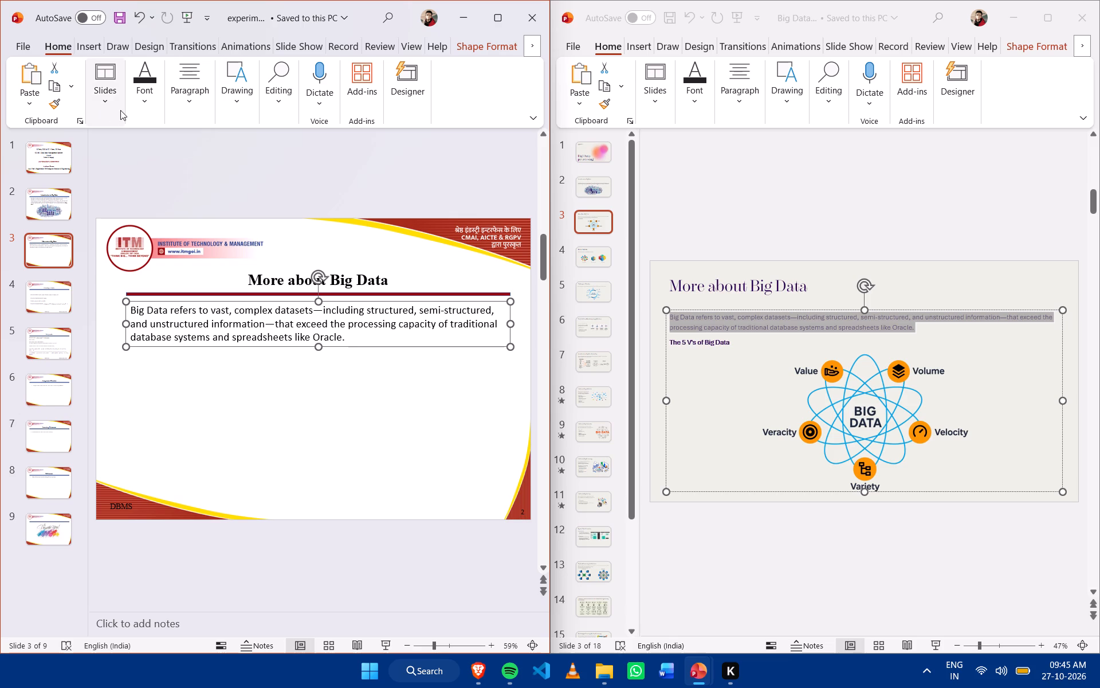
Copy the Big Data five V's diagram from the Big Data deck's slide 3 and place it beneath the paragraph on experiment 16's slide 3.
{"action": "left_click", "coordinate": [802, 389]}
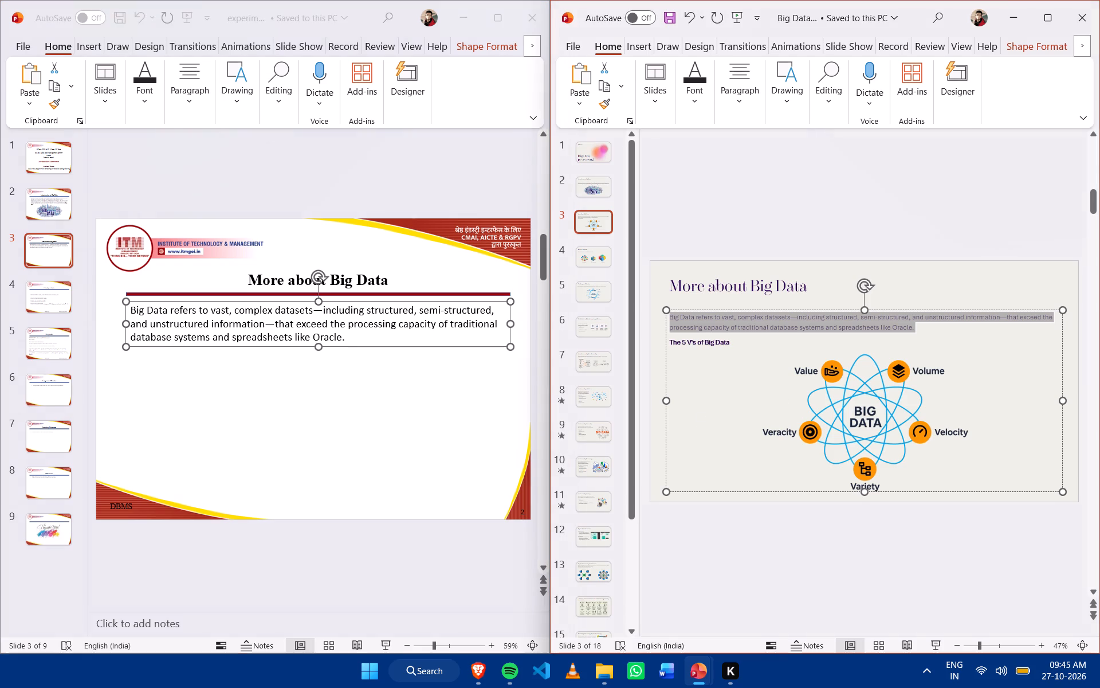
{"action": "left_click", "coordinate": [847, 425]}
{"action": "key", "text": "ctrl+c"}
{"action": "left_click", "coordinate": [291, 407]}
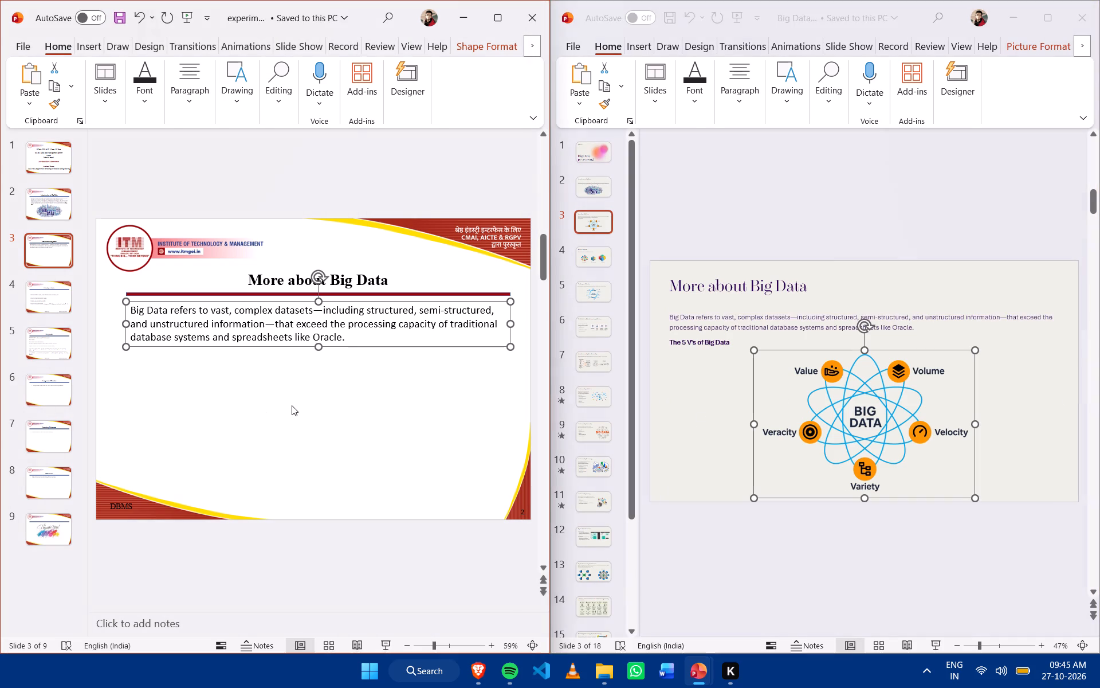
{"action": "key", "text": "ctrl+v"}
{"action": "left_click_drag", "start_coordinate": [339, 418], "coordinate": [298, 431]}
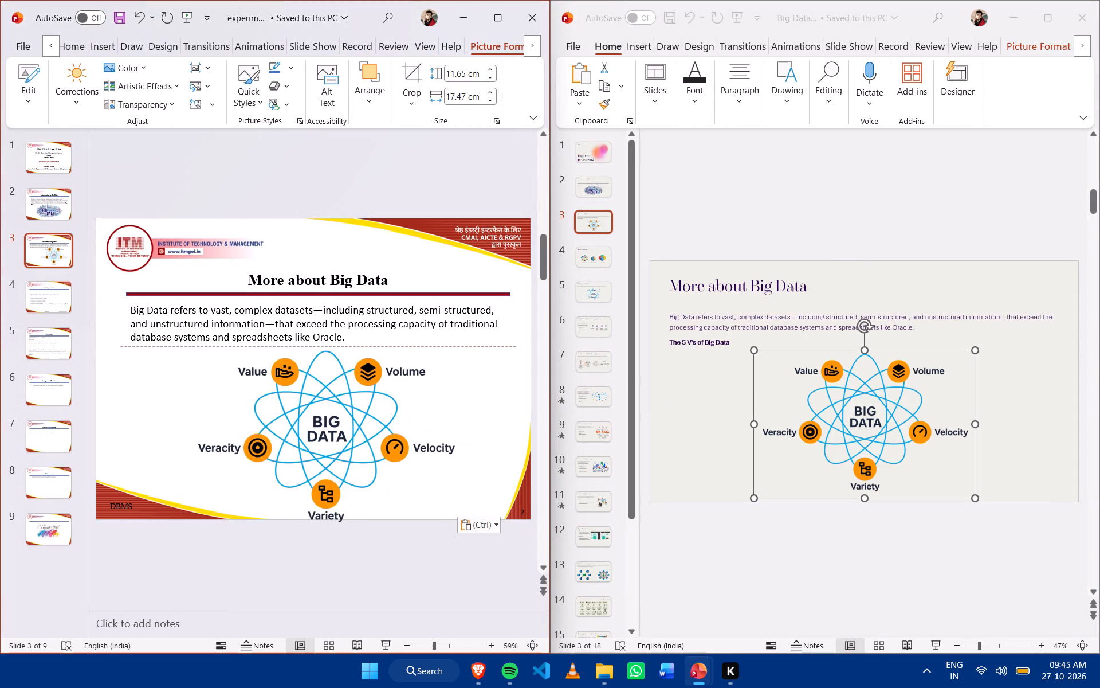
{"action": "left_click_drag", "start_coordinate": [298, 431], "coordinate": [293, 432]}
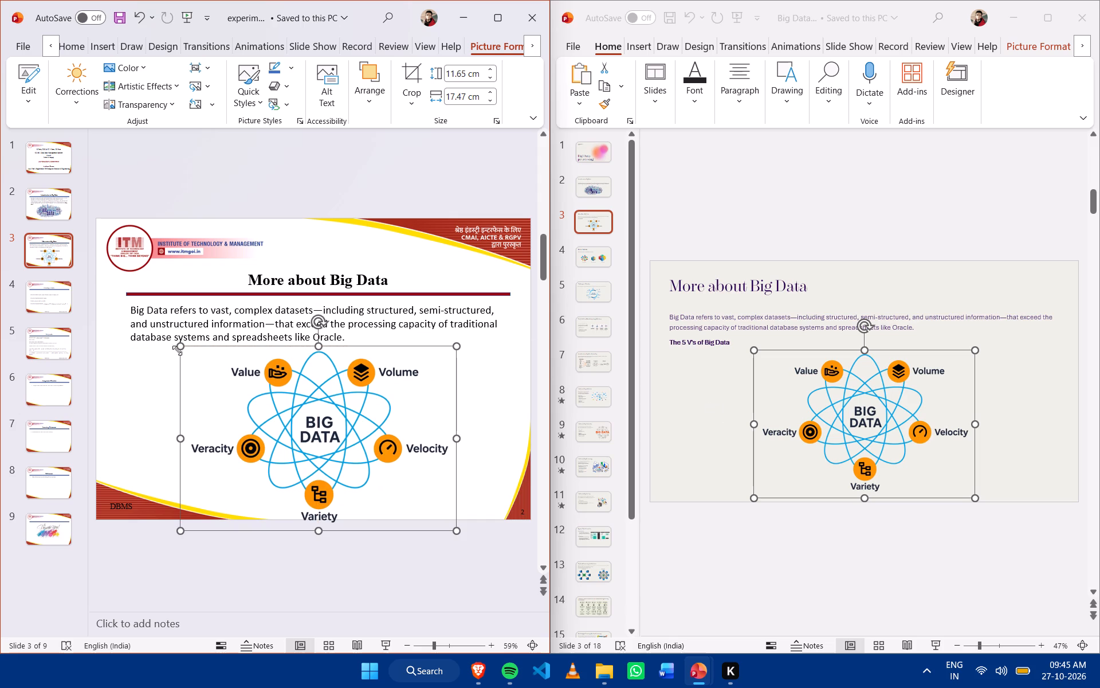
Shrink the Big Data diagram to about 10.7 cm high by 16.04 cm wide and adjust its position beneath the paragraph.
{"action": "left_click_drag", "start_coordinate": [182, 349], "coordinate": [206, 367]}
{"action": "left_click_drag", "start_coordinate": [344, 435], "coordinate": [346, 419]}
Copy the line "The 5 V's of Big Data" from the Big Data deck's slide 3 onto a new line below experiment 16's slide 3 paragraph.
{"action": "left_click", "coordinate": [687, 345]}
{"action": "left_click", "coordinate": [690, 341]}
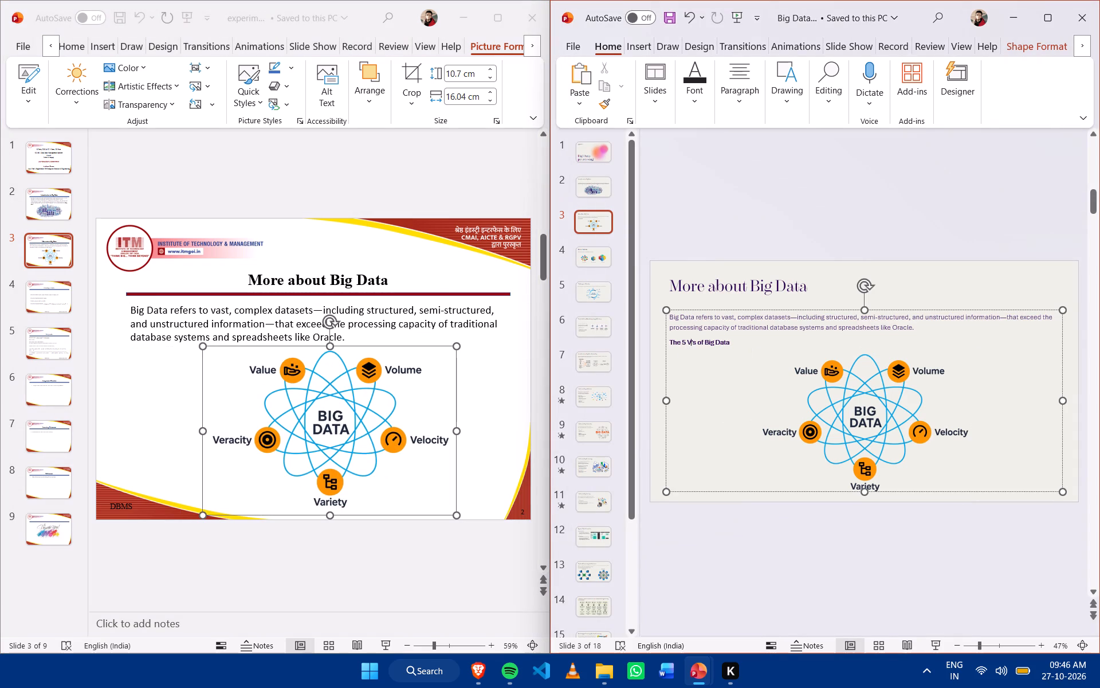
{"action": "left_click_drag", "start_coordinate": [730, 345], "coordinate": [653, 342]}
{"action": "key", "text": "ctrl+c"}
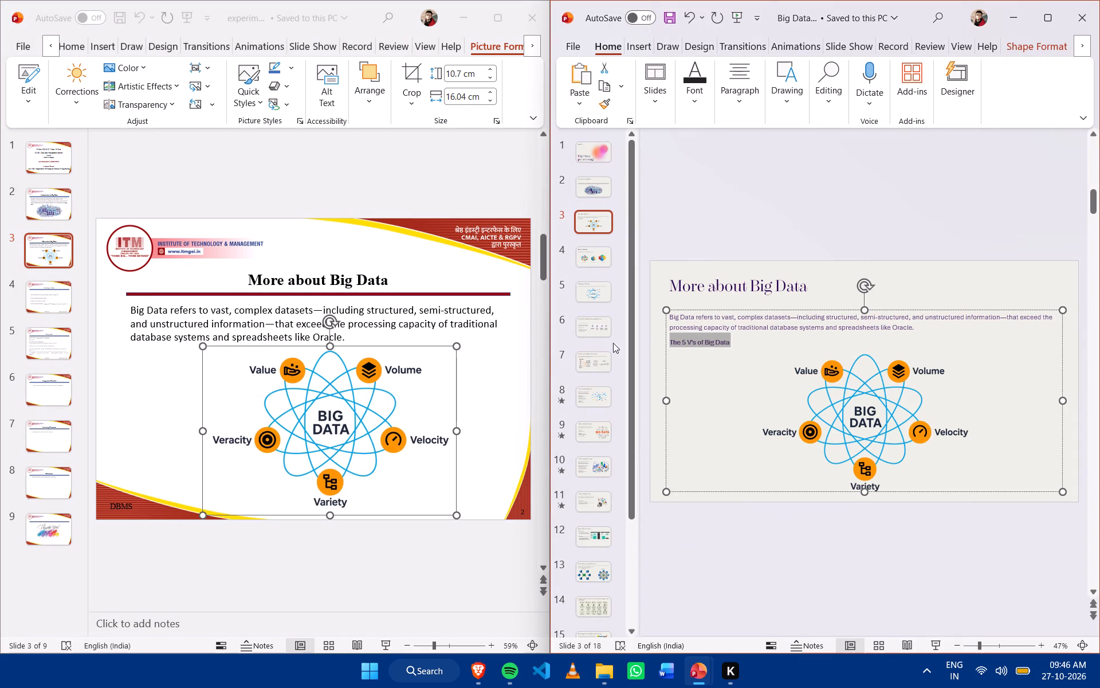
{"action": "left_click", "coordinate": [351, 328]}
{"action": "left_click", "coordinate": [360, 335]}
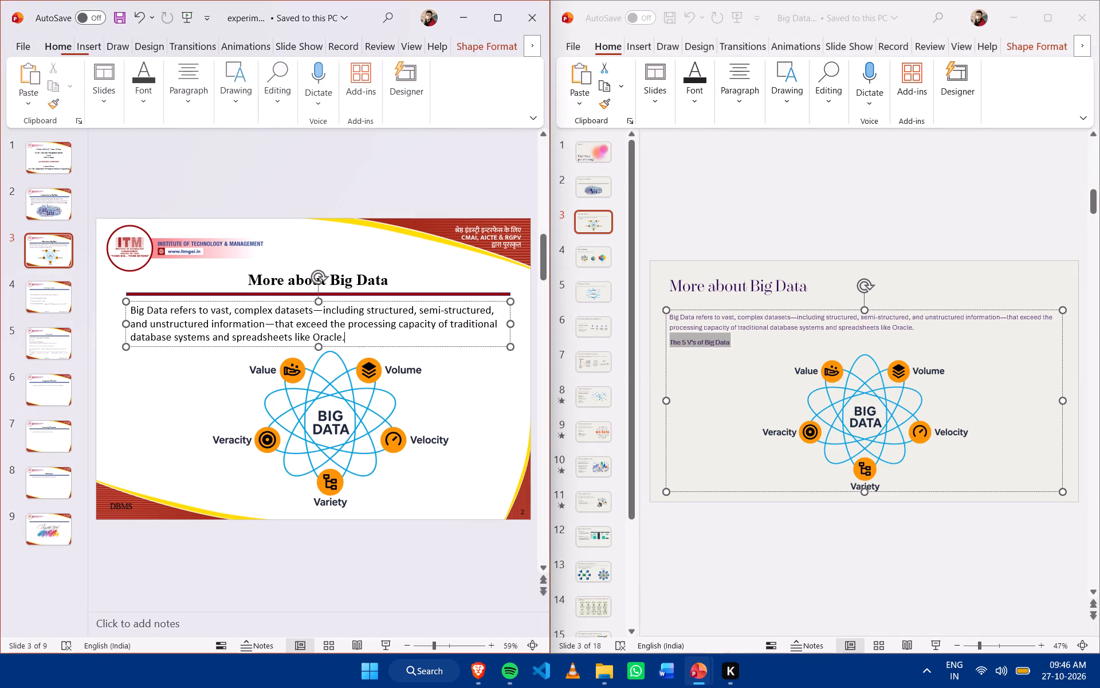
{"action": "key", "text": "Return"}
{"action": "key", "text": "ctrl+v"}
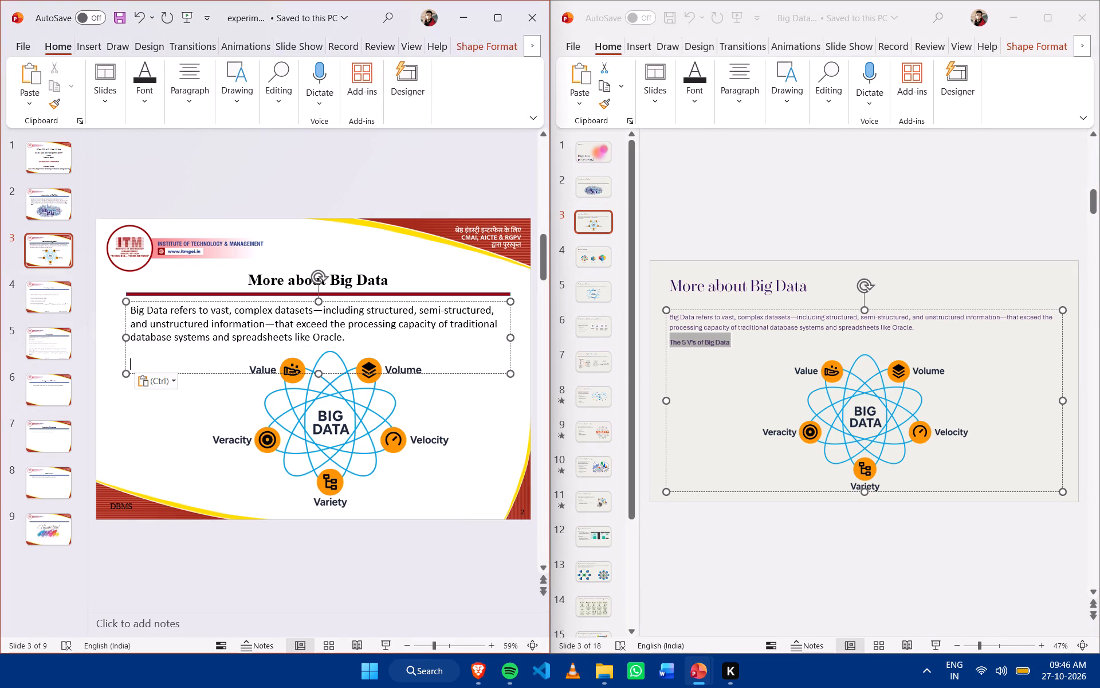
Apply black font colour to the whole text box containing the paragraph and the 5 V's line.
{"action": "left_click", "coordinate": [213, 301]}
{"action": "left_click", "coordinate": [149, 101]}
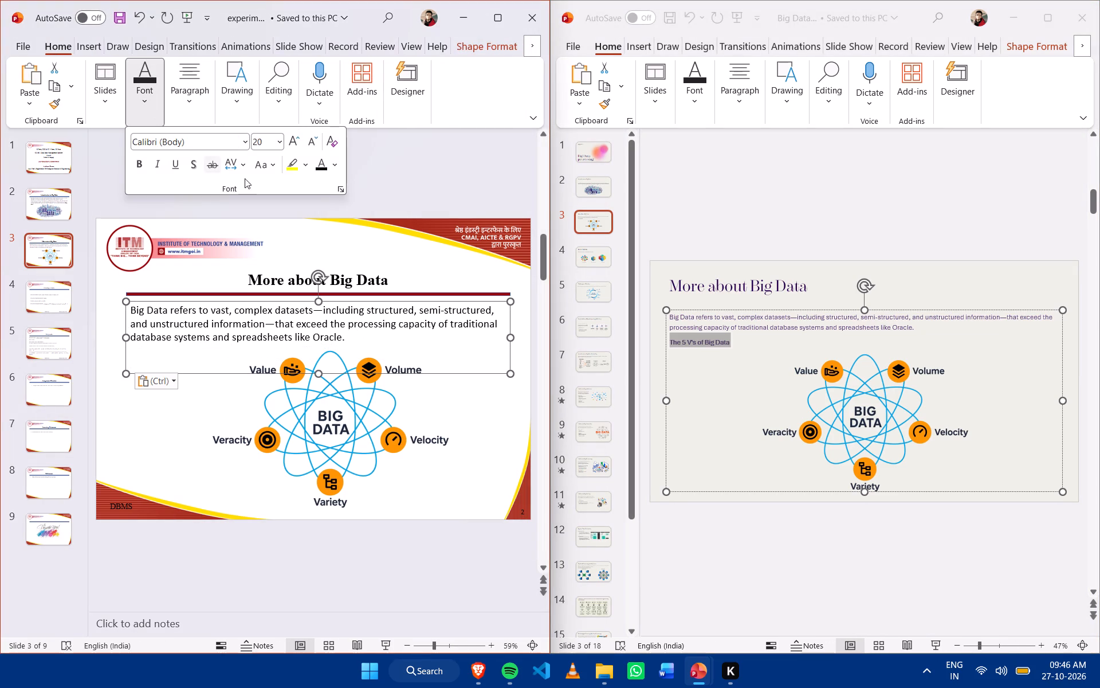
{"action": "left_click", "coordinate": [319, 164]}
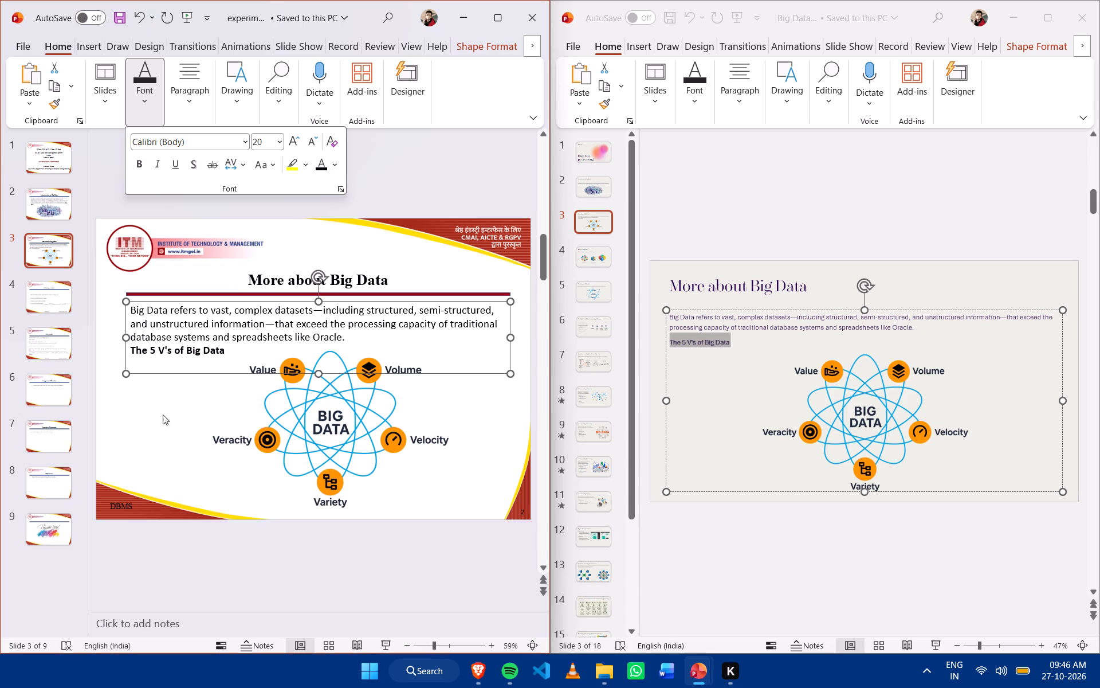
{"action": "left_click", "coordinate": [158, 415]}
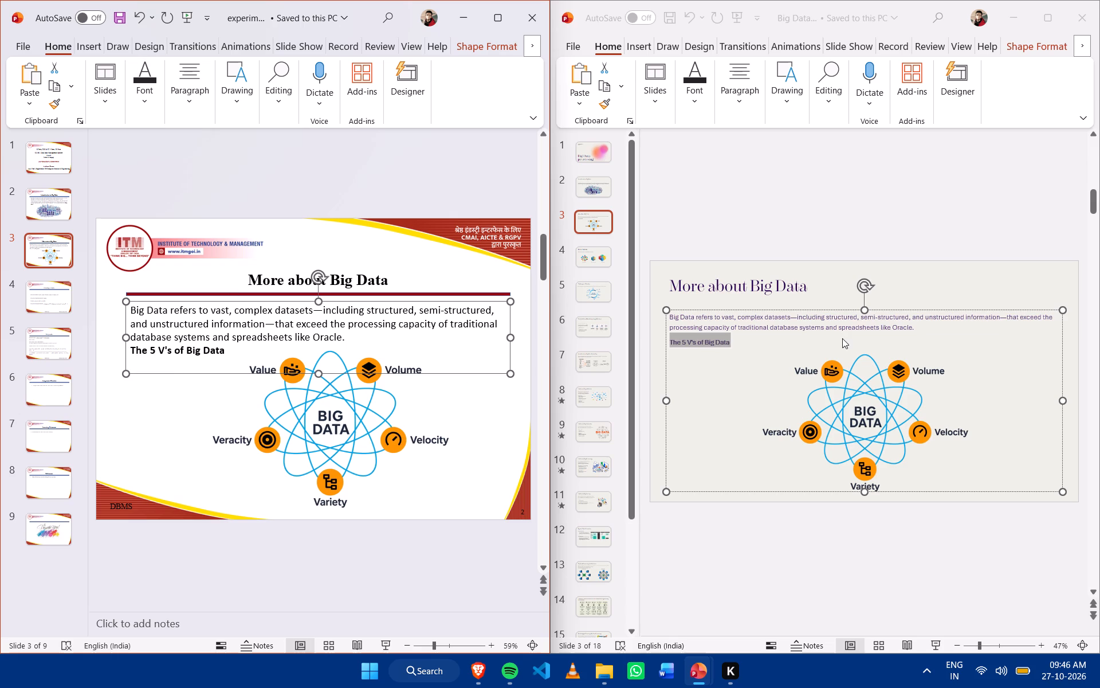
Copy the title "Types of Big Data" from slide 4 of the Big Data deck.
{"action": "left_click", "coordinate": [766, 419]}
{"action": "left_click", "coordinate": [712, 411]}
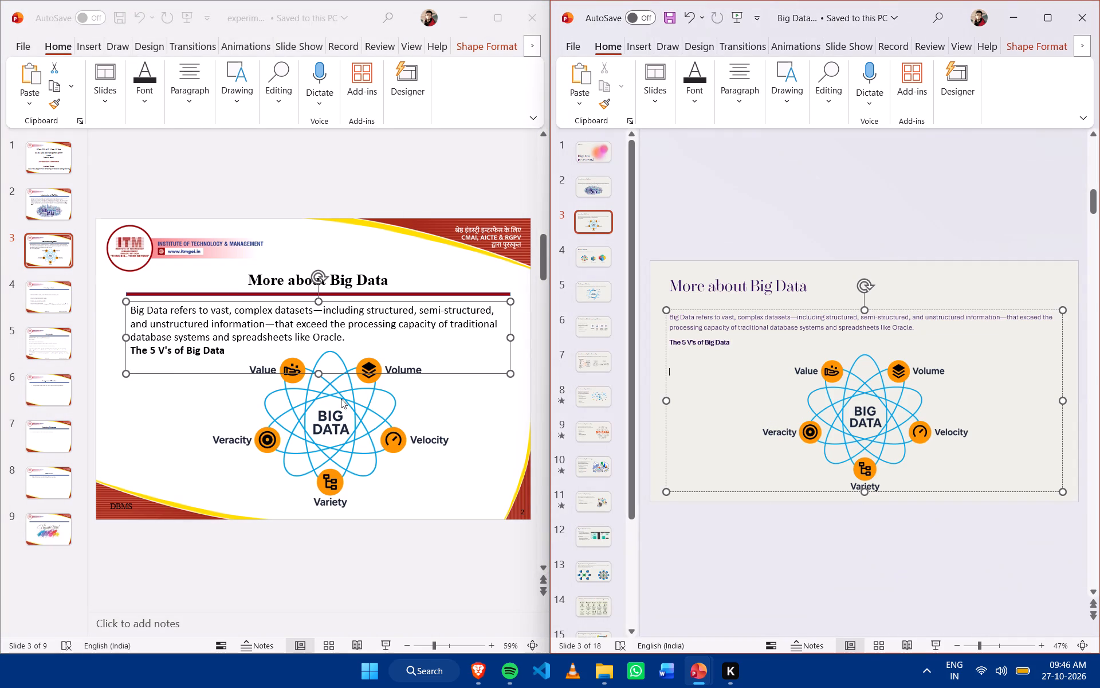
{"action": "scroll", "coordinate": [780, 404], "scroll_direction": "down", "scroll_amount": 1}
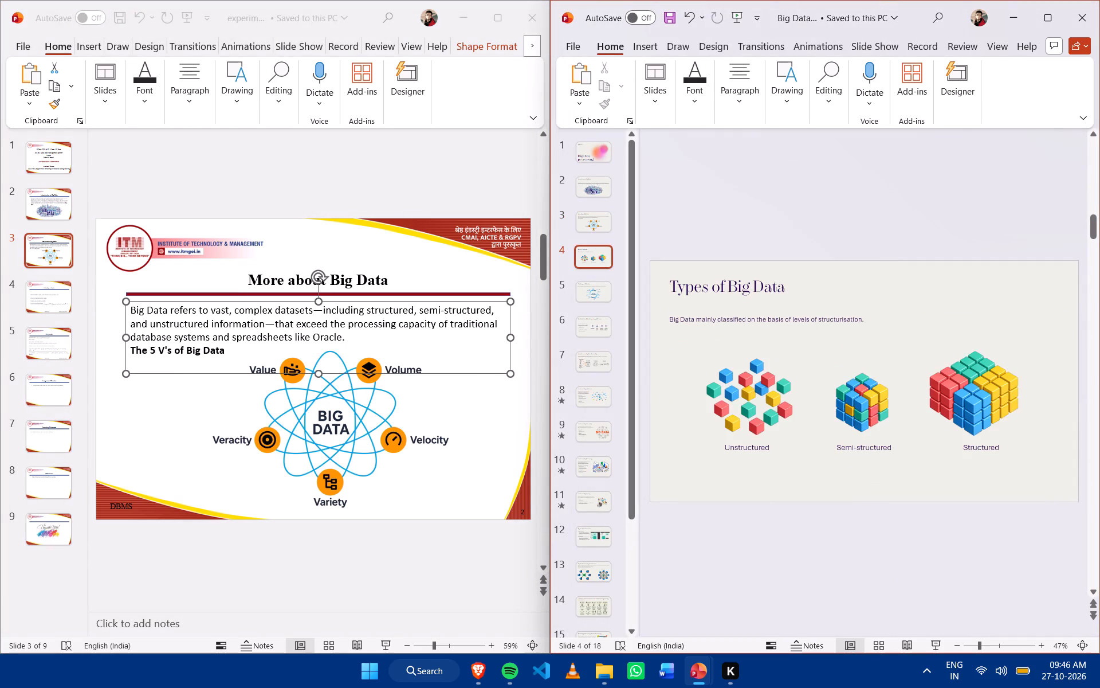
{"action": "left_click", "coordinate": [793, 284]}
{"action": "left_click", "coordinate": [793, 284]}
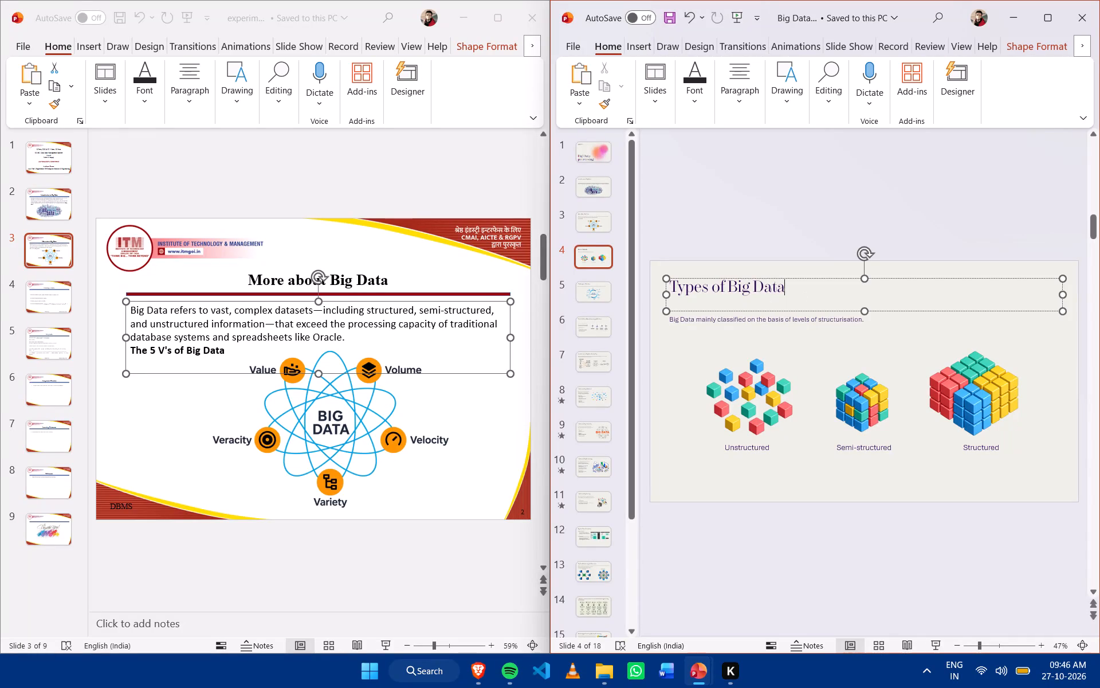
{"action": "left_click_drag", "start_coordinate": [793, 284], "coordinate": [635, 290]}
{"action": "key", "text": "ctrl+c"}
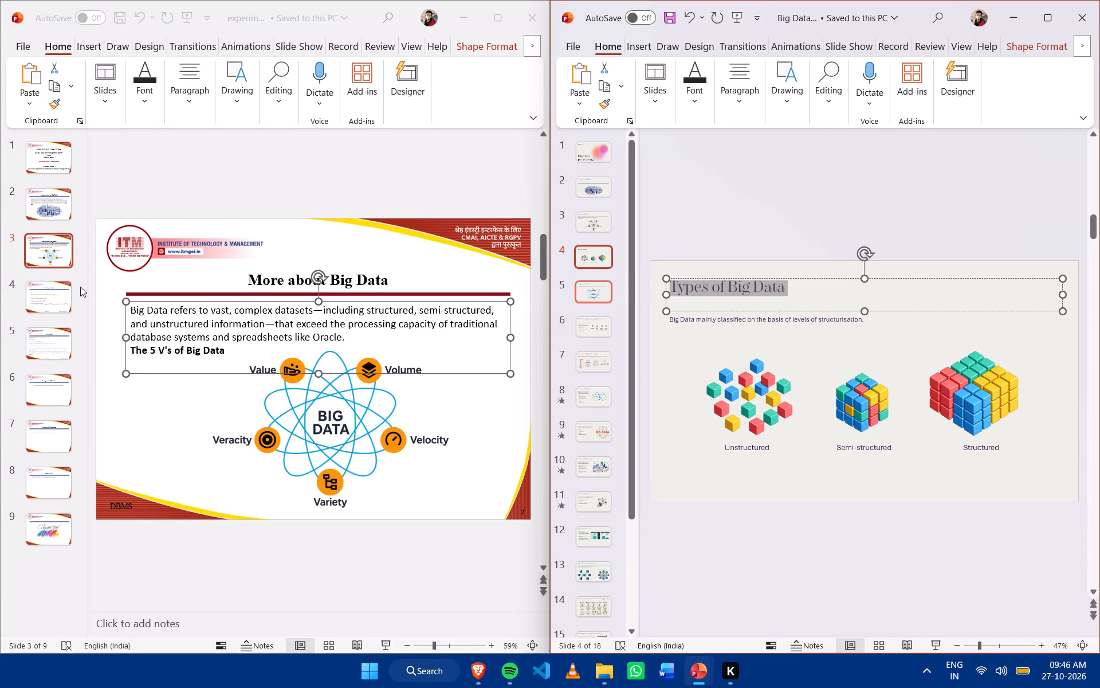
Replace the title "Creating a Index" on experiment 16's slide 4 with the copied title "Types of Big Data".
{"action": "scroll", "coordinate": [235, 328], "scroll_direction": "down", "scroll_amount": 2}
{"action": "scroll", "coordinate": [235, 328], "scroll_direction": "up", "scroll_amount": 1}
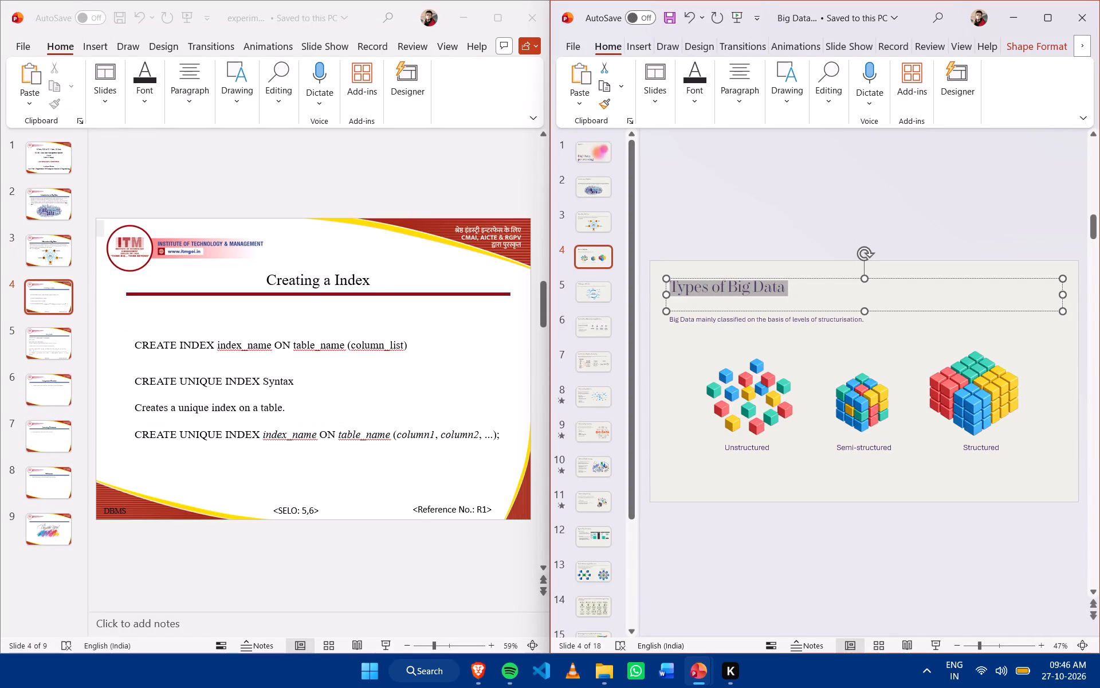
{"action": "double_click", "coordinate": [370, 276]}
{"action": "left_click_drag", "start_coordinate": [382, 280], "coordinate": [284, 280]}
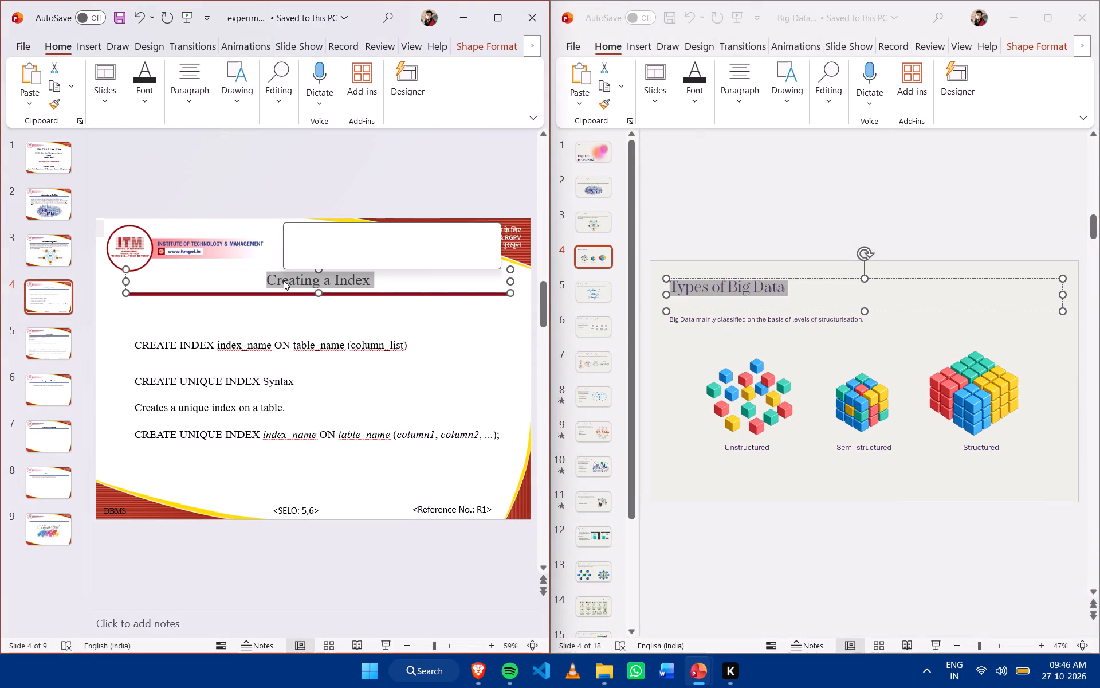
{"action": "key", "text": "ctrl+v"}
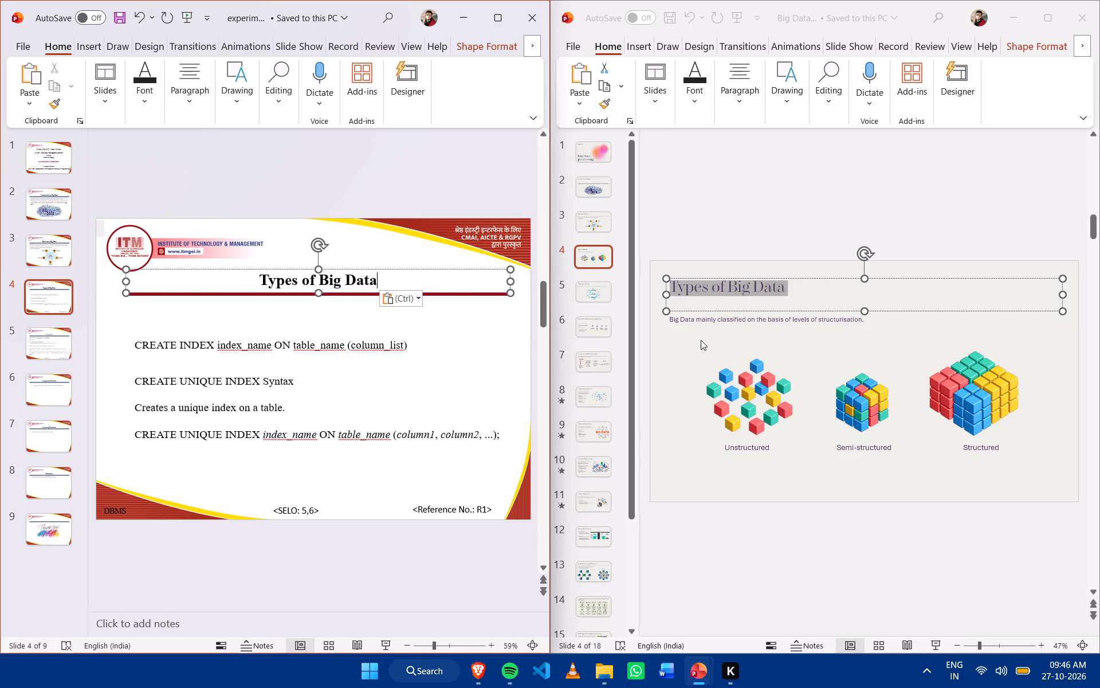
Copy the text box with the structurisation sentence from the Big Data deck's slide 4 and place it just below experiment 16's slide 4 title line.
{"action": "left_click", "coordinate": [742, 322]}
{"action": "left_click", "coordinate": [840, 325]}
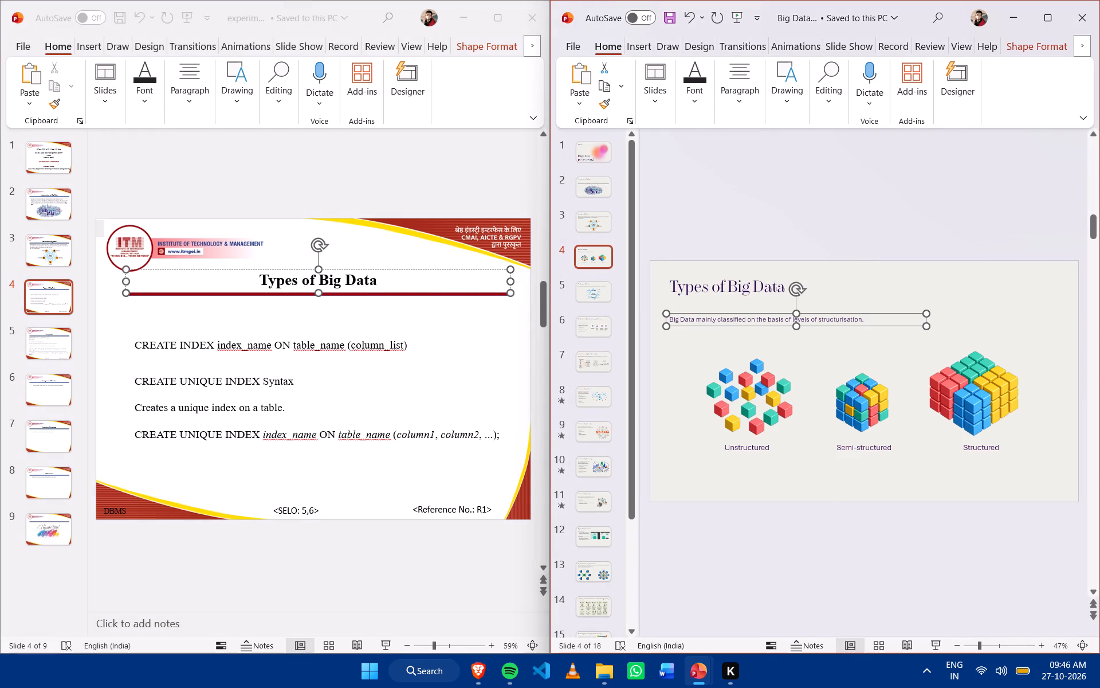
{"action": "double_click", "coordinate": [871, 319]}
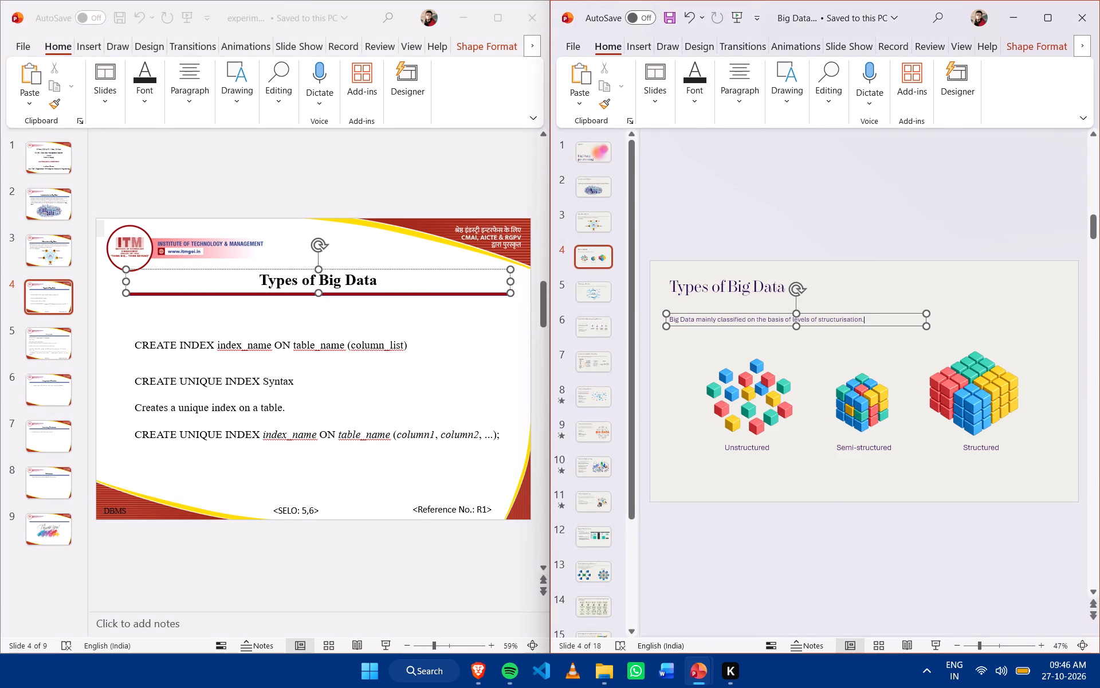
{"action": "left_click", "coordinate": [885, 312]}
{"action": "key", "text": "ctrl+c"}
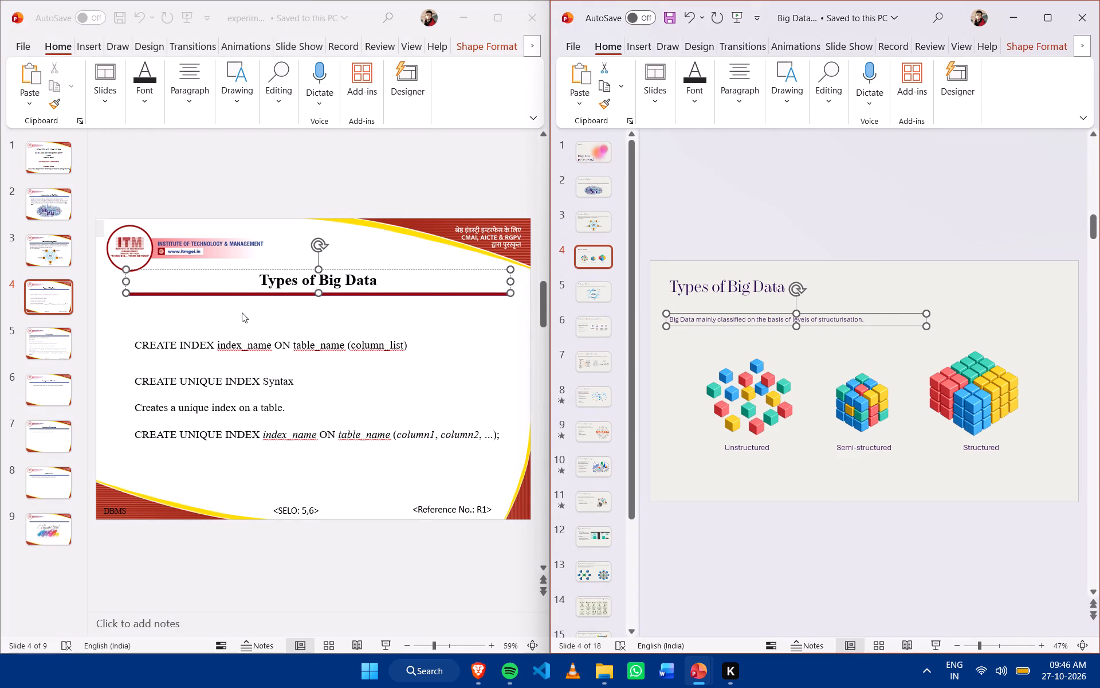
{"action": "left_click", "coordinate": [233, 312]}
{"action": "key", "text": "ctrl+v"}
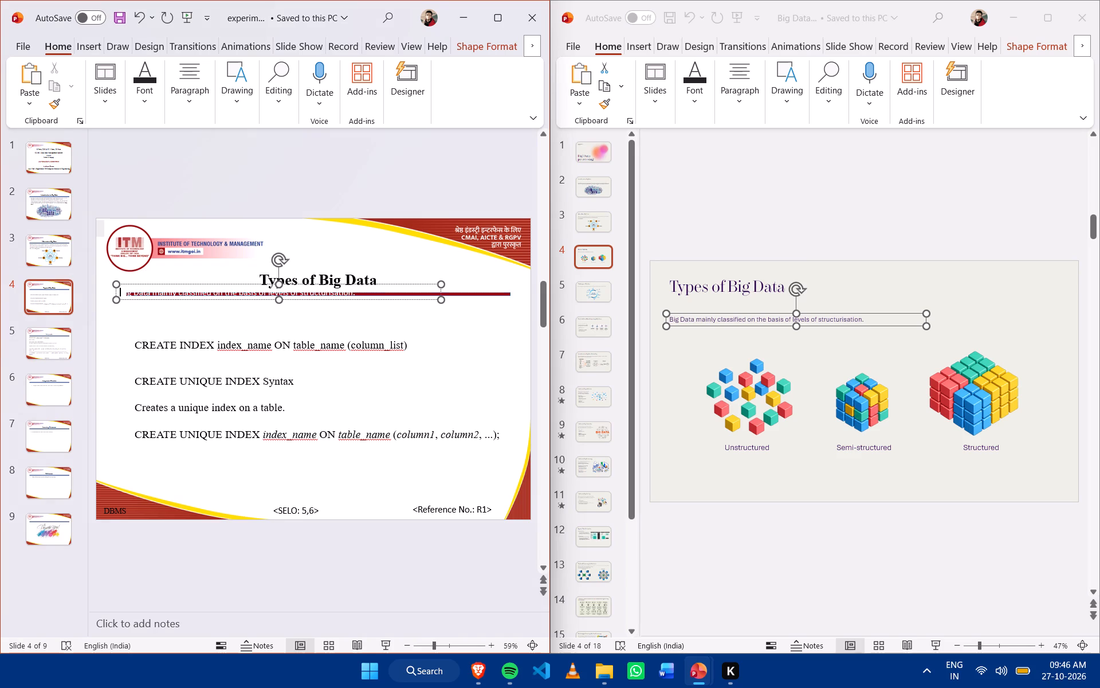
{"action": "left_click_drag", "start_coordinate": [363, 284], "coordinate": [370, 307]}
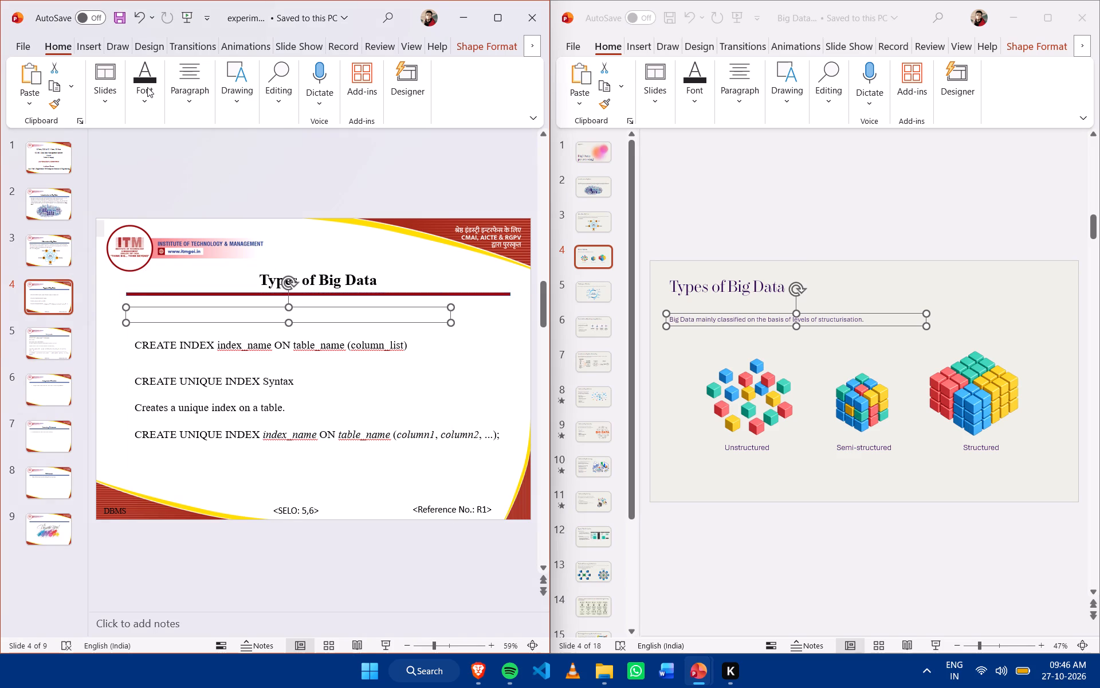
Apply black font colour to the structurisation sentence's text box on experiment 16's slide 4.
{"action": "left_click", "coordinate": [147, 87]}
{"action": "left_click", "coordinate": [318, 167]}
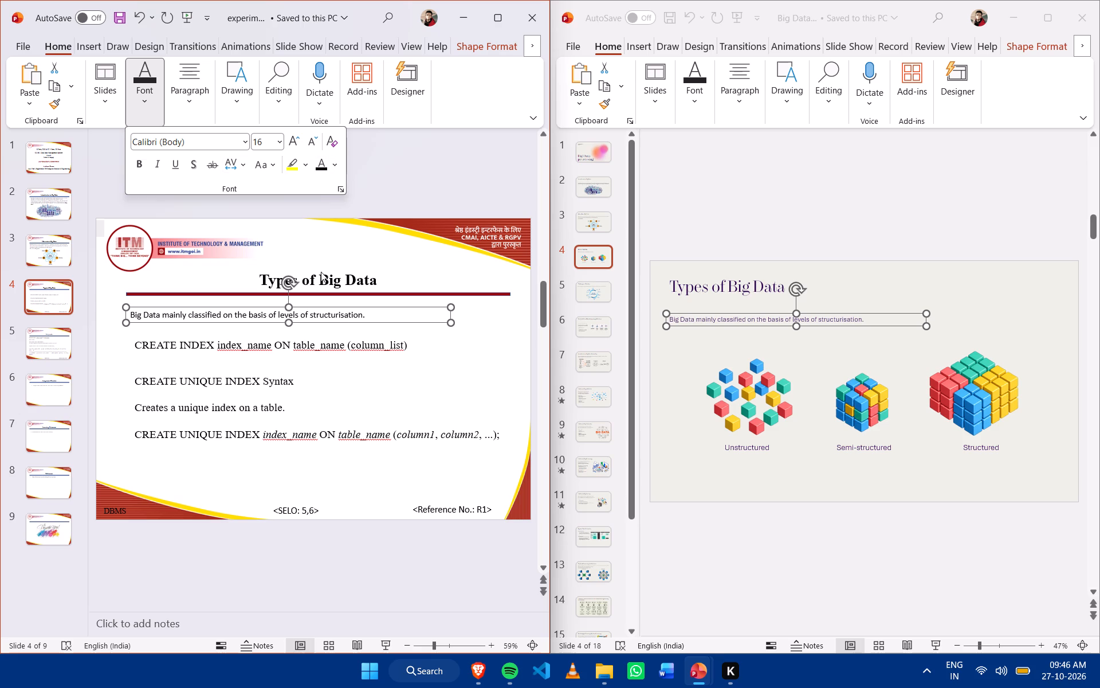
{"action": "left_click", "coordinate": [300, 438]}
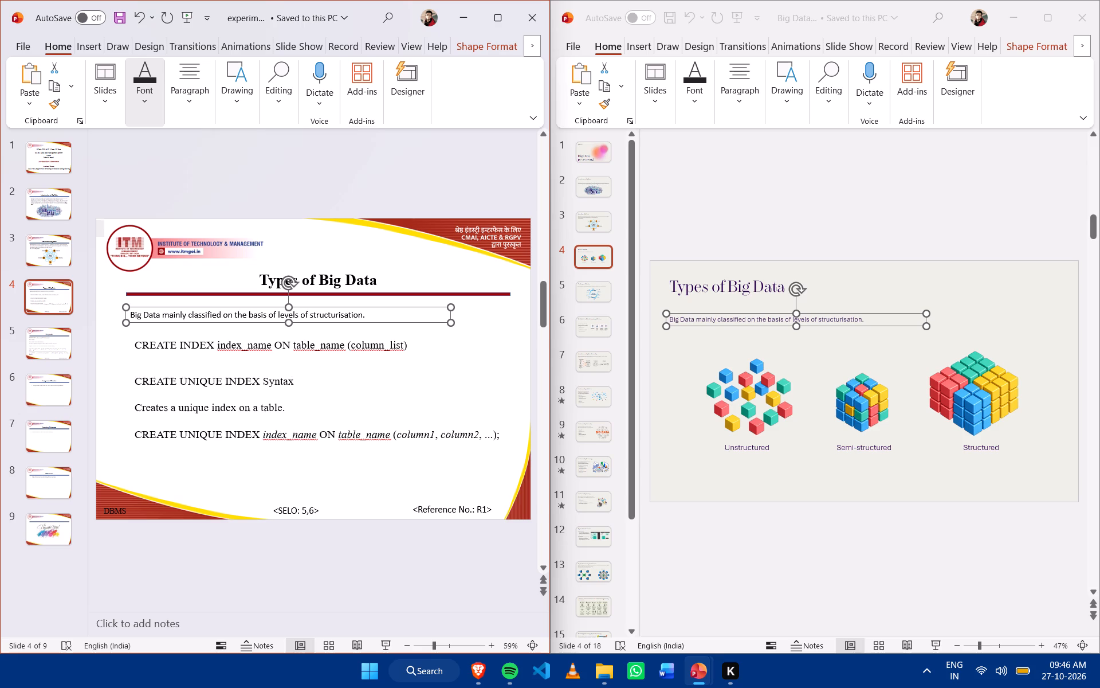
Delete the old CREATE INDEX text box from experiment 16's slide 4.
{"action": "left_click", "coordinate": [501, 436]}
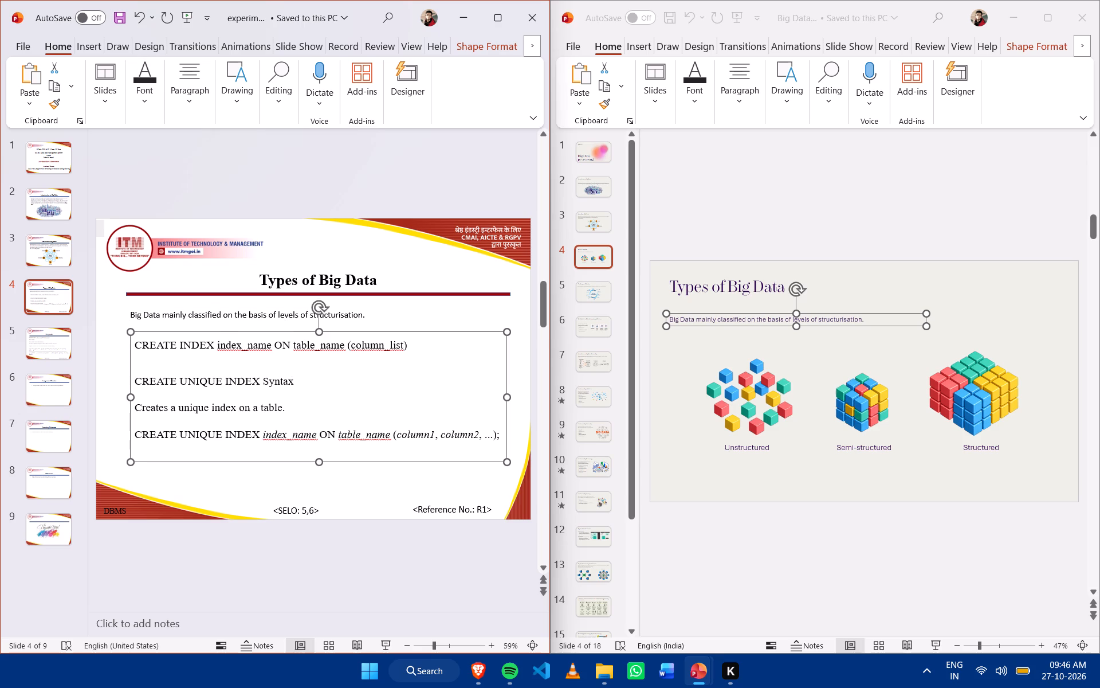
{"action": "key", "text": "Delete"}
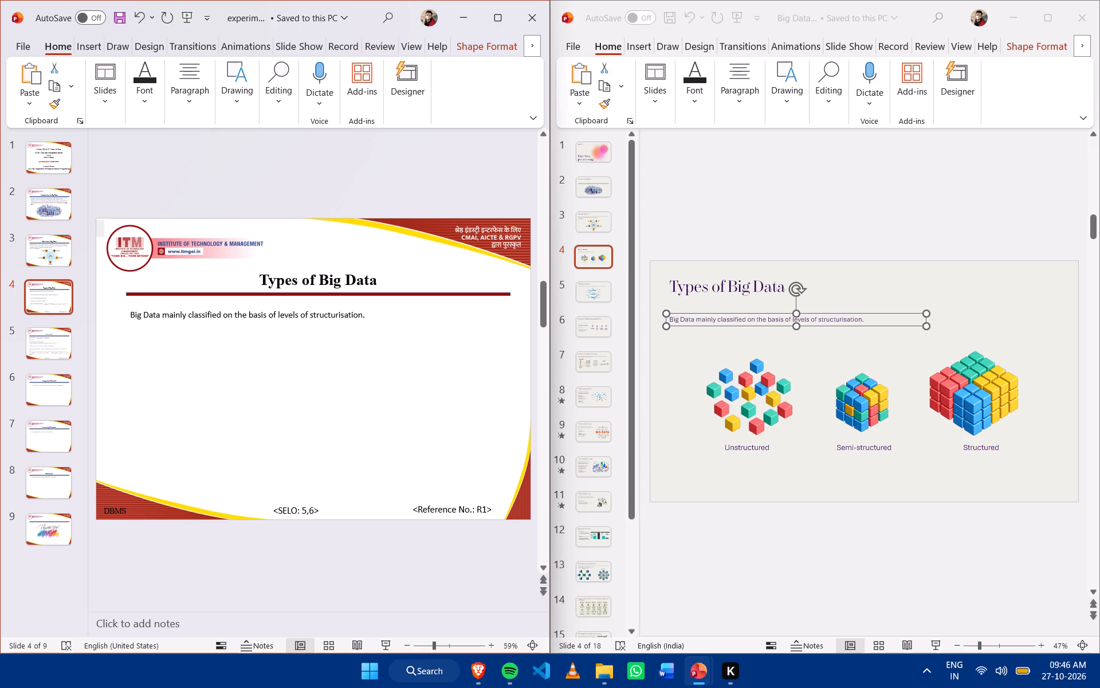
Copy the Unstructured, Semi-structured and Structured cubes picture from the Big Data deck into experiment 16's slide 4 and place it beneath the sentence.
{"action": "left_click", "coordinate": [867, 427]}
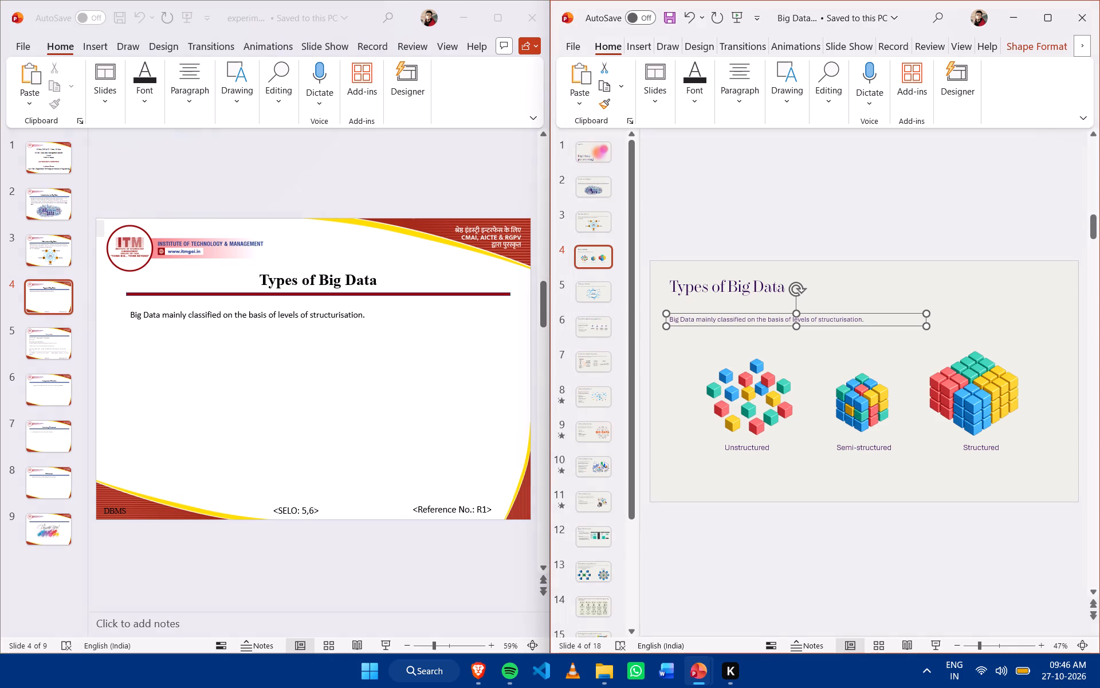
{"action": "left_click", "coordinate": [869, 413]}
{"action": "key", "text": "ctrl+c"}
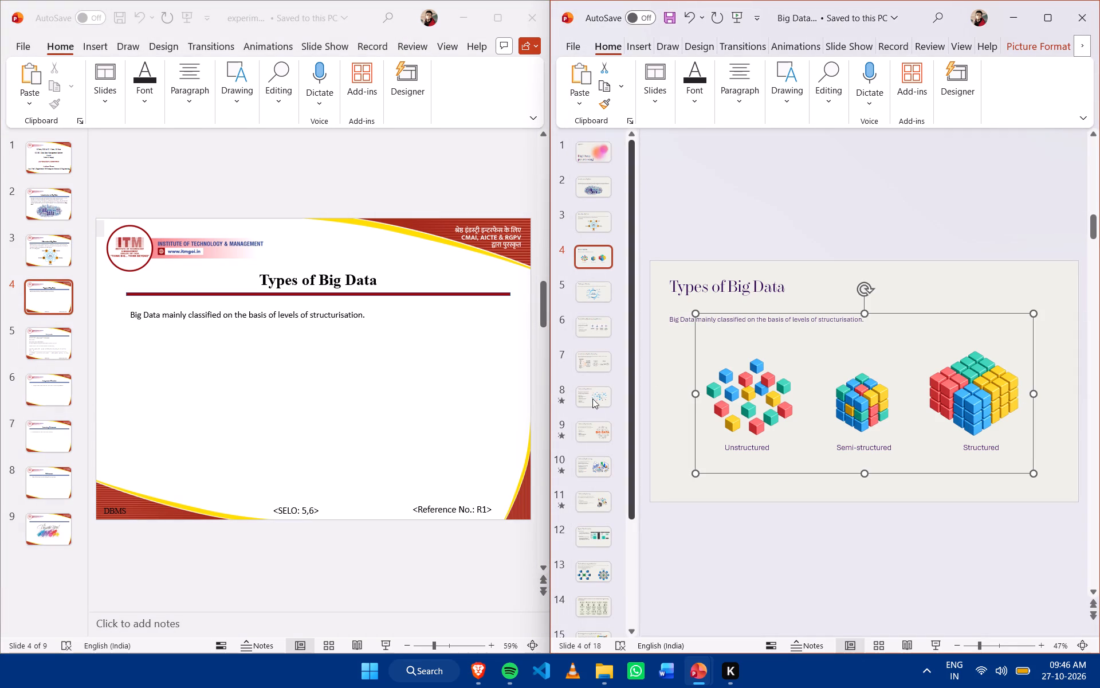
{"action": "left_click", "coordinate": [254, 401]}
{"action": "key", "text": "ctrl+v"}
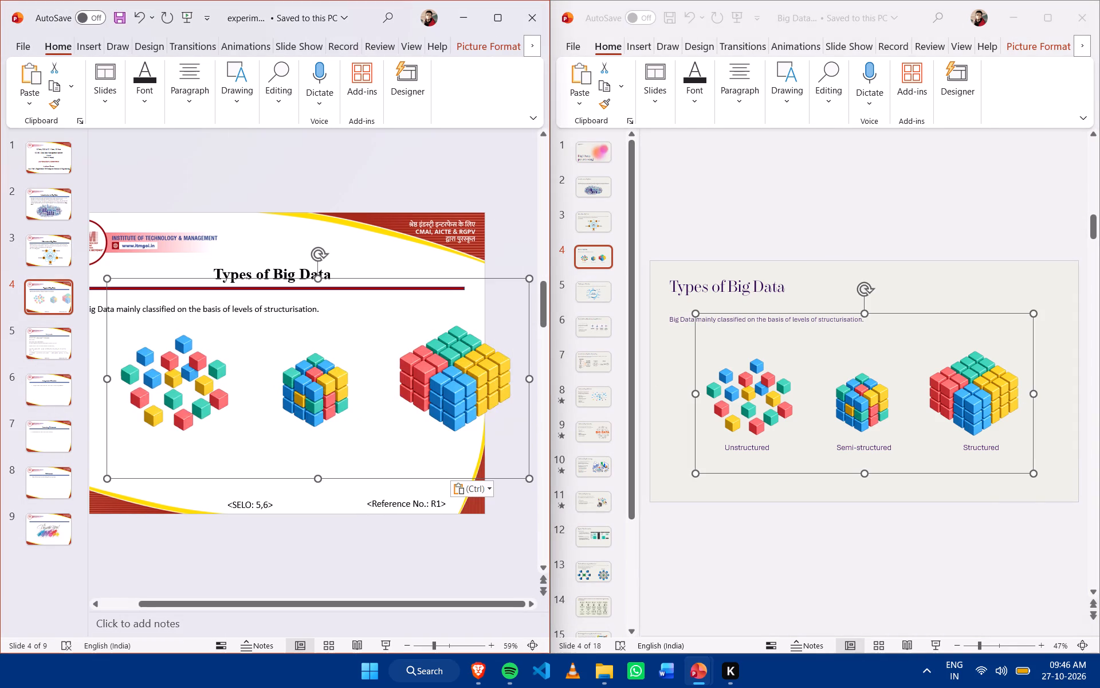
{"action": "left_click_drag", "start_coordinate": [325, 392], "coordinate": [287, 402]}
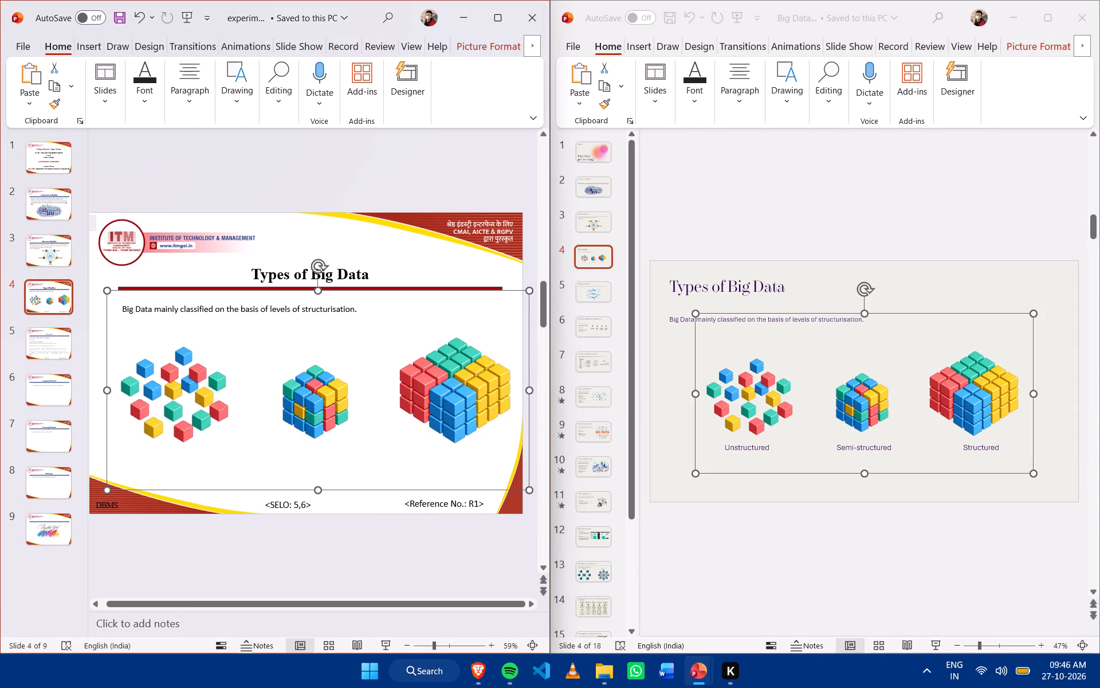
{"action": "left_click_drag", "start_coordinate": [349, 400], "coordinate": [339, 401]}
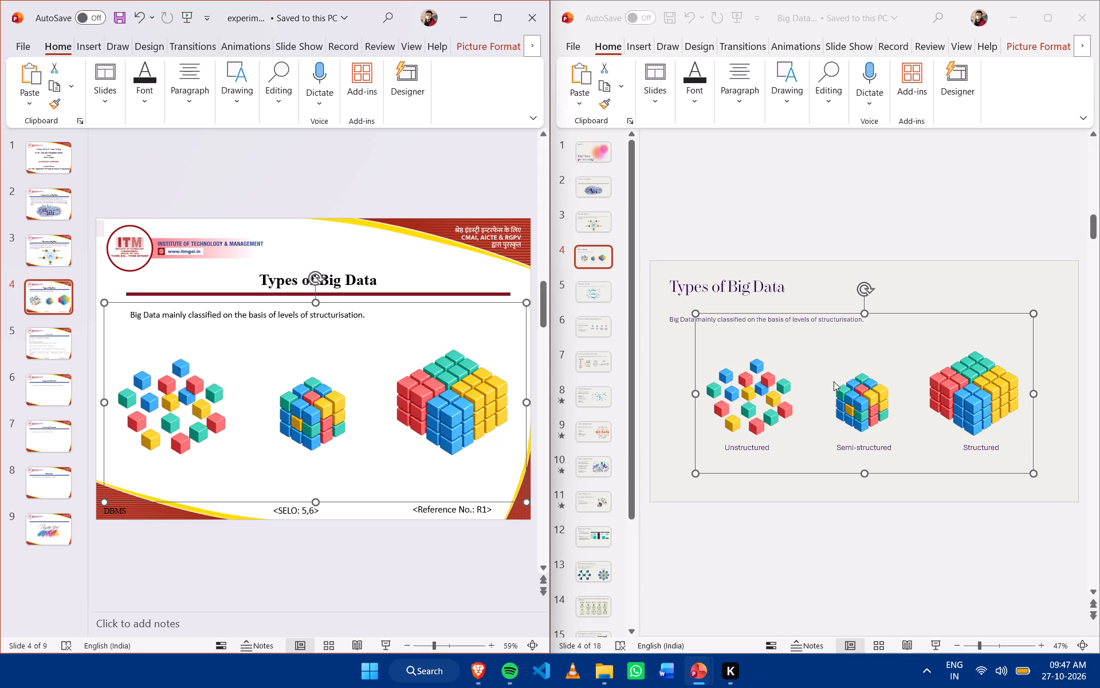
Copy the title "Challenges of Big data" from the Big Data deck's slide 5 over the "Drop index" title on experiment 16's slide 5.
{"action": "scroll", "coordinate": [762, 311], "scroll_direction": "down", "scroll_amount": 1}
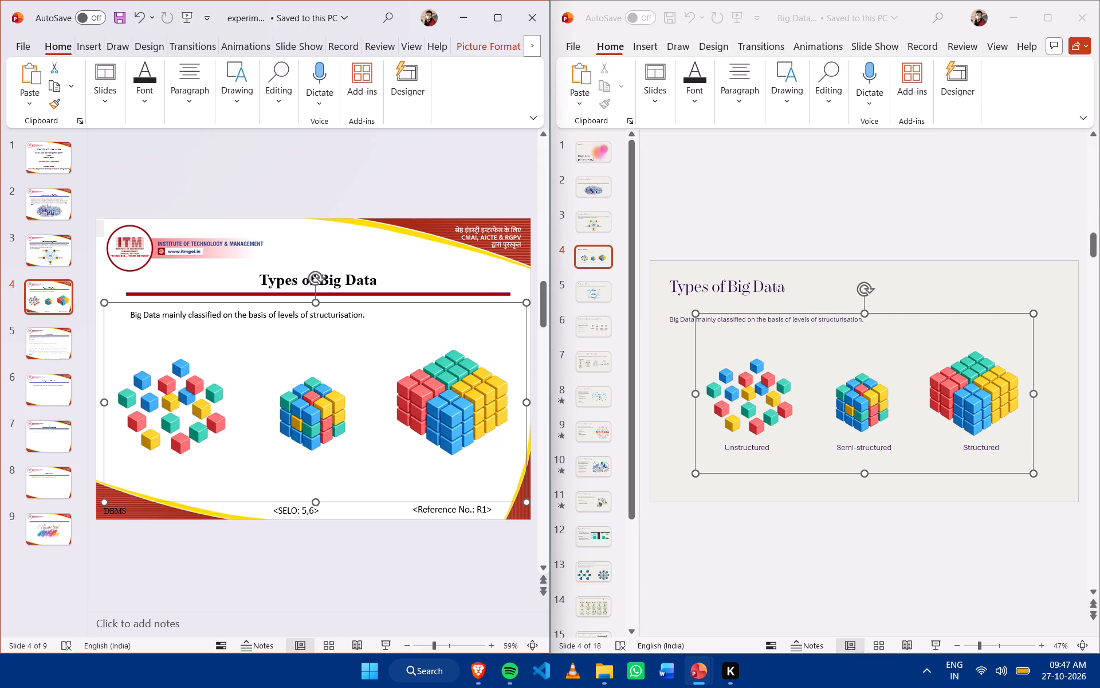
{"action": "left_click", "coordinate": [816, 278]}
{"action": "double_click", "coordinate": [824, 292]}
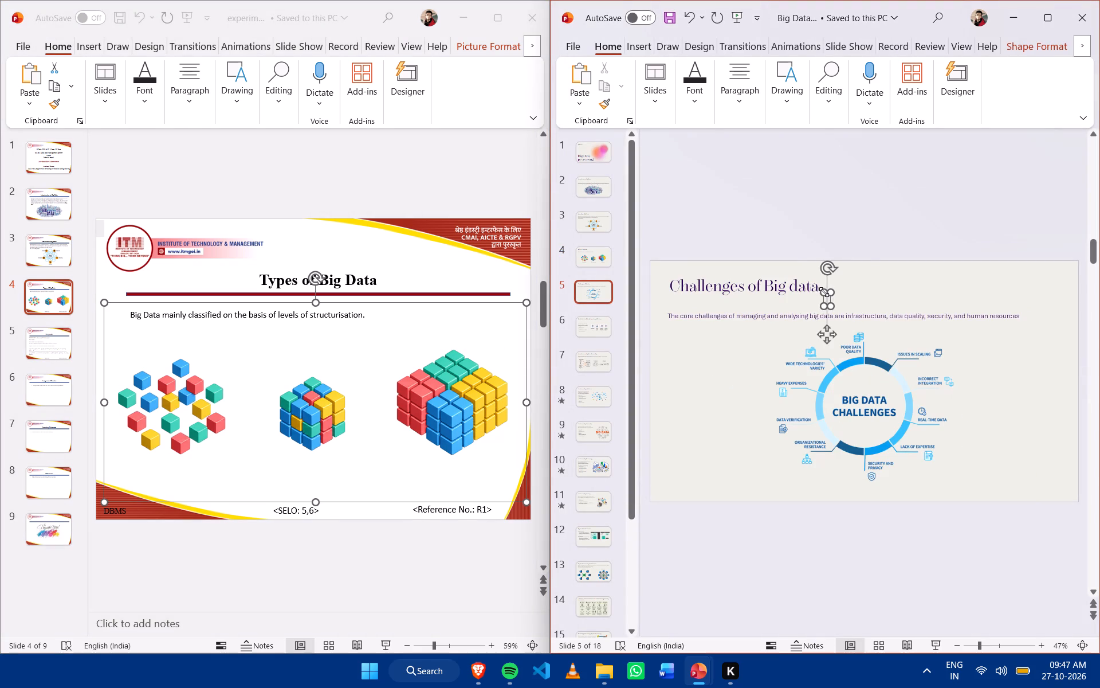
{"action": "left_click", "coordinate": [811, 287]}
{"action": "left_click_drag", "start_coordinate": [823, 287], "coordinate": [682, 288]}
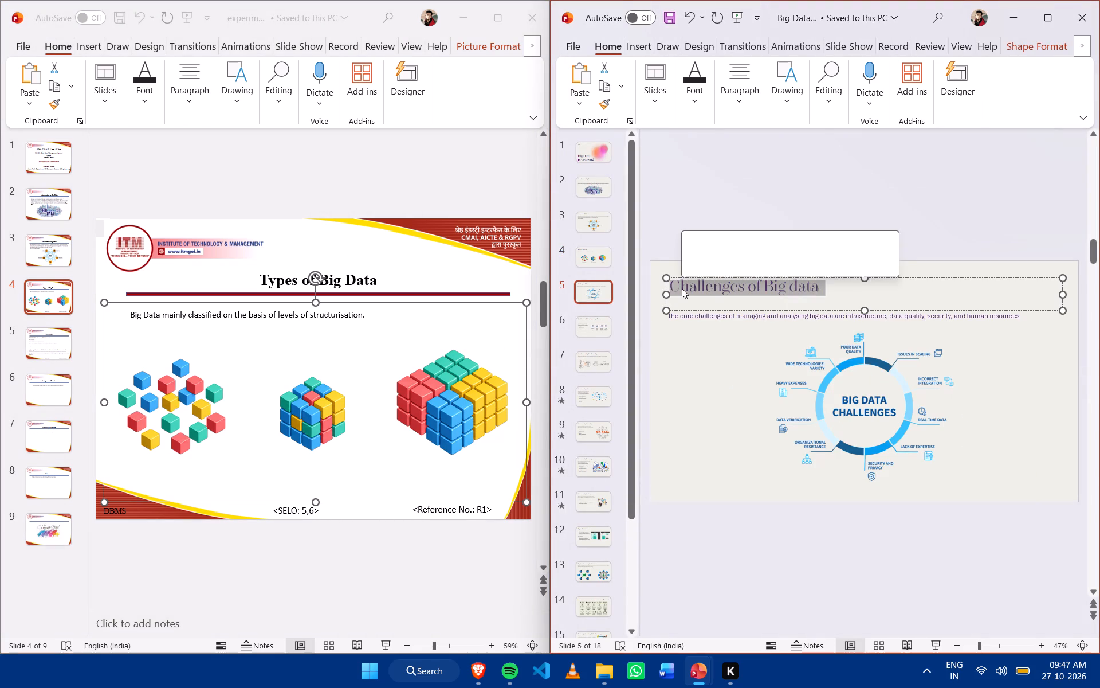
{"action": "key", "text": "ctrl+c"}
{"action": "left_click", "coordinate": [41, 344]}
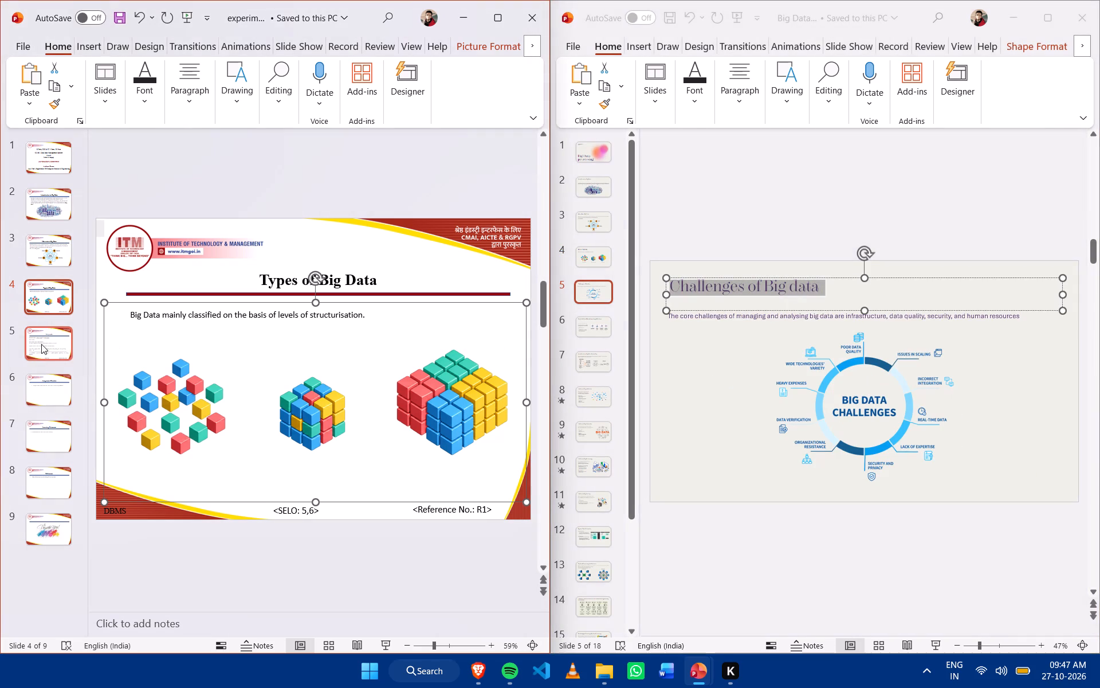
{"action": "left_click", "coordinate": [41, 344]}
{"action": "scroll", "coordinate": [153, 324], "scroll_direction": "down", "scroll_amount": 1}
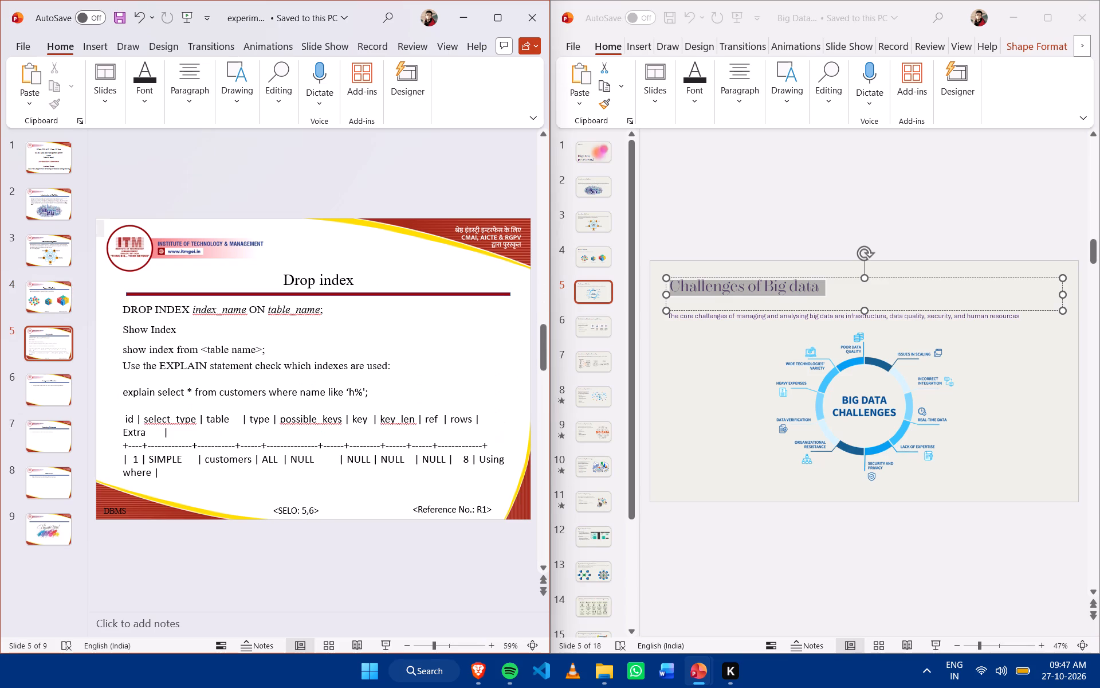
{"action": "left_click", "coordinate": [344, 276]}
{"action": "left_click_drag", "start_coordinate": [366, 280], "coordinate": [293, 282]}
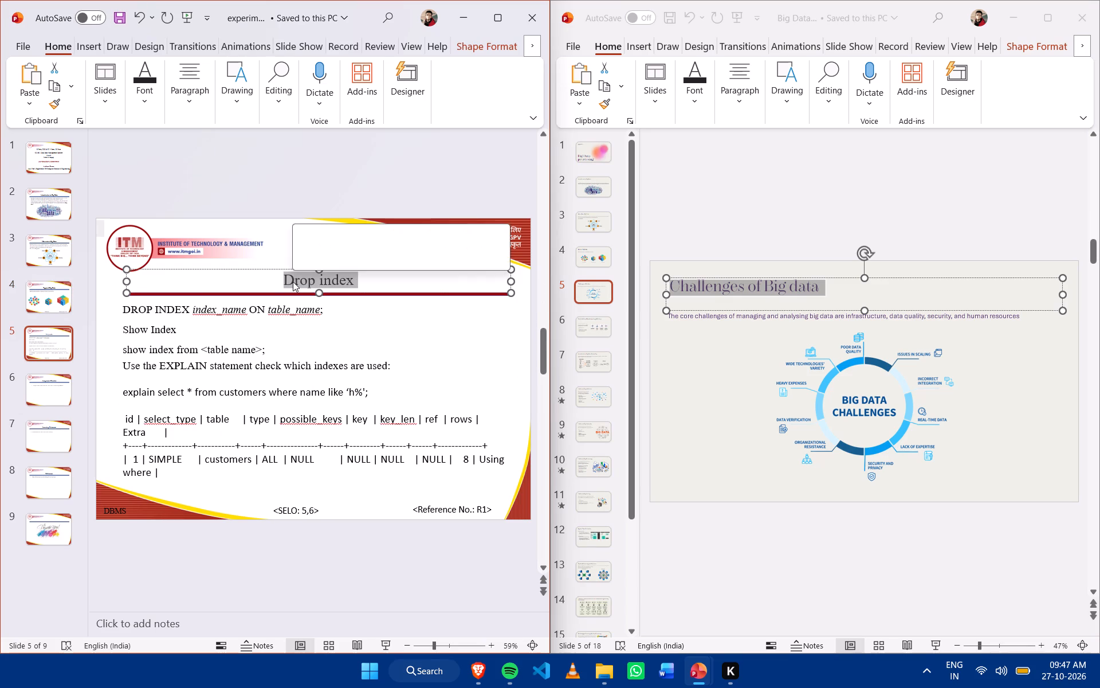
{"action": "key", "text": "ctrl+v"}
Replace all DROP INDEX body text on experiment 16's slide 5 with the core challenges sentence copied from the Big Data deck's slide 5.
{"action": "left_click", "coordinate": [737, 338]}
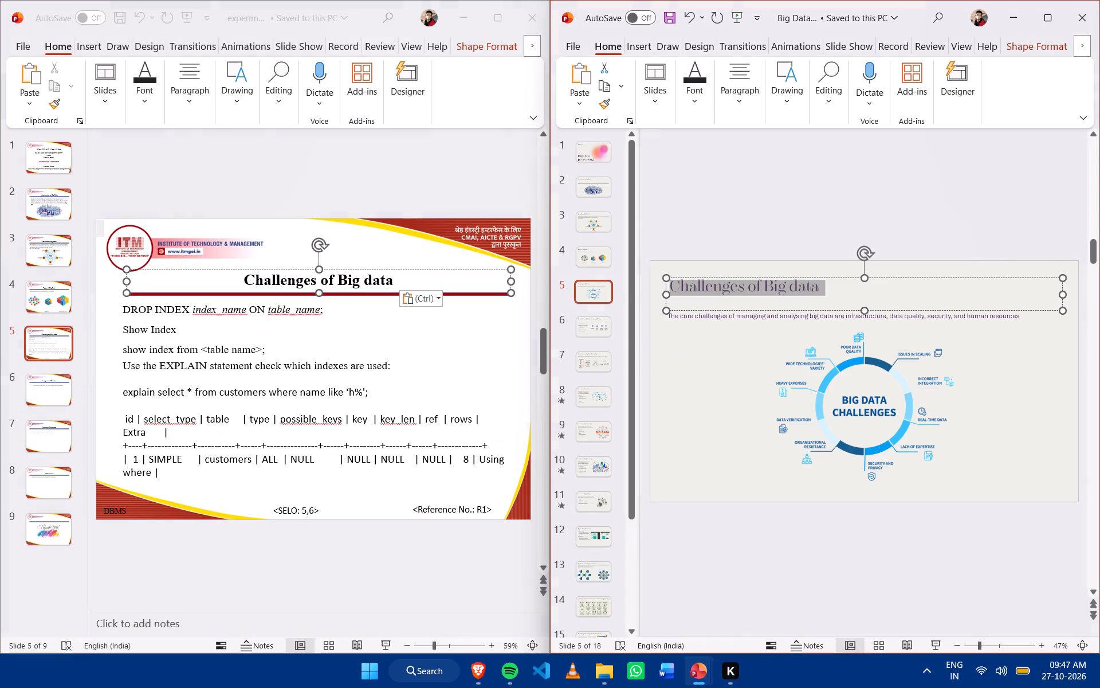
{"action": "left_click", "coordinate": [678, 335]}
{"action": "double_click", "coordinate": [700, 317]}
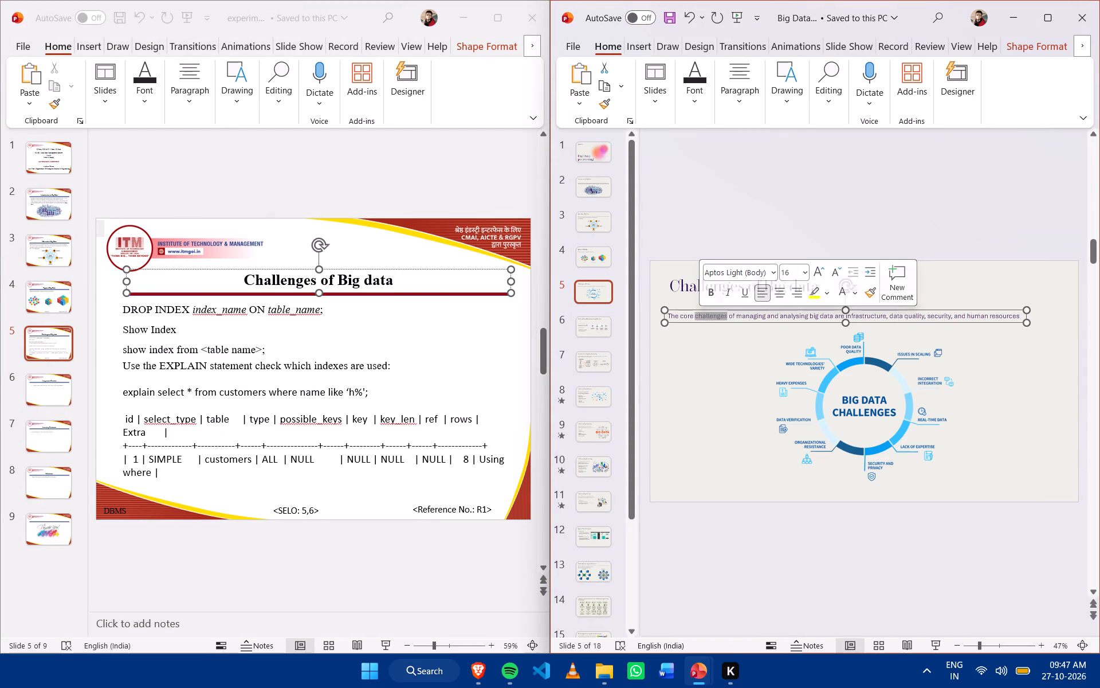
{"action": "left_click", "coordinate": [1013, 315]}
{"action": "left_click_drag", "start_coordinate": [1018, 315], "coordinate": [653, 316]}
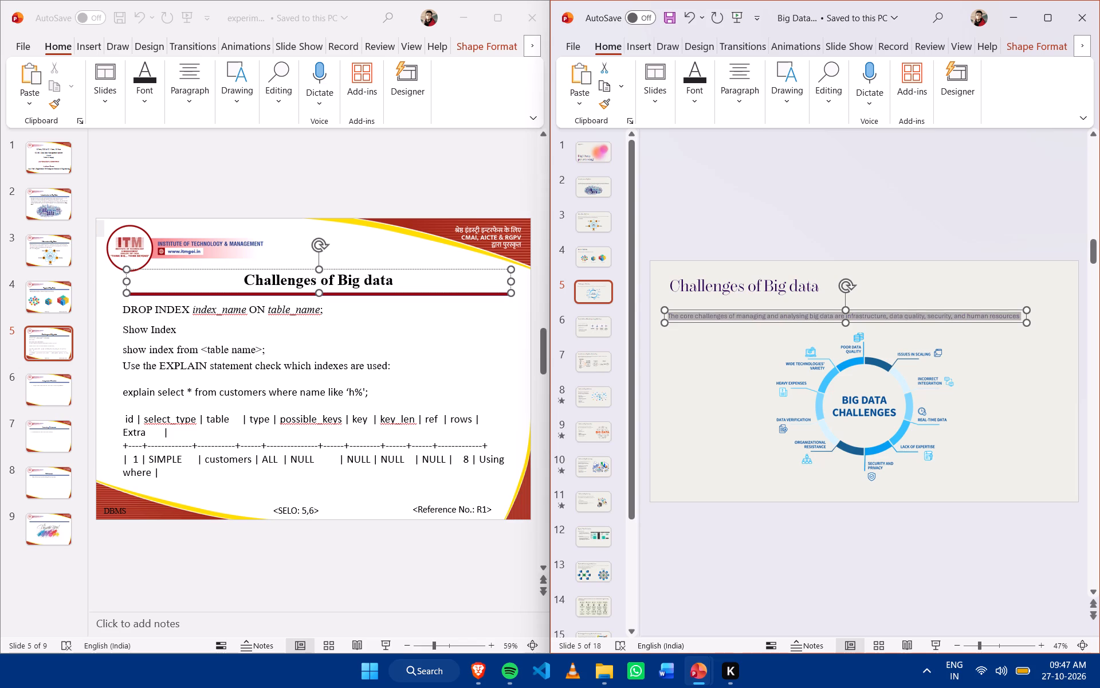
{"action": "left_click_drag", "start_coordinate": [653, 316], "coordinate": [626, 315]}
{"action": "key", "text": "ctrl+c"}
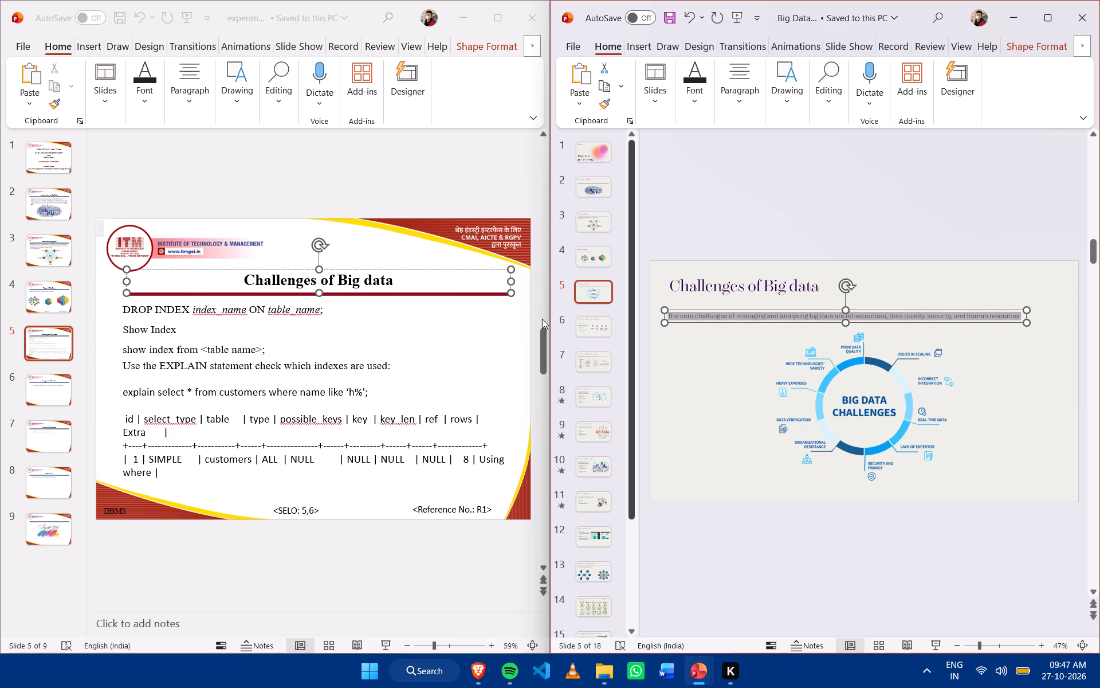
{"action": "left_click", "coordinate": [235, 313]}
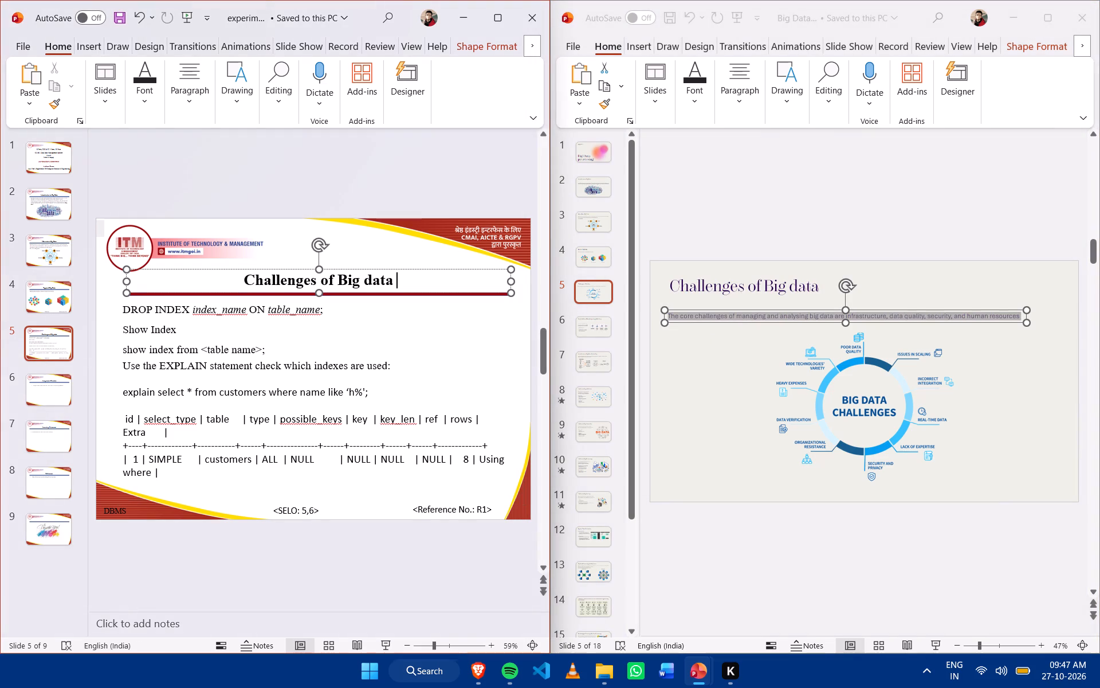
{"action": "left_click", "coordinate": [216, 355]}
{"action": "double_click", "coordinate": [425, 481]}
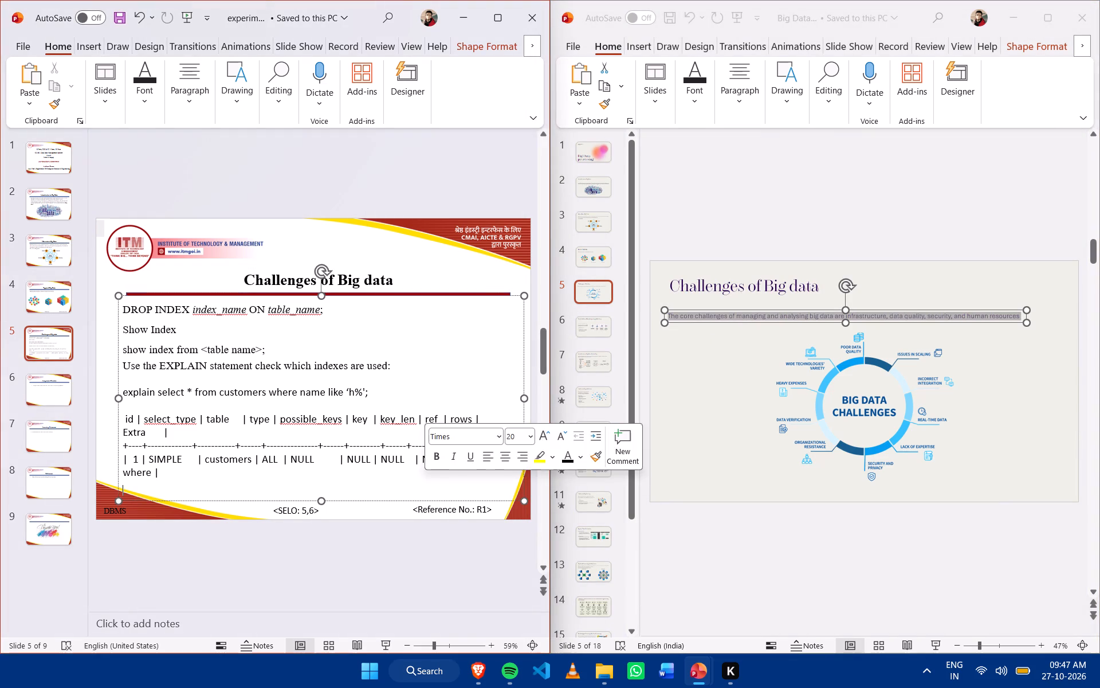
{"action": "double_click", "coordinate": [348, 482]}
{"action": "left_click_drag", "start_coordinate": [191, 486], "coordinate": [117, 299]}
{"action": "key", "text": "ctrl+v"}
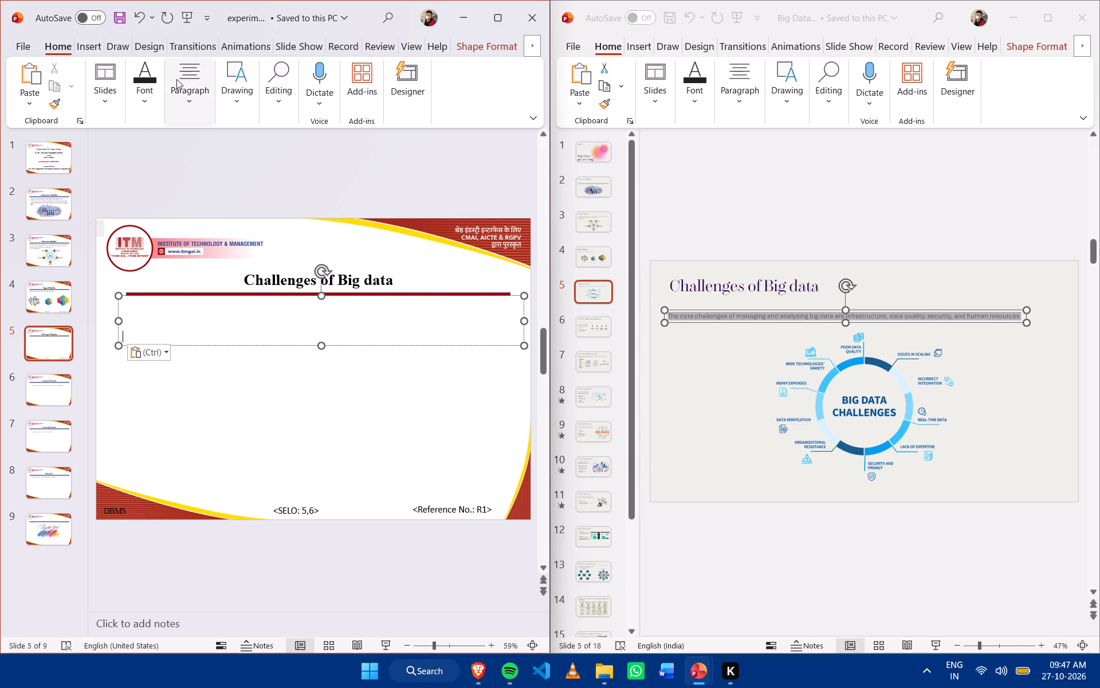
Apply black font colour to the whole text box holding the core challenges sentence on experiment 16's slide 5.
{"action": "left_click", "coordinate": [146, 79]}
{"action": "left_click", "coordinate": [321, 166]}
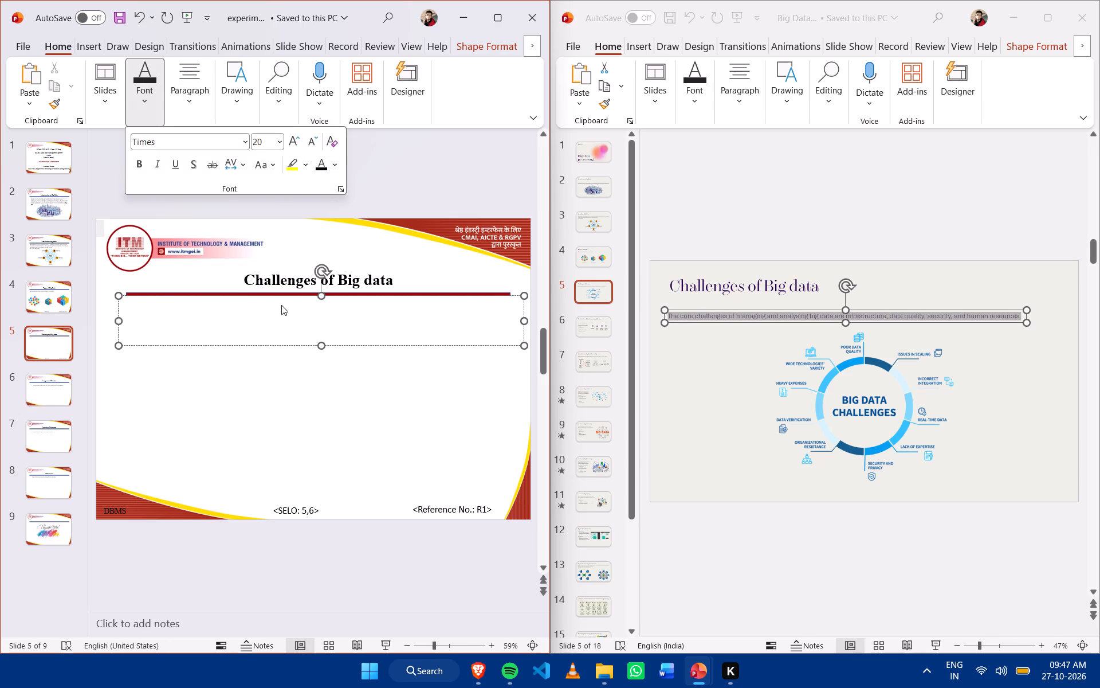
{"action": "left_click", "coordinate": [317, 168]}
{"action": "left_click", "coordinate": [286, 290]}
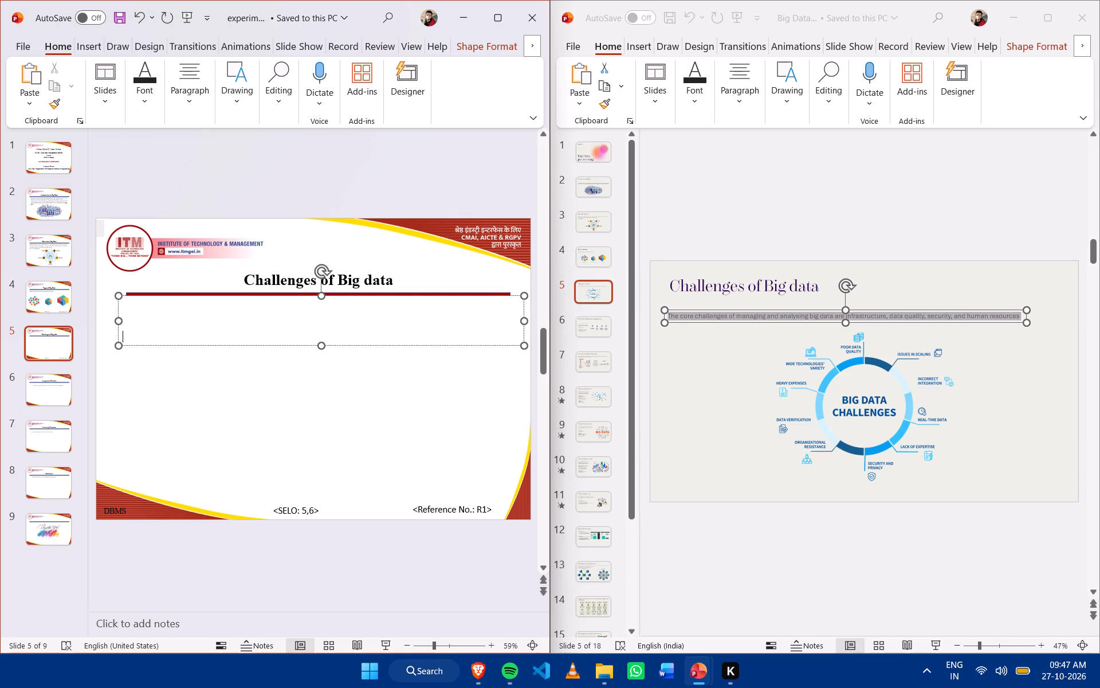
{"action": "left_click", "coordinate": [205, 345]}
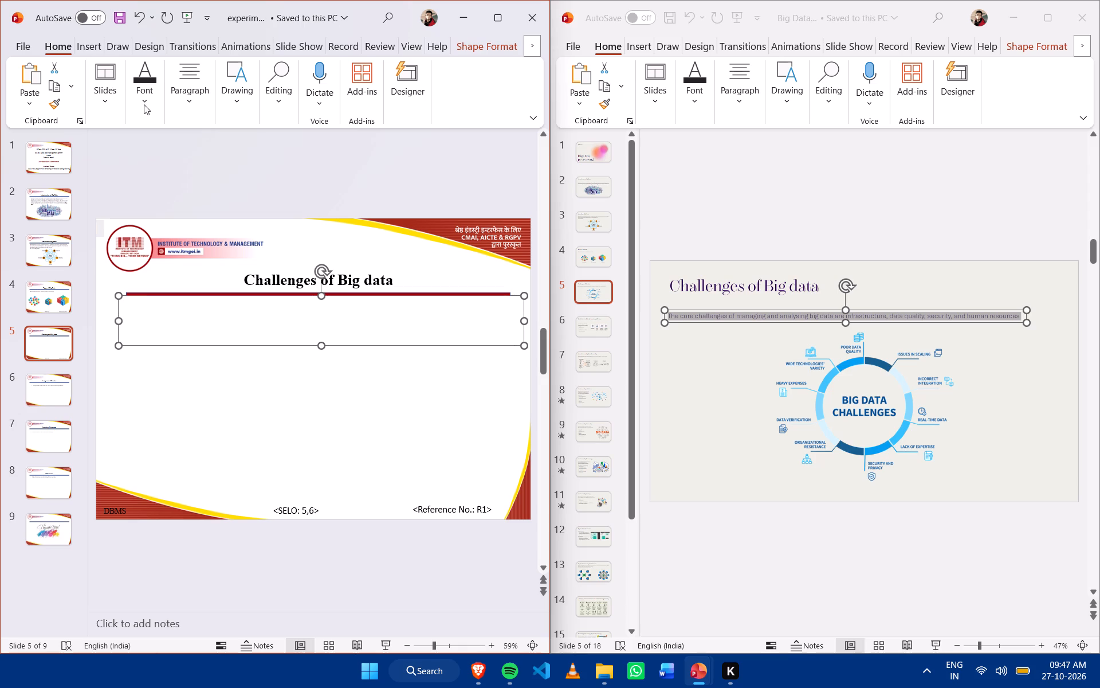
{"action": "left_click", "coordinate": [152, 103]}
{"action": "left_click", "coordinate": [323, 167]}
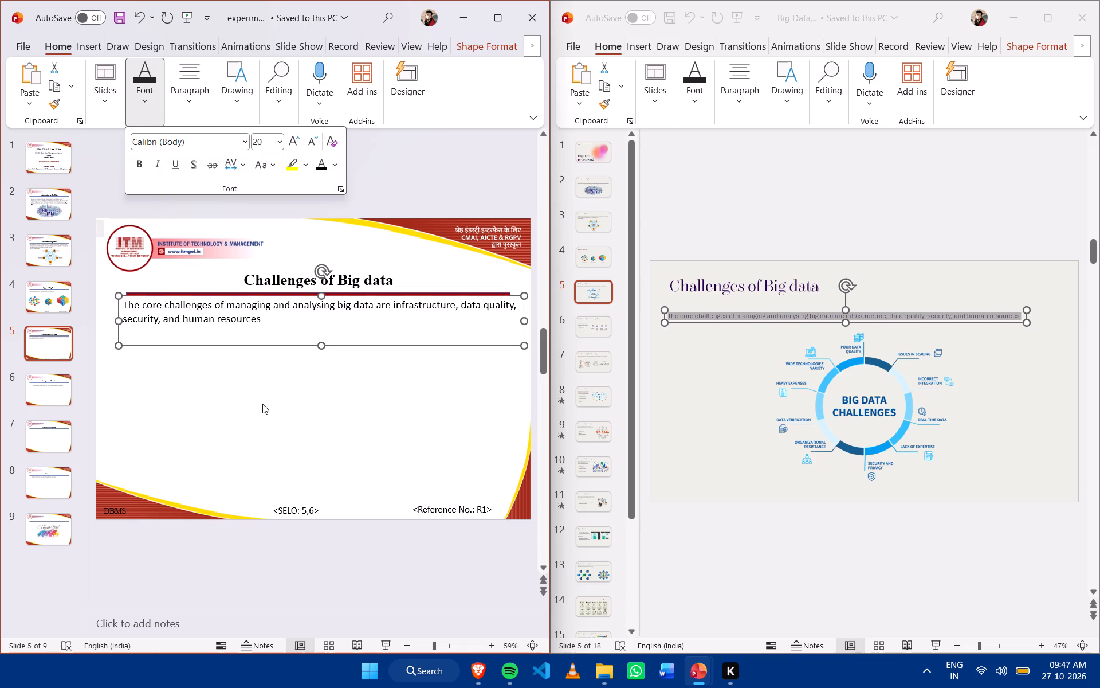
{"action": "left_click", "coordinate": [262, 404]}
Copy the Big Data Challenges wheel graphic from the Big Data deck's slide 5 into experiment 16's slide 5 and centre it beneath the sentence.
{"action": "left_click", "coordinate": [850, 397]}
{"action": "left_click", "coordinate": [850, 397]}
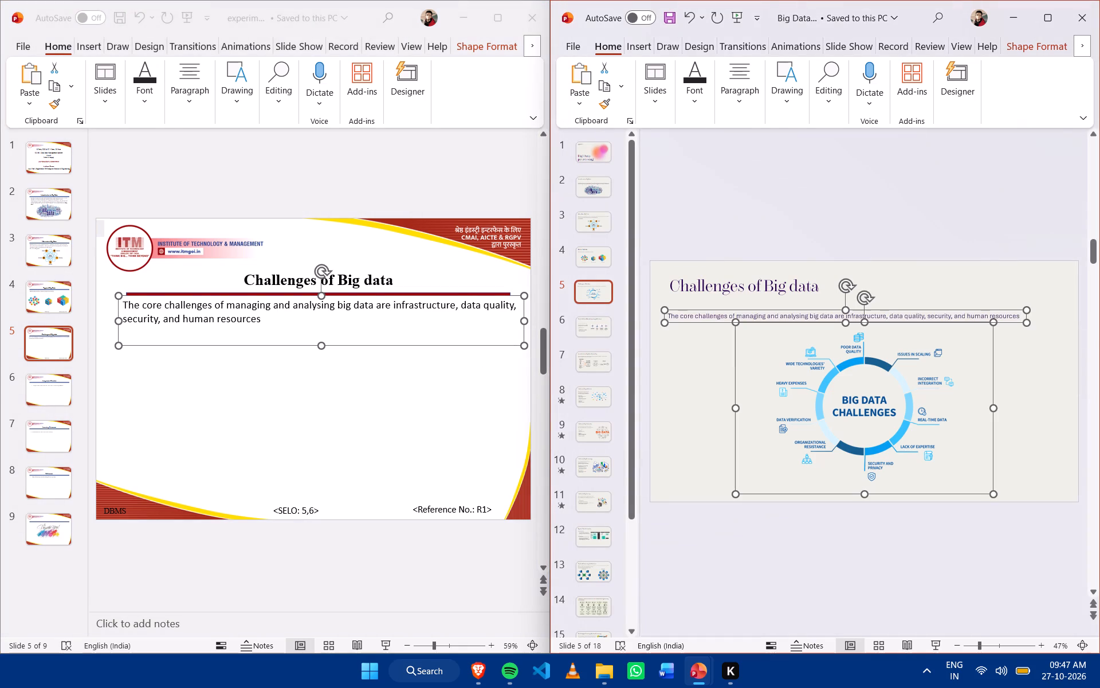
{"action": "key", "text": "ctrl+c"}
{"action": "left_click", "coordinate": [256, 377]}
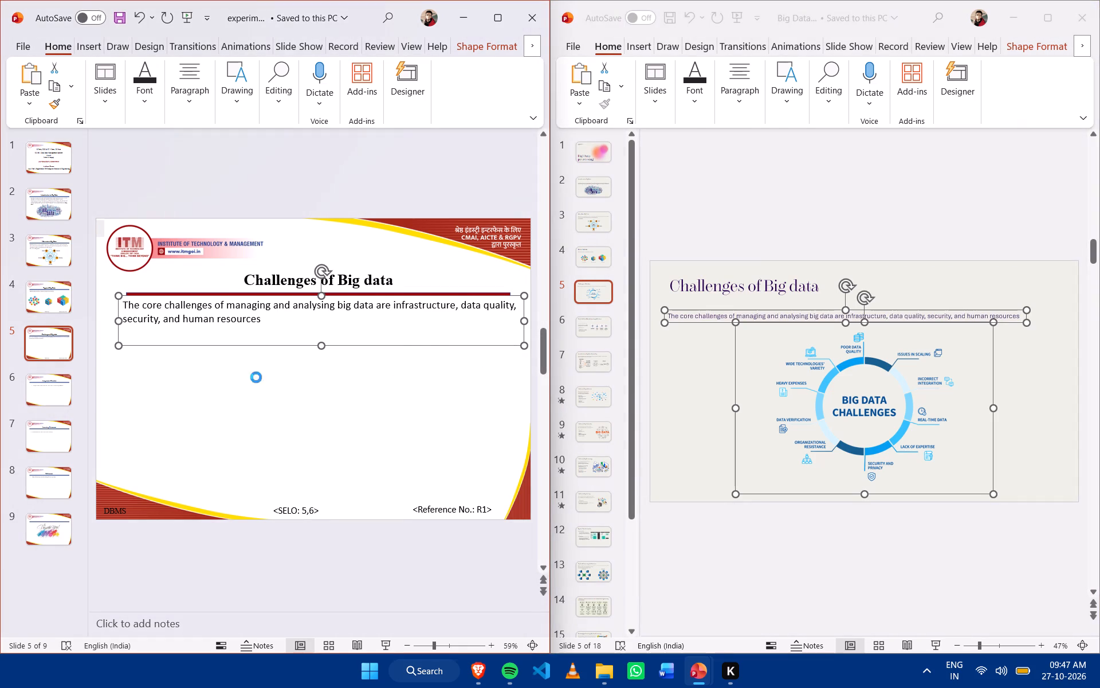
{"action": "key", "text": "ctrl+v"}
{"action": "left_click_drag", "start_coordinate": [316, 398], "coordinate": [277, 411]}
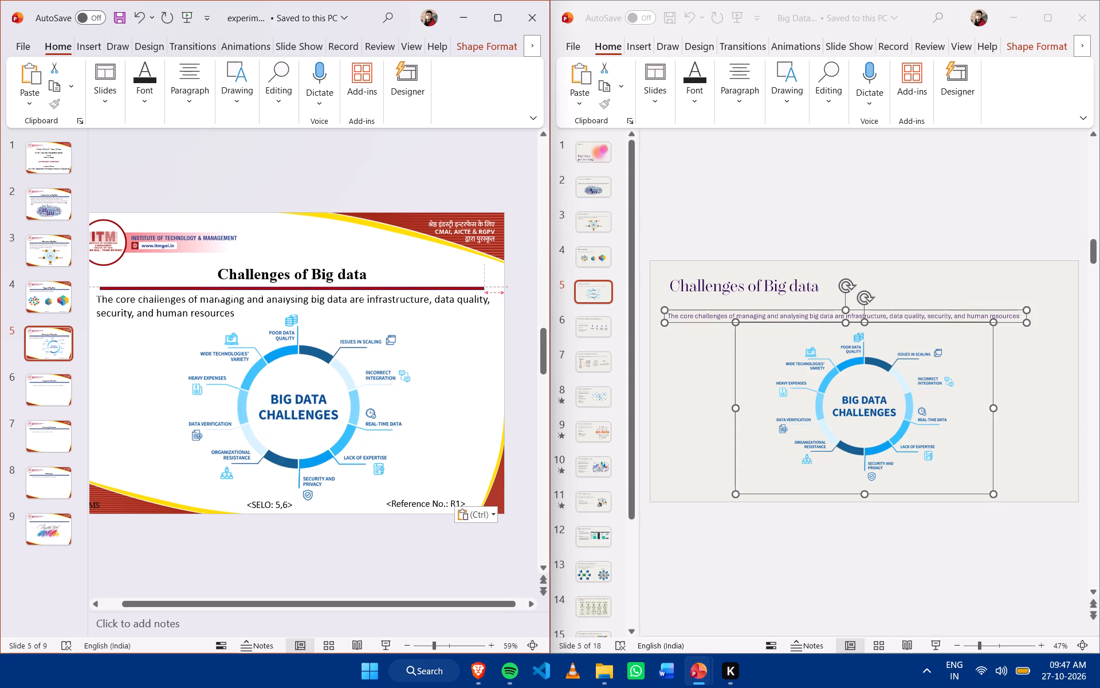
{"action": "left_click_drag", "start_coordinate": [277, 411], "coordinate": [258, 411]}
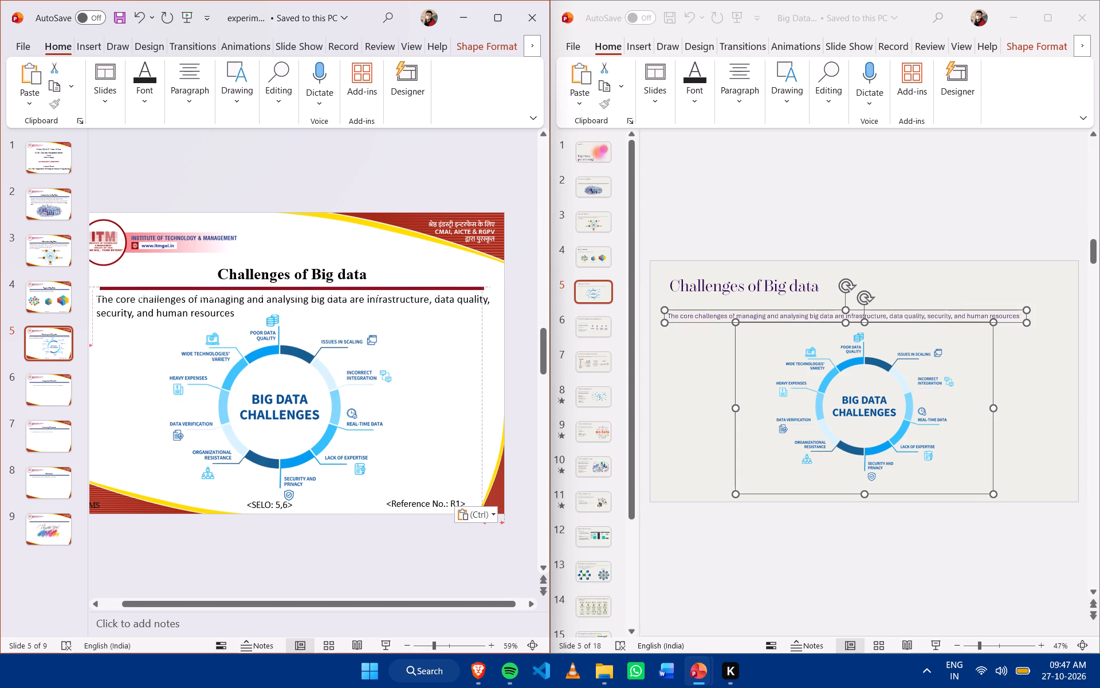
{"action": "left_click_drag", "start_coordinate": [258, 411], "coordinate": [268, 411]}
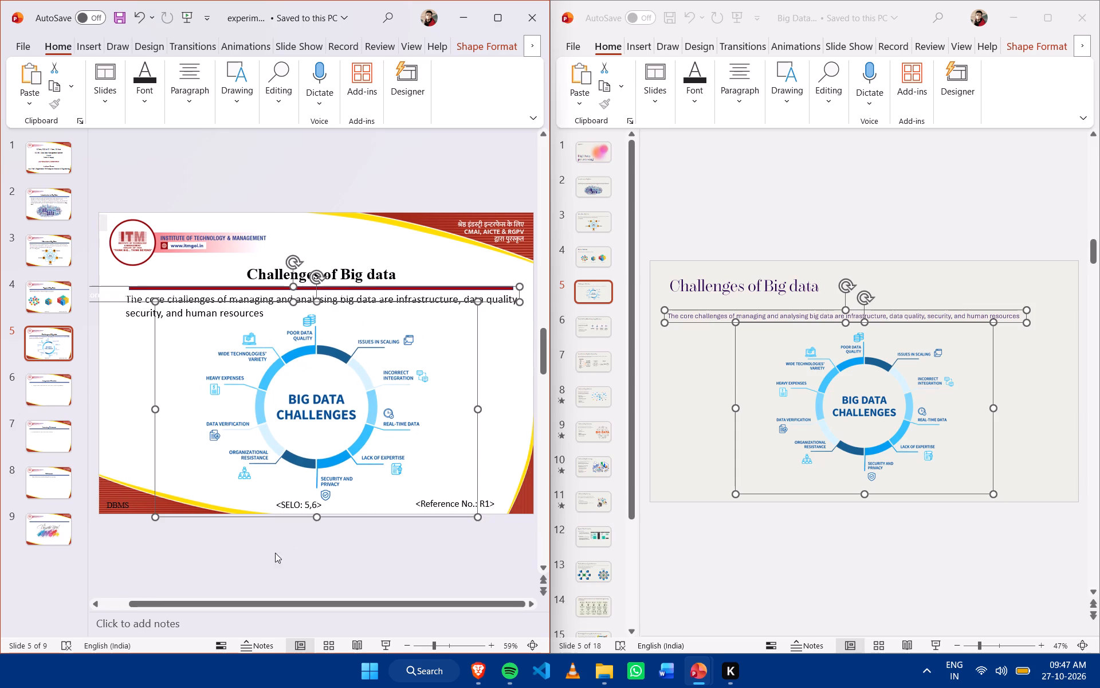
{"action": "left_click", "coordinate": [229, 550]}
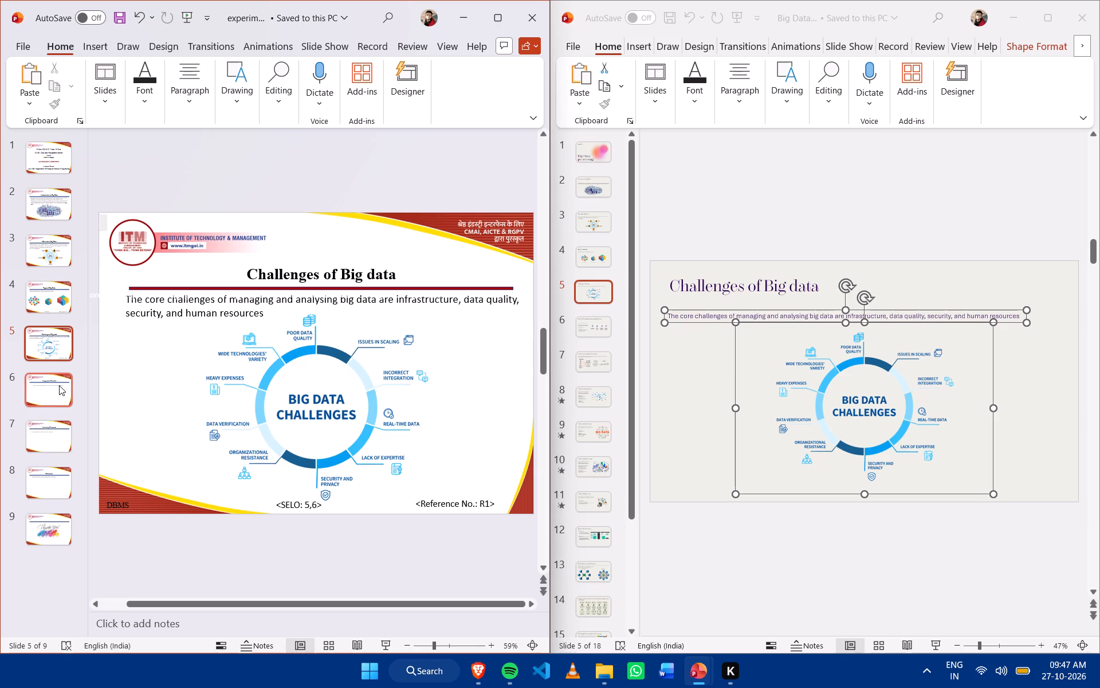
Copy the title "Why Traditional Data Processing Falls Short" from the Big Data deck's slide 6 over the "Assignment/Exercise" title on experiment 16's slide 6.
{"action": "scroll", "coordinate": [712, 341], "scroll_direction": "down", "scroll_amount": 1}
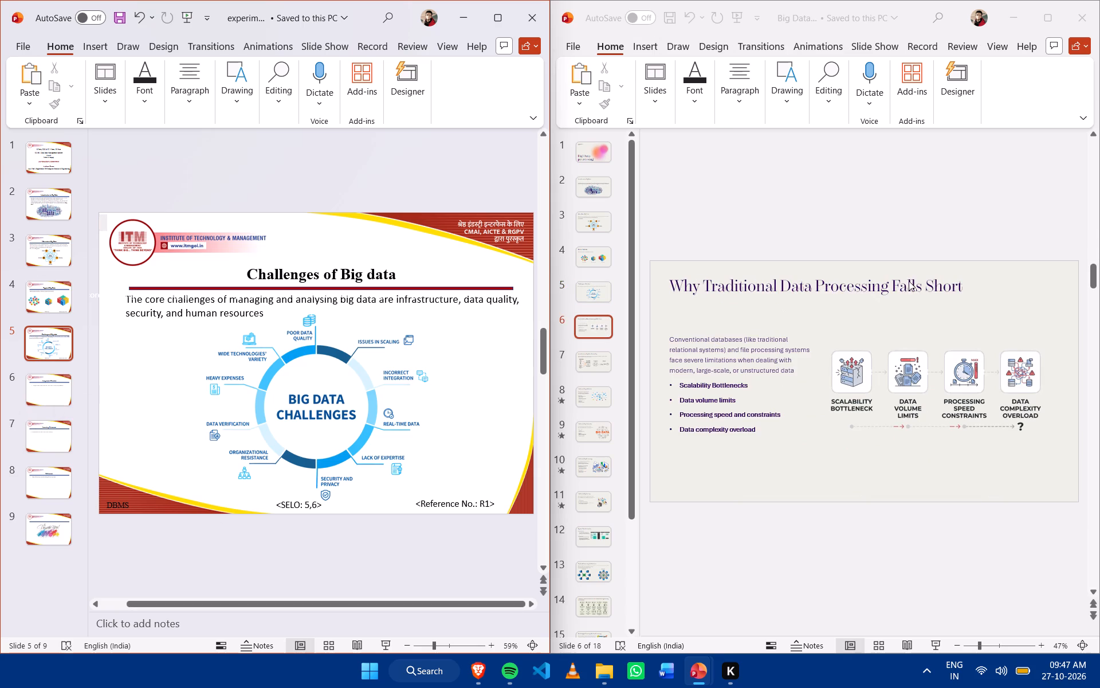
{"action": "double_click", "coordinate": [909, 280]}
{"action": "left_click_drag", "start_coordinate": [975, 287], "coordinate": [653, 295]}
{"action": "key", "text": "ctrl+c"}
{"action": "left_click", "coordinate": [45, 388]}
{"action": "left_click", "coordinate": [45, 386]}
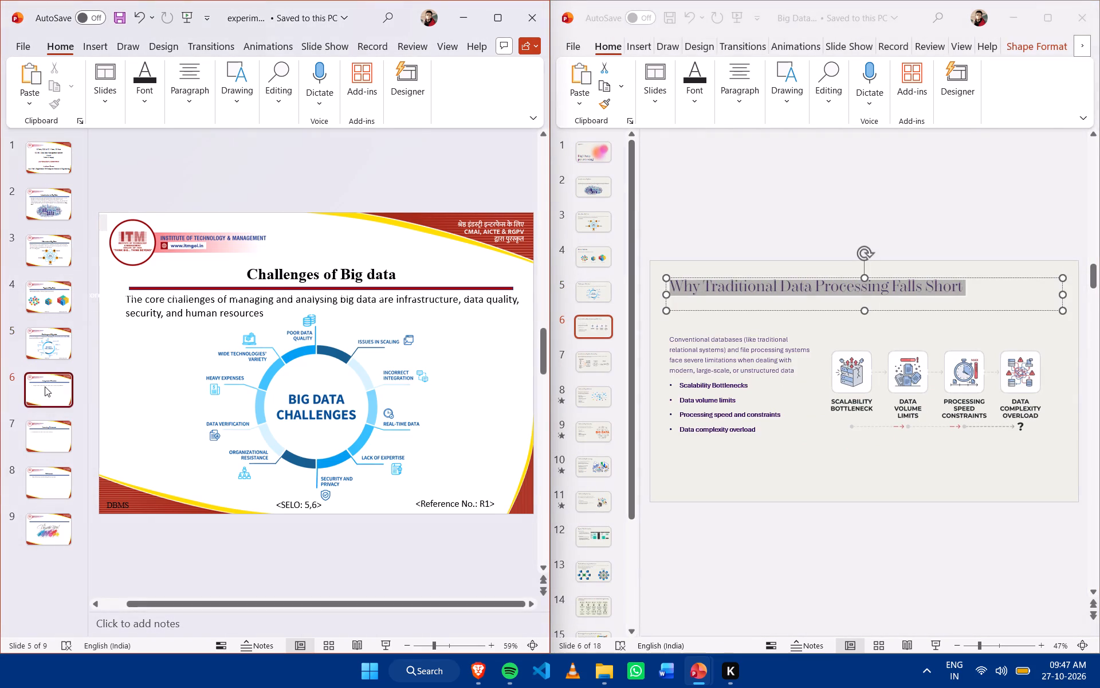
{"action": "double_click", "coordinate": [387, 280]}
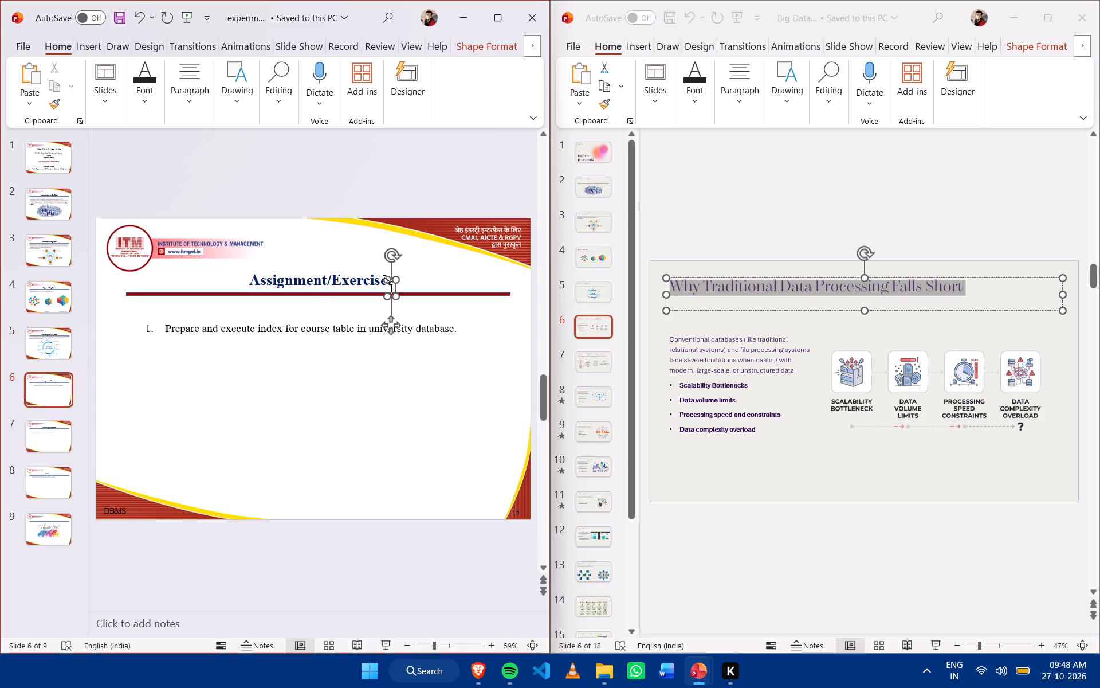
{"action": "left_click", "coordinate": [371, 276]}
{"action": "left_click_drag", "start_coordinate": [394, 283], "coordinate": [314, 280]}
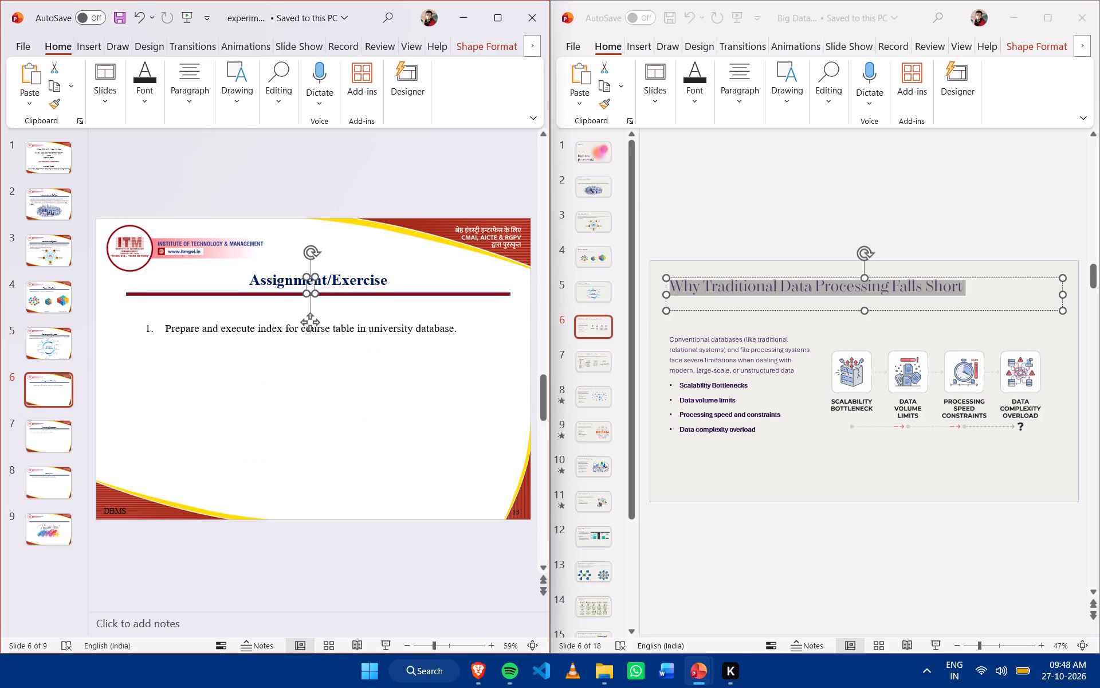
{"action": "left_click", "coordinate": [263, 280]}
{"action": "left_click_drag", "start_coordinate": [399, 279], "coordinate": [352, 280]}
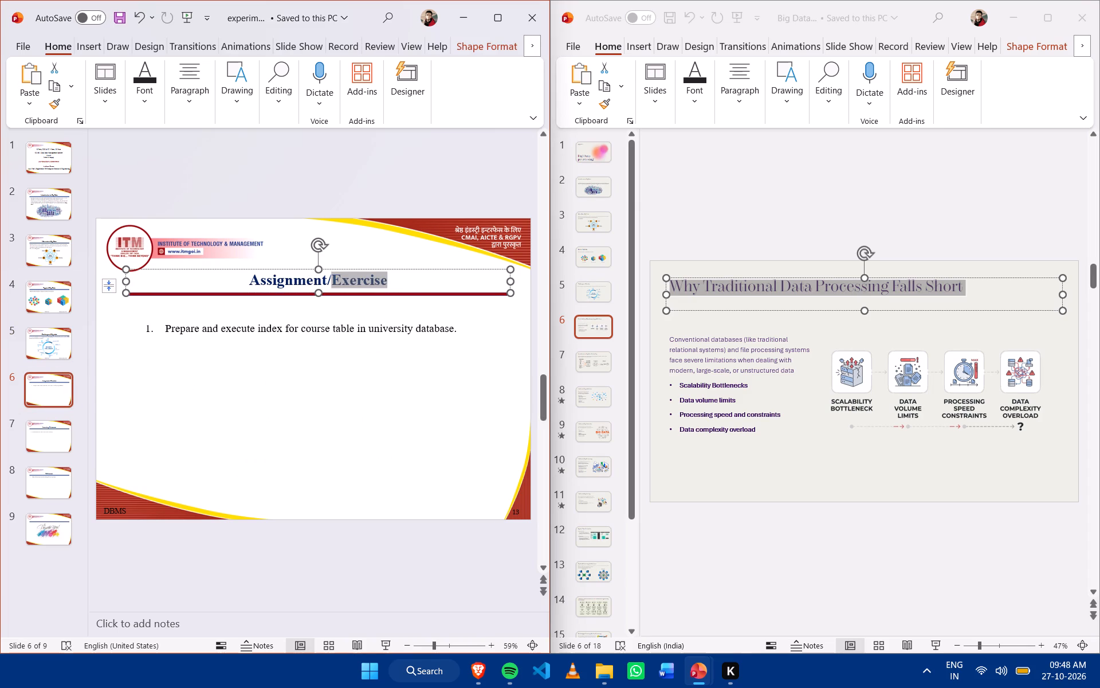
{"action": "left_click_drag", "start_coordinate": [352, 280], "coordinate": [281, 280]}
{"action": "key", "text": "ctrl+v"}
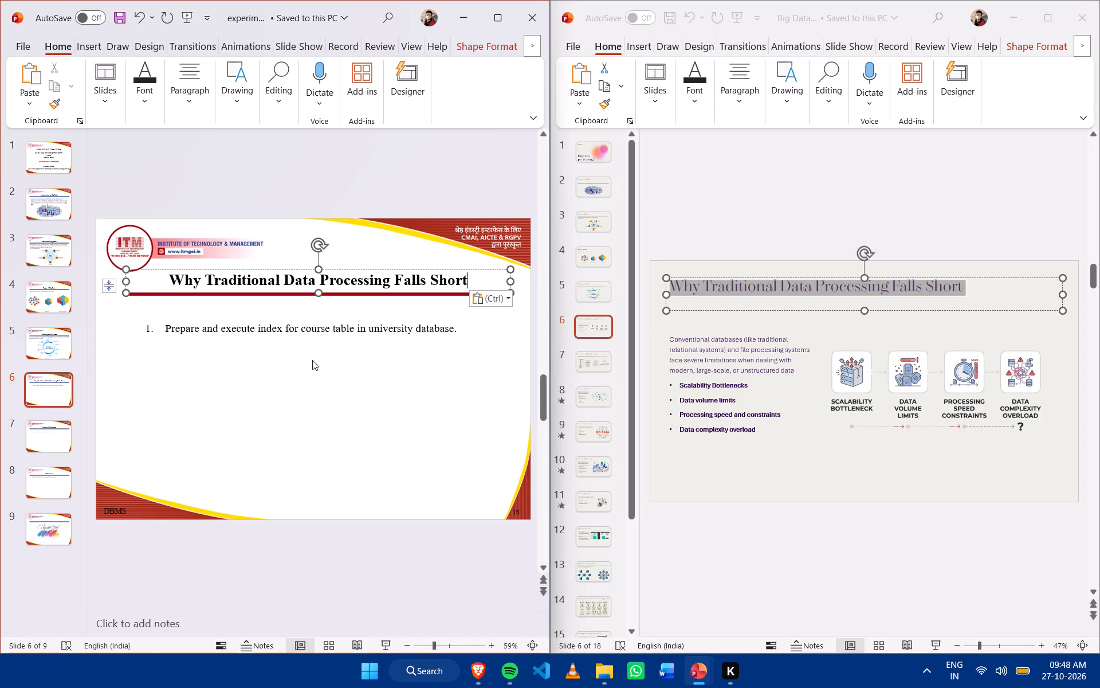
{"action": "left_click", "coordinate": [312, 360]}
{"action": "left_click", "coordinate": [328, 299]}
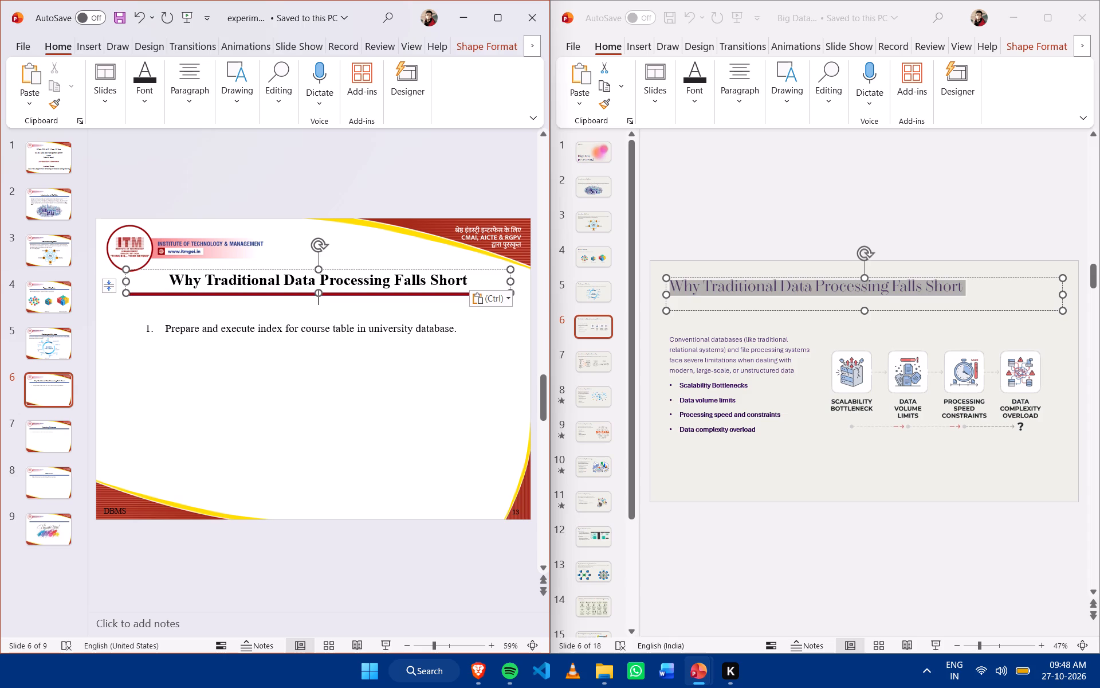
{"action": "left_click", "coordinate": [338, 297]}
{"action": "left_click", "coordinate": [388, 381]}
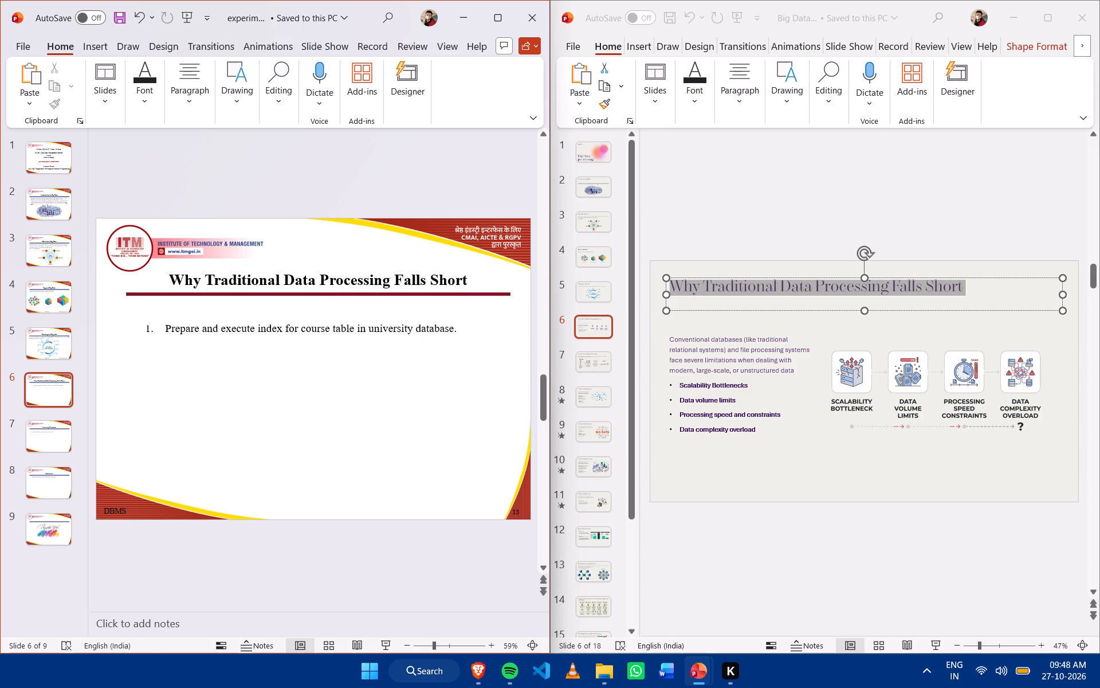
Replace the numbered index exercise on experiment 16's slide 6 with the conventional databases paragraph and its four bullets from the Big Data deck's slide 6.
{"action": "left_click", "coordinate": [459, 330]}
{"action": "left_click", "coordinate": [380, 321]}
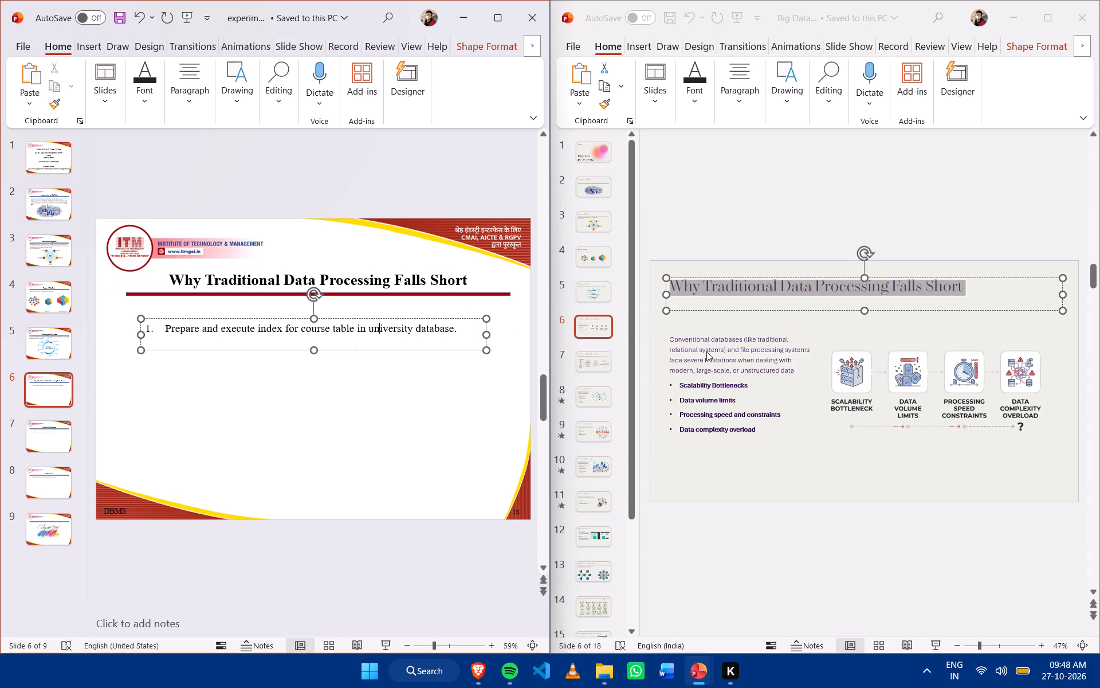
{"action": "left_click_drag", "start_coordinate": [743, 444], "coordinate": [748, 441]}
{"action": "left_click_drag", "start_coordinate": [759, 431], "coordinate": [703, 385]}
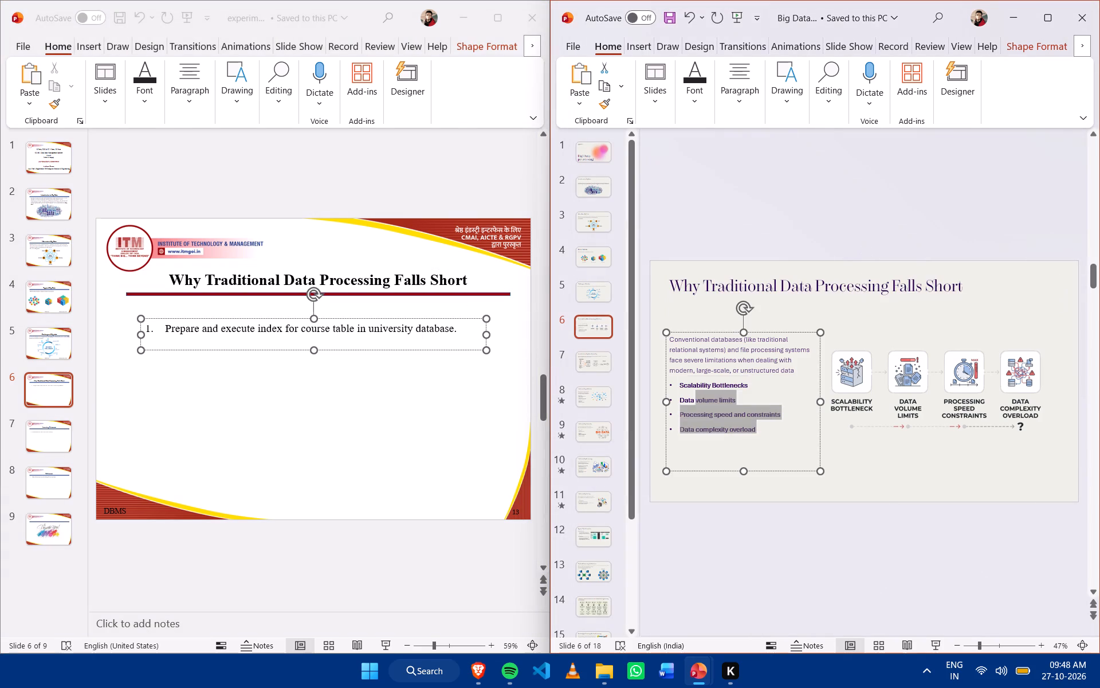
{"action": "left_click_drag", "start_coordinate": [703, 385], "coordinate": [670, 337]}
{"action": "key", "text": "ctrl+c"}
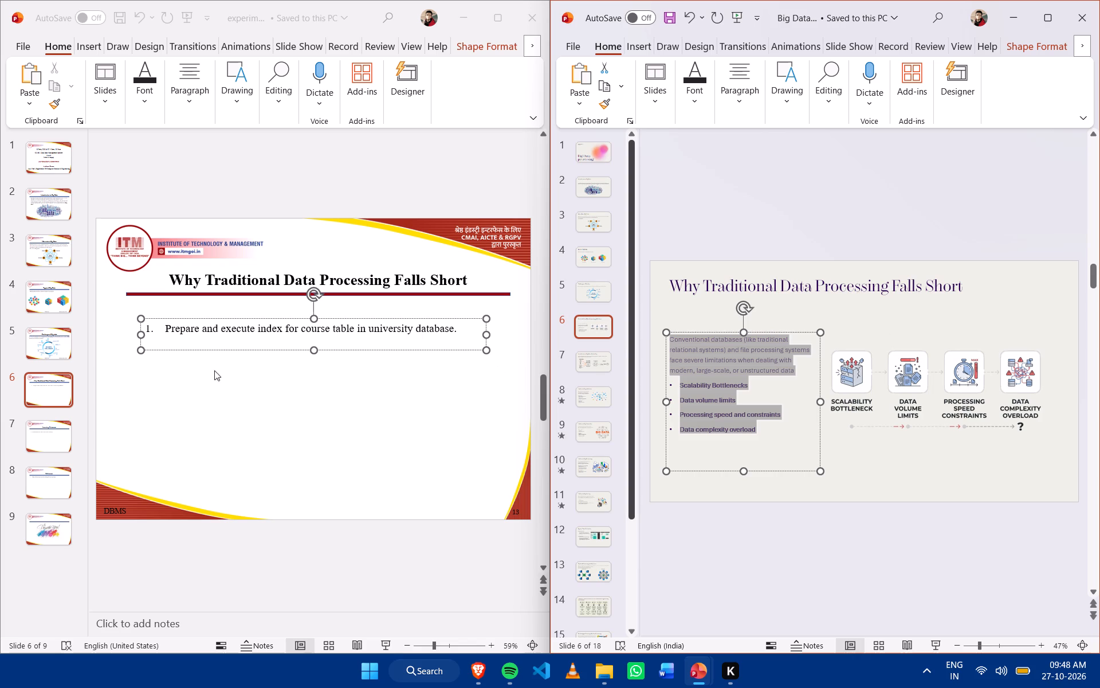
{"action": "left_click", "coordinate": [447, 328]}
{"action": "left_click_drag", "start_coordinate": [466, 329], "coordinate": [454, 329]}
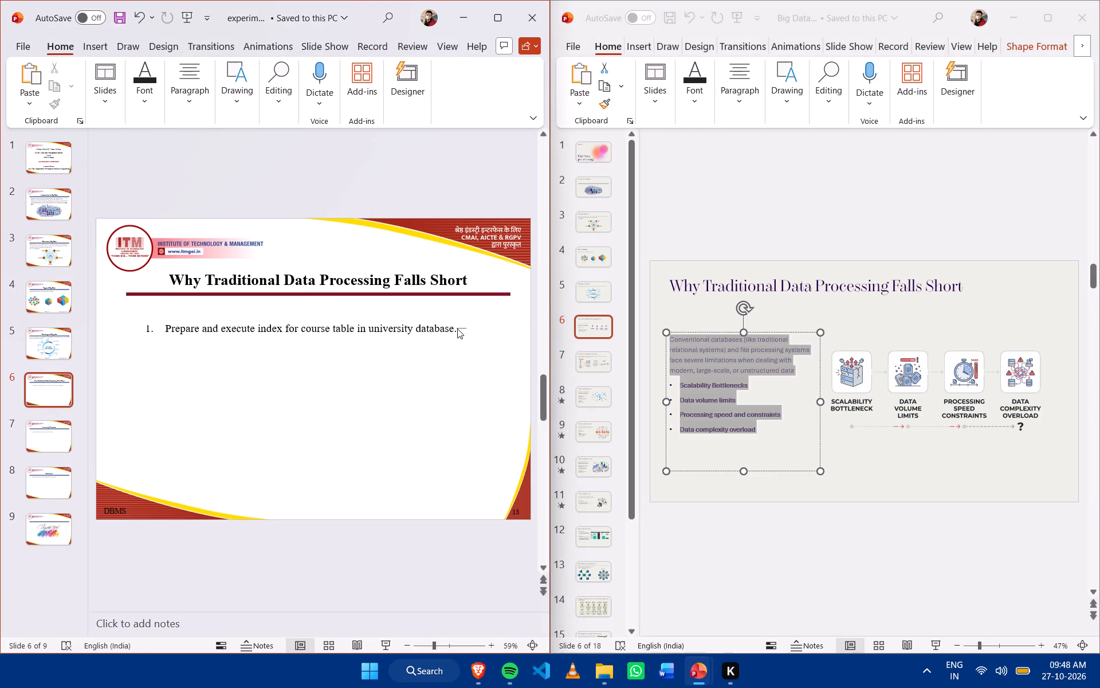
{"action": "left_click", "coordinate": [457, 329]}
{"action": "left_click_drag", "start_coordinate": [455, 329], "coordinate": [169, 336]}
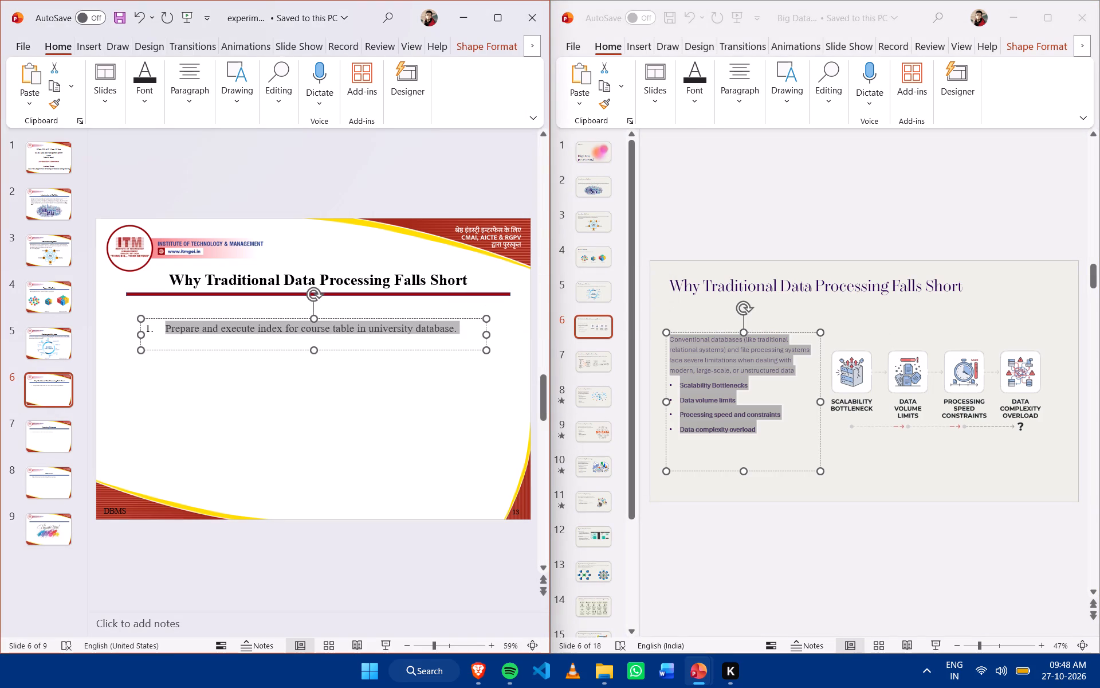
{"action": "key", "text": "BackSpace"}
{"action": "key", "text": "BackSpace"}
{"action": "key", "text": "ctrl+v"}
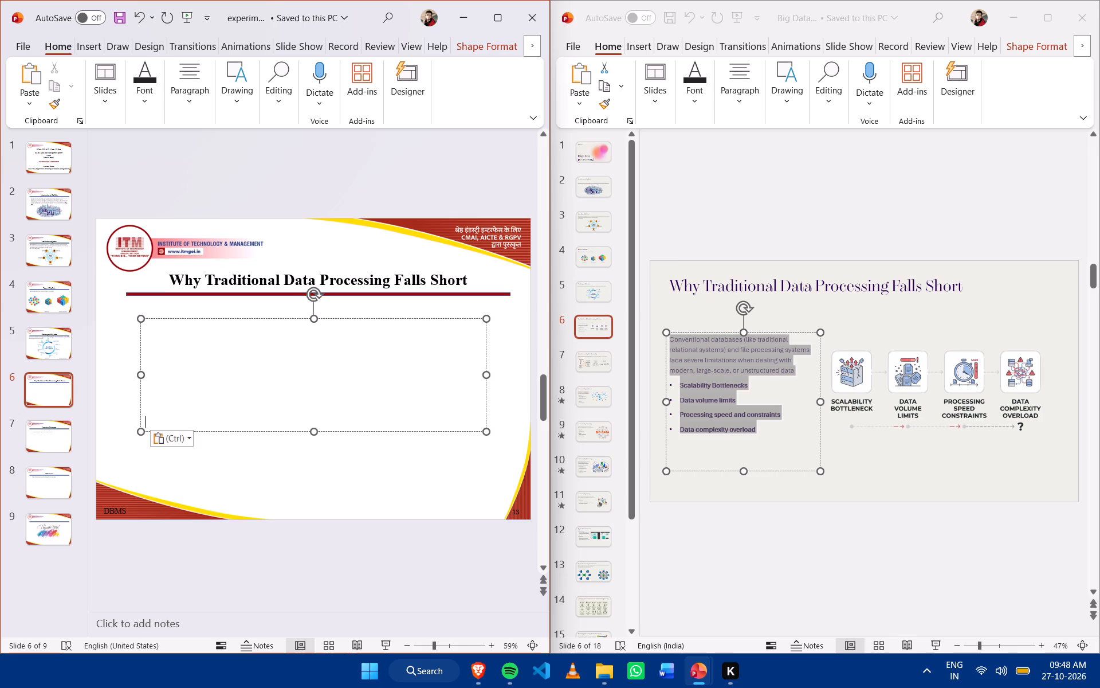
Apply black font colour to the whole text box holding the conventional databases text on experiment 16's slide 6.
{"action": "left_click", "coordinate": [250, 316]}
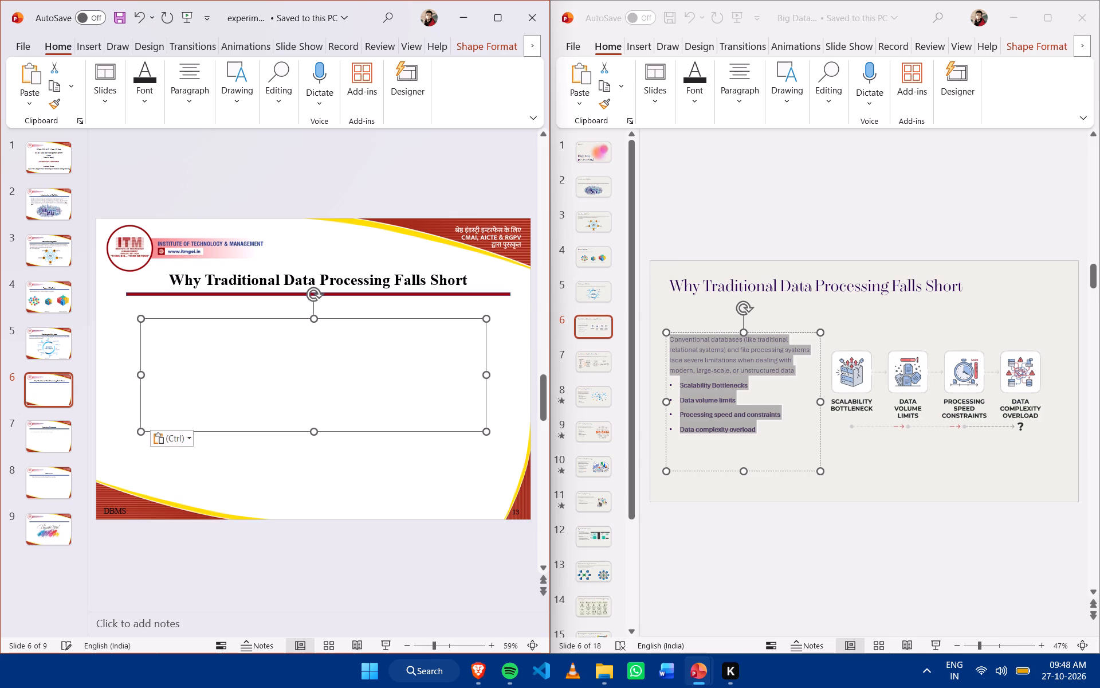
{"action": "left_click", "coordinate": [156, 73]}
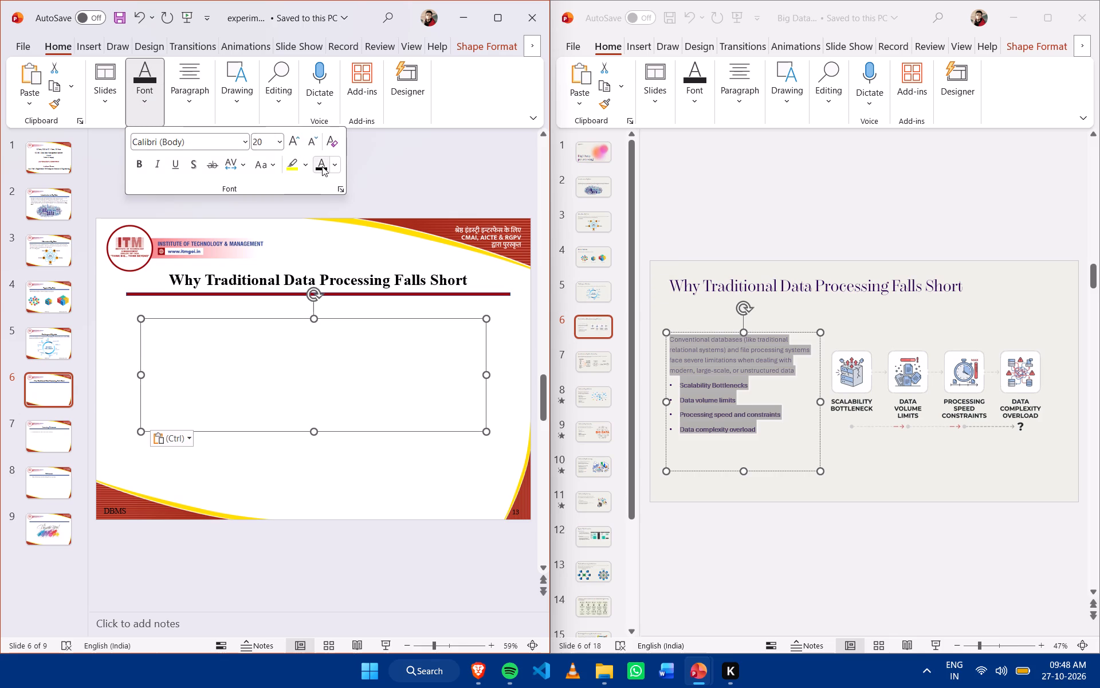
{"action": "left_click", "coordinate": [322, 166]}
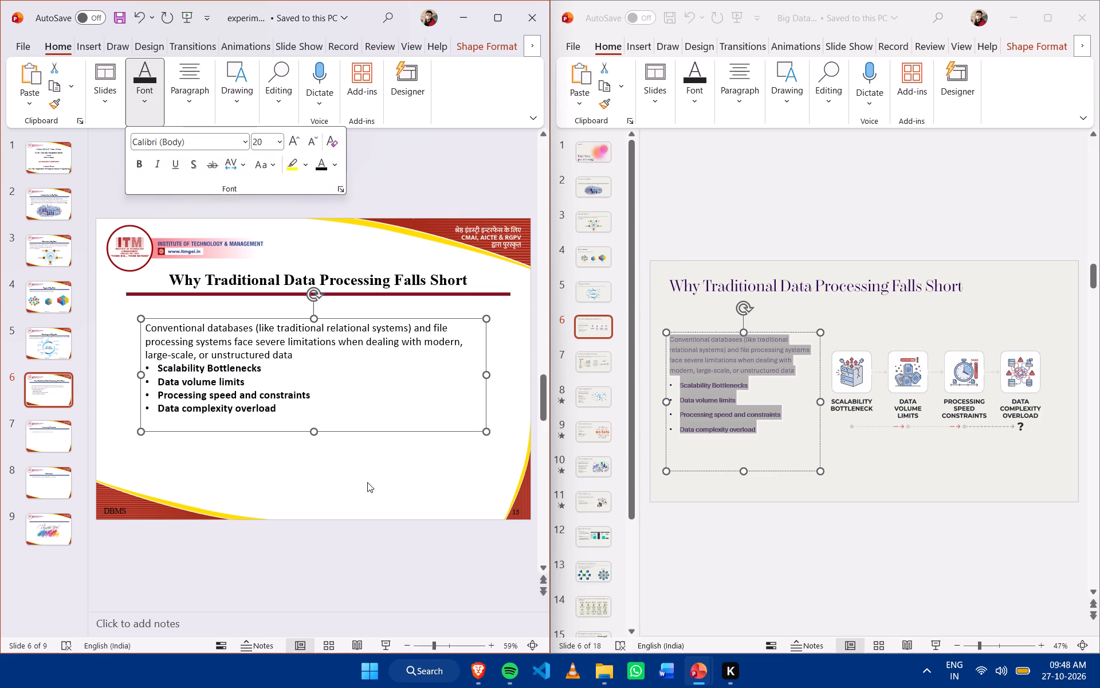
{"action": "left_click", "coordinate": [367, 482]}
{"action": "right_click", "coordinate": [367, 482]}
{"action": "left_click", "coordinate": [245, 454]}
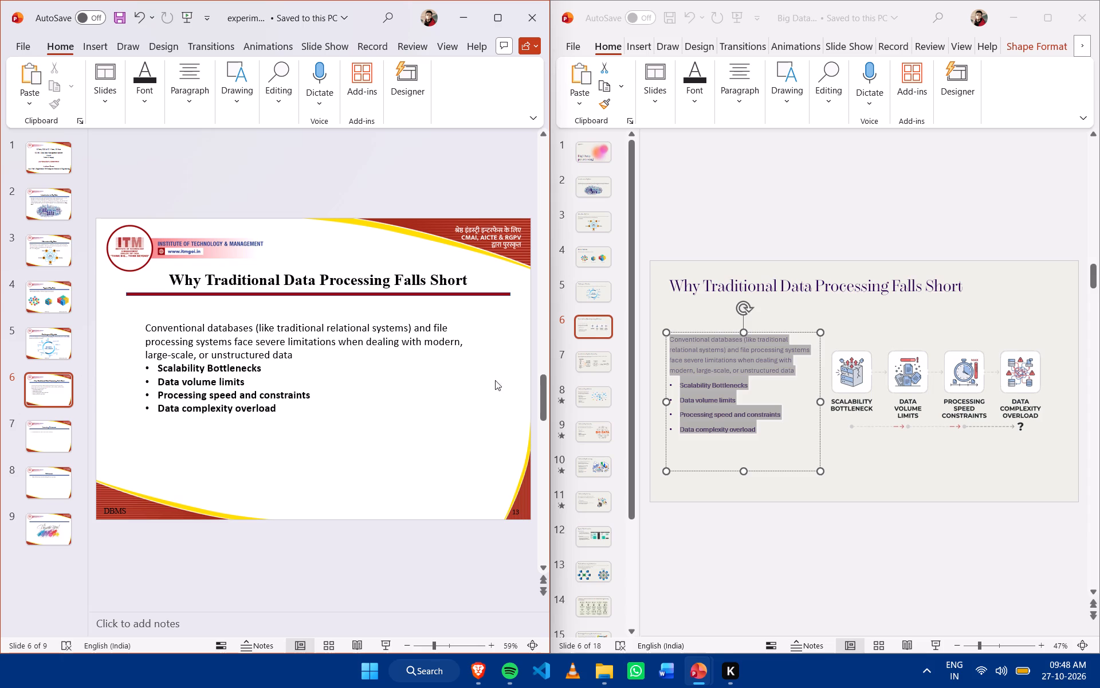
Copy the four-icon limitations picture from the Big Data deck's slide 6 into experiment 16's slide 6 and place it in the slide's lower part.
{"action": "left_click", "coordinate": [962, 380]}
{"action": "left_click", "coordinate": [941, 382]}
{"action": "key", "text": "ctrl+c"}
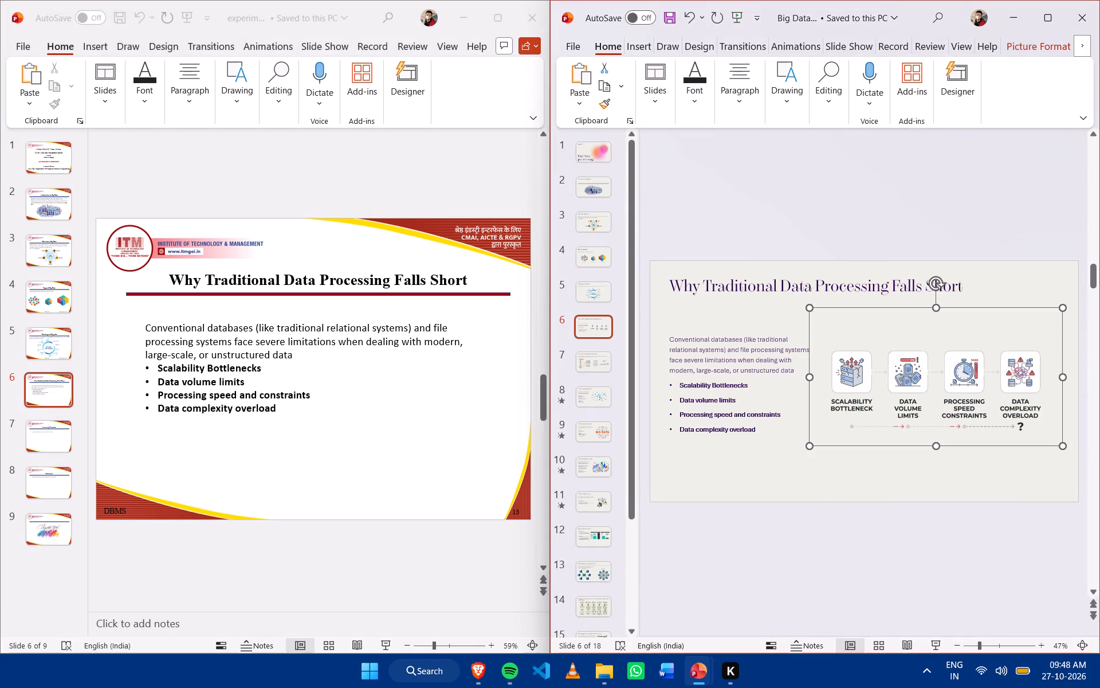
{"action": "left_click", "coordinate": [325, 432]}
{"action": "key", "text": "ctrl+v"}
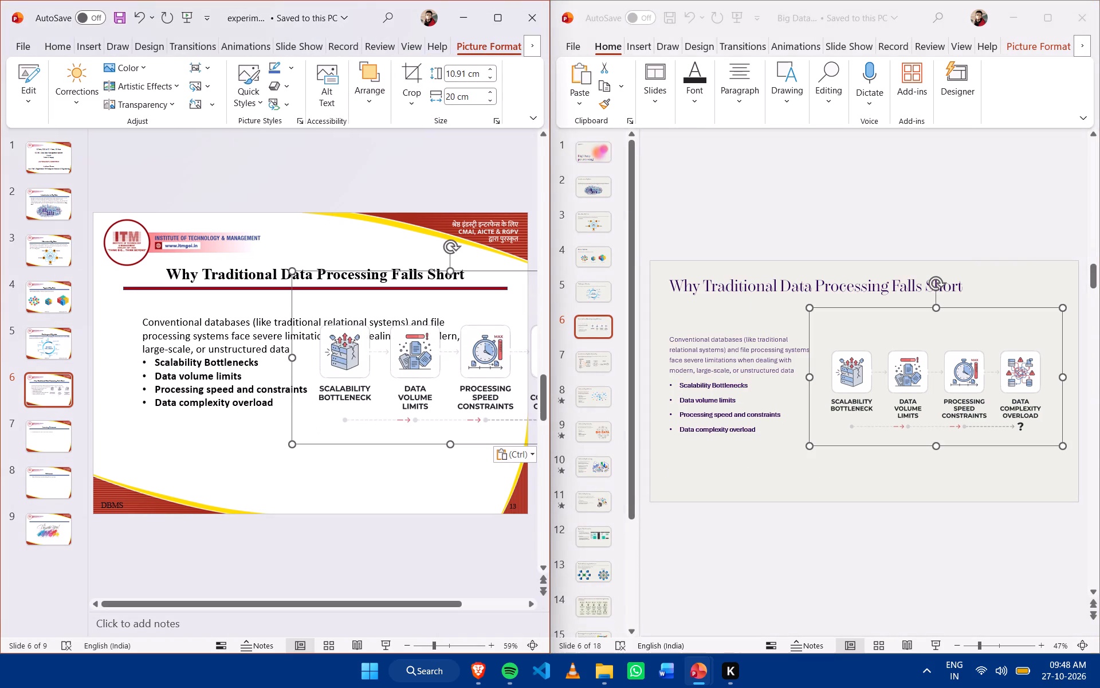
{"action": "left_click_drag", "start_coordinate": [402, 382], "coordinate": [274, 455]}
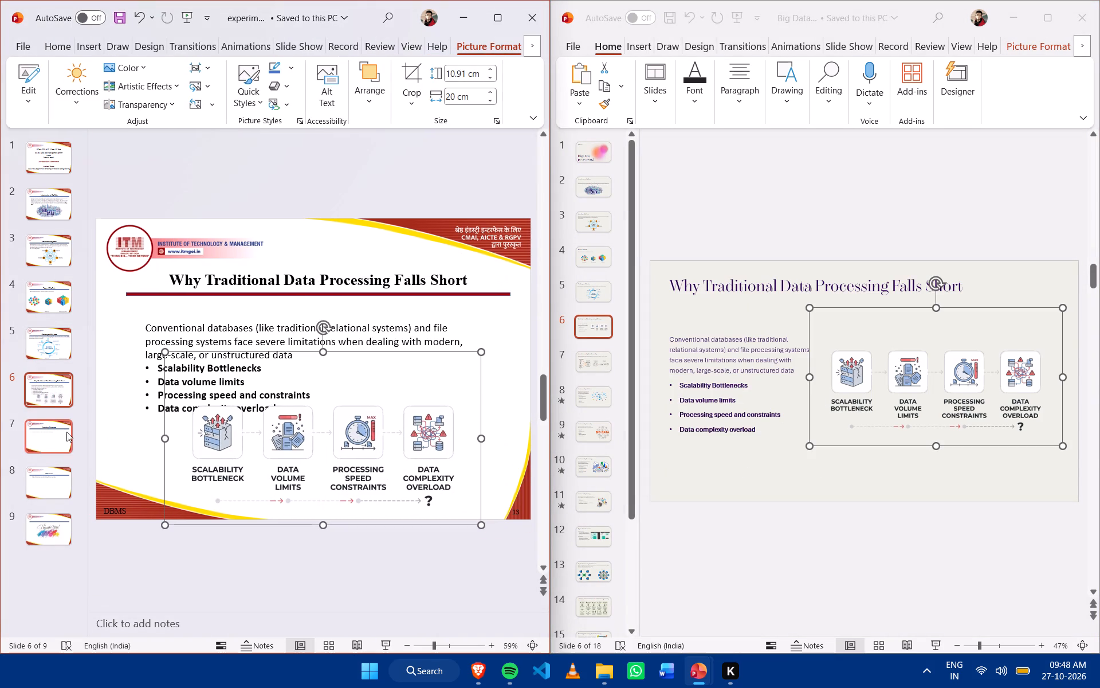
Copy the title "Introduction to Big Data Processing" from the Big Data deck's slide 7 over the "Learning Outcomes" title on experiment 16's slide 7.
{"action": "scroll", "coordinate": [786, 359], "scroll_direction": "down", "scroll_amount": 1}
{"action": "left_click", "coordinate": [865, 287]}
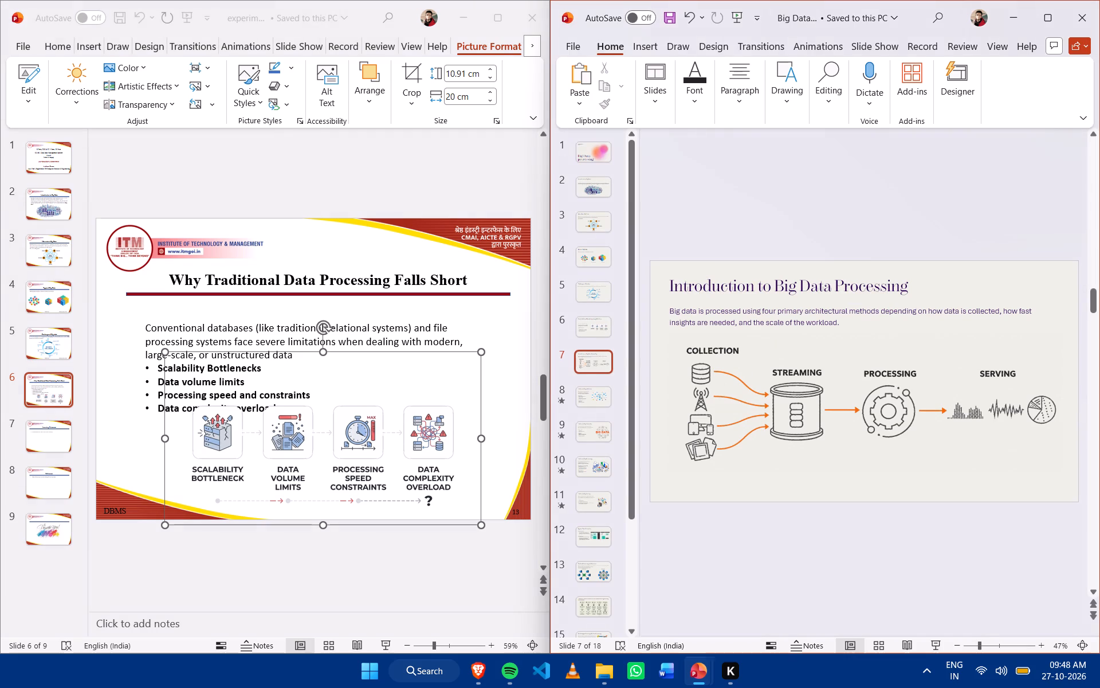
{"action": "double_click", "coordinate": [900, 283]}
{"action": "left_click_drag", "start_coordinate": [918, 287], "coordinate": [690, 294]}
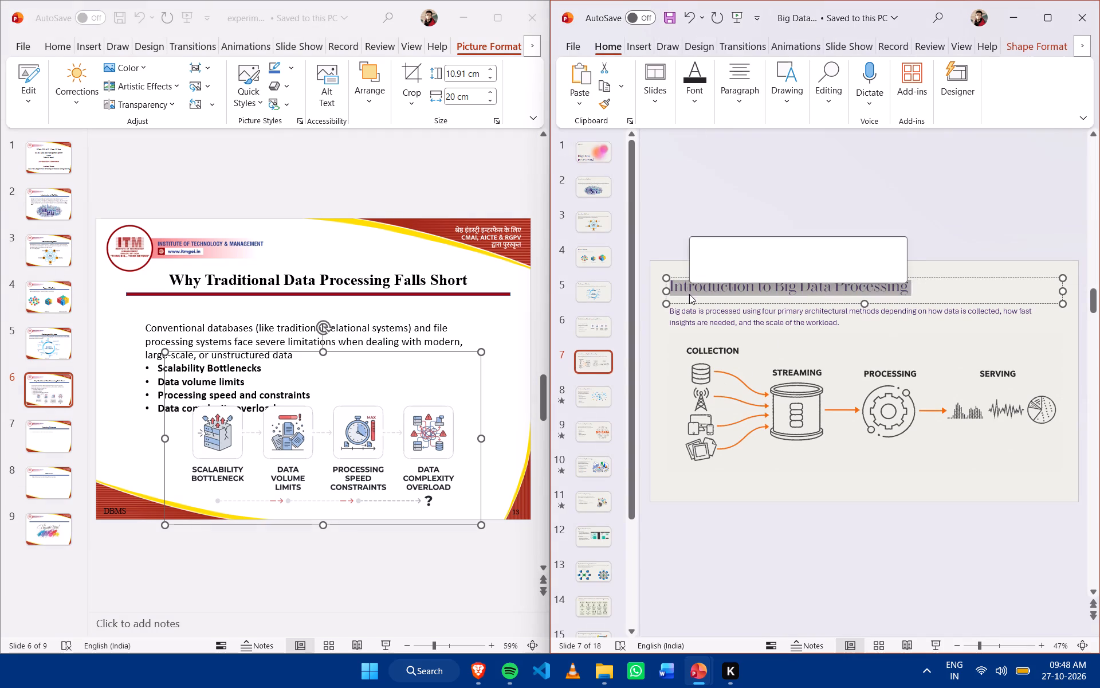
{"action": "key", "text": "ctrl+c"}
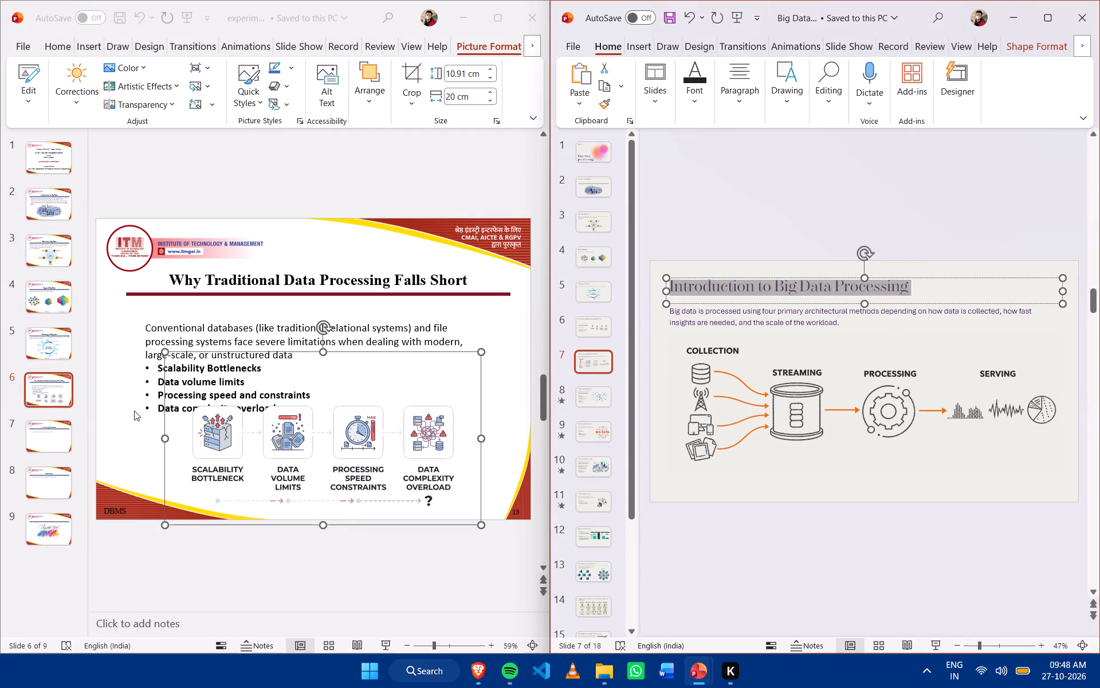
{"action": "scroll", "coordinate": [134, 411], "scroll_direction": "down", "scroll_amount": 1}
{"action": "left_click", "coordinate": [360, 281]}
{"action": "left_click", "coordinate": [383, 275]}
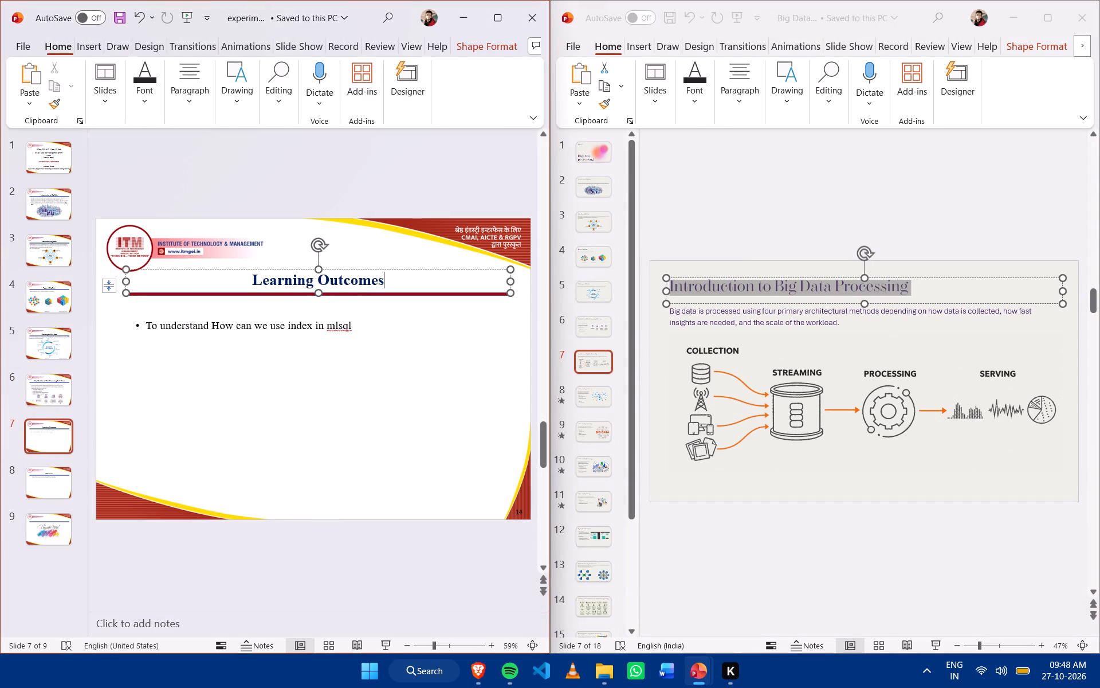
{"action": "left_click_drag", "start_coordinate": [395, 285], "coordinate": [258, 277]}
{"action": "key", "text": "ctrl+v"}
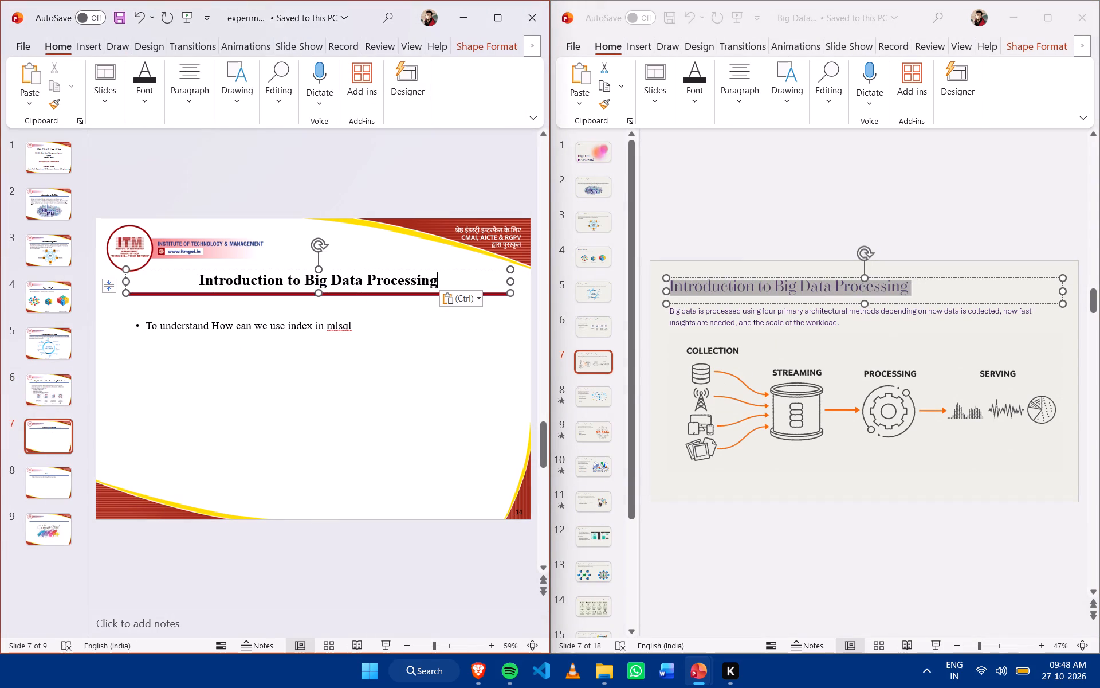
Replace the index bullet on experiment 16's slide 7 with the unbulleted four architectural methods paragraph from the Big Data deck's slide 7.
{"action": "left_click", "coordinate": [716, 331]}
{"action": "left_click", "coordinate": [731, 327]}
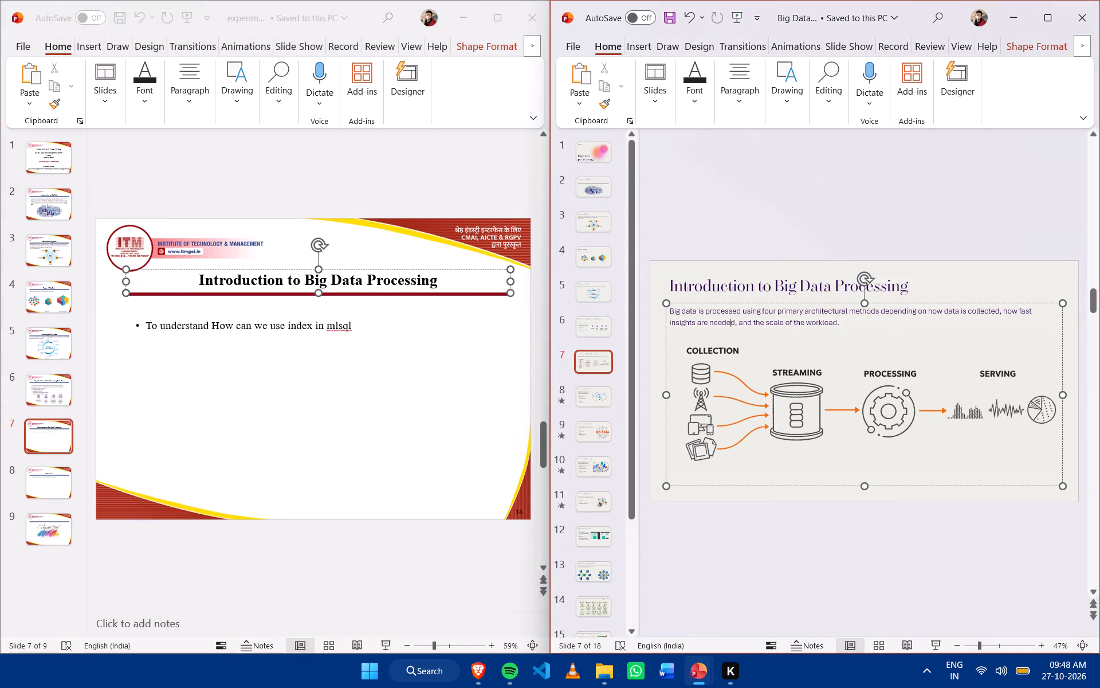
{"action": "left_click_drag", "start_coordinate": [844, 324], "coordinate": [666, 314]}
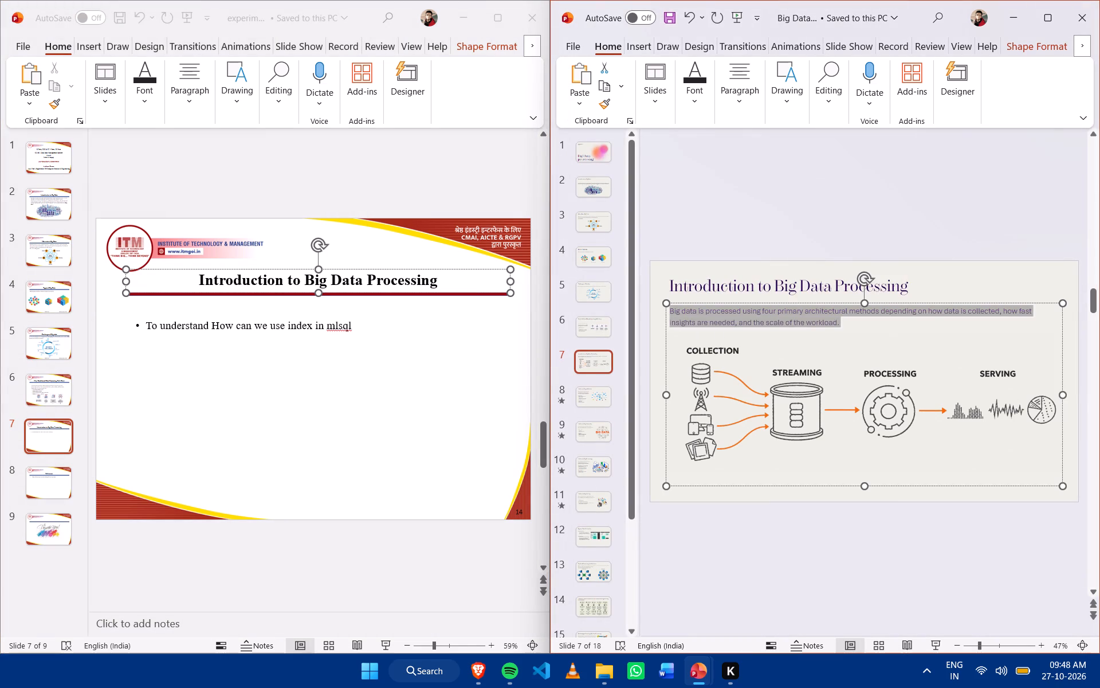
{"action": "key", "text": "ctrl+c"}
{"action": "left_click", "coordinate": [224, 342]}
{"action": "left_click", "coordinate": [332, 320]}
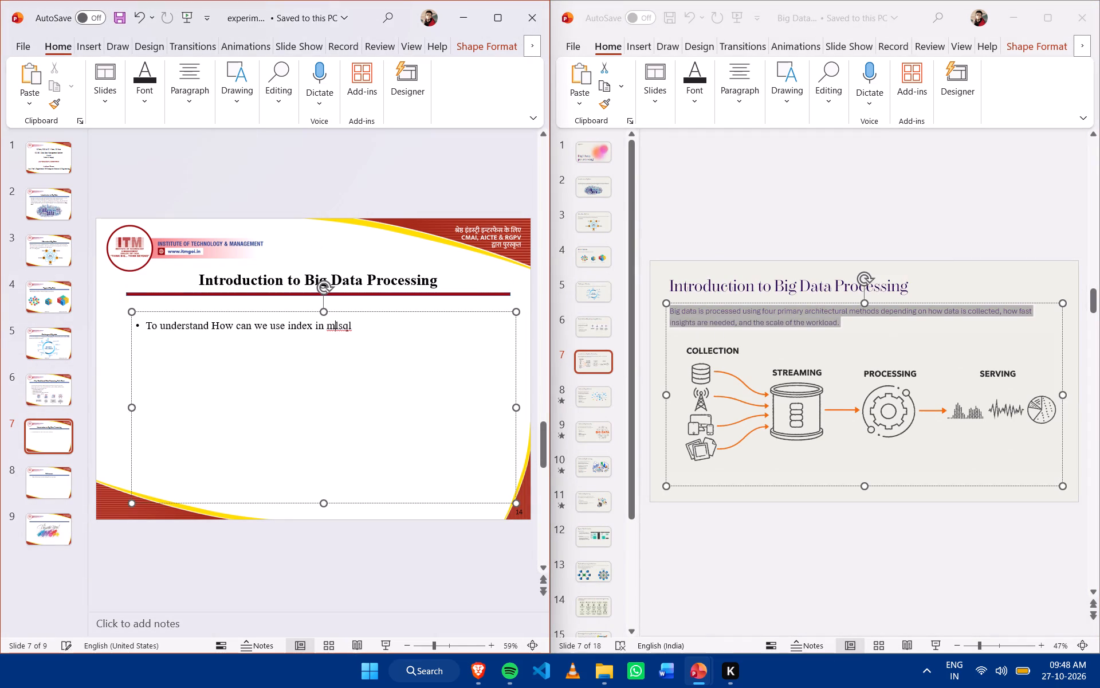
{"action": "left_click_drag", "start_coordinate": [372, 330], "coordinate": [152, 325]}
{"action": "key", "text": "ctrl+v"}
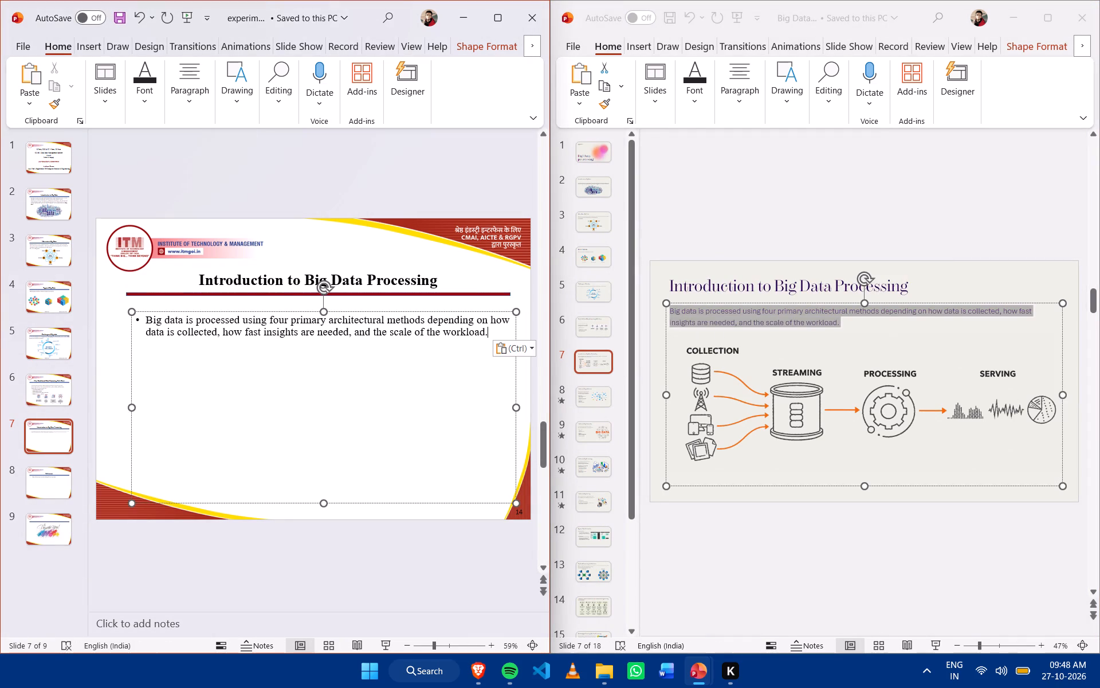
{"action": "left_click", "coordinate": [142, 320]}
{"action": "key", "text": "BackSpace"}
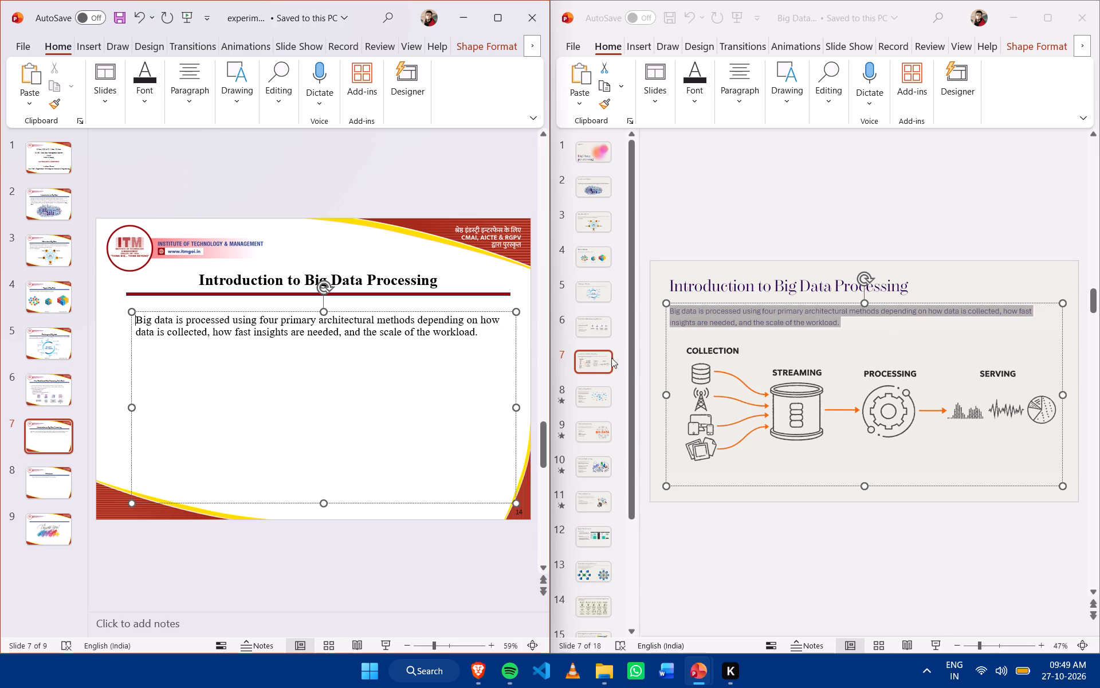
Copy the collection-streaming-processing-serving diagram from the Big Data deck's slide 7 into experiment 16's slide 7 and place it below the paragraph.
{"action": "left_click", "coordinate": [749, 406]}
{"action": "left_click", "coordinate": [749, 406]}
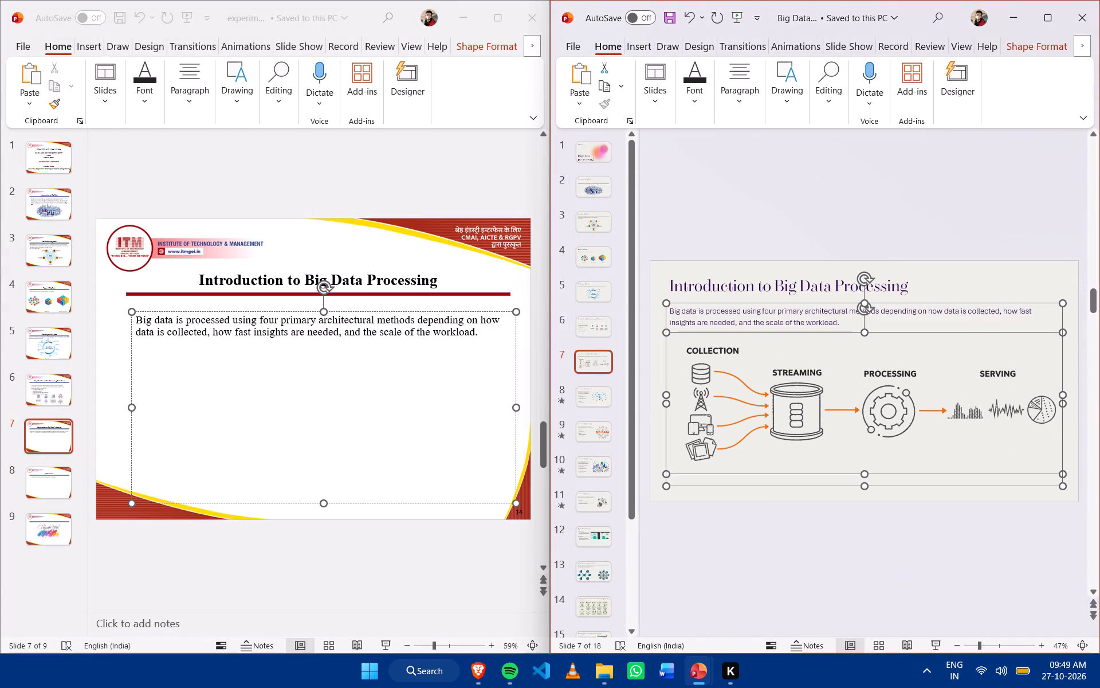
{"action": "key", "text": "ctrl+c"}
{"action": "left_click", "coordinate": [258, 425]}
{"action": "left_click", "coordinate": [797, 436]}
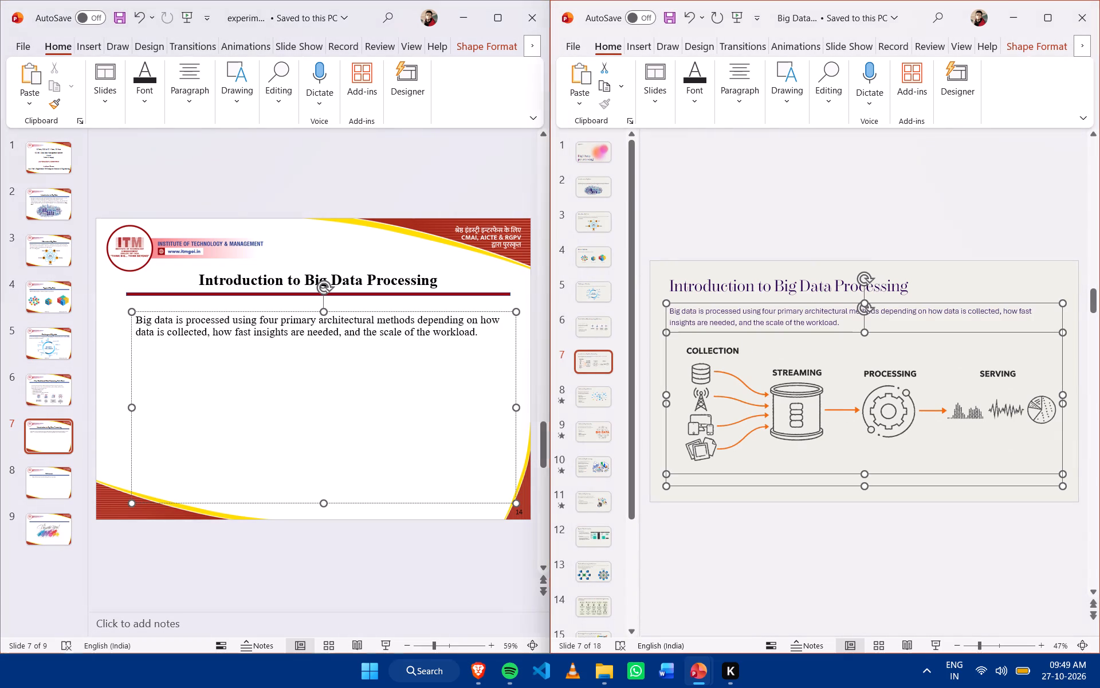
{"action": "left_click", "coordinate": [1047, 276]}
{"action": "left_click", "coordinate": [975, 398]}
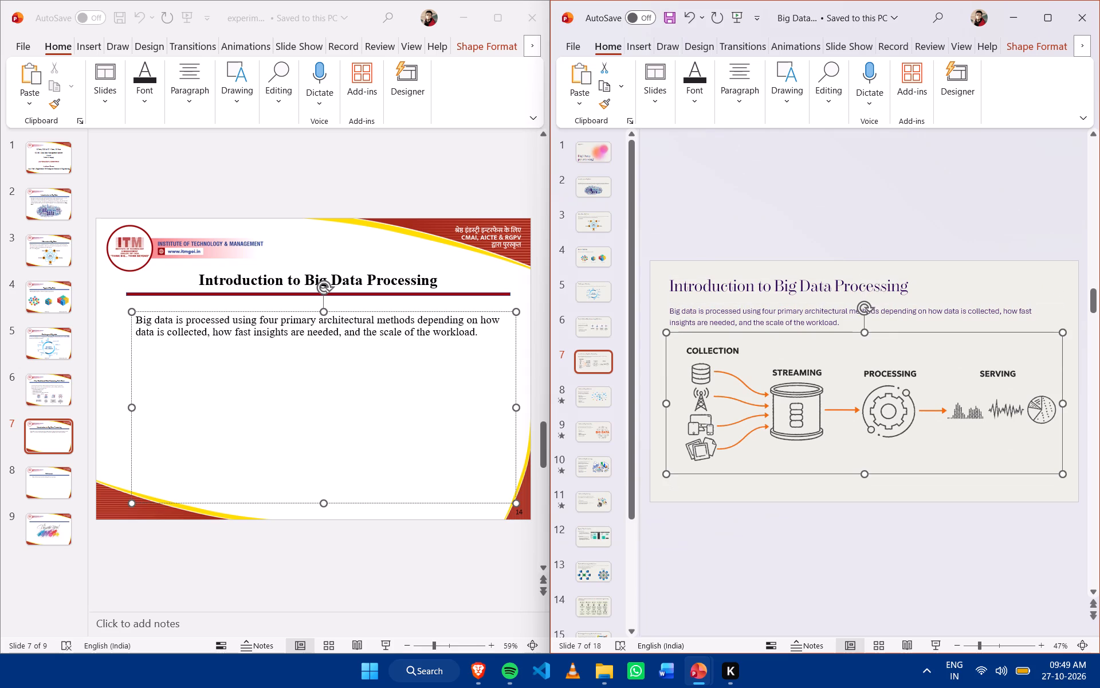
{"action": "key", "text": "ctrl+c"}
{"action": "left_click", "coordinate": [252, 382]}
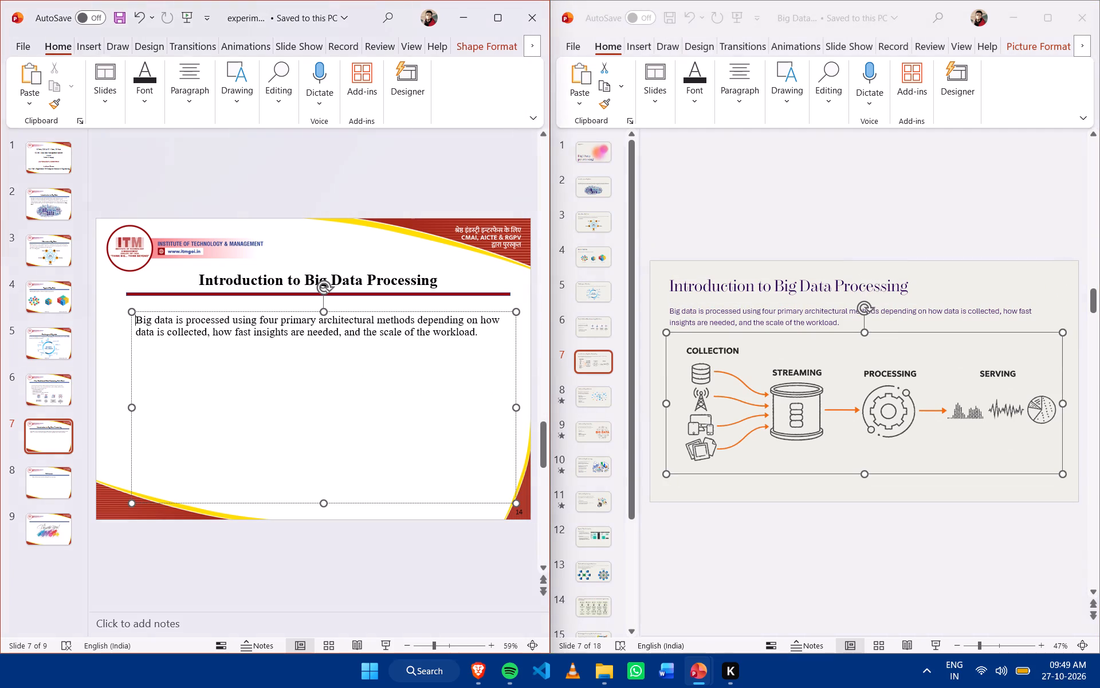
{"action": "key", "text": "ctrl+v"}
{"action": "left_click_drag", "start_coordinate": [297, 384], "coordinate": [256, 411]}
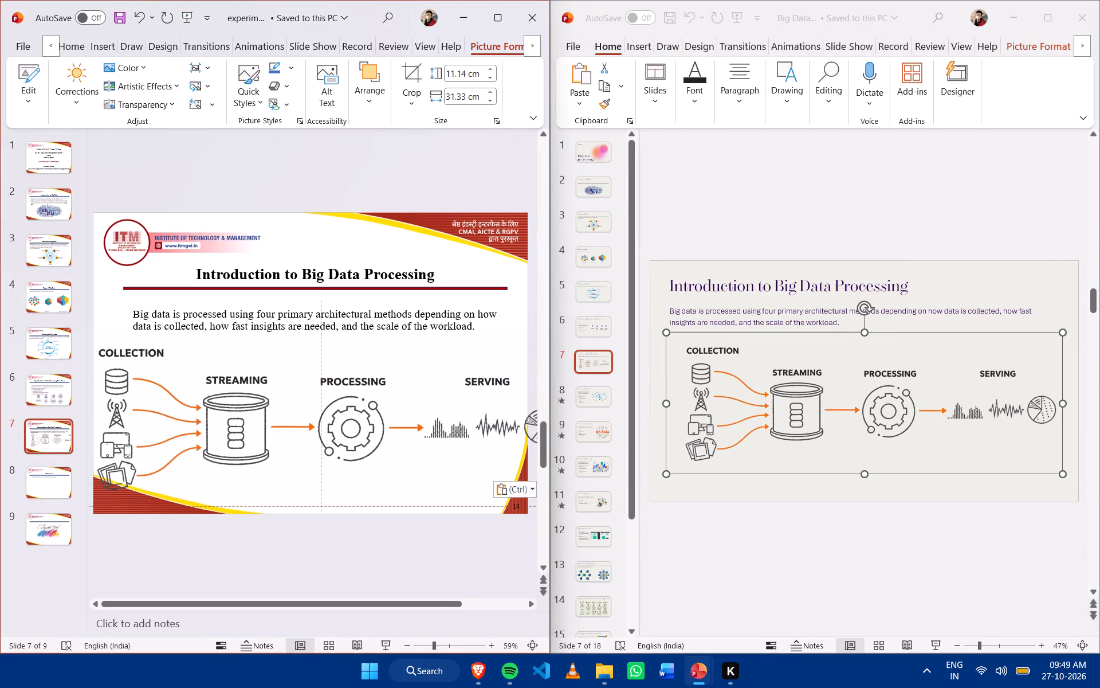
{"action": "left_click_drag", "start_coordinate": [256, 411], "coordinate": [255, 411]}
Copy the title "Understanding collection" from the Big Data deck's slide 8 over the "References" title on experiment 16's slide 8.
{"action": "scroll", "coordinate": [790, 322], "scroll_direction": "down", "scroll_amount": 1}
{"action": "left_click", "coordinate": [775, 290]}
{"action": "left_click", "coordinate": [834, 287]}
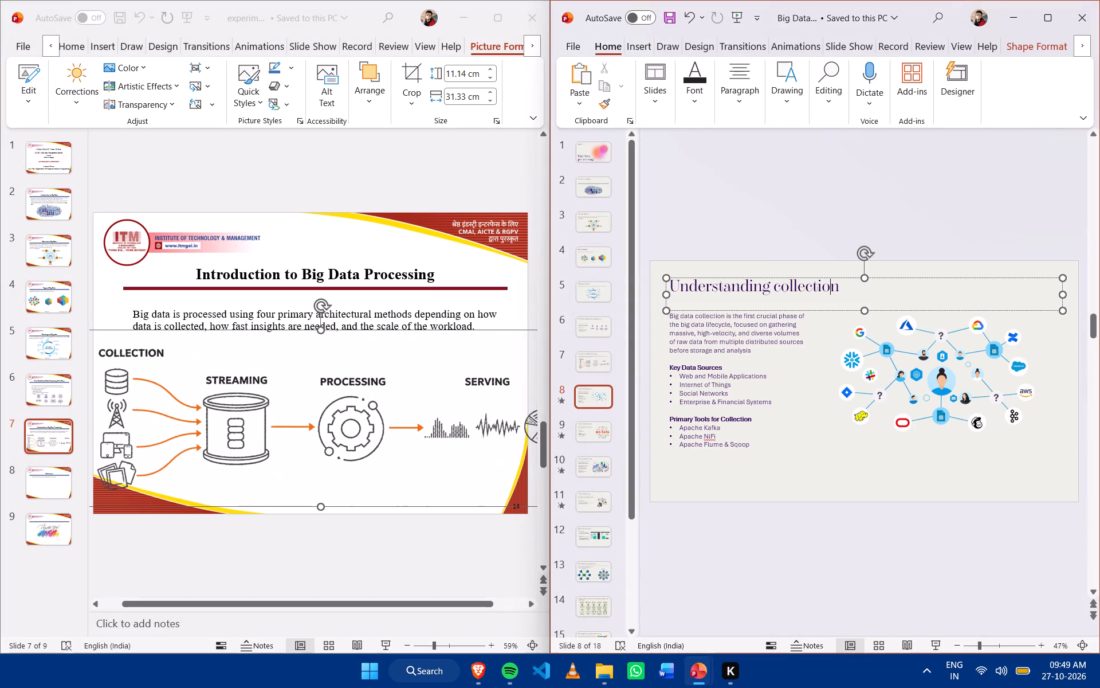
{"action": "left_click_drag", "start_coordinate": [856, 287], "coordinate": [699, 291]}
{"action": "key", "text": "ctrl+c"}
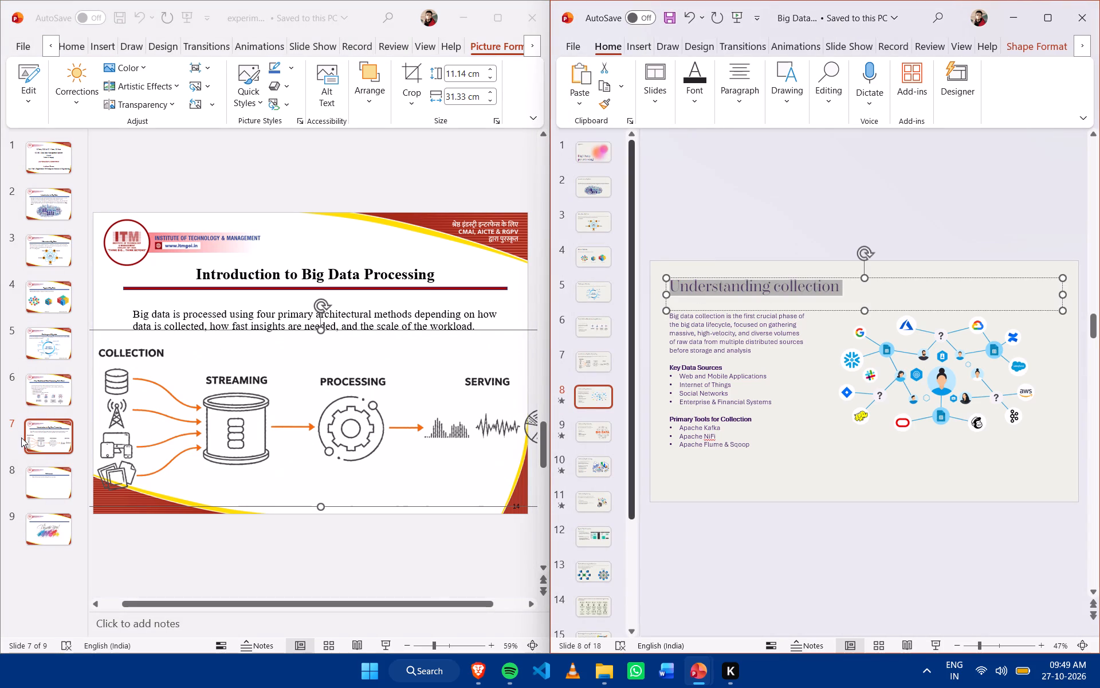
{"action": "left_click", "coordinate": [40, 476]}
{"action": "left_click", "coordinate": [44, 480]}
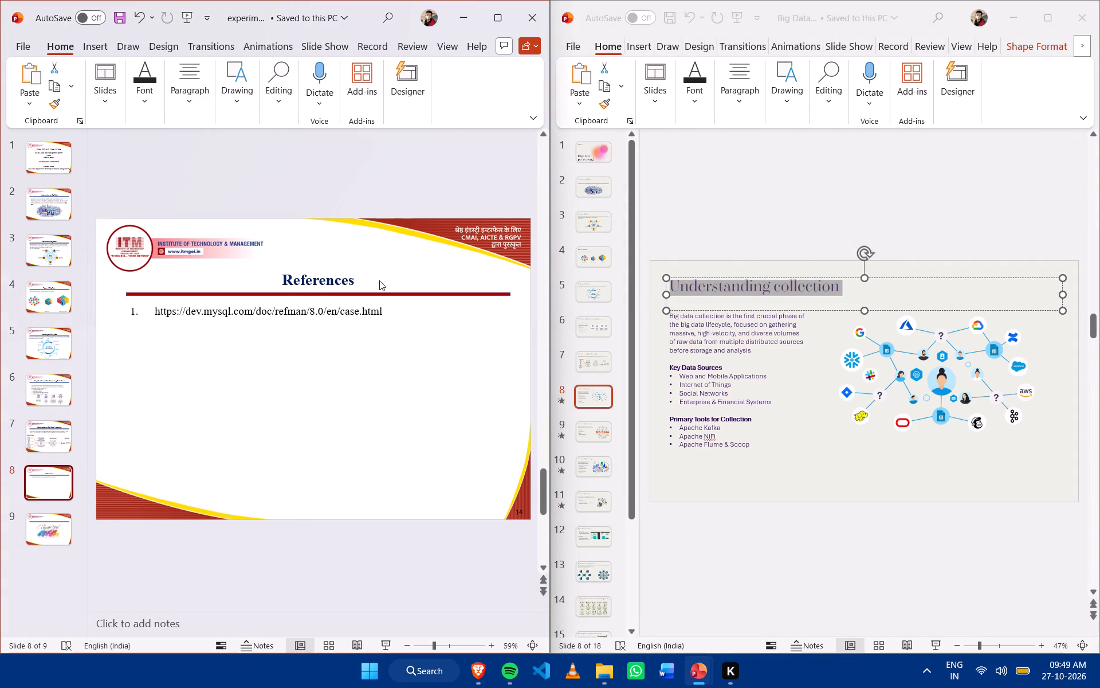
{"action": "left_click", "coordinate": [370, 273]}
{"action": "double_click", "coordinate": [370, 273]}
{"action": "left_click_drag", "start_coordinate": [370, 282], "coordinate": [288, 280]}
{"action": "key", "text": "ctrl+v"}
Copy the text box on data collection, sources and tools from the Big Data deck's slide 8 into experiment 16's slide 8, below the title line.
{"action": "left_click", "coordinate": [386, 339]}
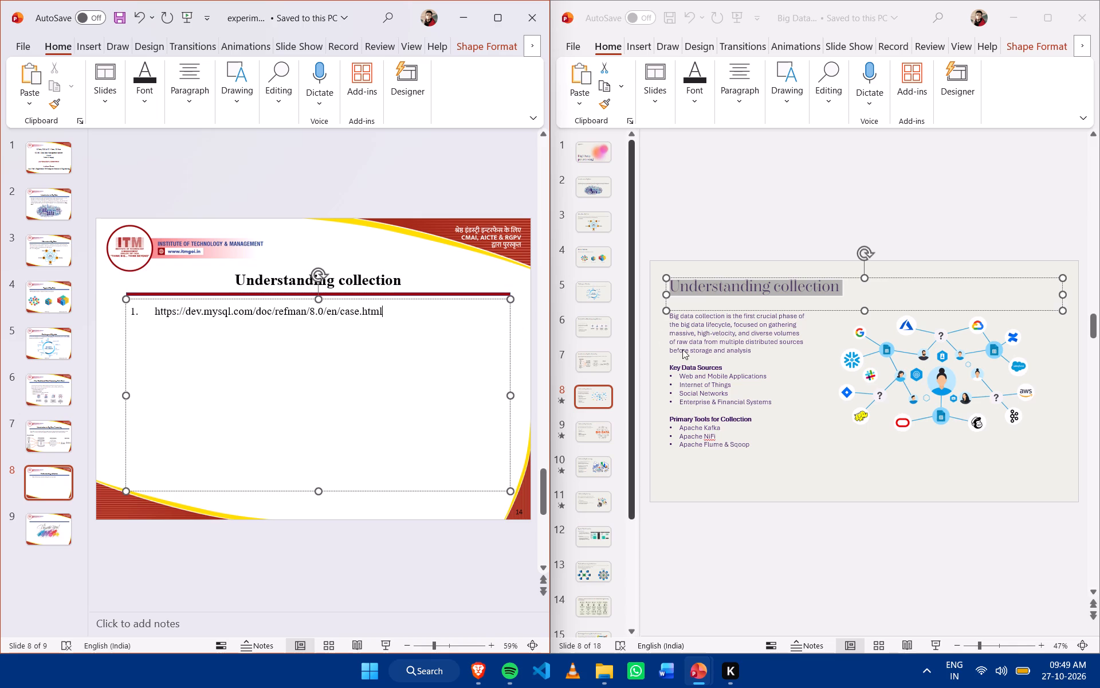
{"action": "left_click", "coordinate": [738, 428]}
{"action": "left_click", "coordinate": [755, 439]}
{"action": "left_click_drag", "start_coordinate": [757, 445], "coordinate": [683, 335]}
{"action": "left_click", "coordinate": [792, 362]}
{"action": "left_click", "coordinate": [780, 310]}
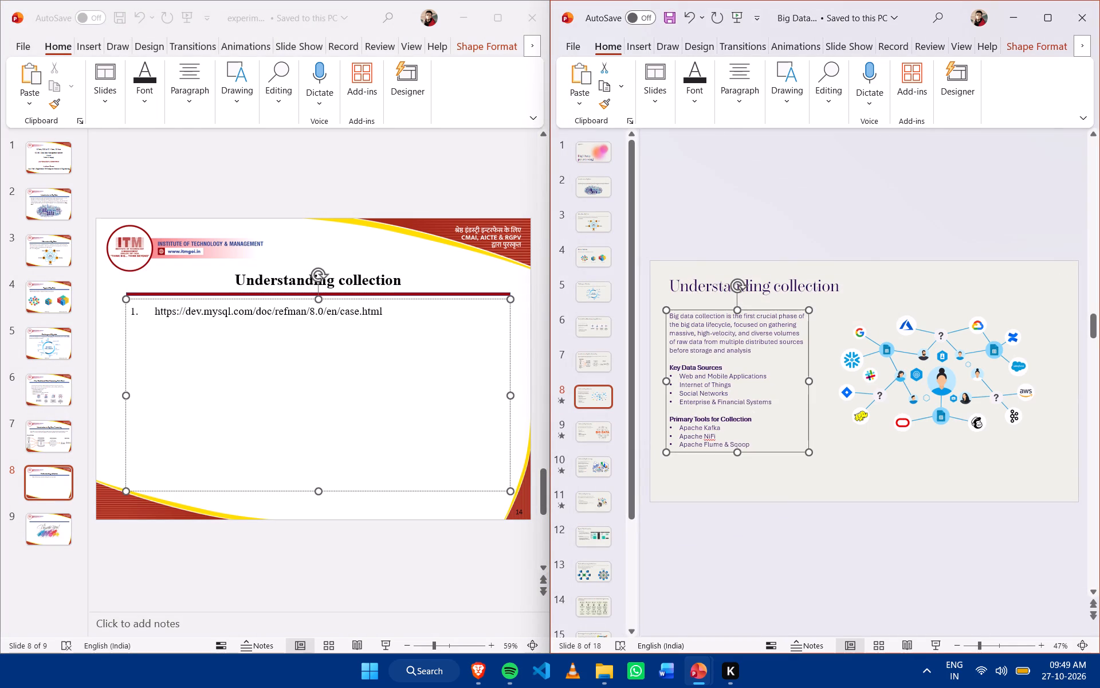
{"action": "key", "text": "ctrl+c"}
{"action": "left_click", "coordinate": [225, 369]}
{"action": "key", "text": "ctrl+v"}
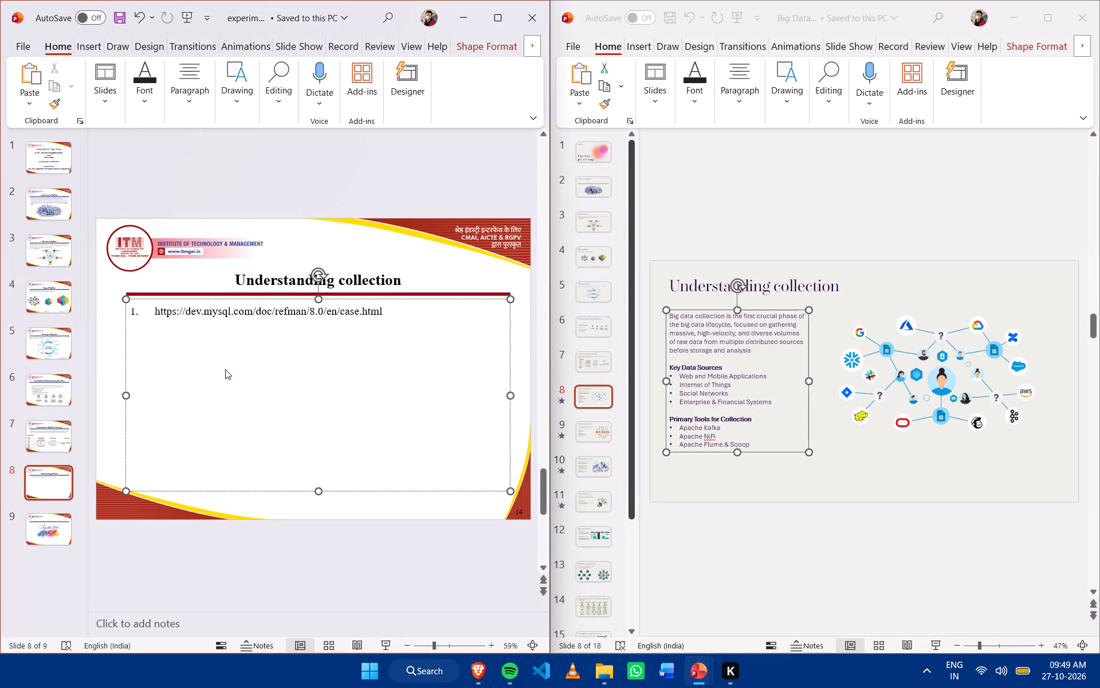
{"action": "left_click_drag", "start_coordinate": [225, 279], "coordinate": [239, 298]}
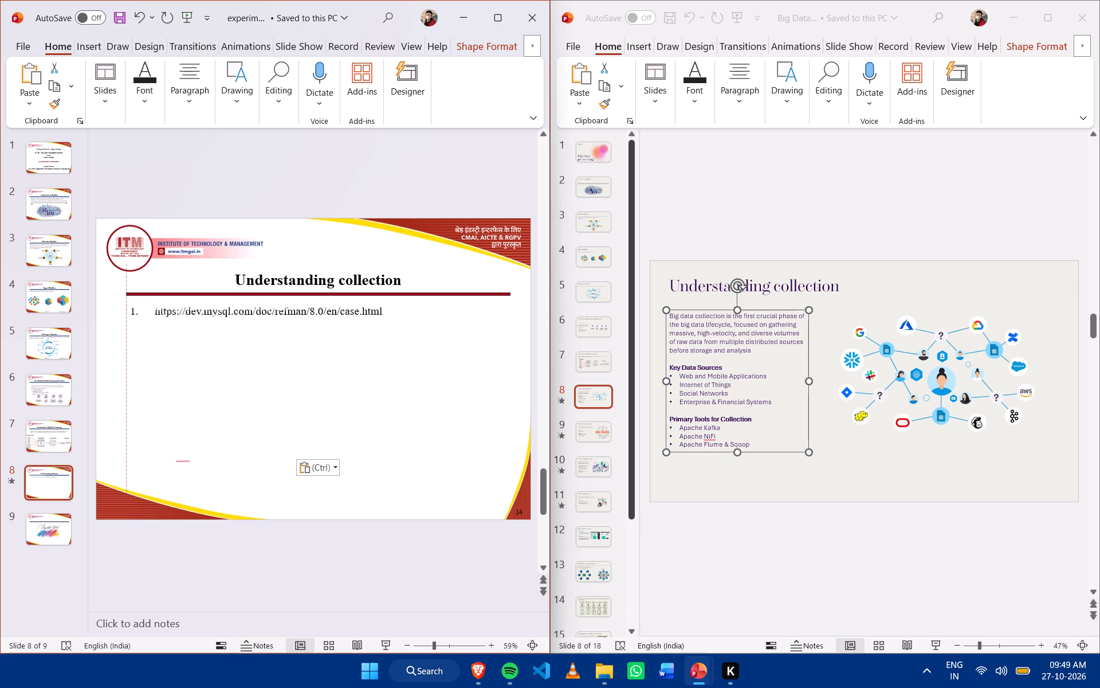
{"action": "left_click_drag", "start_coordinate": [239, 298], "coordinate": [238, 314]}
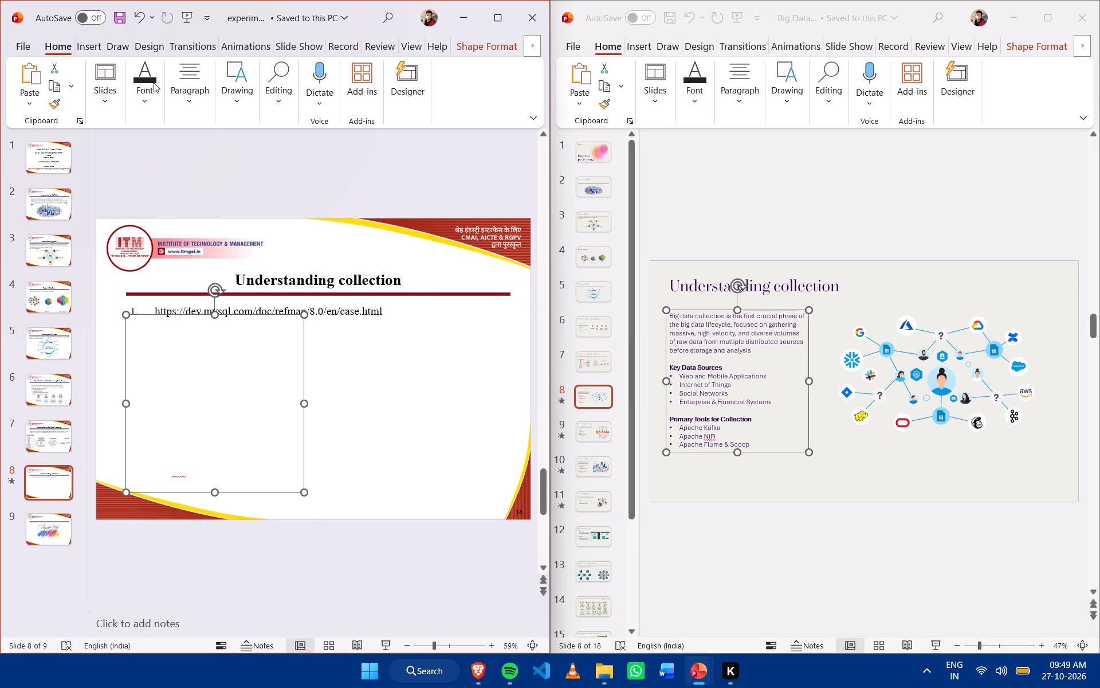
Apply black font colour to the pasted data collection text box on experiment 16's slide 8.
{"action": "left_click", "coordinate": [144, 79]}
{"action": "left_click", "coordinate": [318, 166]}
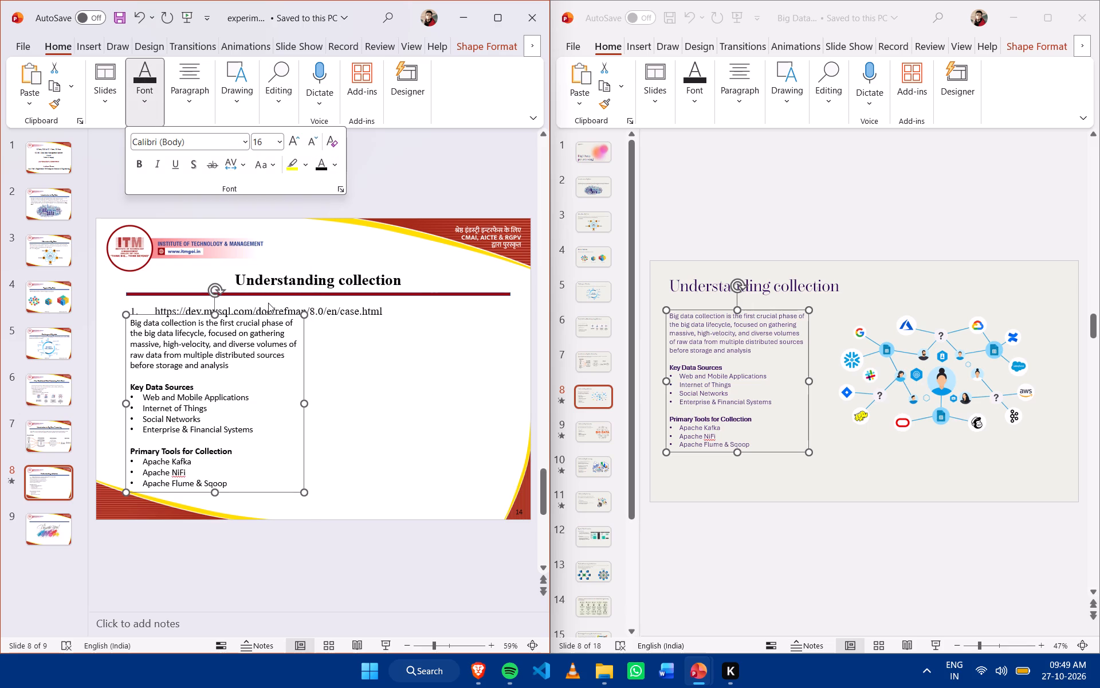
Delete the MySQL reference link and its empty content placeholder from experiment 16's slide 8.
{"action": "left_click", "coordinate": [362, 321]}
{"action": "left_click", "coordinate": [378, 310]}
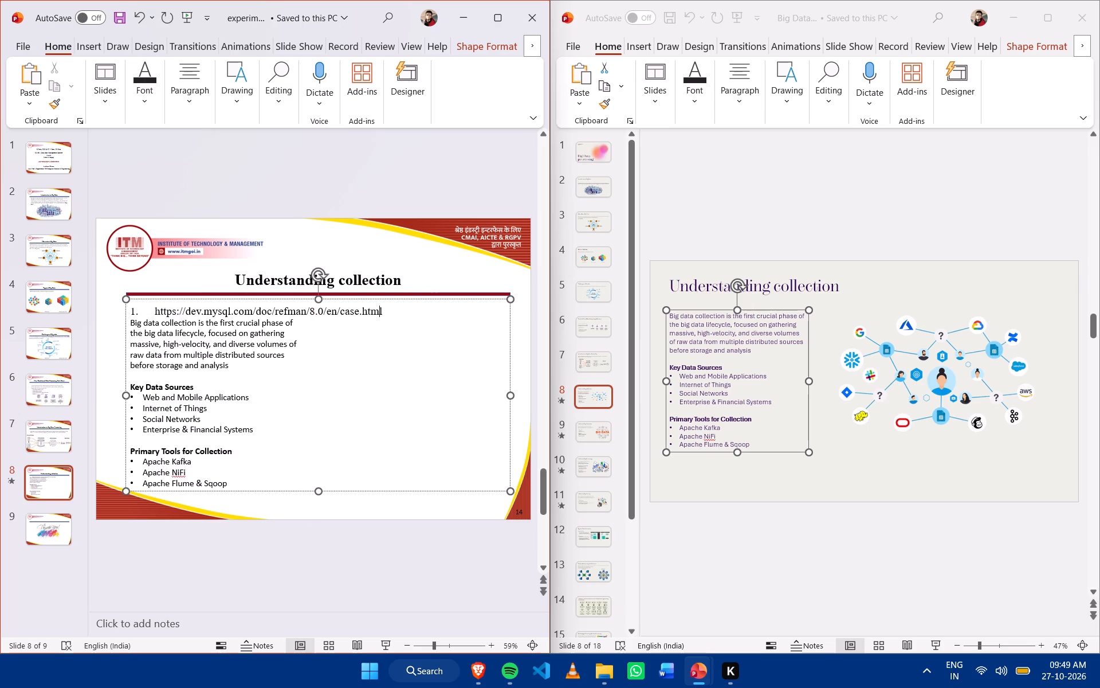
{"action": "left_click", "coordinate": [430, 296]}
{"action": "key", "text": "Delete"}
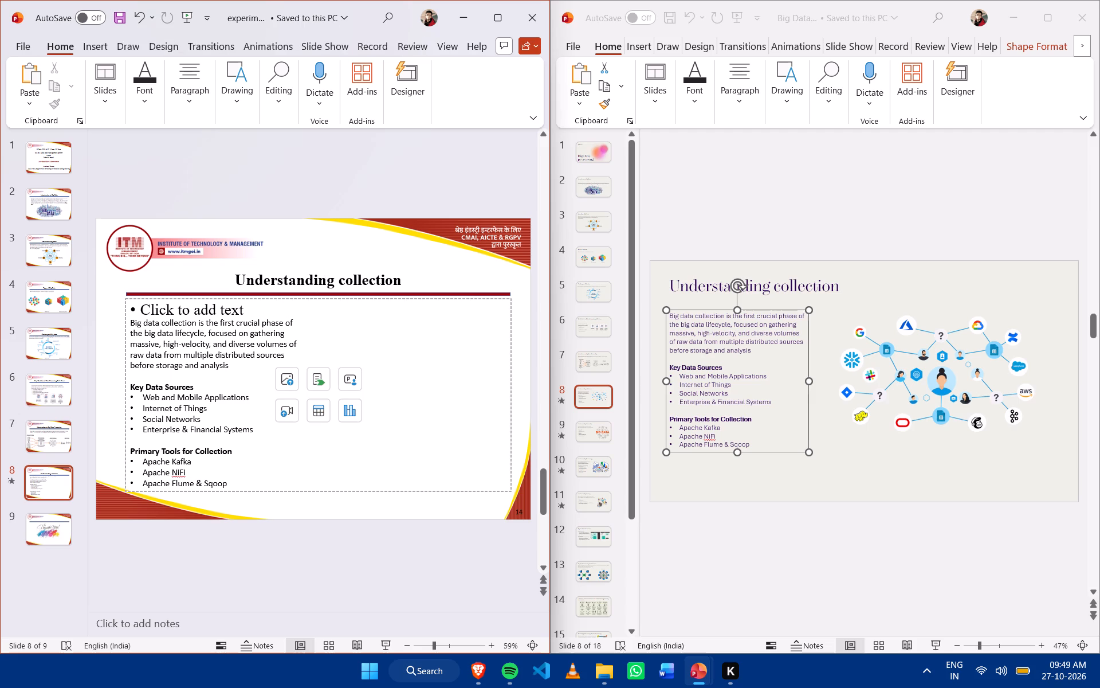
{"action": "left_click", "coordinate": [946, 386]}
{"action": "left_click", "coordinate": [944, 384]}
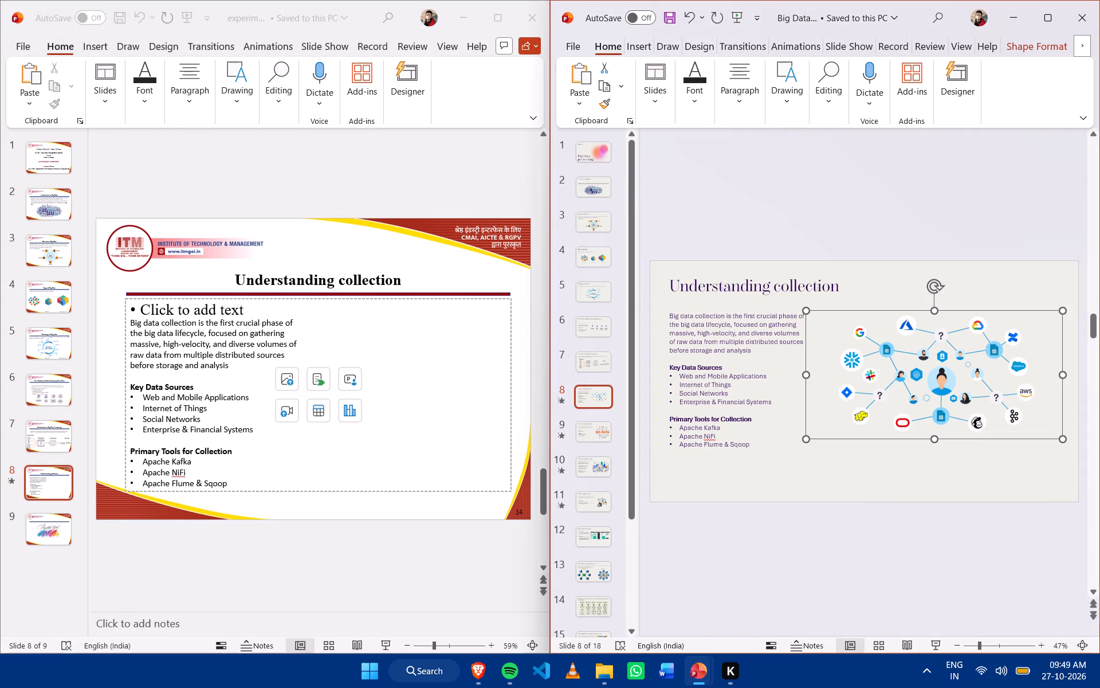
{"action": "left_click", "coordinate": [497, 299]}
{"action": "left_click", "coordinate": [497, 299]}
{"action": "key", "text": "Delete"}
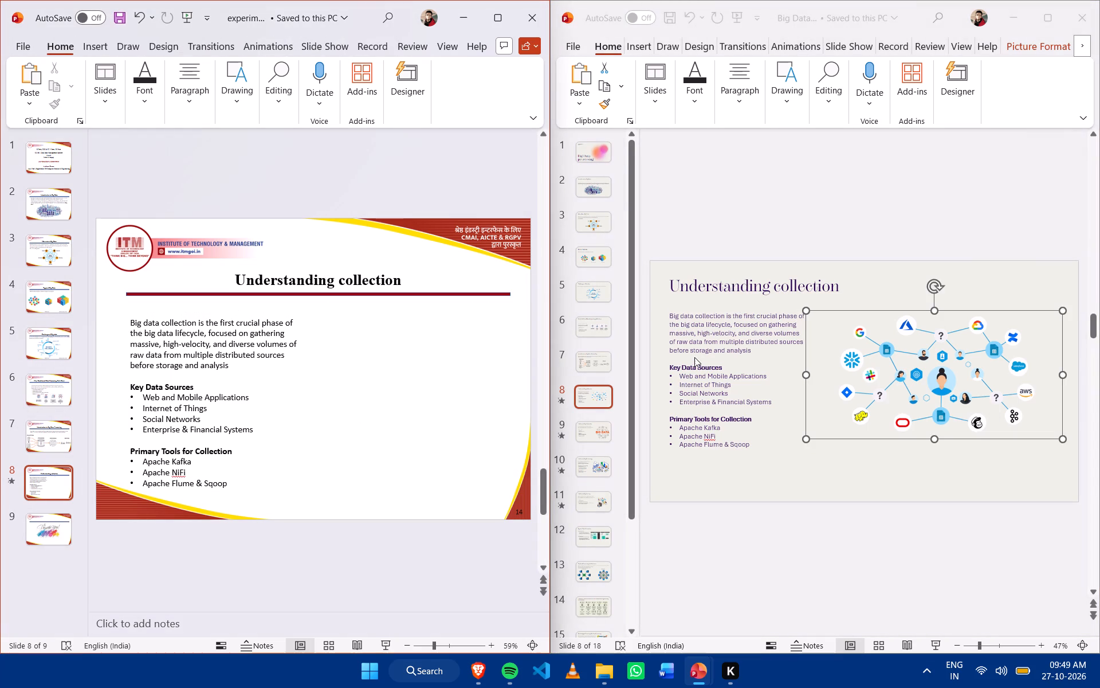
Copy the network picture from the Big Data deck's slide 8 into experiment 16's slide 8 and place it beside the data collection text.
{"action": "left_click", "coordinate": [929, 365]}
{"action": "key", "text": "ctrl+c"}
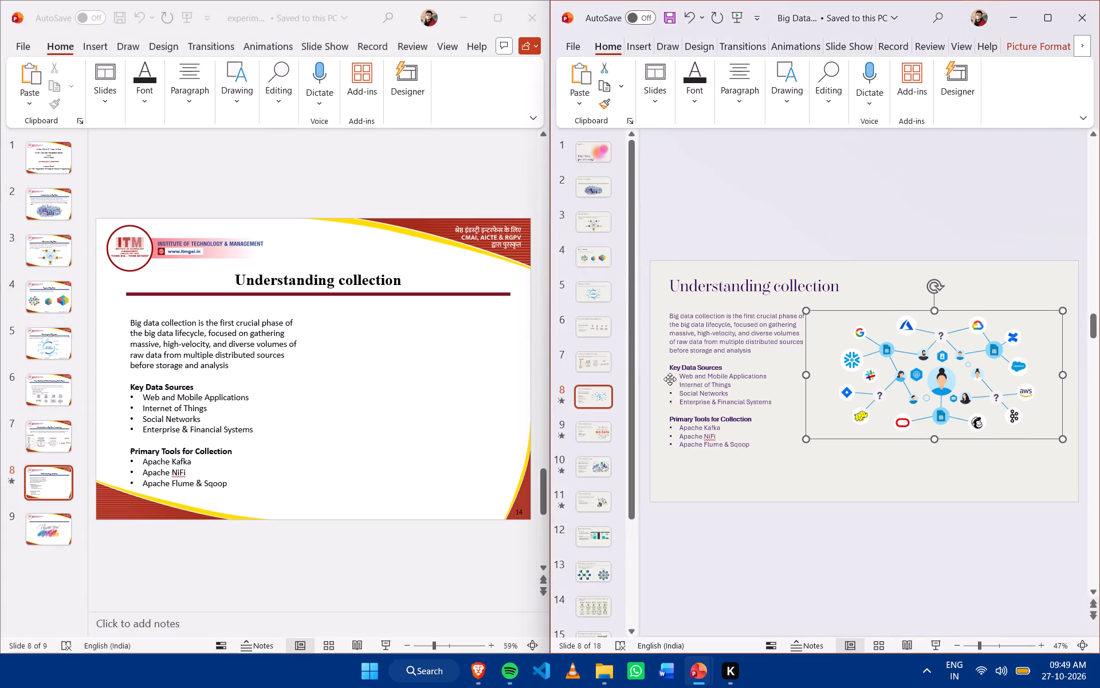
{"action": "left_click", "coordinate": [331, 379]}
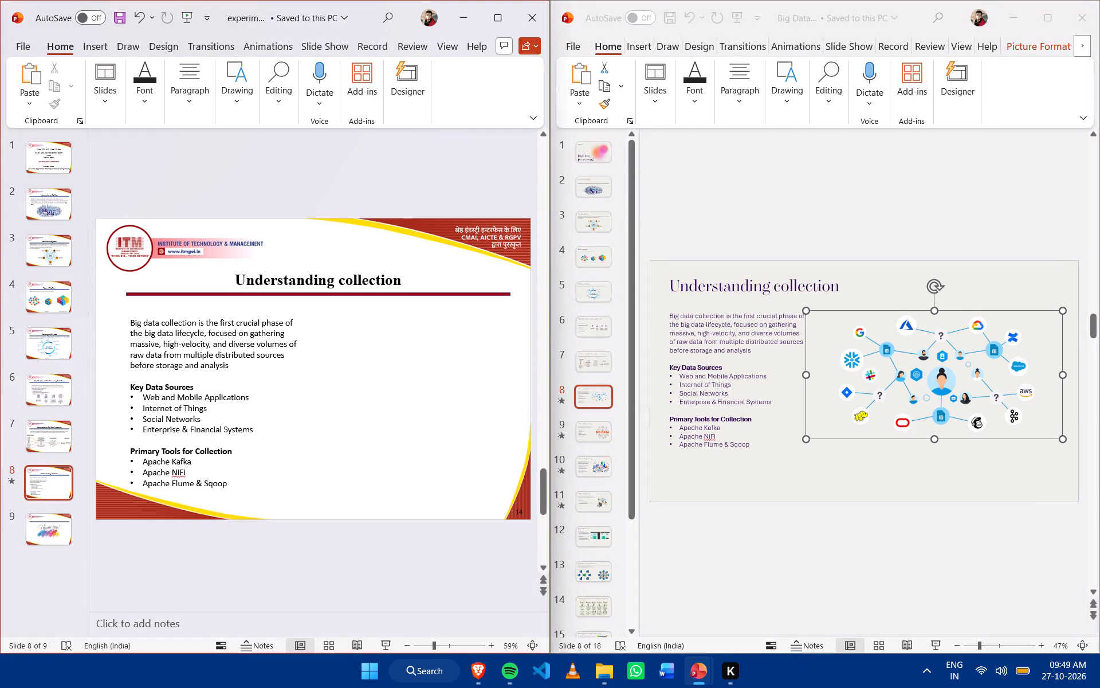
{"action": "key", "text": "ctrl+v"}
{"action": "left_click_drag", "start_coordinate": [427, 359], "coordinate": [356, 393]}
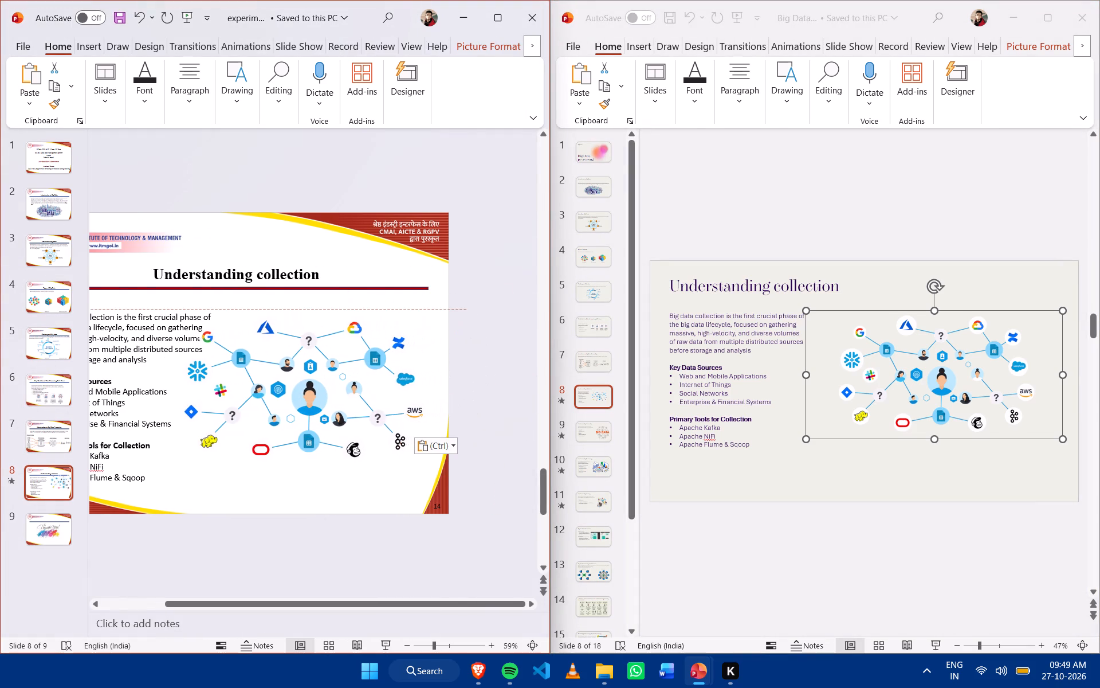
{"action": "left_click_drag", "start_coordinate": [356, 393], "coordinate": [351, 394]}
{"action": "scroll", "coordinate": [349, 372], "scroll_direction": "down", "scroll_amount": 2}
{"action": "scroll", "coordinate": [345, 369], "scroll_direction": "up", "scroll_amount": 1}
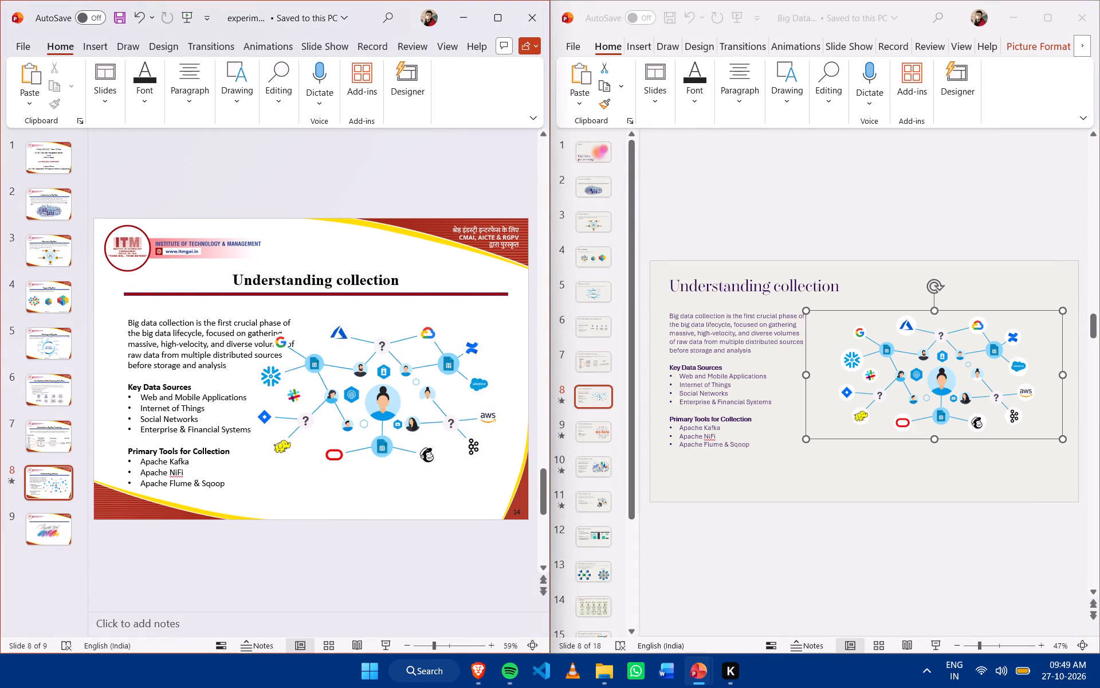
Insert four new slides between experiment 16's "Understanding collection" slide and the closing "Thank You" slide.
{"action": "scroll", "coordinate": [345, 369], "scroll_direction": "down", "scroll_amount": 2}
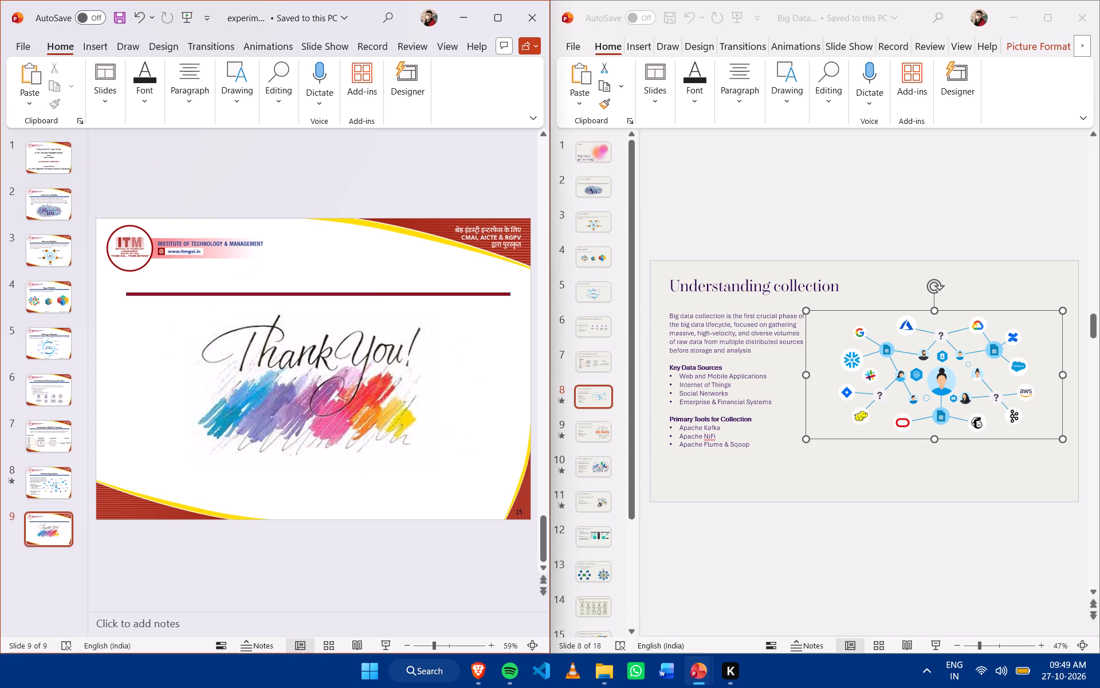
{"action": "left_click", "coordinate": [397, 403]}
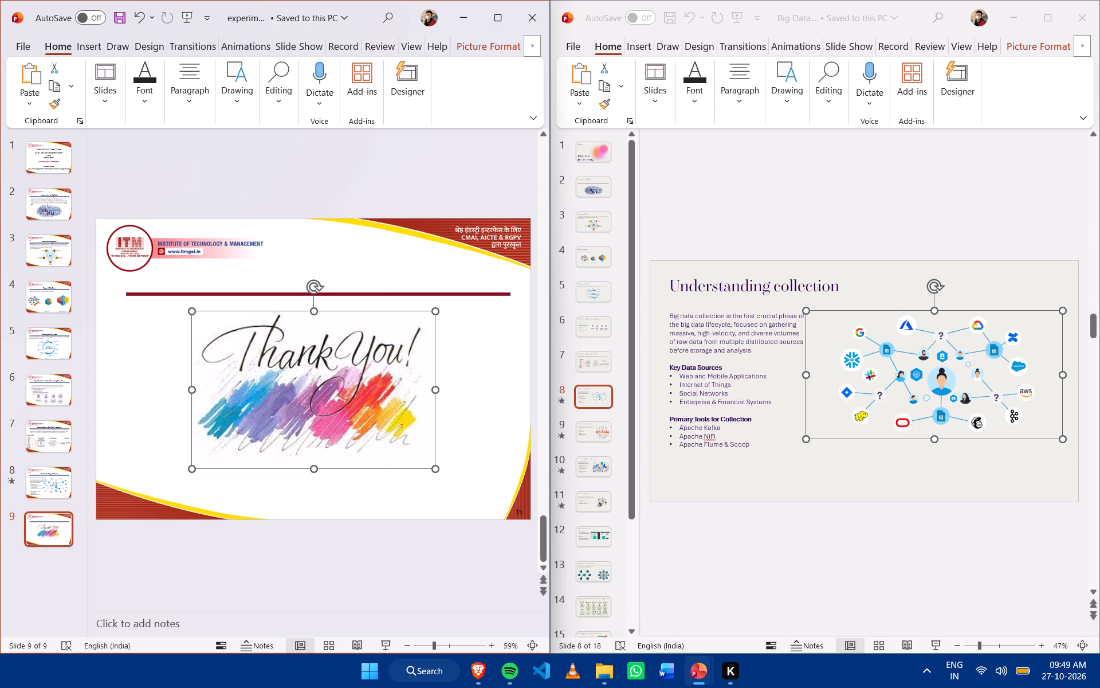
{"action": "right_click", "coordinate": [54, 506]}
{"action": "left_click", "coordinate": [105, 568]}
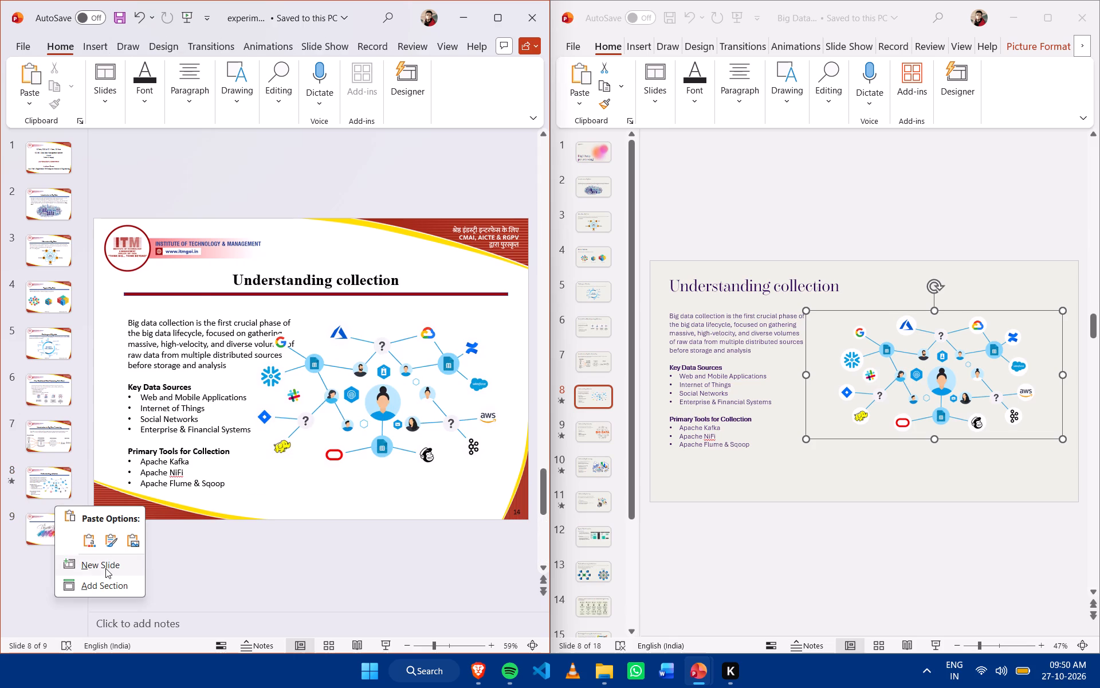
{"action": "right_click", "coordinate": [61, 503]}
{"action": "left_click", "coordinate": [108, 563]}
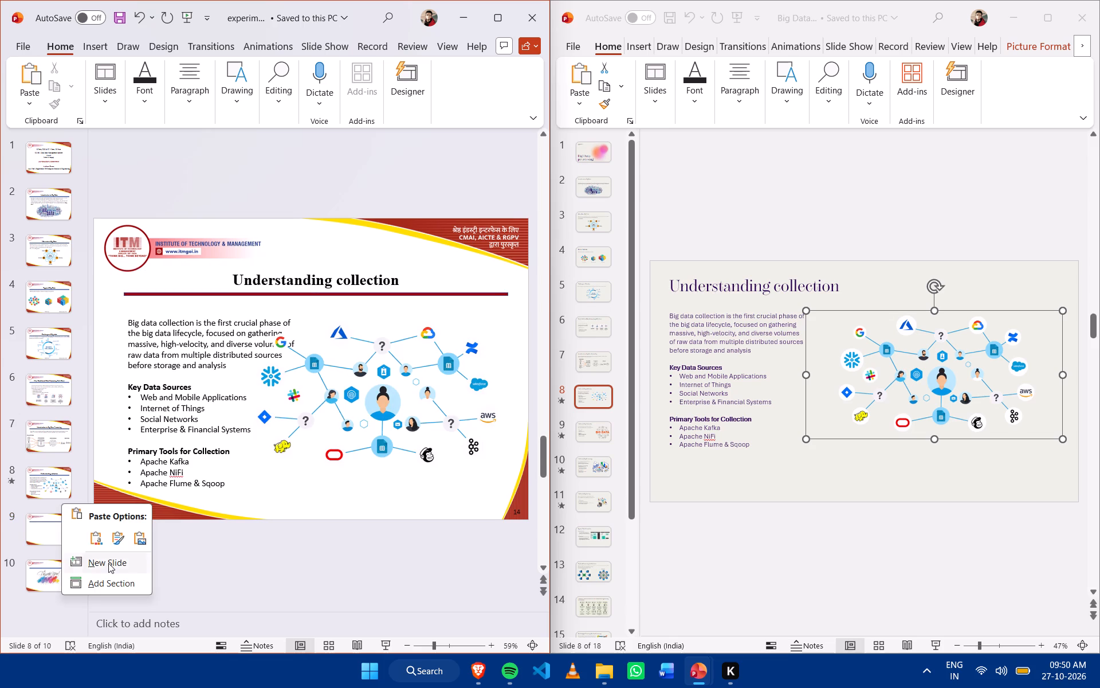
{"action": "right_click", "coordinate": [49, 484]}
{"action": "left_click", "coordinate": [101, 550]}
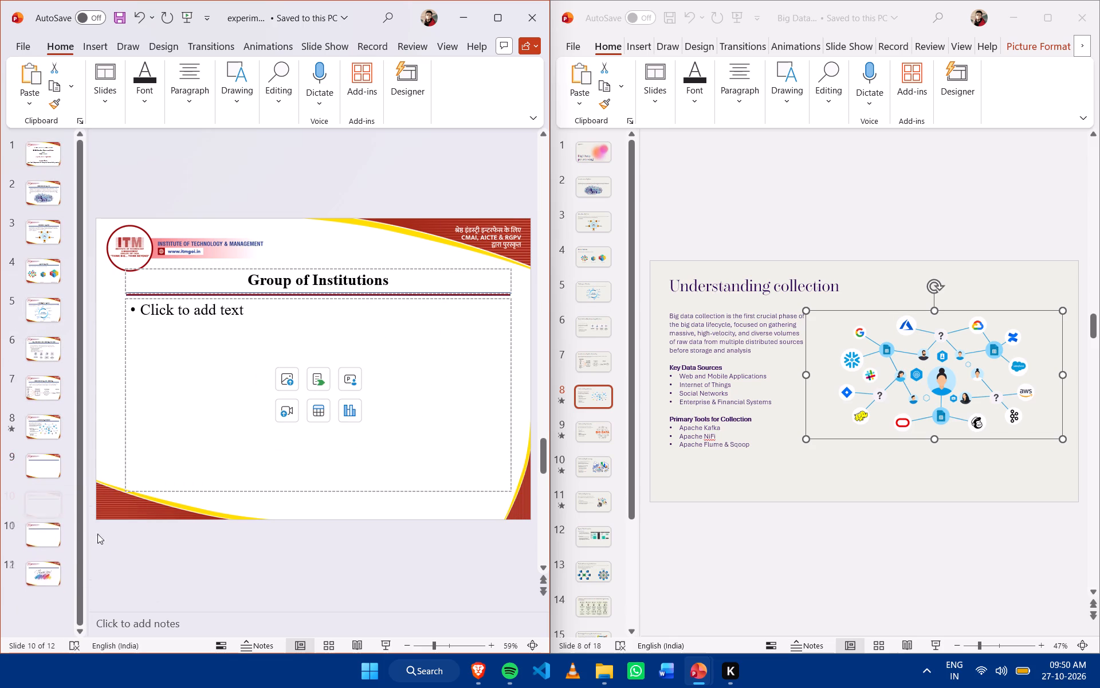
{"action": "right_click", "coordinate": [59, 486]}
{"action": "left_click", "coordinate": [109, 544]}
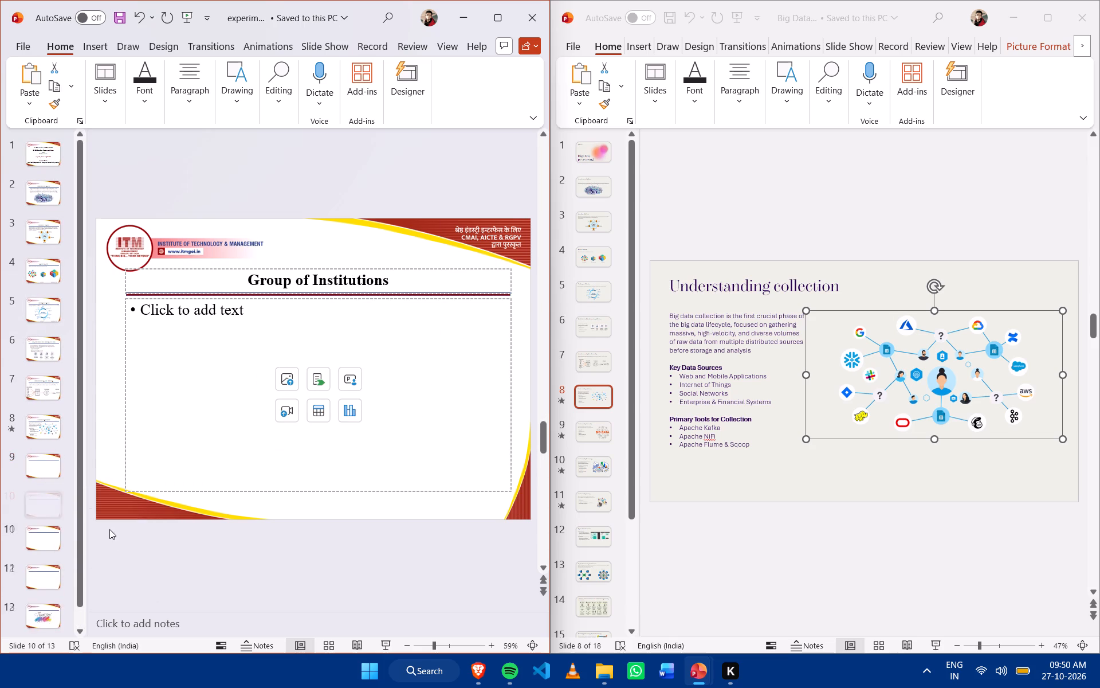
{"action": "scroll", "coordinate": [600, 465], "scroll_direction": "down", "scroll_amount": 10}
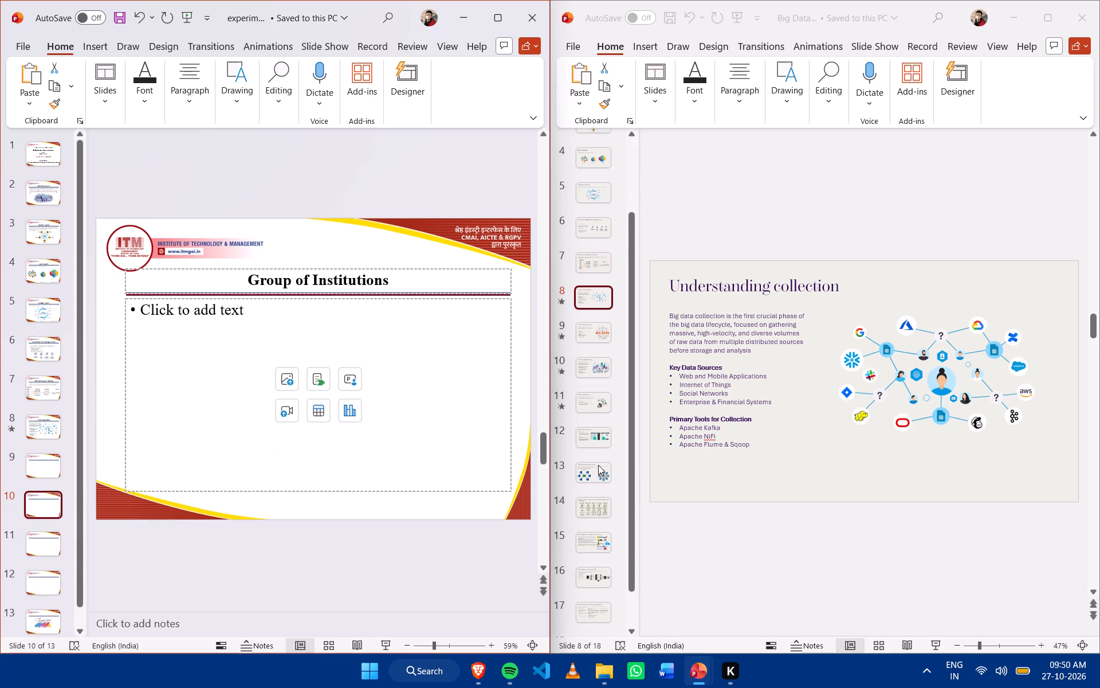
Add five more blank content slides to experiment 16 ahead of the closing slide, bringing the deck to 18 slides.
{"action": "scroll", "coordinate": [598, 465], "scroll_direction": "down", "scroll_amount": 10}
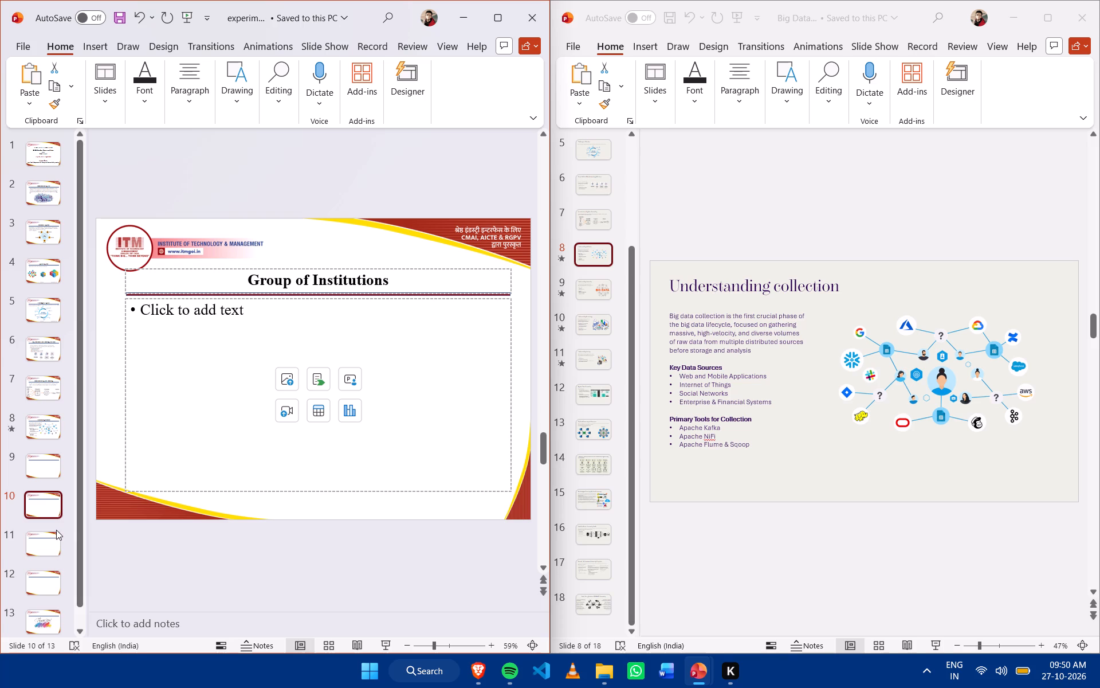
{"action": "right_click", "coordinate": [56, 527]}
{"action": "left_click", "coordinate": [107, 587]}
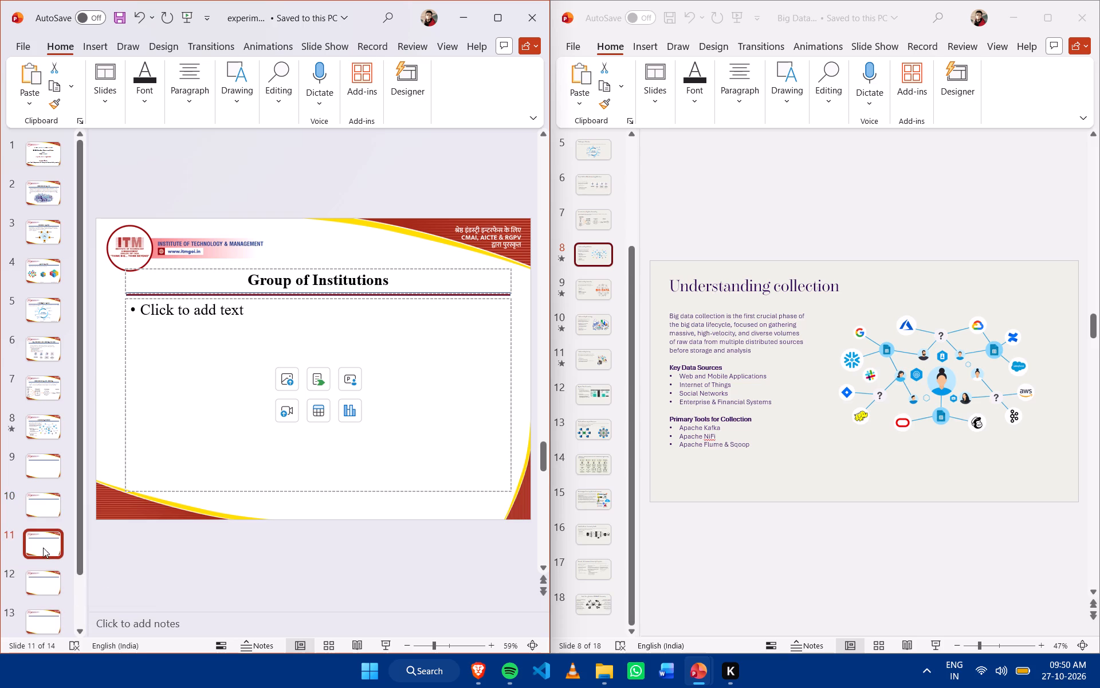
{"action": "right_click", "coordinate": [57, 565]}
{"action": "left_click", "coordinate": [95, 535]}
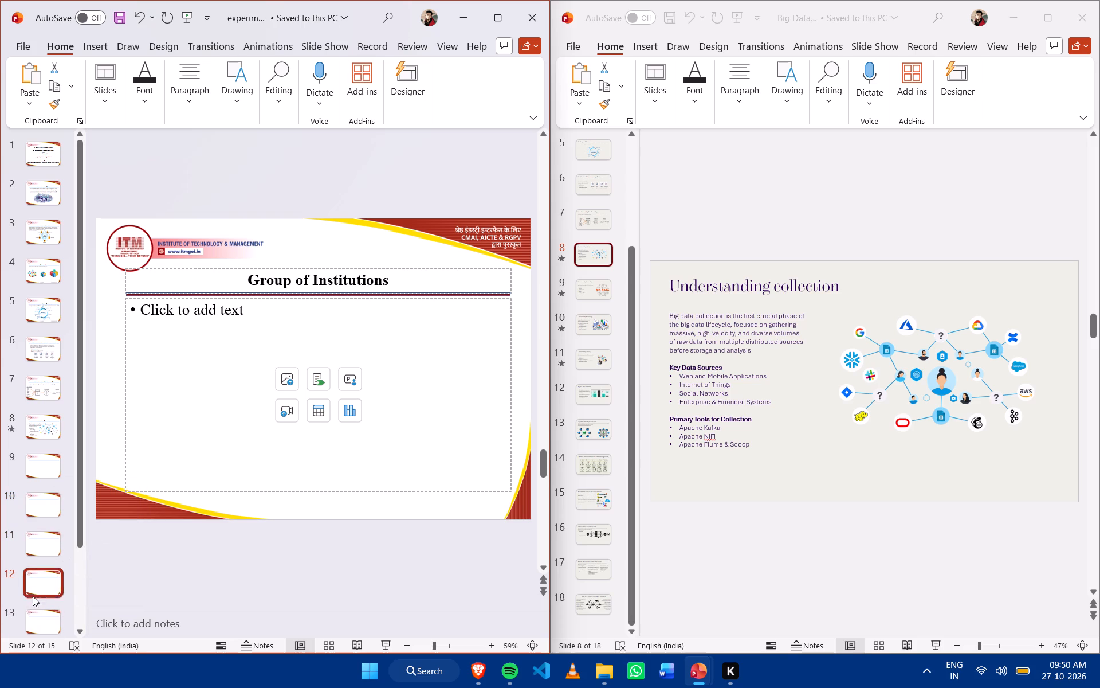
{"action": "right_click", "coordinate": [43, 607]}
{"action": "left_click", "coordinate": [89, 579]}
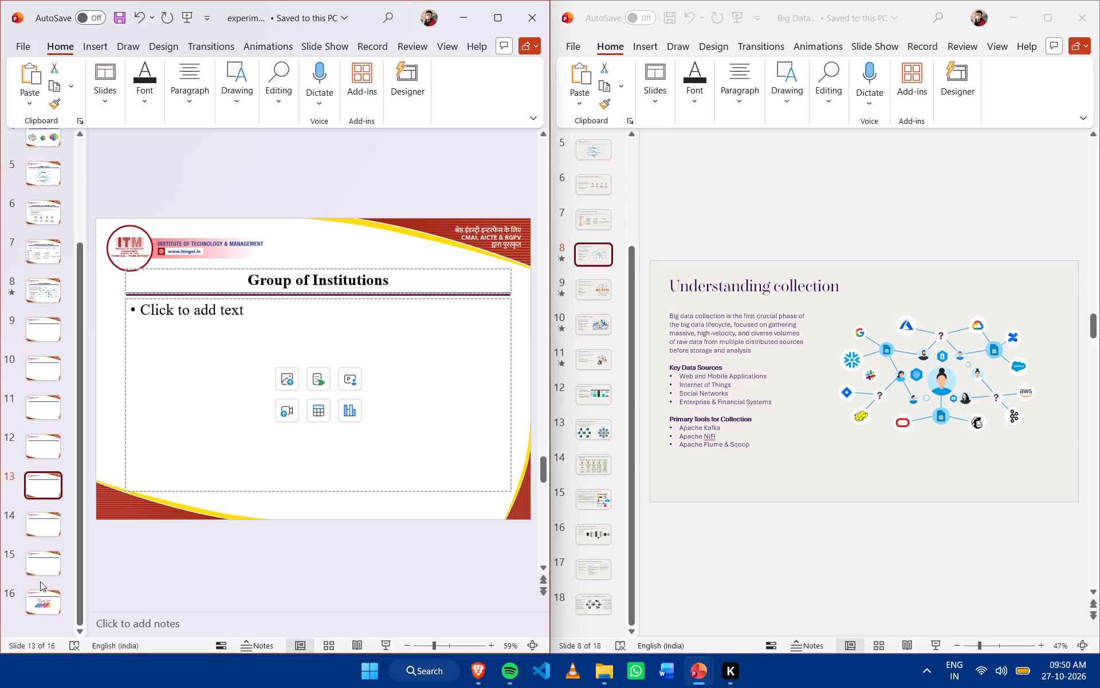
{"action": "scroll", "coordinate": [40, 581], "scroll_direction": "down", "scroll_amount": 1}
{"action": "right_click", "coordinate": [40, 580]}
{"action": "left_click", "coordinate": [97, 546]}
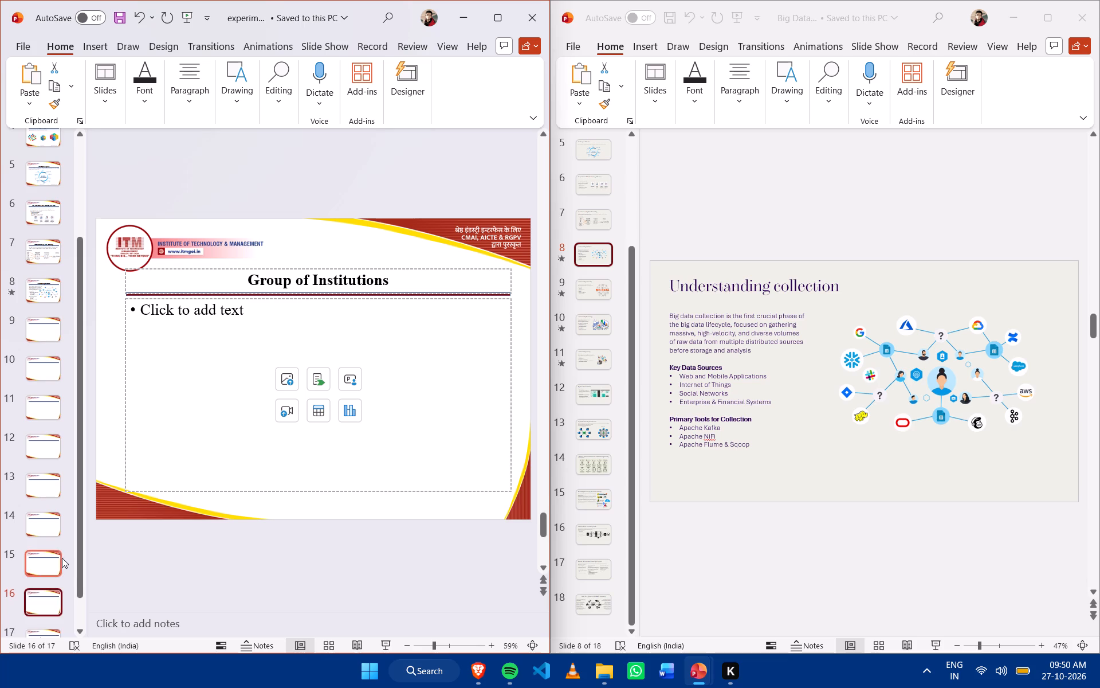
{"action": "right_click", "coordinate": [53, 544]}
{"action": "left_click", "coordinate": [82, 599]}
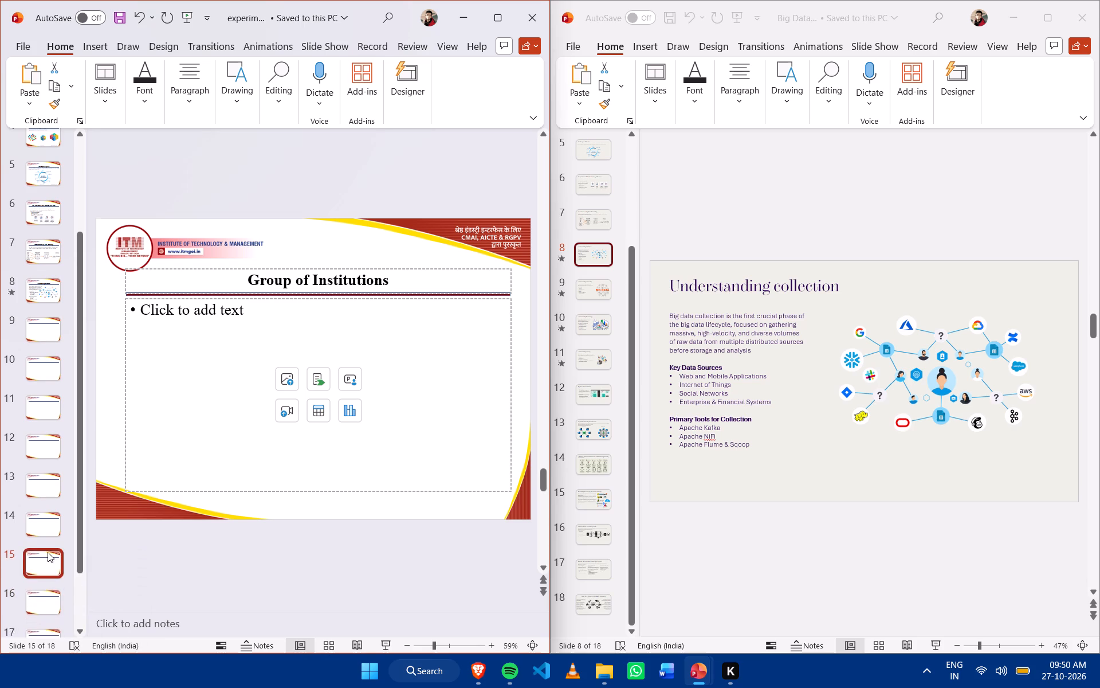
{"action": "scroll", "coordinate": [48, 552], "scroll_direction": "down", "scroll_amount": 3}
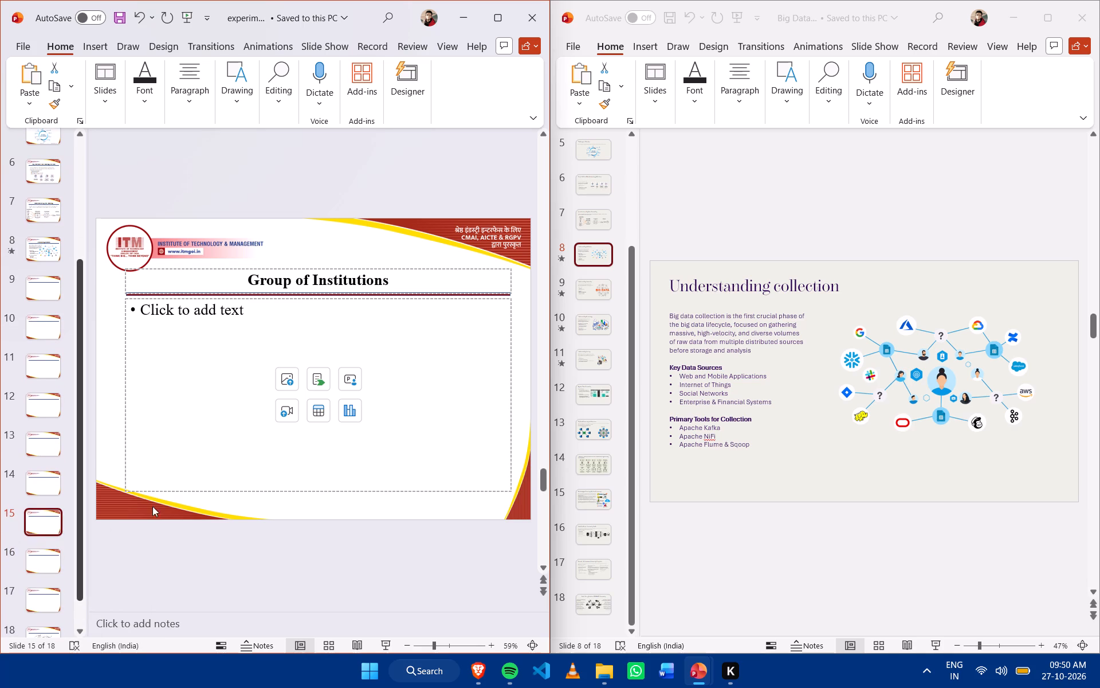
Copy the title "Understanding Streaming" from the Big Data deck's slide 9 into the title placeholder of experiment 16's slide 9.
{"action": "scroll", "coordinate": [37, 541], "scroll_direction": "up", "scroll_amount": 4}
{"action": "left_click", "coordinate": [33, 339]}
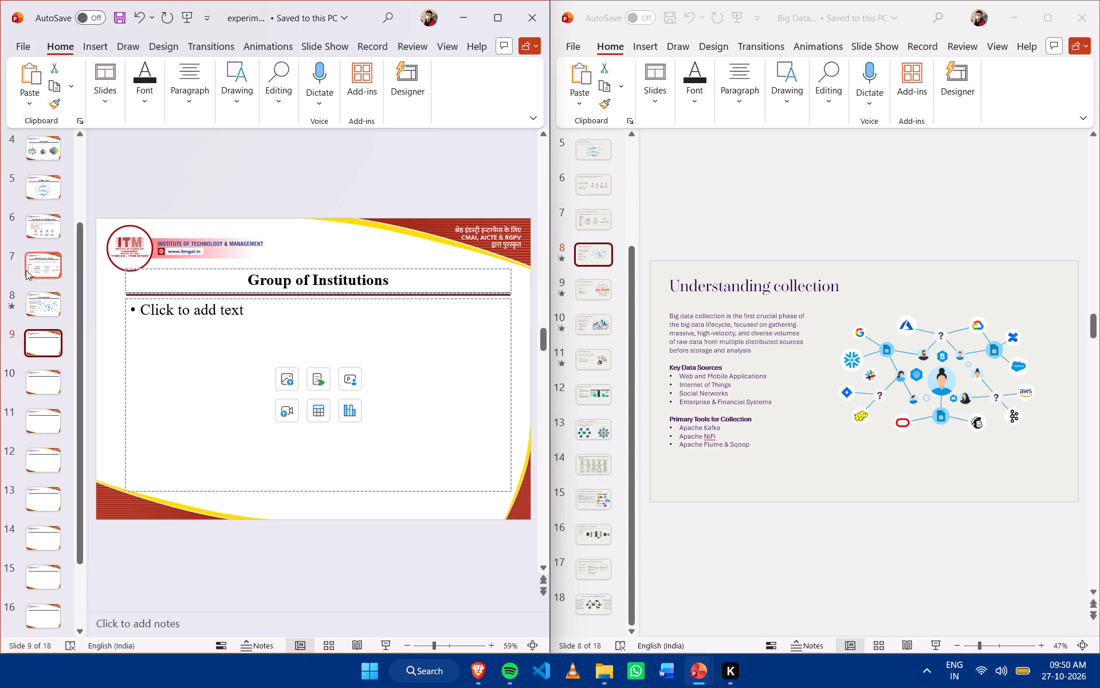
{"action": "left_click", "coordinate": [37, 302]}
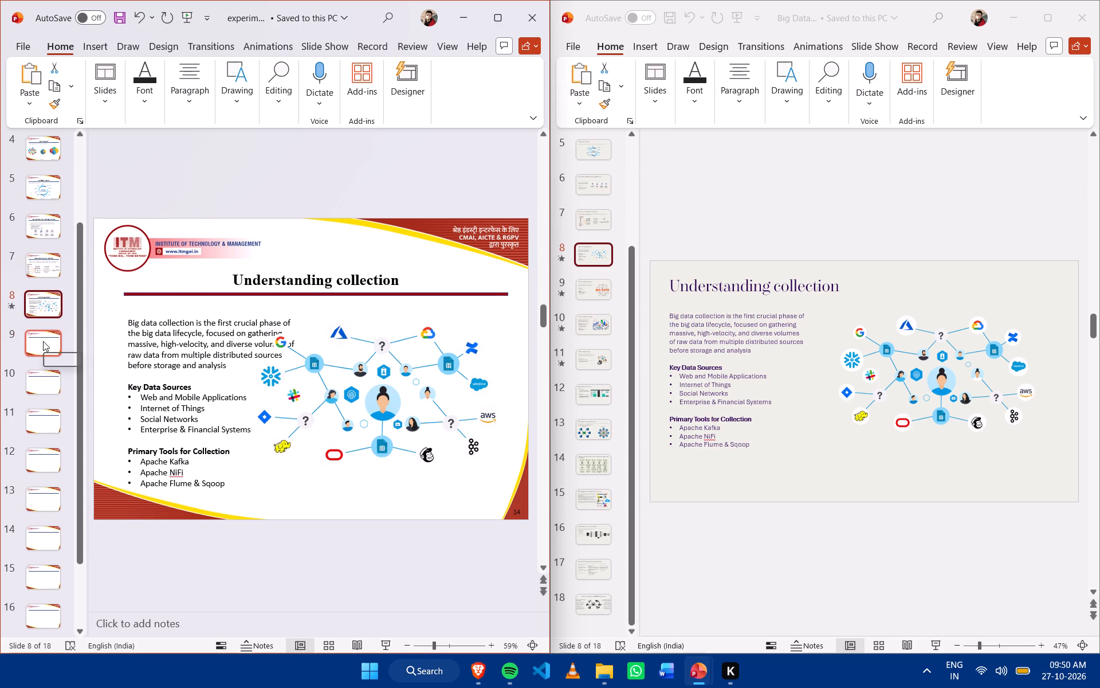
{"action": "left_click", "coordinate": [43, 341]}
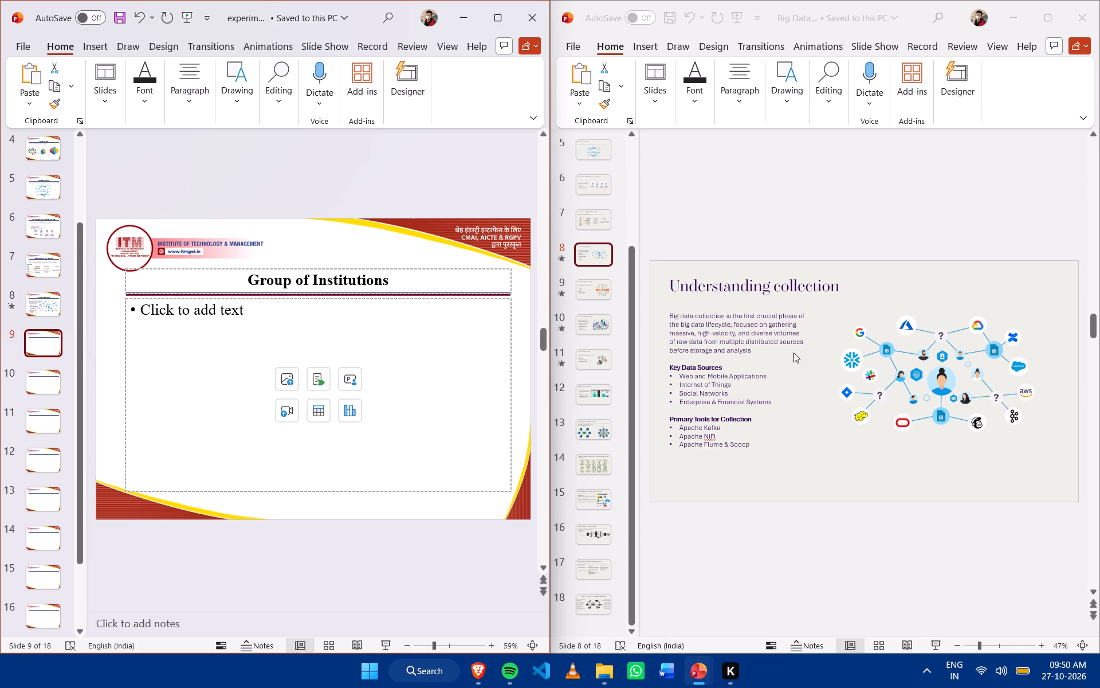
{"action": "scroll", "coordinate": [793, 353], "scroll_direction": "down", "scroll_amount": 1}
{"action": "left_click", "coordinate": [843, 283]}
{"action": "double_click", "coordinate": [845, 286]}
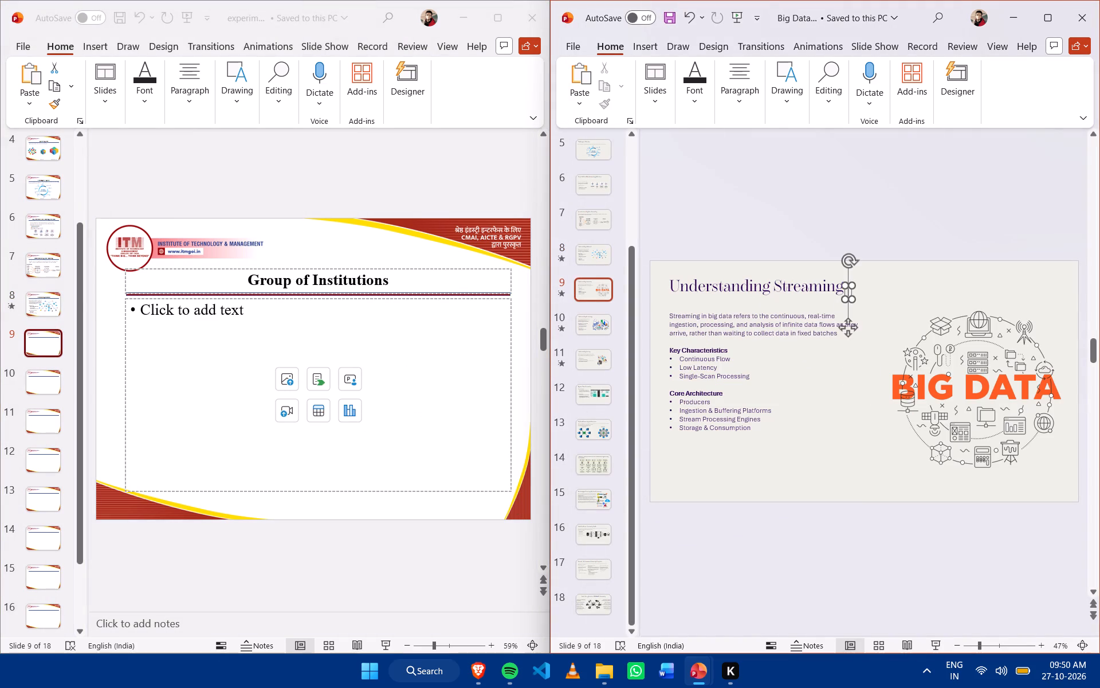
{"action": "left_click", "coordinate": [800, 289]}
{"action": "left_click_drag", "start_coordinate": [852, 290], "coordinate": [685, 287]}
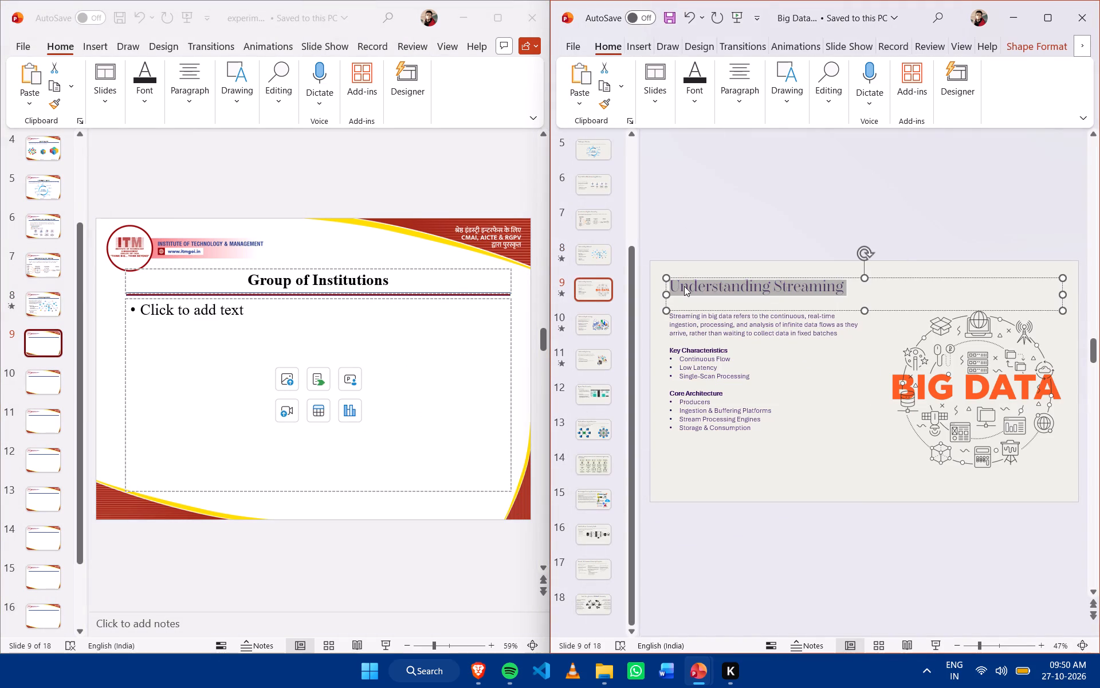
{"action": "key", "text": "ctrl+c"}
{"action": "left_click", "coordinate": [348, 286]}
{"action": "left_click", "coordinate": [424, 271]}
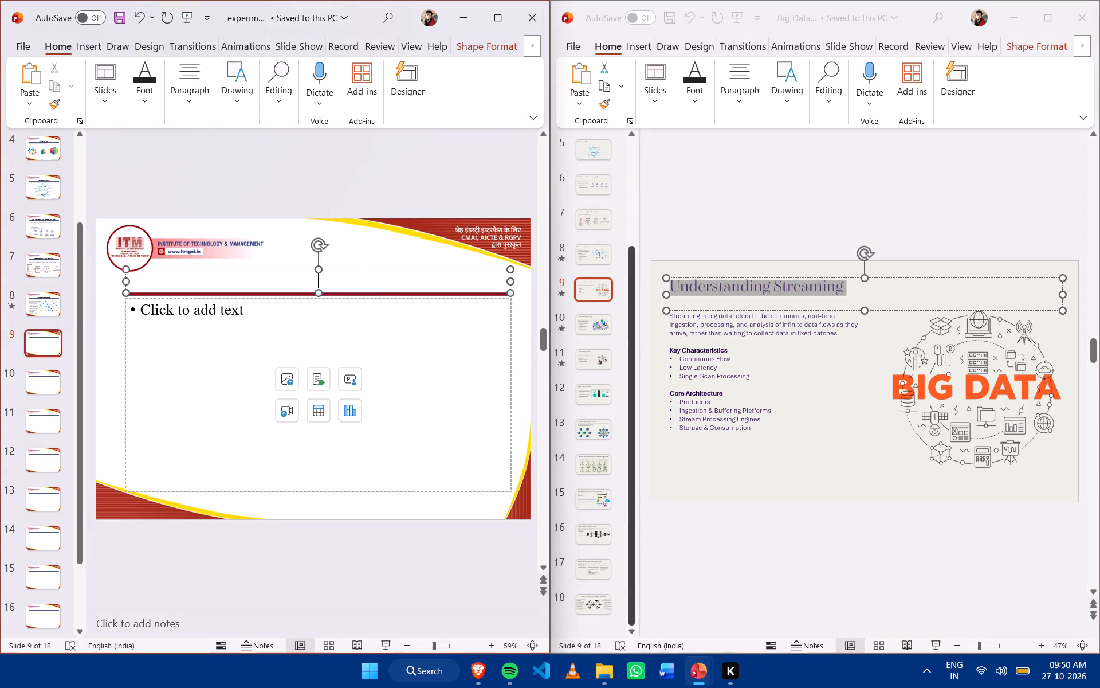
{"action": "key", "text": "ctrl+v"}
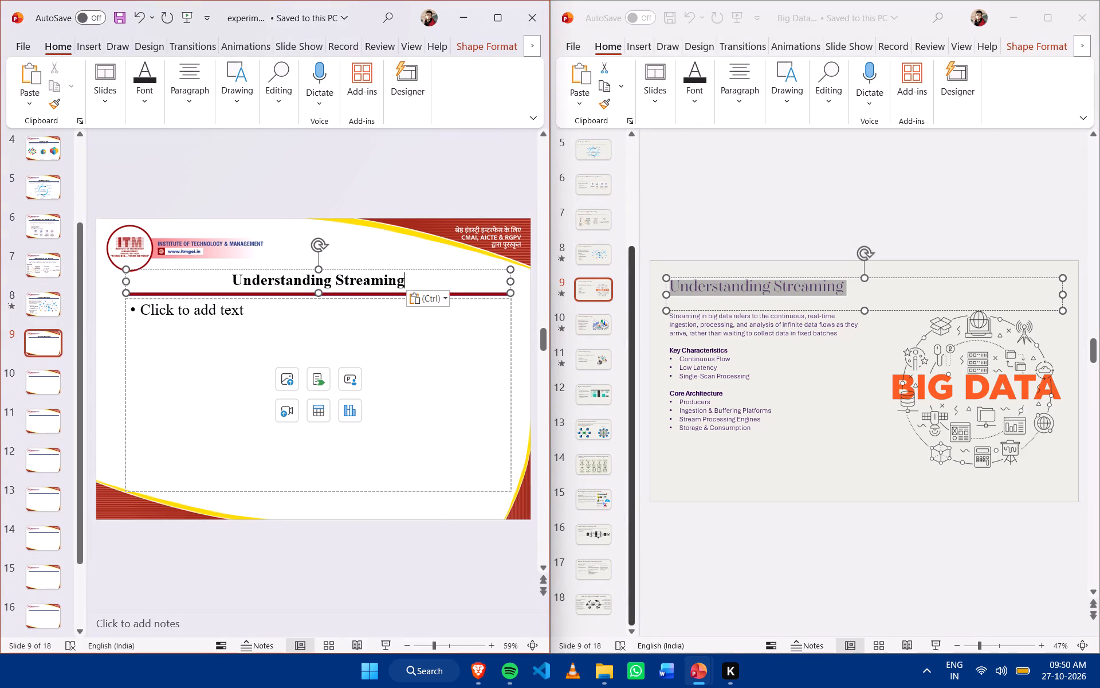
Copy the streaming body text into experiment 16's slide 9 content placeholder and narrow the placeholder to about the slide's left half.
{"action": "left_click", "coordinate": [323, 340]}
{"action": "left_click", "coordinate": [748, 414]}
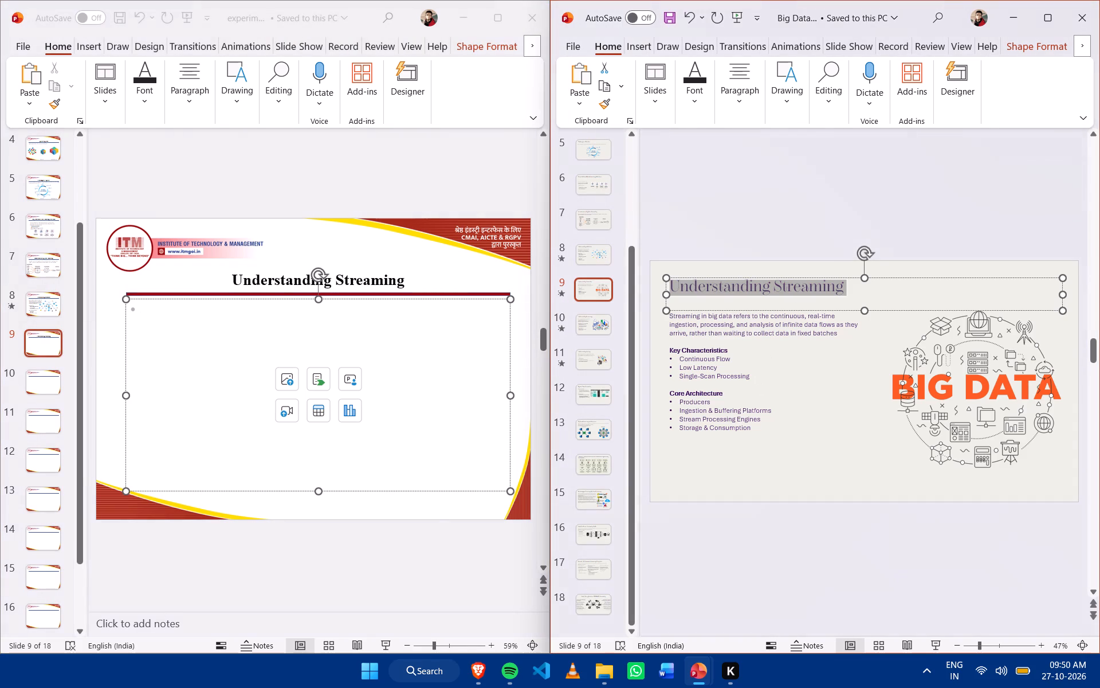
{"action": "left_click_drag", "start_coordinate": [762, 428], "coordinate": [749, 420]}
{"action": "left_click", "coordinate": [842, 308]}
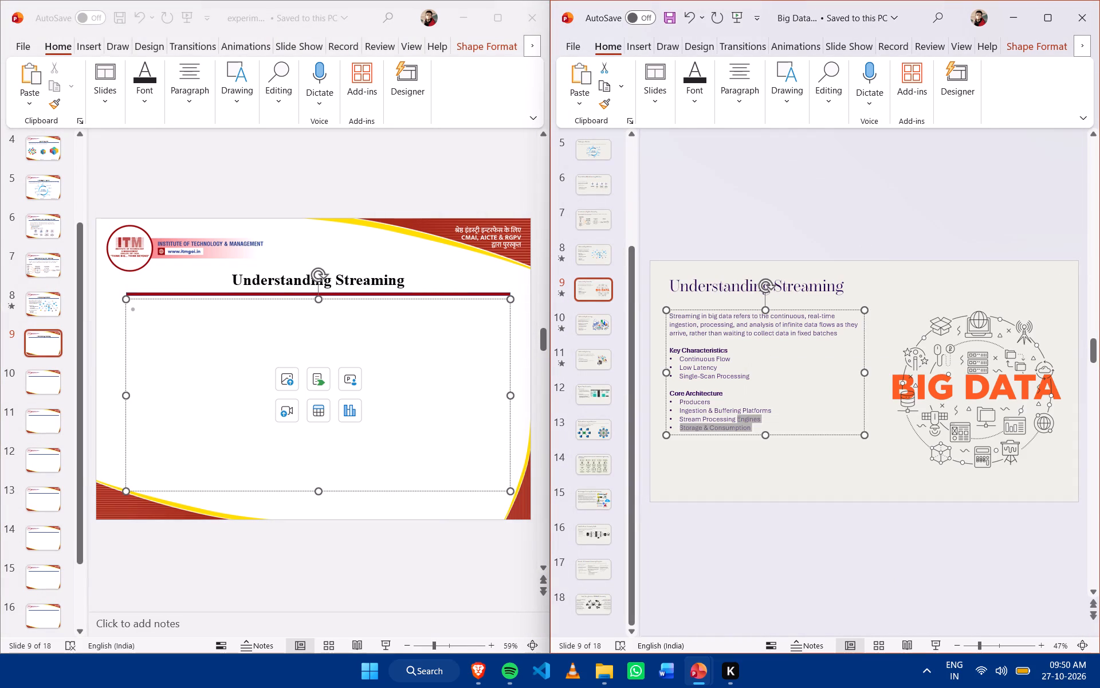
{"action": "key", "text": "ctrl+c"}
{"action": "left_click", "coordinate": [168, 356]}
{"action": "key", "text": "ctrl+v"}
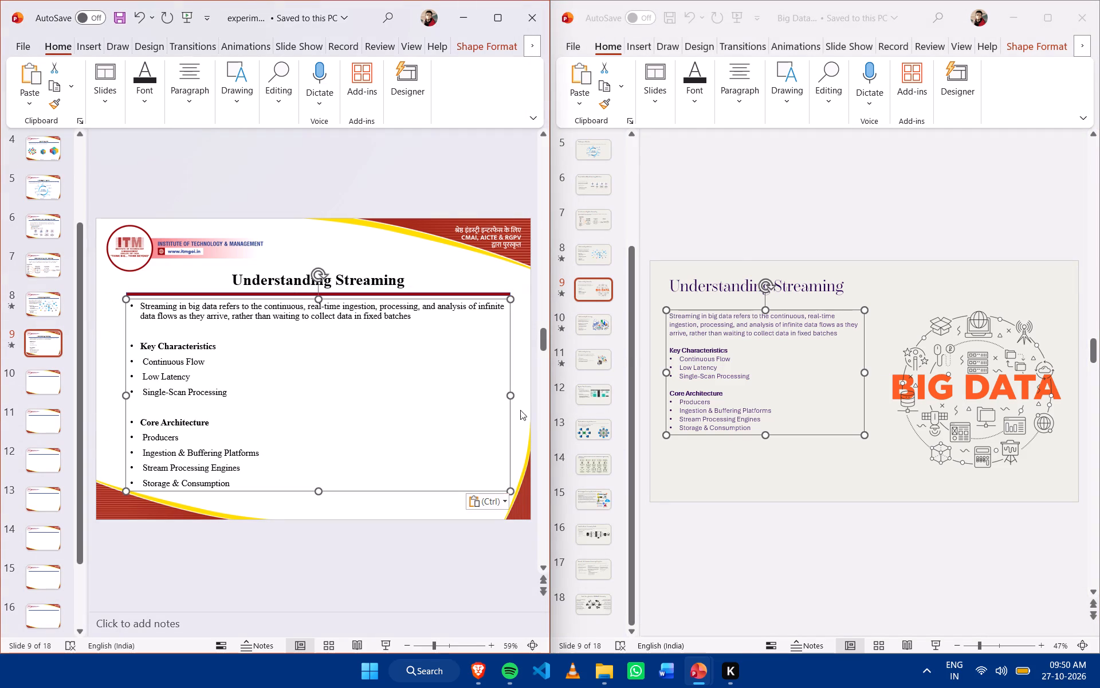
{"action": "left_click_drag", "start_coordinate": [515, 395], "coordinate": [324, 394]}
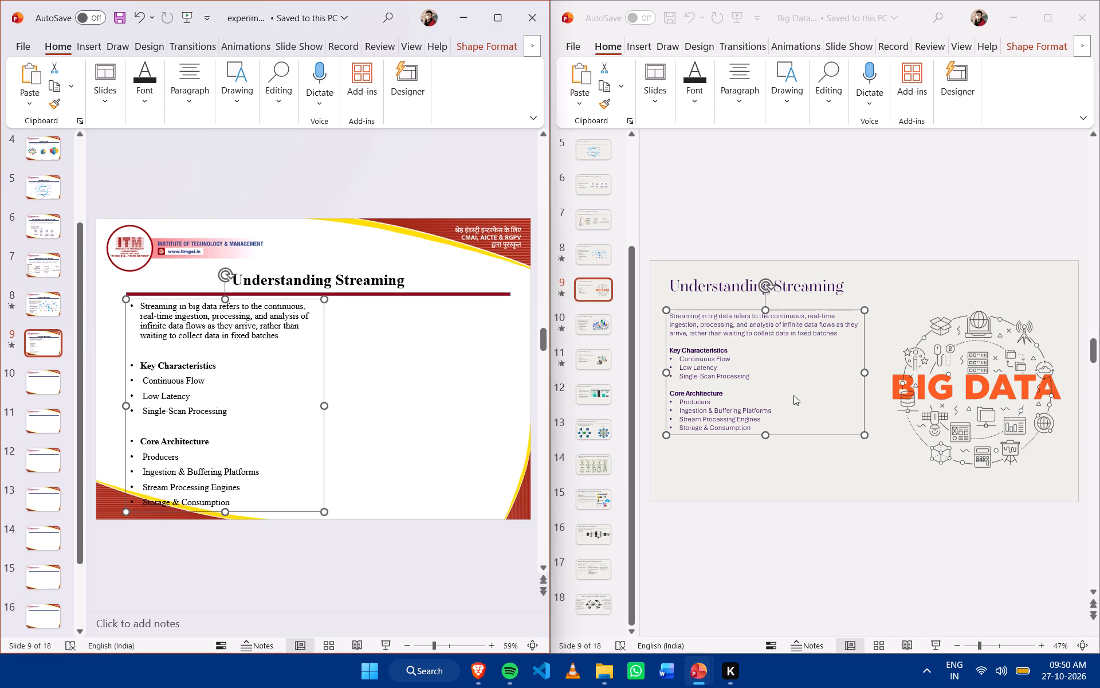
Copy the BIG DATA picture from the Big Data deck's slide 9 into experiment 16's slide 9 and place it beside the streaming text.
{"action": "left_click", "coordinate": [991, 386]}
{"action": "left_click", "coordinate": [991, 386]}
{"action": "key", "text": "ctrl+c"}
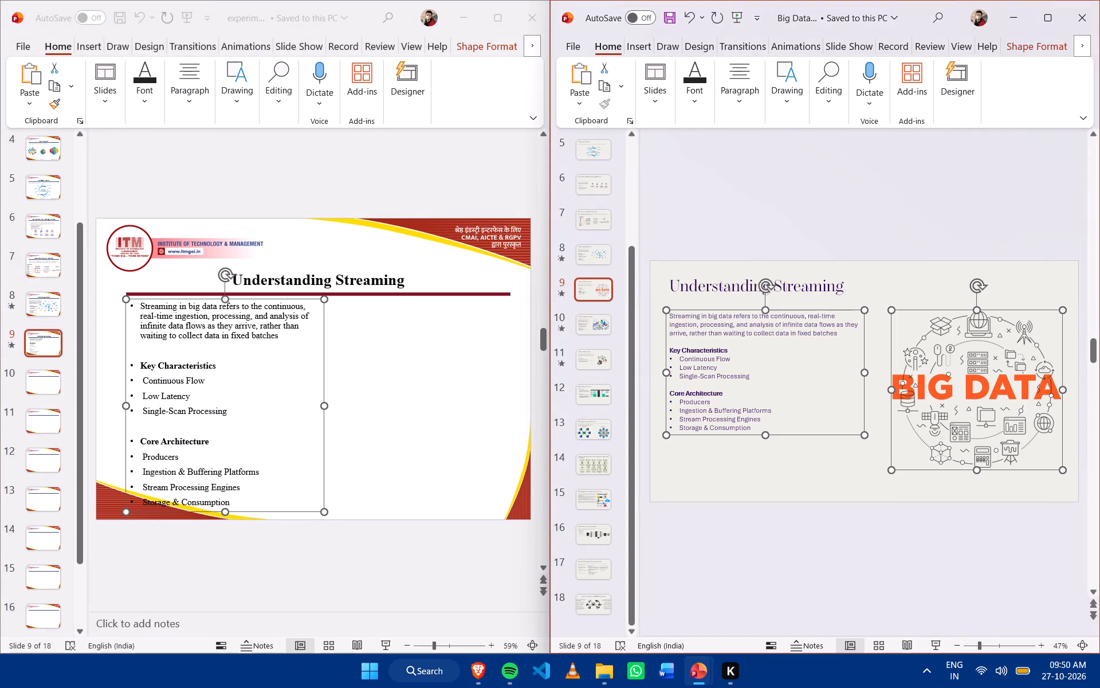
{"action": "left_click", "coordinate": [921, 292]}
{"action": "left_click", "coordinate": [964, 368]}
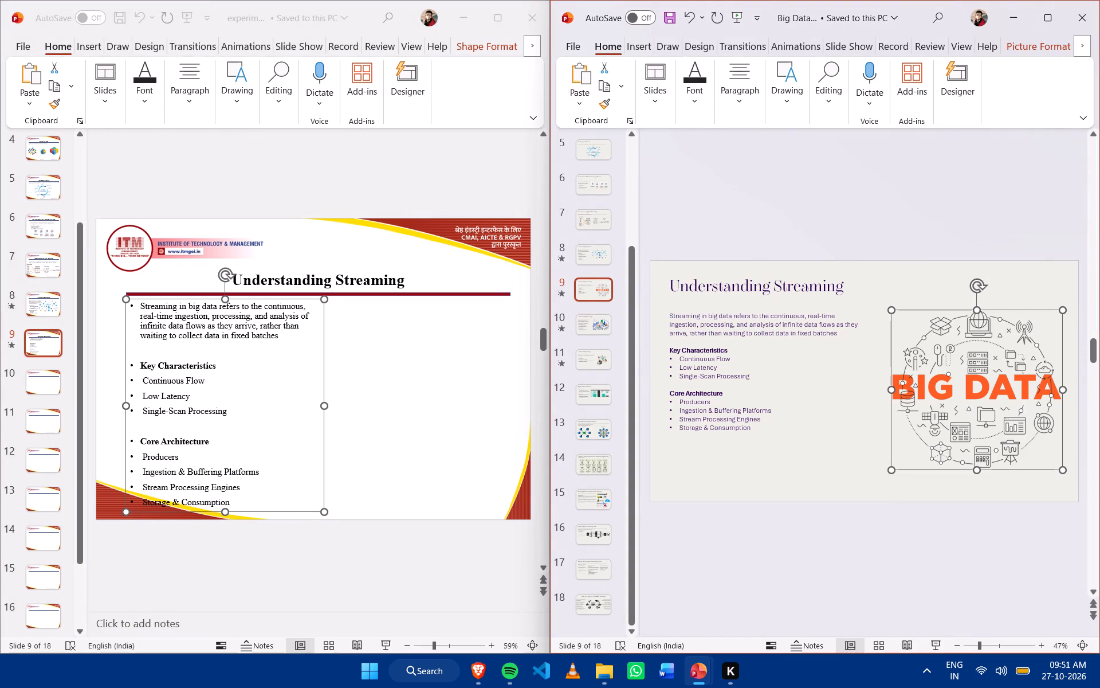
{"action": "key", "text": "ctrl+c"}
{"action": "left_click", "coordinate": [365, 374]}
{"action": "key", "text": "ctrl+v"}
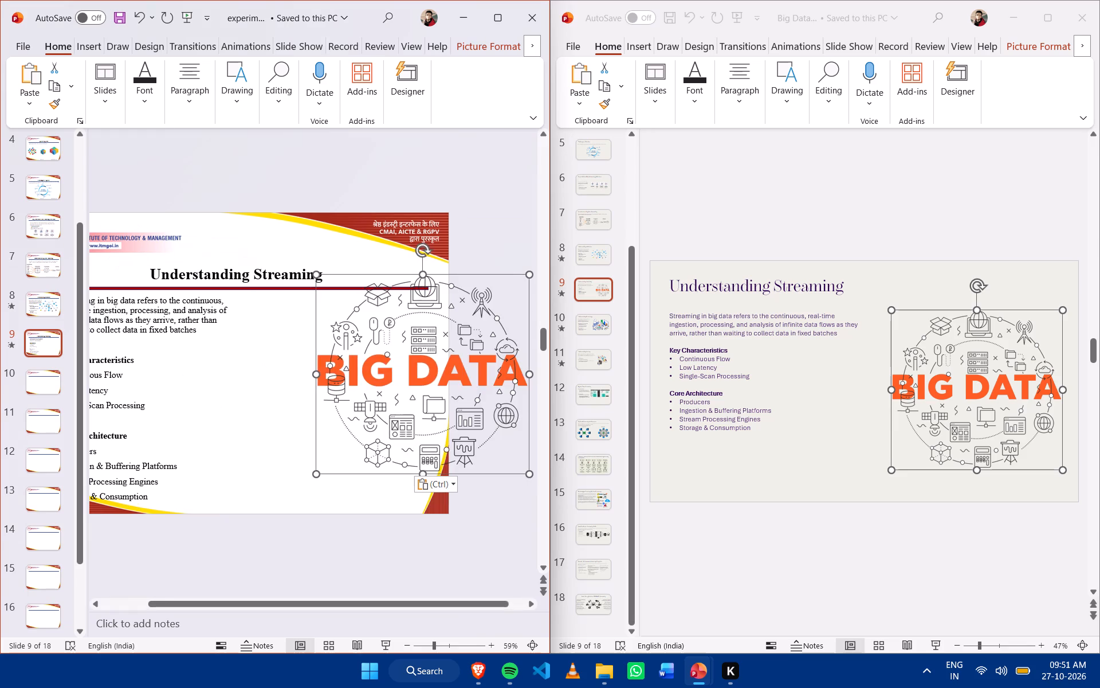
{"action": "left_click_drag", "start_coordinate": [458, 380], "coordinate": [359, 406]}
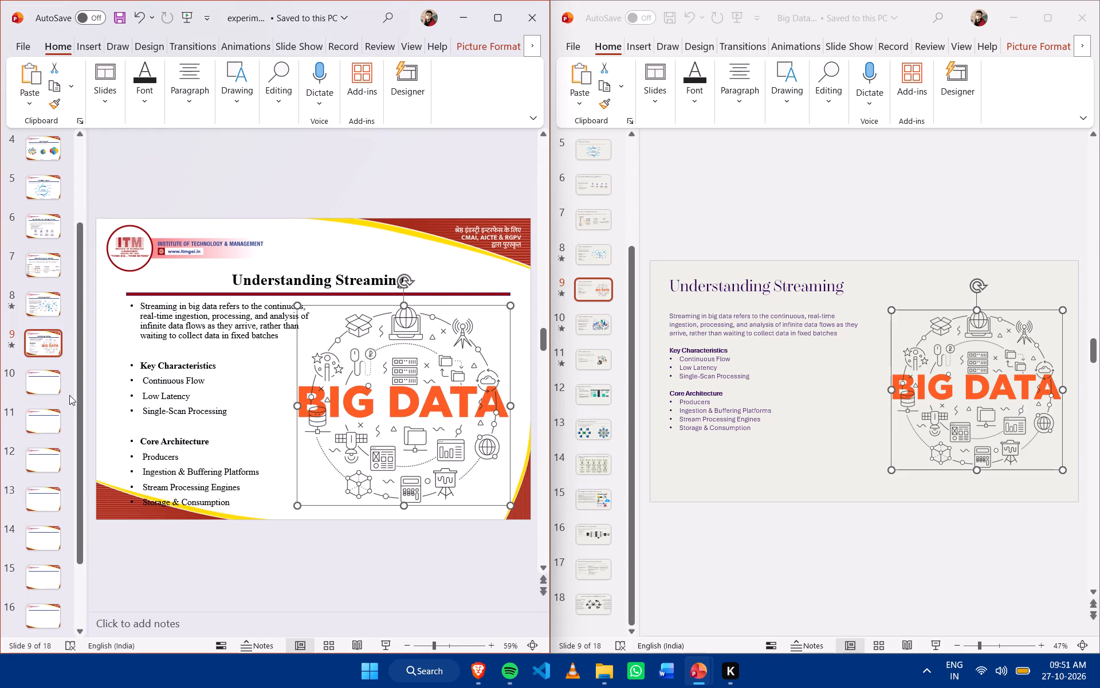
Copy the title "Understanding Processing" from the Big Data deck's slide 10 into the title placeholder of experiment 16's slide 10.
{"action": "scroll", "coordinate": [233, 369], "scroll_direction": "down", "scroll_amount": 1}
{"action": "scroll", "coordinate": [936, 282], "scroll_direction": "down", "scroll_amount": 1}
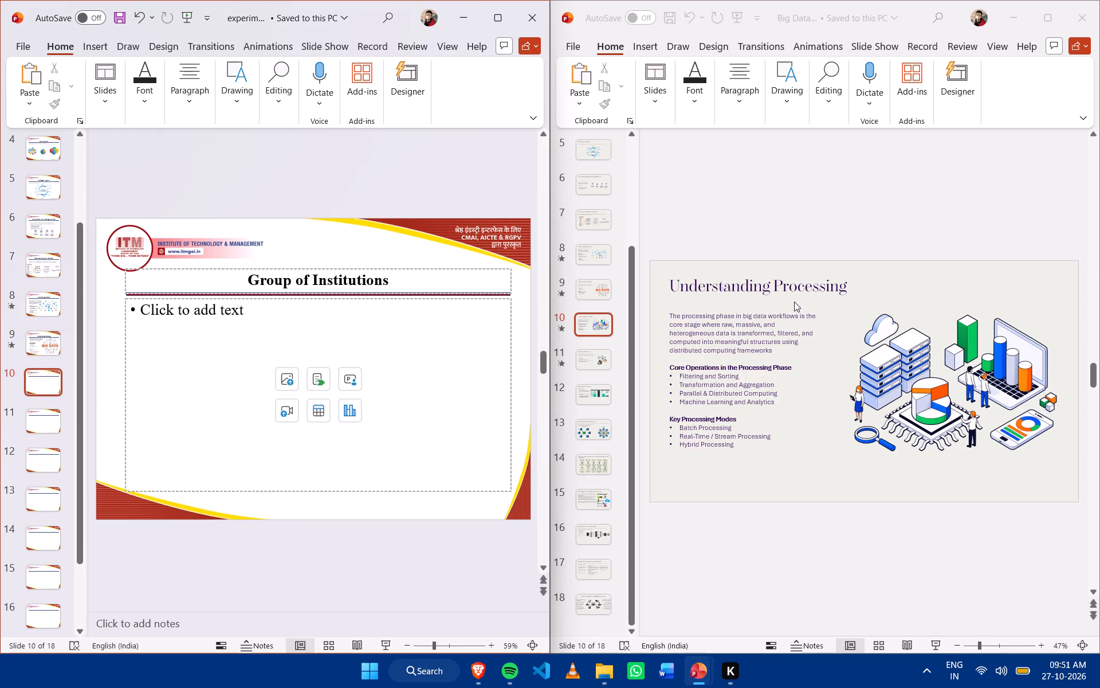
{"action": "left_click", "coordinate": [828, 286]}
{"action": "left_click_drag", "start_coordinate": [847, 286], "coordinate": [842, 286]}
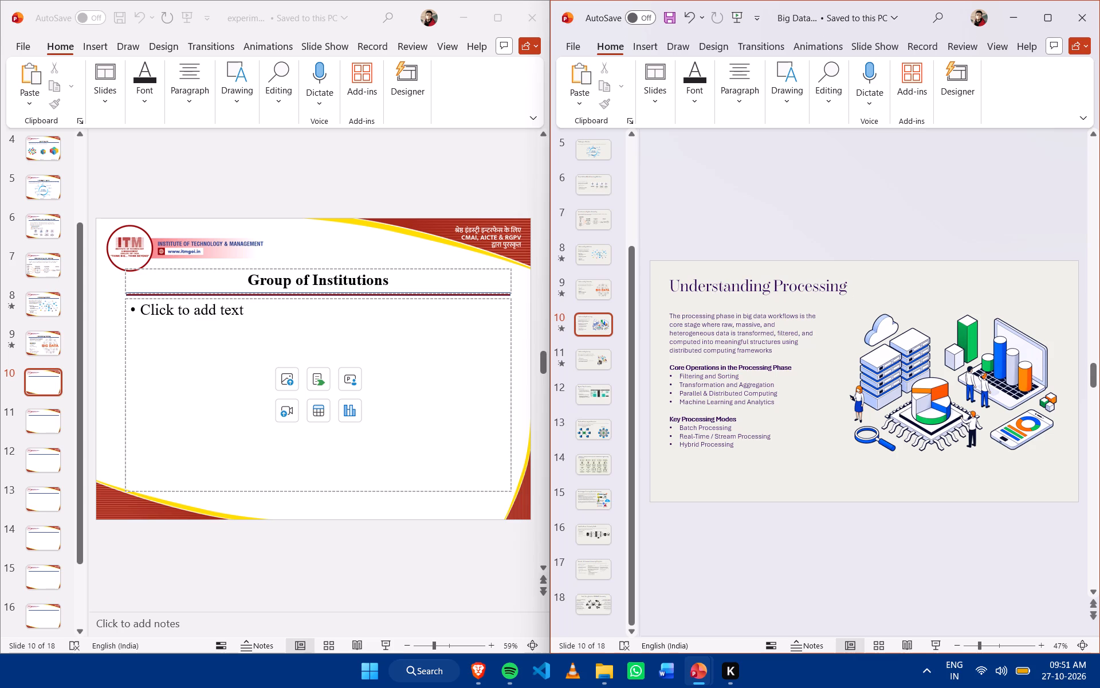
{"action": "left_click", "coordinate": [842, 286]}
{"action": "left_click_drag", "start_coordinate": [850, 287], "coordinate": [706, 290]}
{"action": "key", "text": "ctrl+c"}
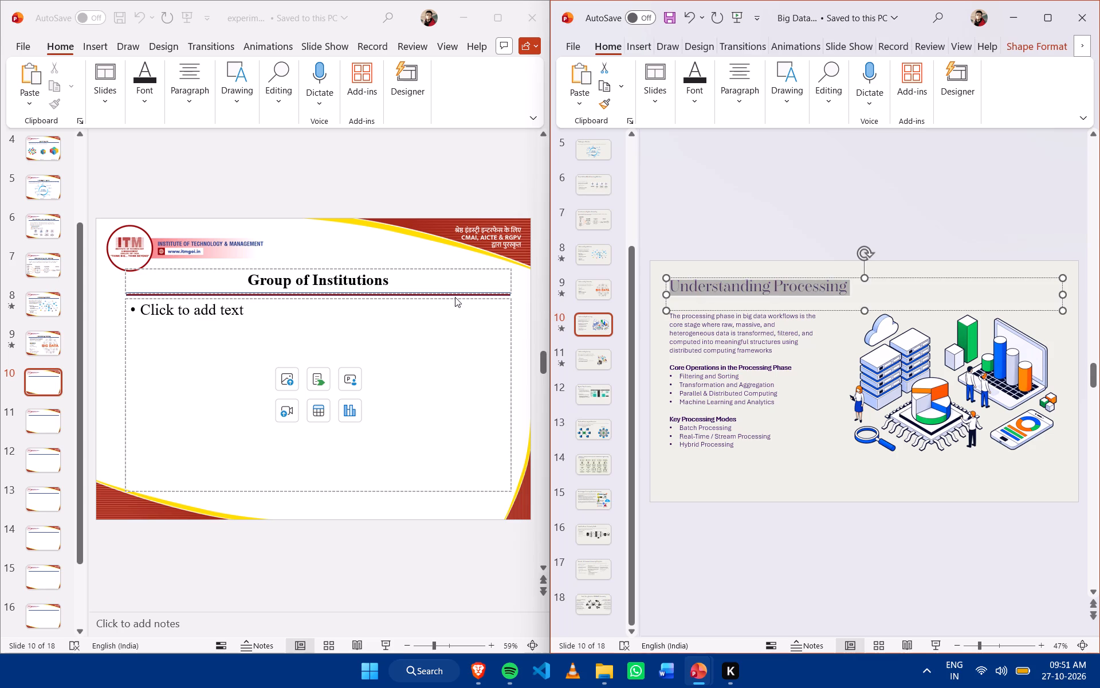
{"action": "left_click", "coordinate": [400, 283]}
{"action": "left_click", "coordinate": [400, 283]}
{"action": "key", "text": "ctrl+v"}
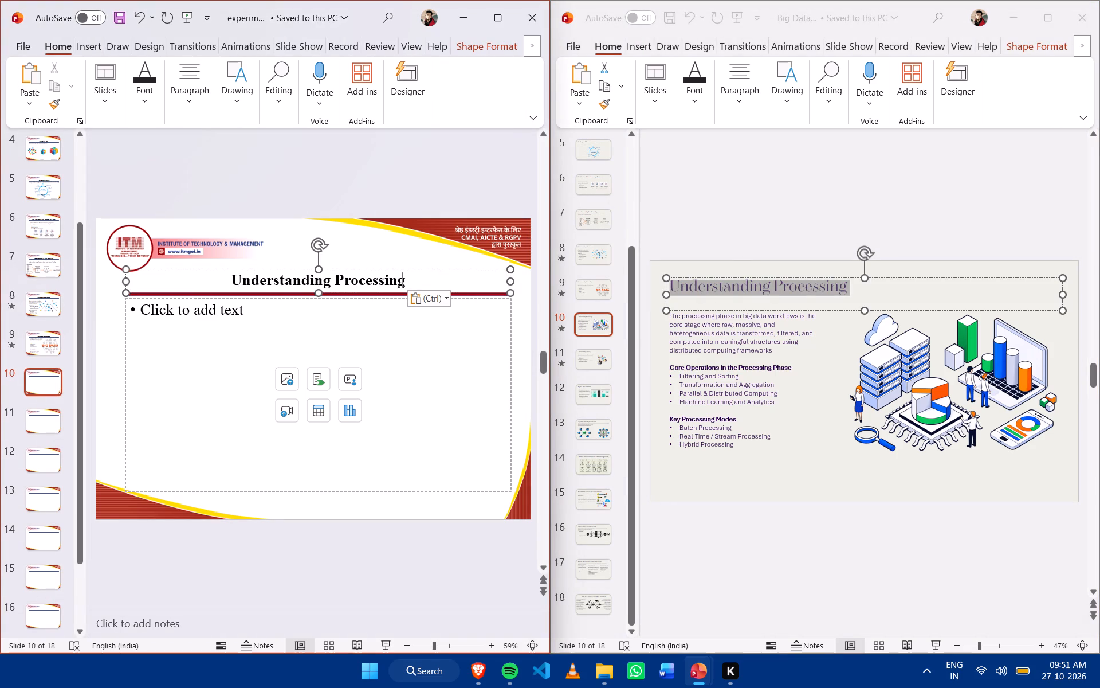
Replace the empty content placeholder on experiment 16's slide 10 with the processing text box copied from the Big Data deck's slide 10.
{"action": "left_click", "coordinate": [267, 302]}
{"action": "left_click", "coordinate": [759, 389]}
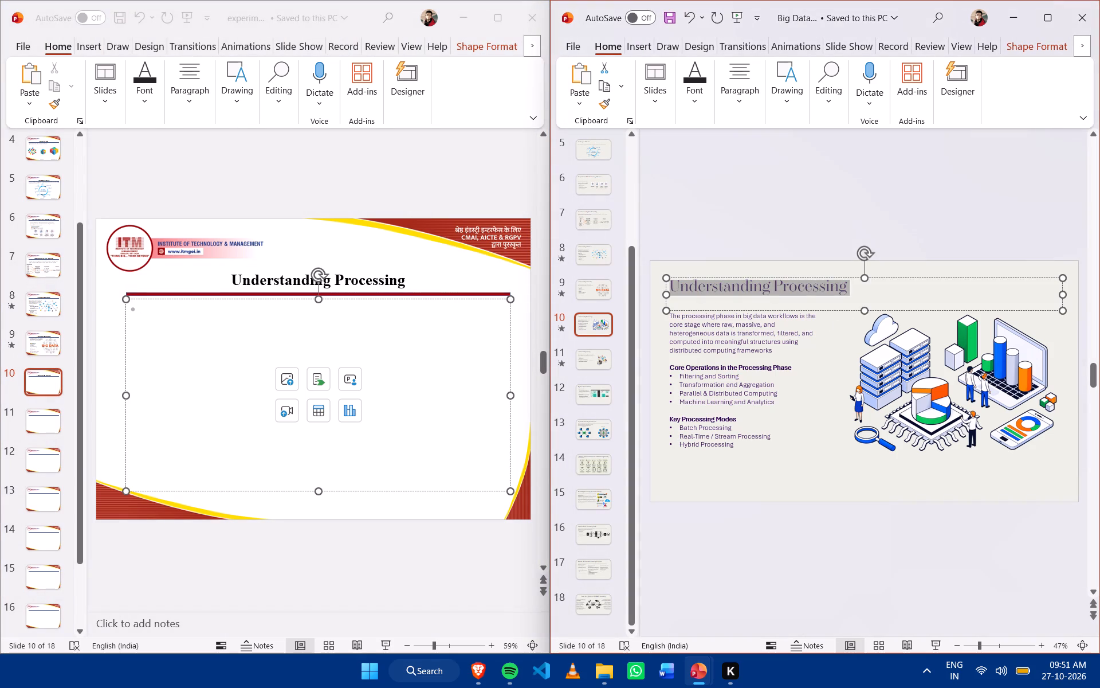
{"action": "left_click", "coordinate": [740, 449]}
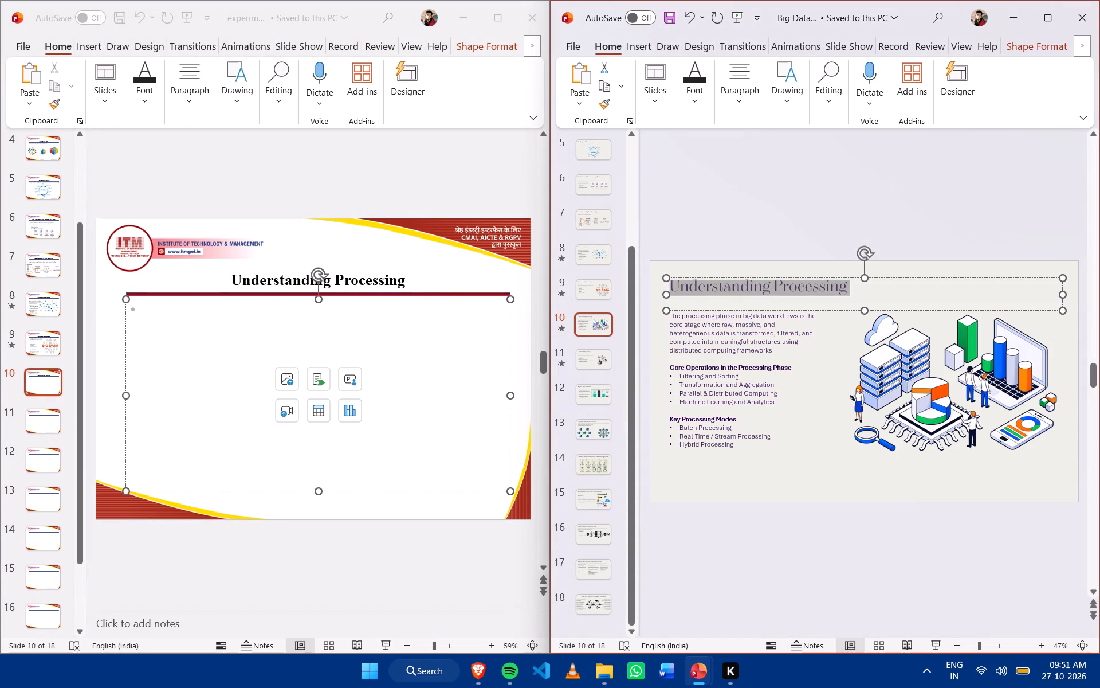
{"action": "left_click", "coordinate": [787, 309]}
{"action": "left_click", "coordinate": [787, 309]}
{"action": "key", "text": "ctrl+c"}
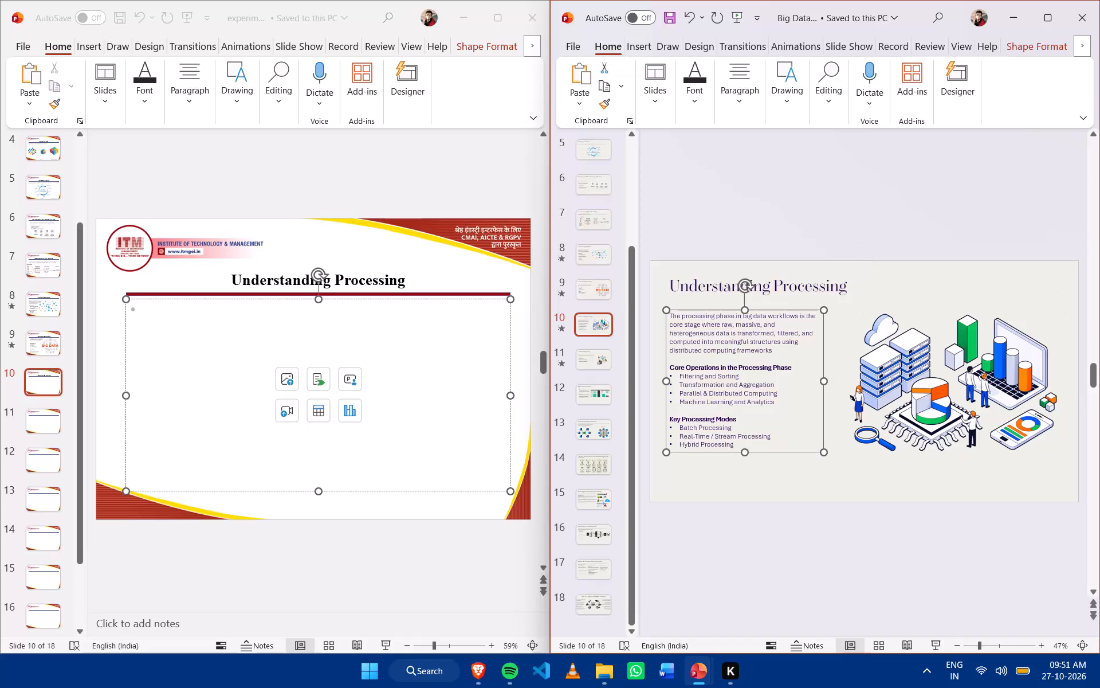
{"action": "left_click", "coordinate": [234, 337]}
{"action": "left_click", "coordinate": [195, 297]}
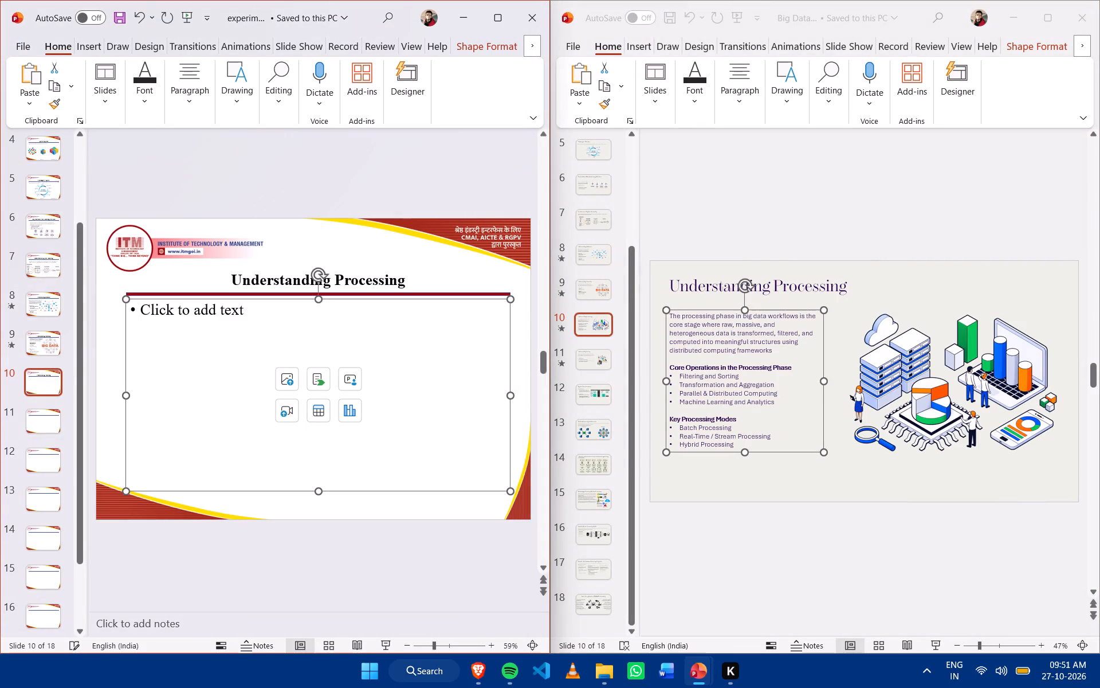
{"action": "key", "text": "Delete"}
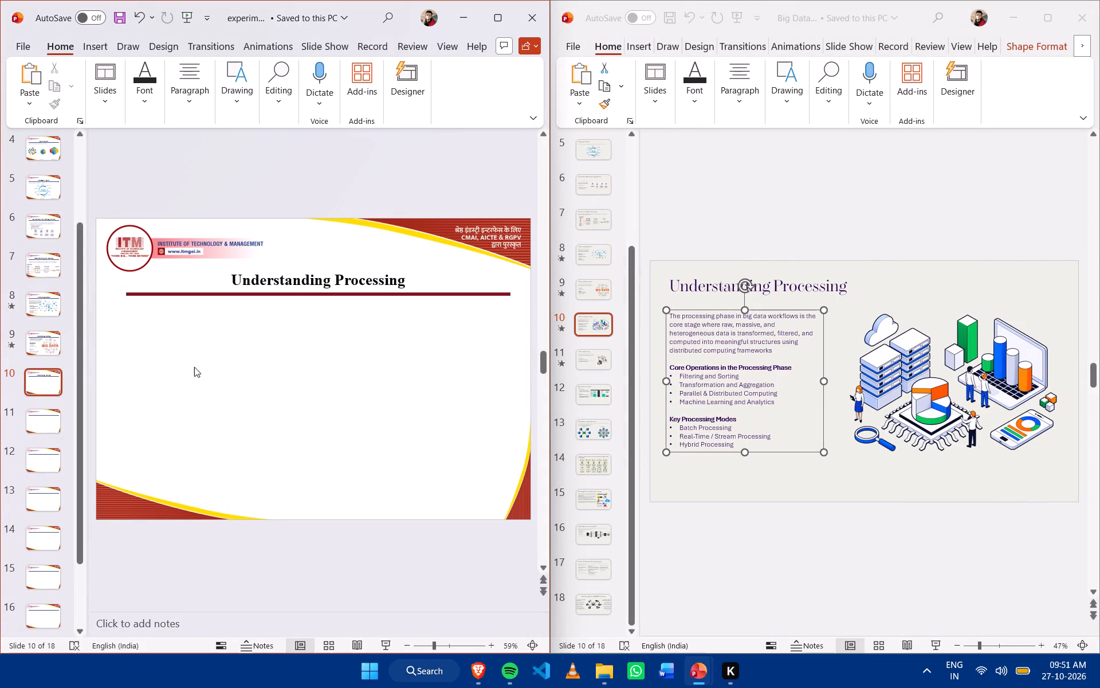
{"action": "key", "text": "ctrl+v"}
{"action": "left_click_drag", "start_coordinate": [194, 278], "coordinate": [201, 315]}
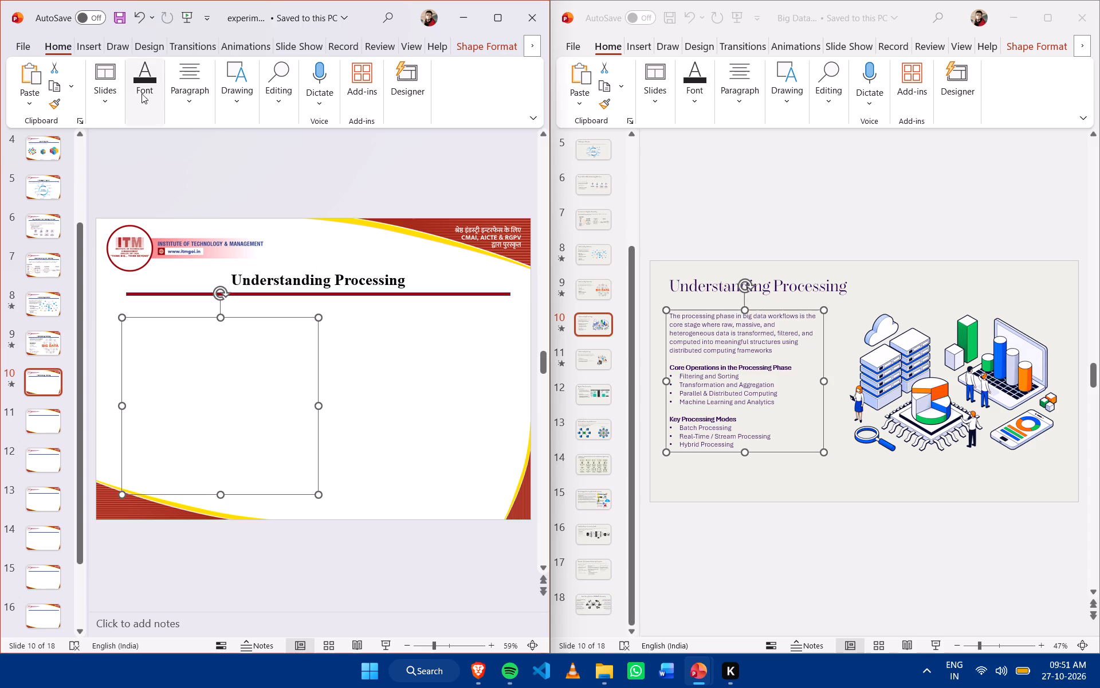
Apply black font colour to the processing text box on experiment 16's slide 10 and move it up just below the title line.
{"action": "left_click", "coordinate": [146, 91]}
{"action": "left_click", "coordinate": [323, 163]}
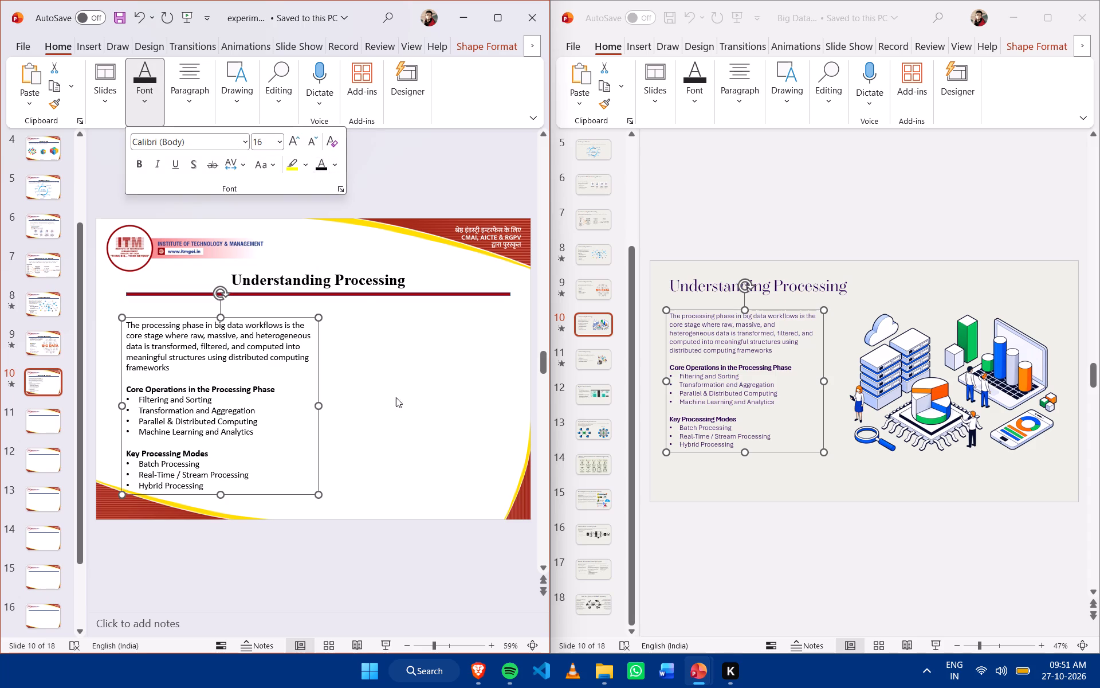
{"action": "left_click_drag", "start_coordinate": [396, 397], "coordinate": [393, 392]}
{"action": "left_click_drag", "start_coordinate": [289, 317], "coordinate": [292, 299]}
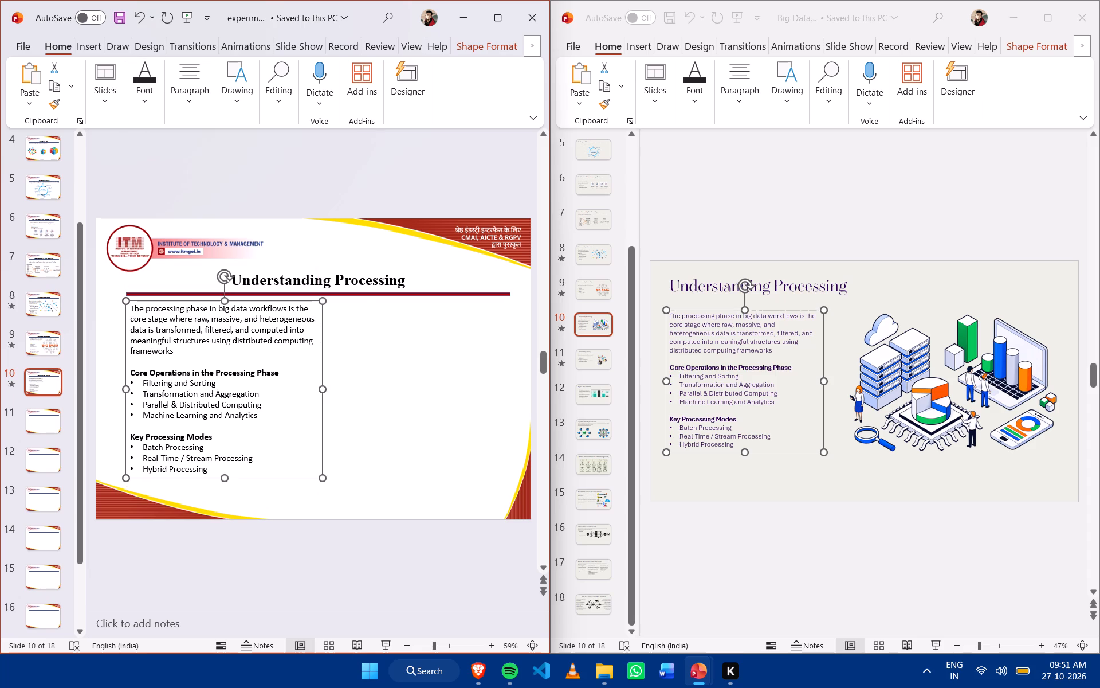
Copy the servers-and-charts picture from the Big Data deck's slide 10 into experiment 16's slide 10 and place it at the slide's right side.
{"action": "left_click", "coordinate": [948, 374]}
{"action": "left_click", "coordinate": [948, 374]}
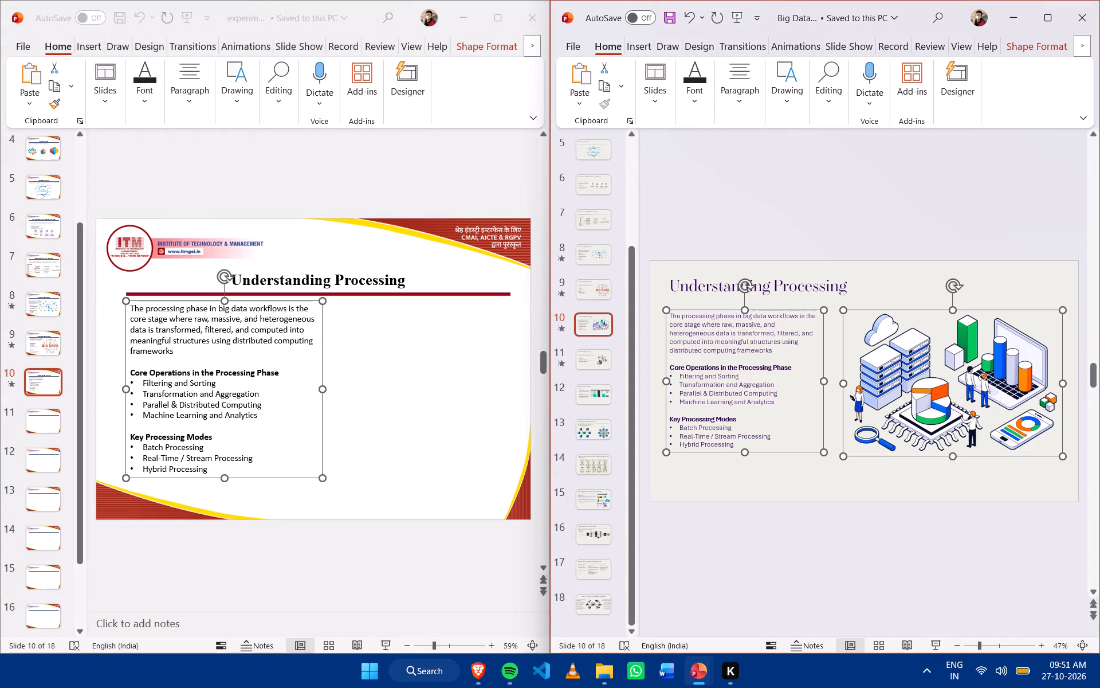
{"action": "left_click", "coordinate": [948, 374]}
{"action": "left_click", "coordinate": [948, 374]}
{"action": "left_click", "coordinate": [895, 454]}
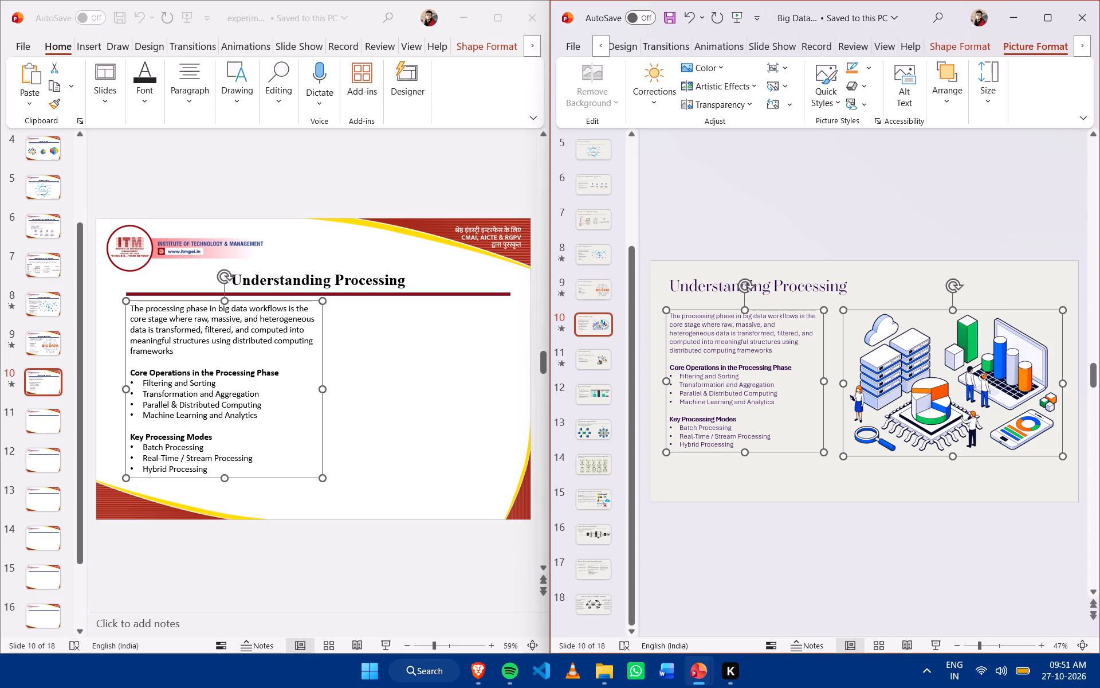
{"action": "left_click", "coordinate": [877, 491]}
{"action": "left_click", "coordinate": [983, 390]}
{"action": "key", "text": "ctrl+c"}
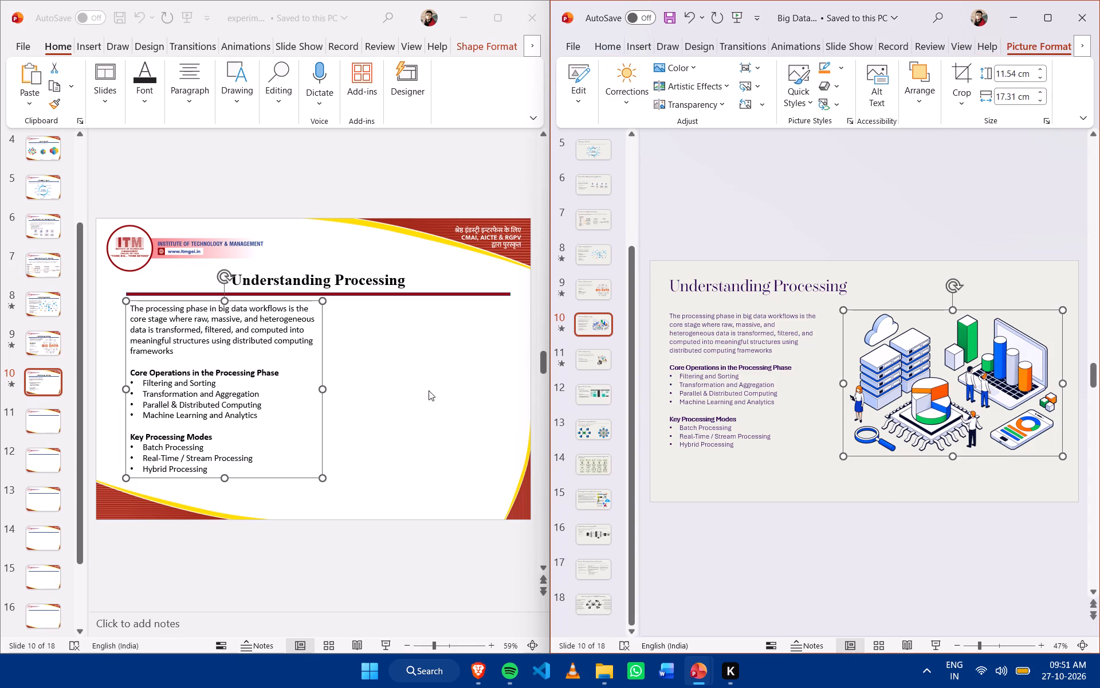
{"action": "left_click", "coordinate": [347, 365]}
{"action": "key", "text": "ctrl+v"}
{"action": "left_click_drag", "start_coordinate": [388, 360], "coordinate": [339, 393]}
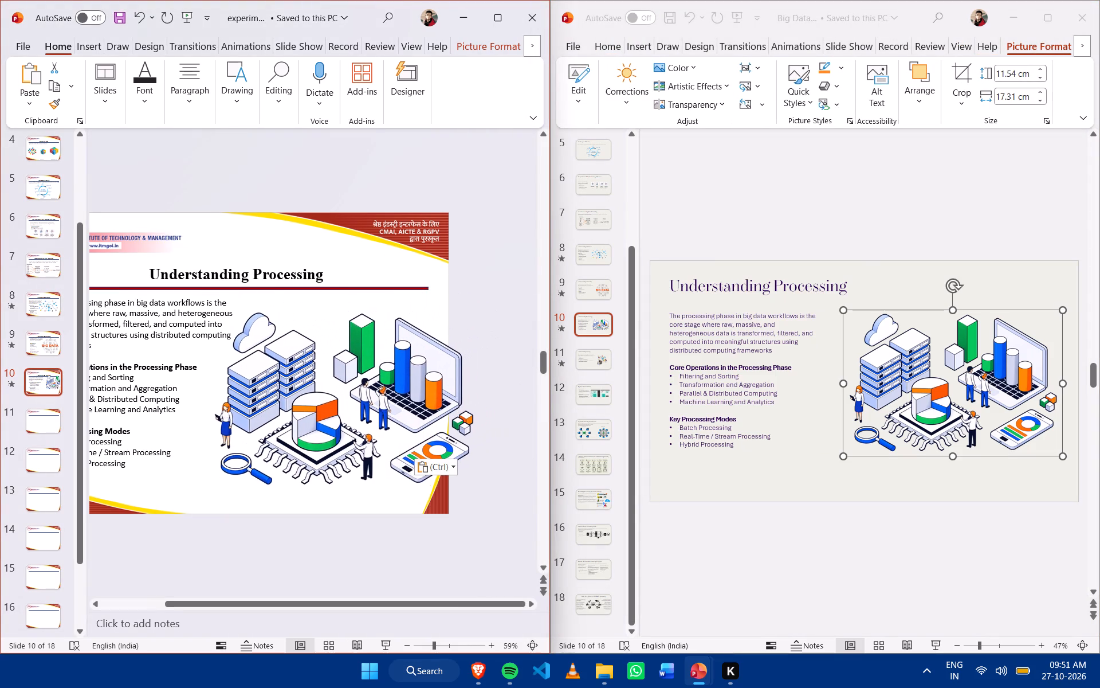
{"action": "left_click_drag", "start_coordinate": [339, 393], "coordinate": [317, 397]}
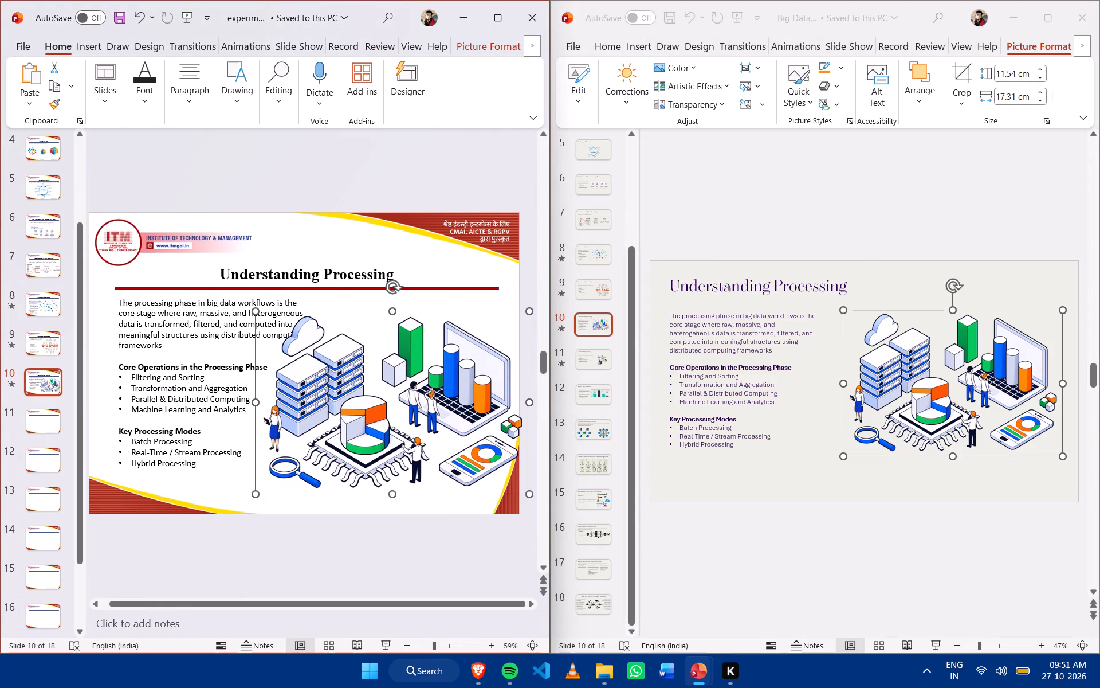
{"action": "left_click_drag", "start_coordinate": [421, 372], "coordinate": [411, 374]}
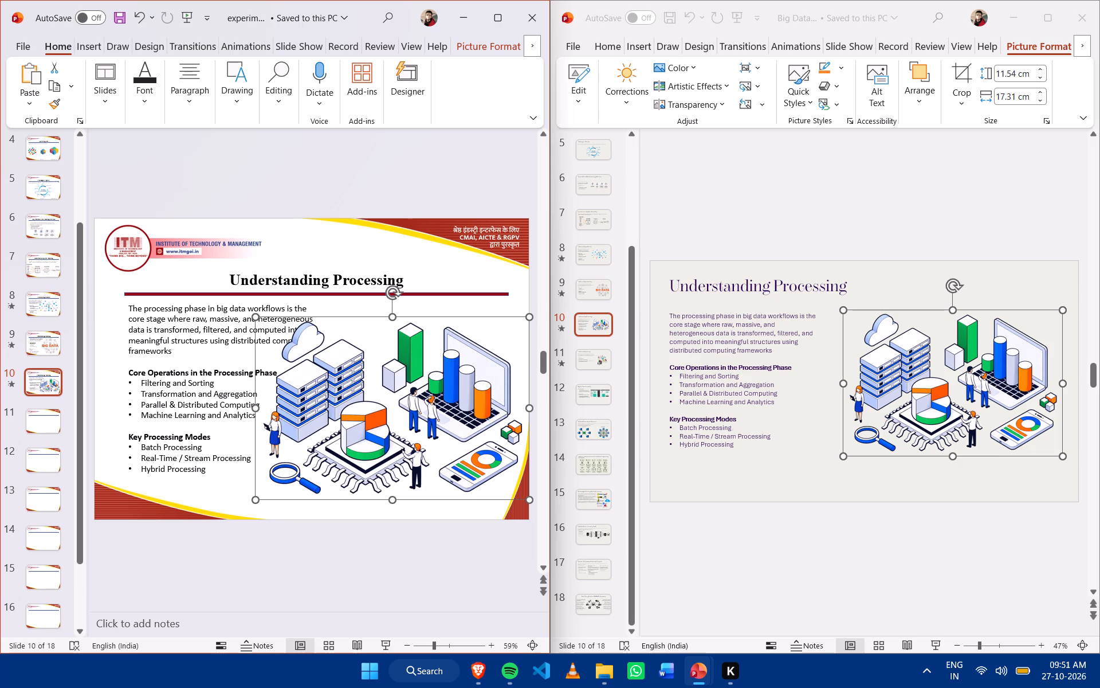
Copy the title "Understanding Serving" from the Big Data deck's slide 11 into the title placeholder of experiment 16's slide 11.
{"action": "scroll", "coordinate": [1096, 319], "scroll_direction": "down", "scroll_amount": 1}
{"action": "scroll", "coordinate": [323, 357], "scroll_direction": "down", "scroll_amount": 1}
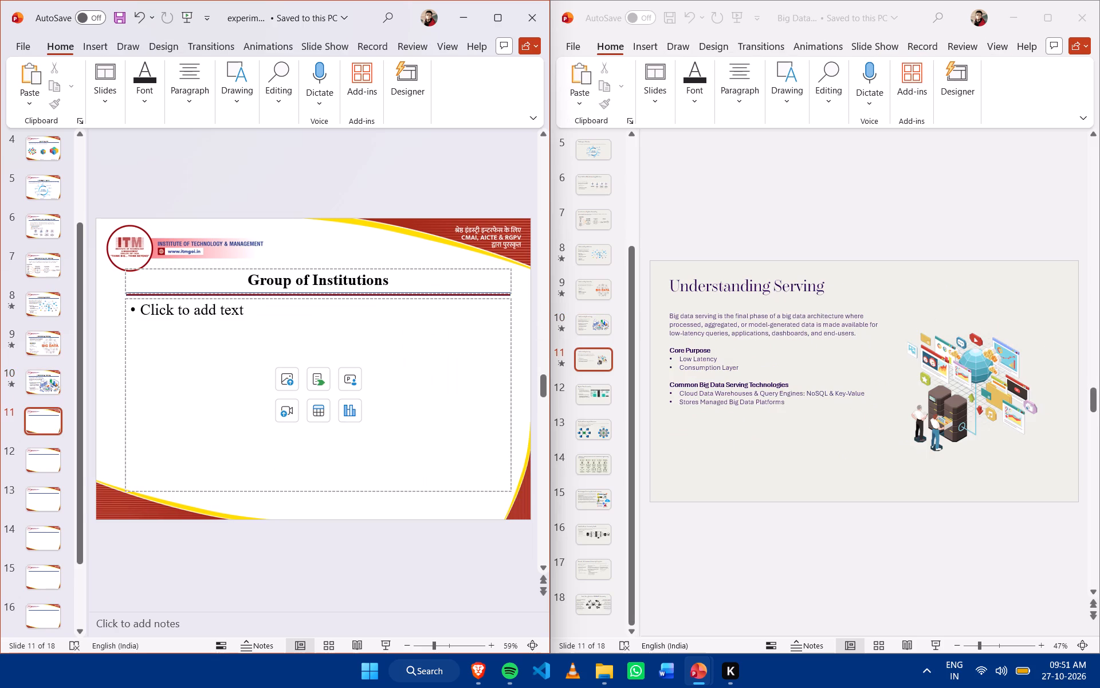
{"action": "left_click", "coordinate": [832, 283]}
{"action": "left_click", "coordinate": [802, 284]}
{"action": "left_click_drag", "start_coordinate": [828, 290], "coordinate": [740, 295]}
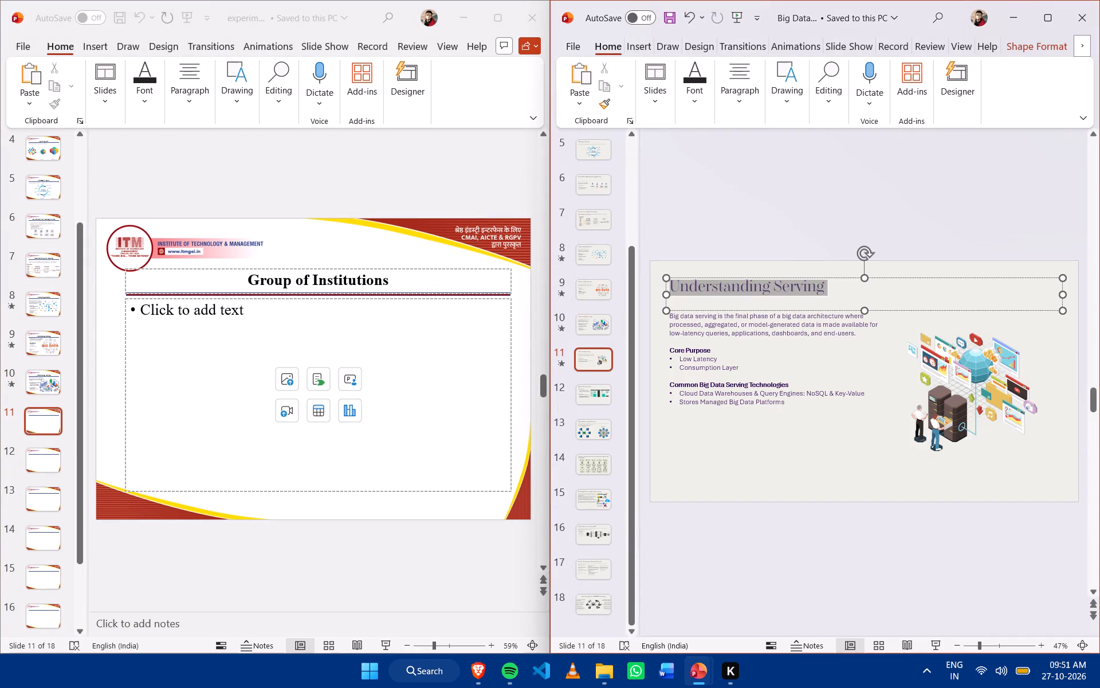
{"action": "left_click_drag", "start_coordinate": [740, 295], "coordinate": [698, 294]}
{"action": "key", "text": "ctrl+c"}
{"action": "left_click", "coordinate": [316, 273]}
{"action": "left_click", "coordinate": [344, 276]}
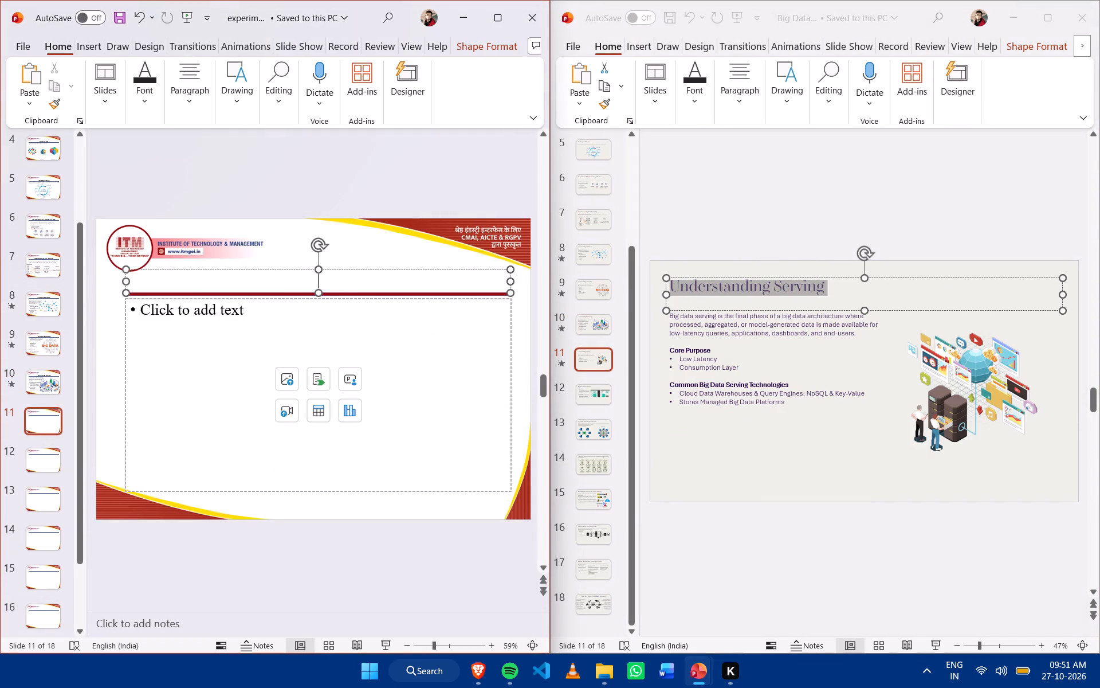
{"action": "key", "text": "ctrl+v"}
Replace the empty content placeholder on experiment 16's slide 11 with the serving text box copied from the Big Data deck's slide 11.
{"action": "left_click", "coordinate": [732, 374]}
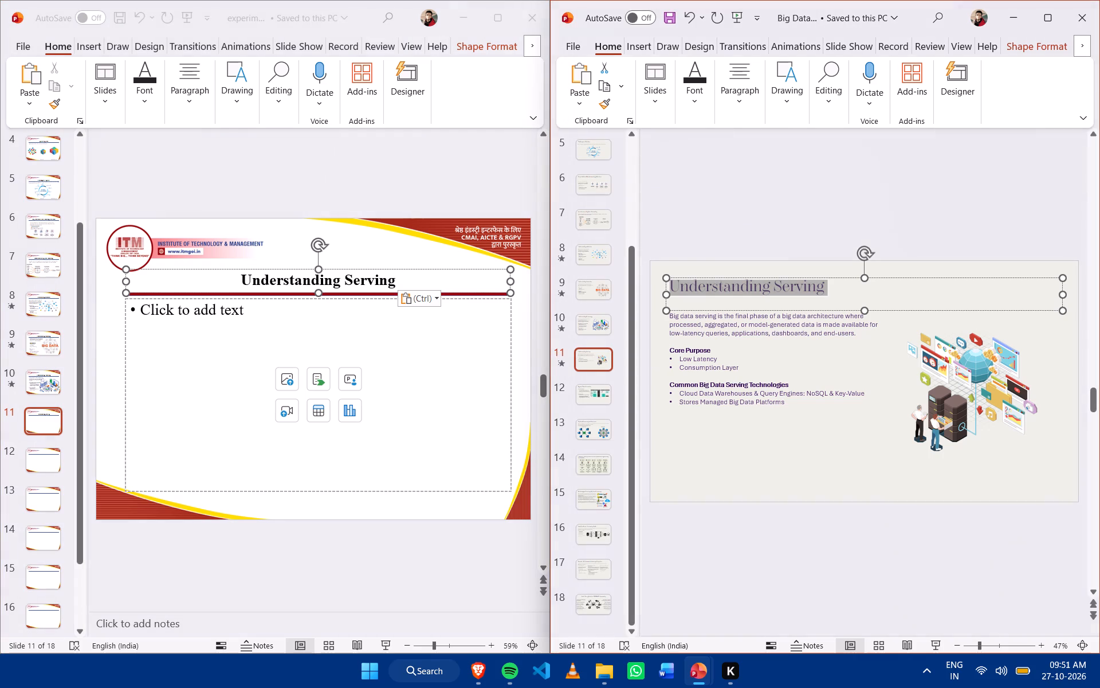
{"action": "left_click_drag", "start_coordinate": [787, 405], "coordinate": [673, 333]}
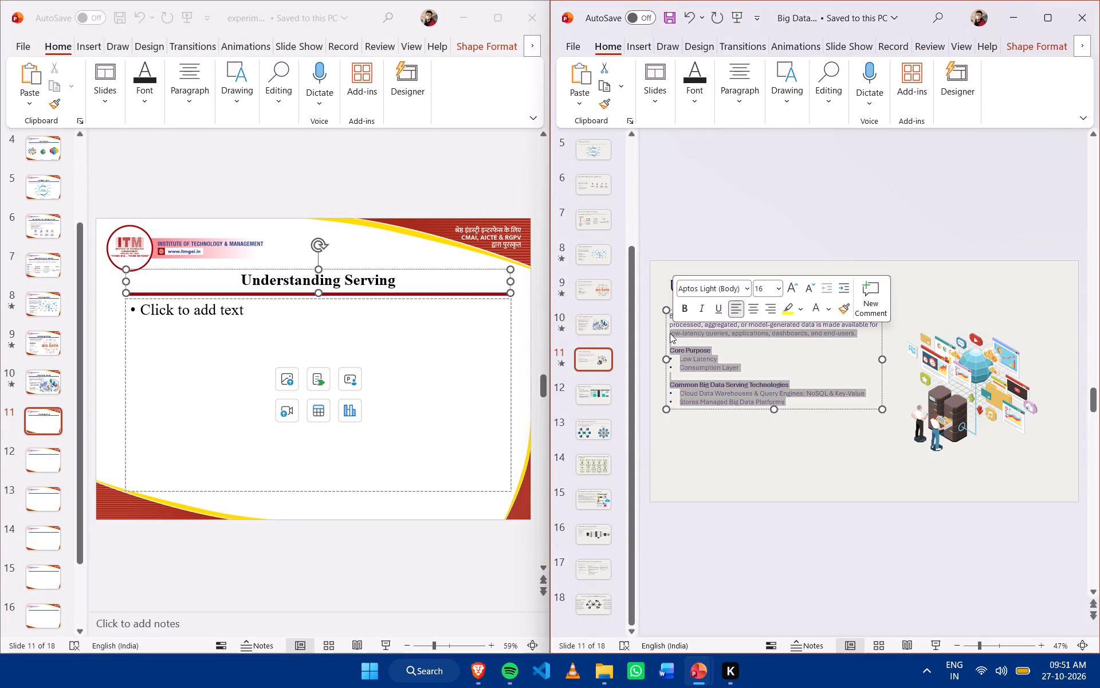
{"action": "left_click", "coordinate": [712, 369]}
{"action": "left_click", "coordinate": [712, 306]}
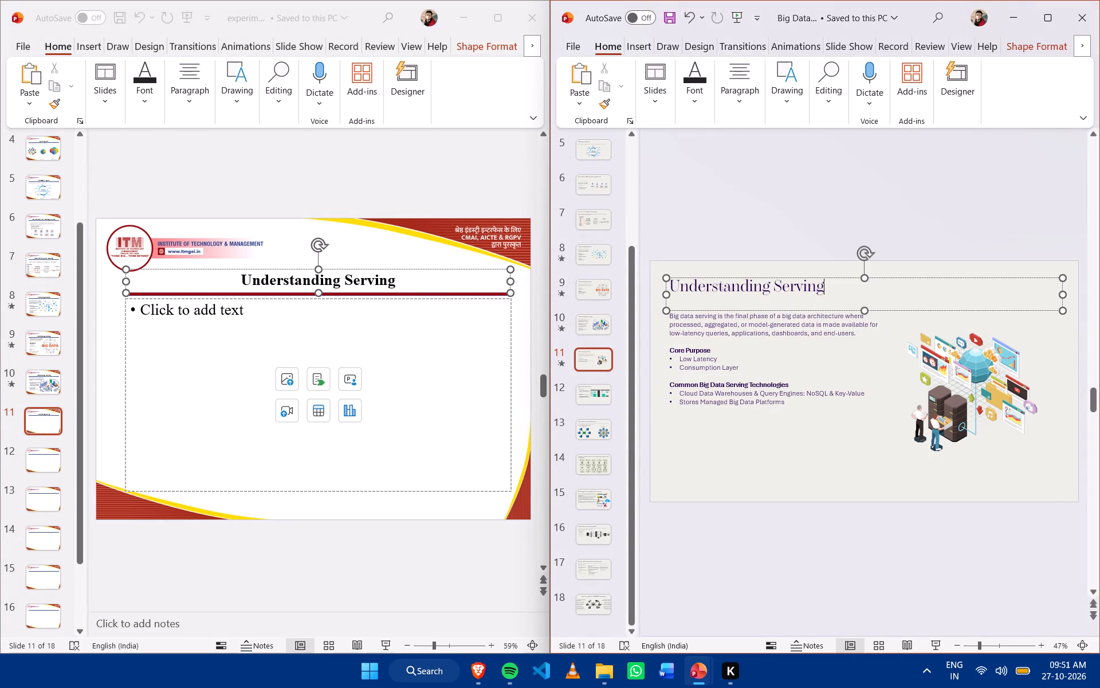
{"action": "left_click", "coordinate": [706, 311]}
{"action": "left_click", "coordinate": [681, 332]}
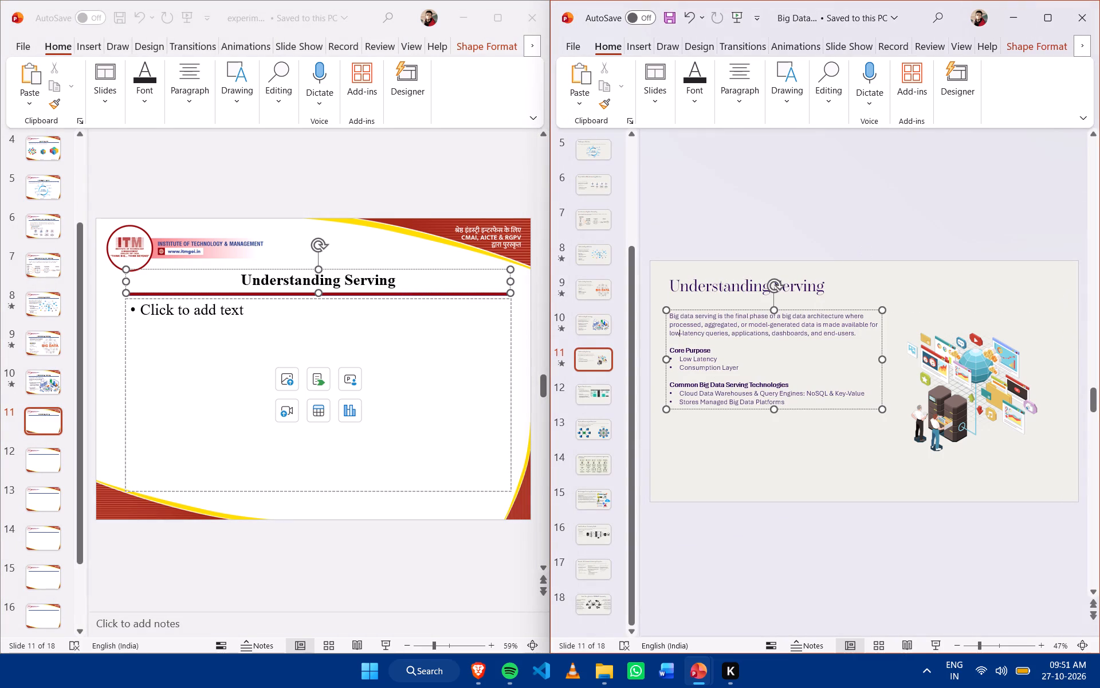
{"action": "left_click", "coordinate": [702, 311]}
{"action": "key", "text": "ctrl+c"}
{"action": "left_click", "coordinate": [230, 330]}
{"action": "left_click", "coordinate": [125, 301]}
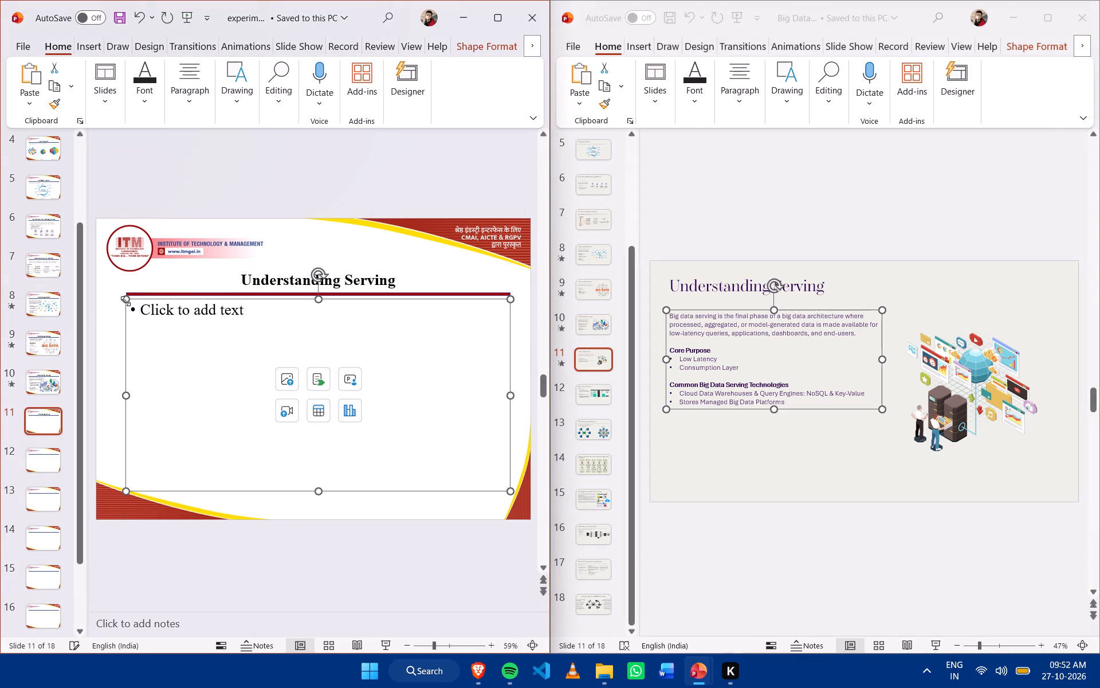
{"action": "key", "text": "Delete"}
{"action": "key", "text": "ctrl+v"}
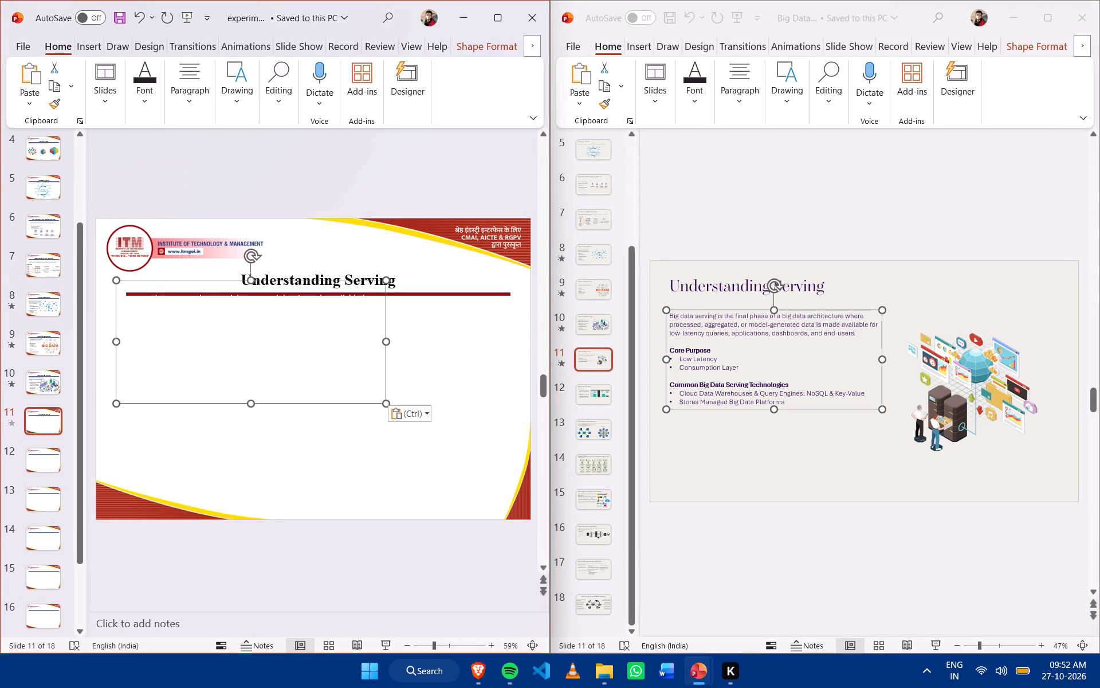
Move the serving text box on experiment 16's slide 11 just below the title line and apply black font colour to it.
{"action": "left_click_drag", "start_coordinate": [227, 281], "coordinate": [242, 311]}
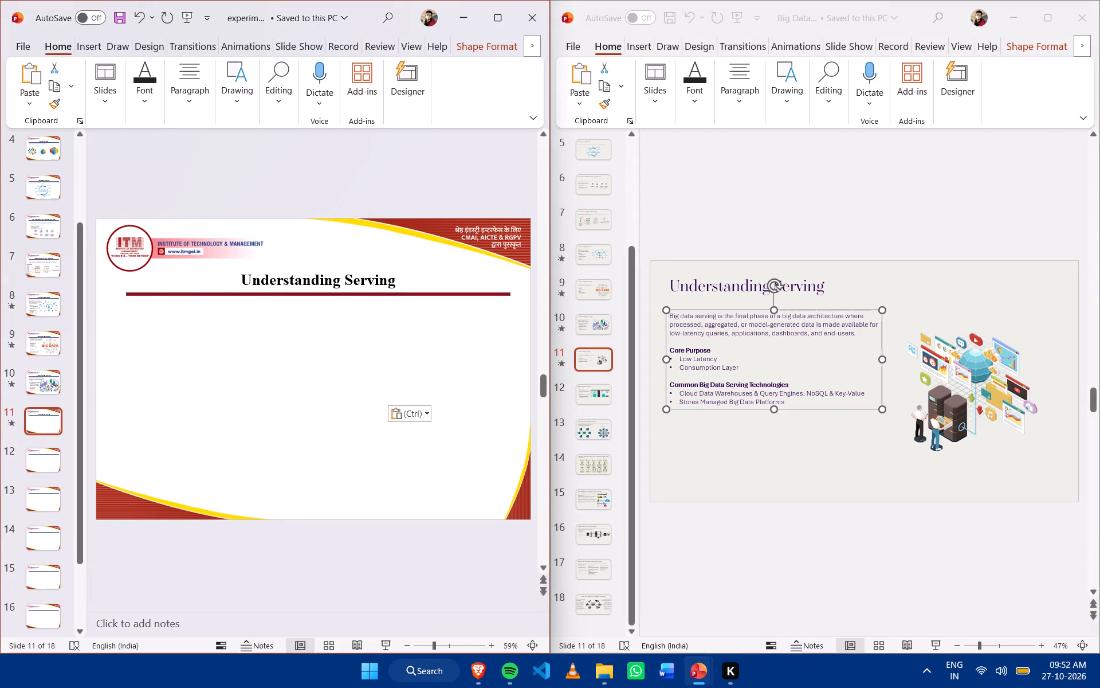
{"action": "left_click_drag", "start_coordinate": [242, 311], "coordinate": [241, 303]}
{"action": "left_click", "coordinate": [143, 95]}
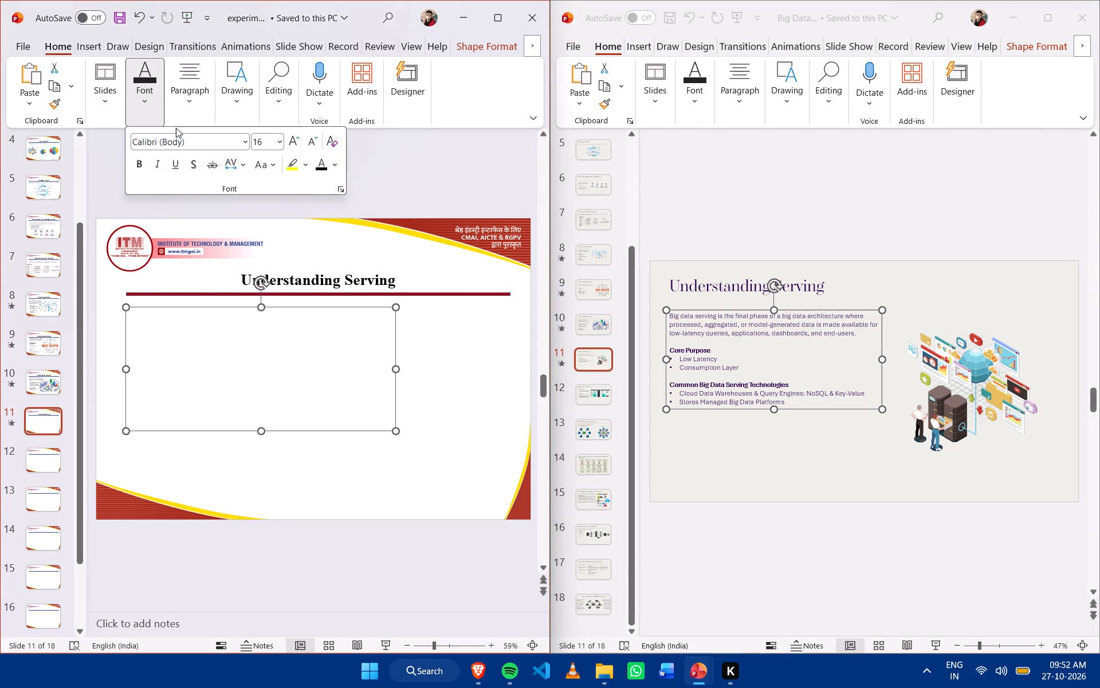
{"action": "left_click", "coordinate": [320, 170]}
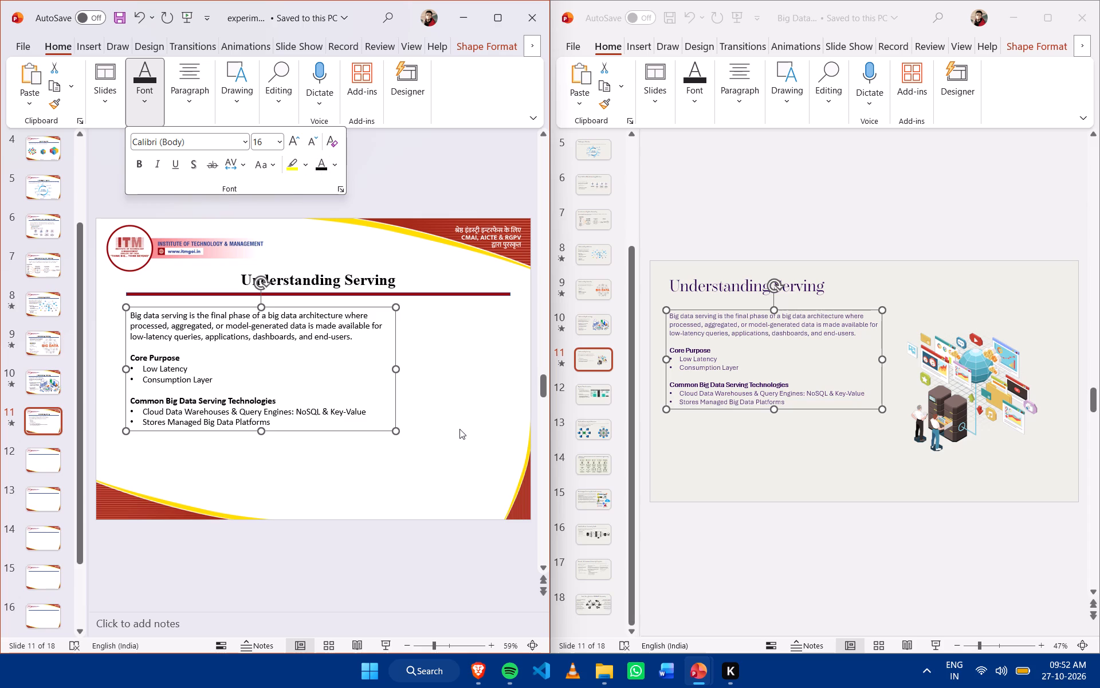
{"action": "left_click", "coordinate": [459, 429]}
Copy the data-serving illustration from the Big Data deck's slide 11 into experiment 16's slide 11 and place it in the slide's right half.
{"action": "left_click", "coordinate": [940, 392]}
{"action": "left_click", "coordinate": [940, 392]}
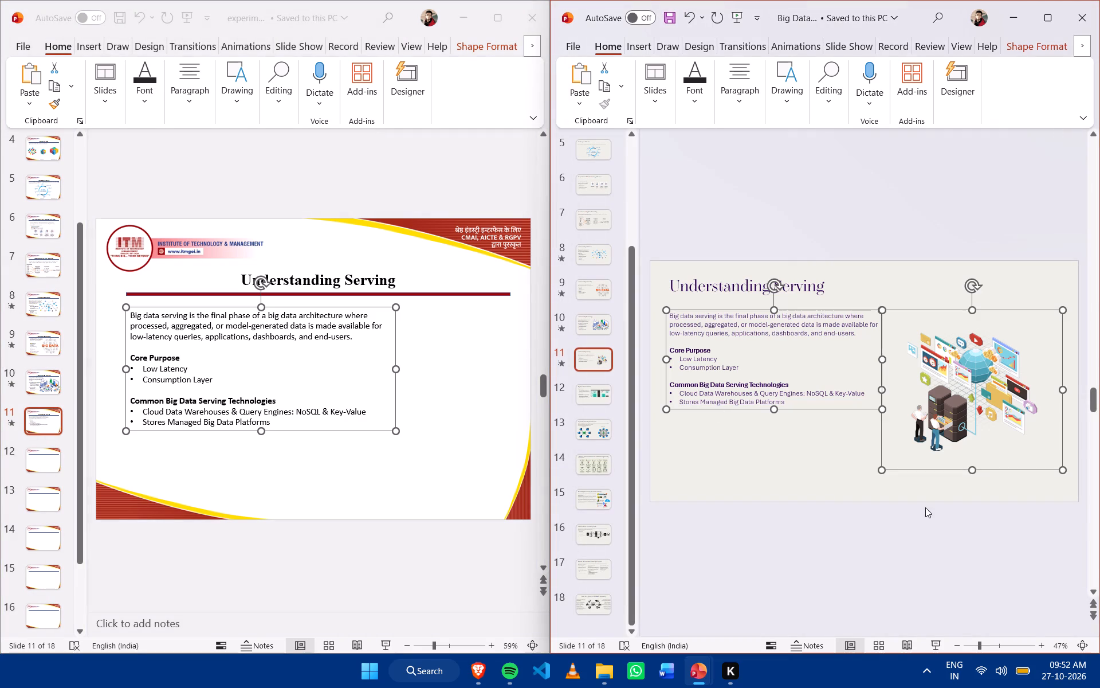
{"action": "left_click", "coordinate": [925, 509]}
{"action": "left_click", "coordinate": [1003, 367]}
{"action": "key", "text": "ctrl+c"}
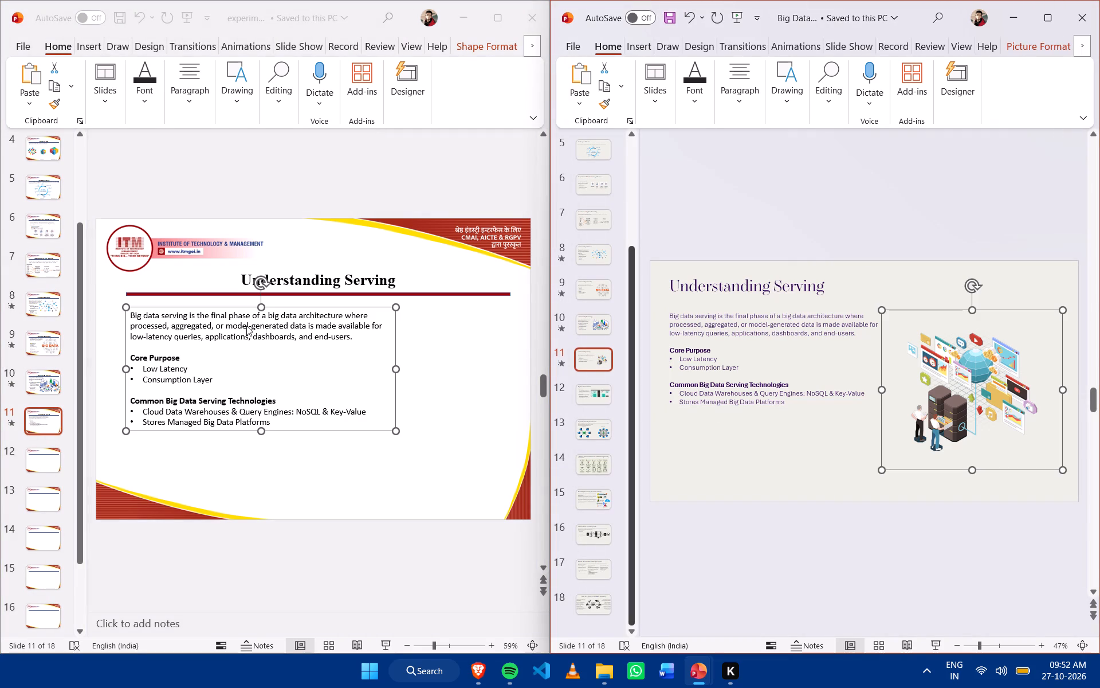
{"action": "left_click", "coordinate": [246, 326]}
{"action": "key", "text": "ctrl+v"}
{"action": "left_click_drag", "start_coordinate": [407, 369], "coordinate": [316, 386]}
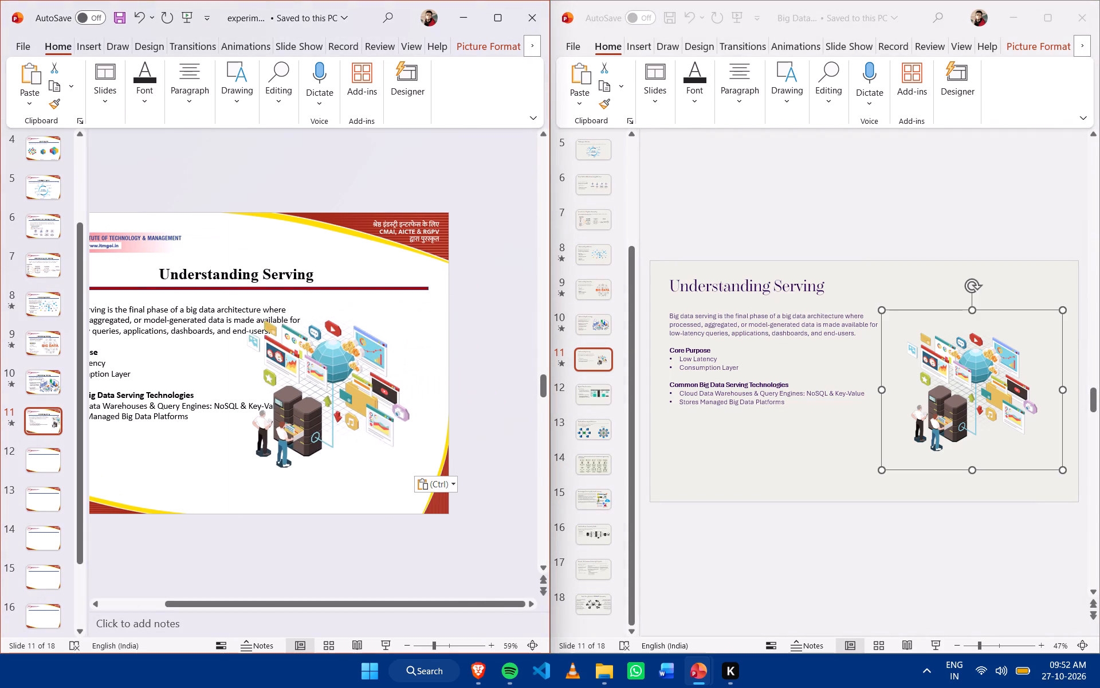
{"action": "left_click_drag", "start_coordinate": [316, 386], "coordinate": [295, 397]}
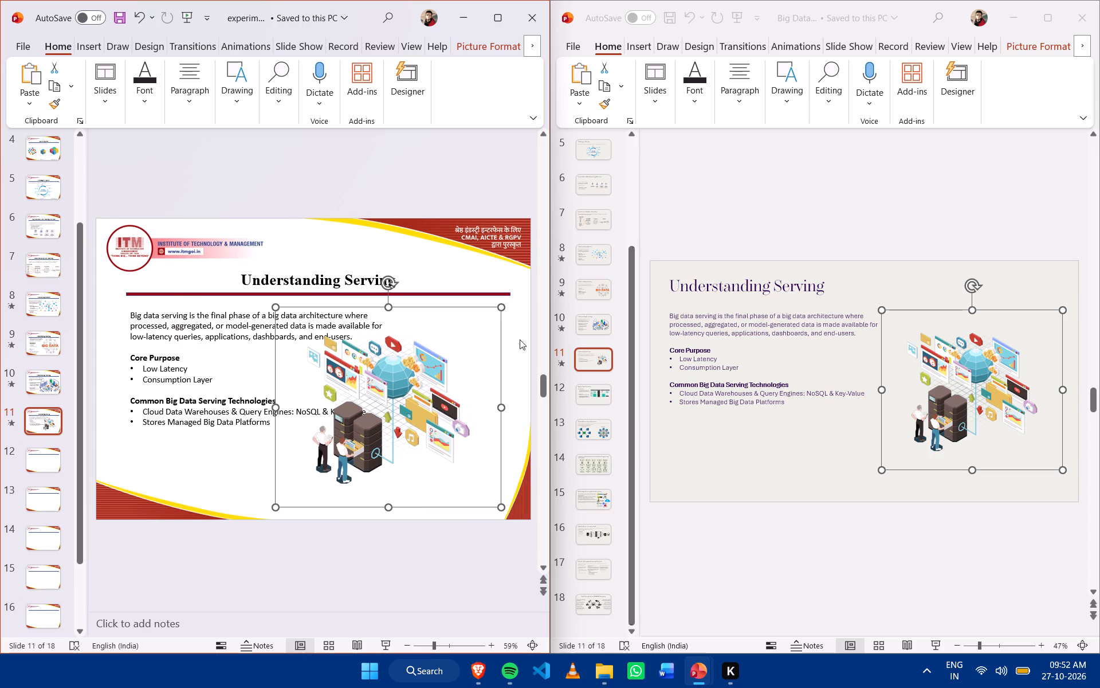
Copy the title "Types of Data Processing" from the Big Data deck's slide 12 into the title placeholder of experiment 16's slide 12.
{"action": "scroll", "coordinate": [810, 291], "scroll_direction": "down", "scroll_amount": 1}
{"action": "scroll", "coordinate": [226, 283], "scroll_direction": "down", "scroll_amount": 1}
{"action": "left_click", "coordinate": [736, 298]}
{"action": "left_click", "coordinate": [772, 285]}
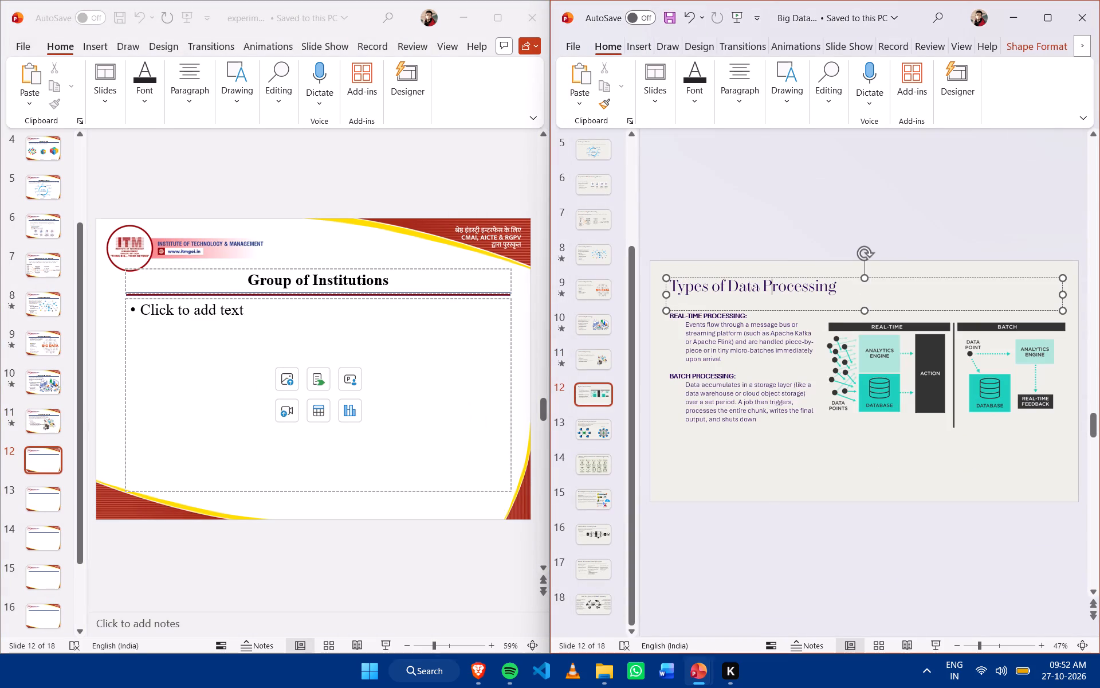
{"action": "left_click_drag", "start_coordinate": [846, 286], "coordinate": [661, 293]}
{"action": "key", "text": "ctrl+c"}
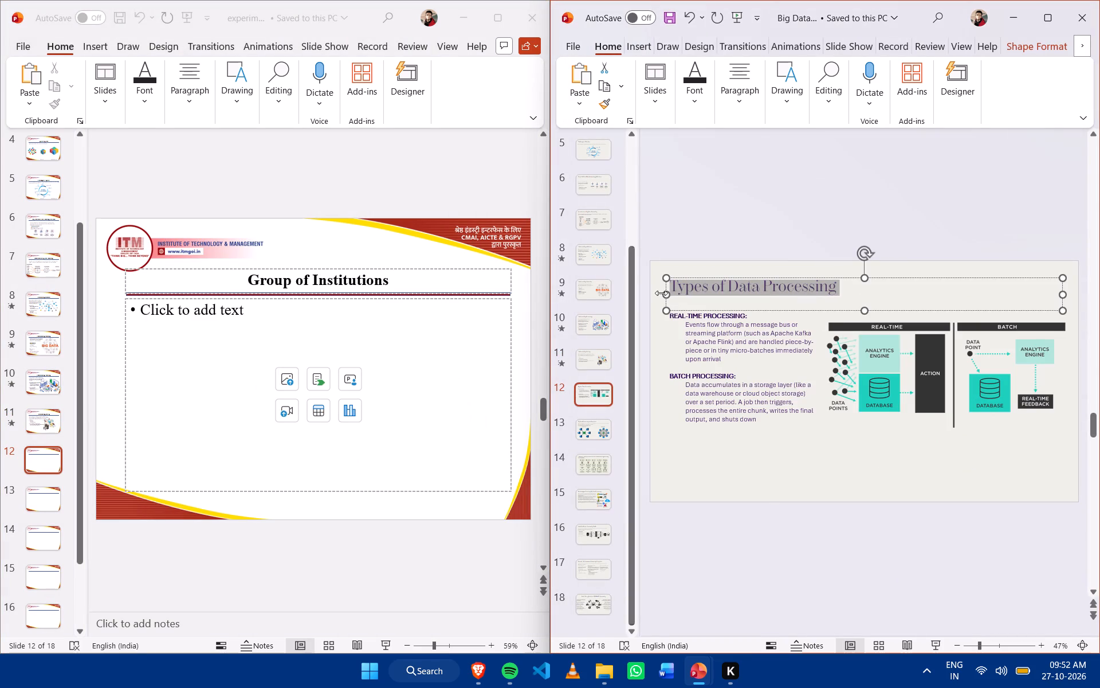
{"action": "left_click", "coordinate": [359, 278]}
{"action": "left_click", "coordinate": [359, 278]}
{"action": "key", "text": "ctrl+v"}
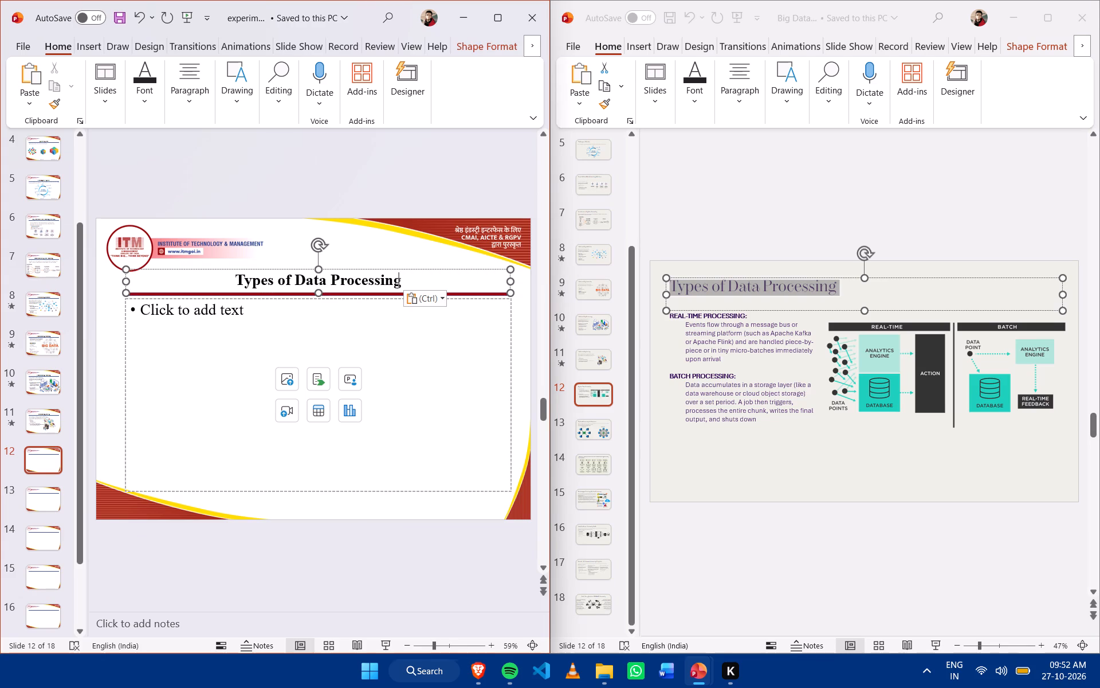
Replace the empty content placeholder on experiment 16's slide 12 with the real-time and batch processing text box from the Big Data deck's slide 12.
{"action": "left_click", "coordinate": [416, 366]}
{"action": "left_click", "coordinate": [721, 378]}
{"action": "left_click", "coordinate": [756, 421]}
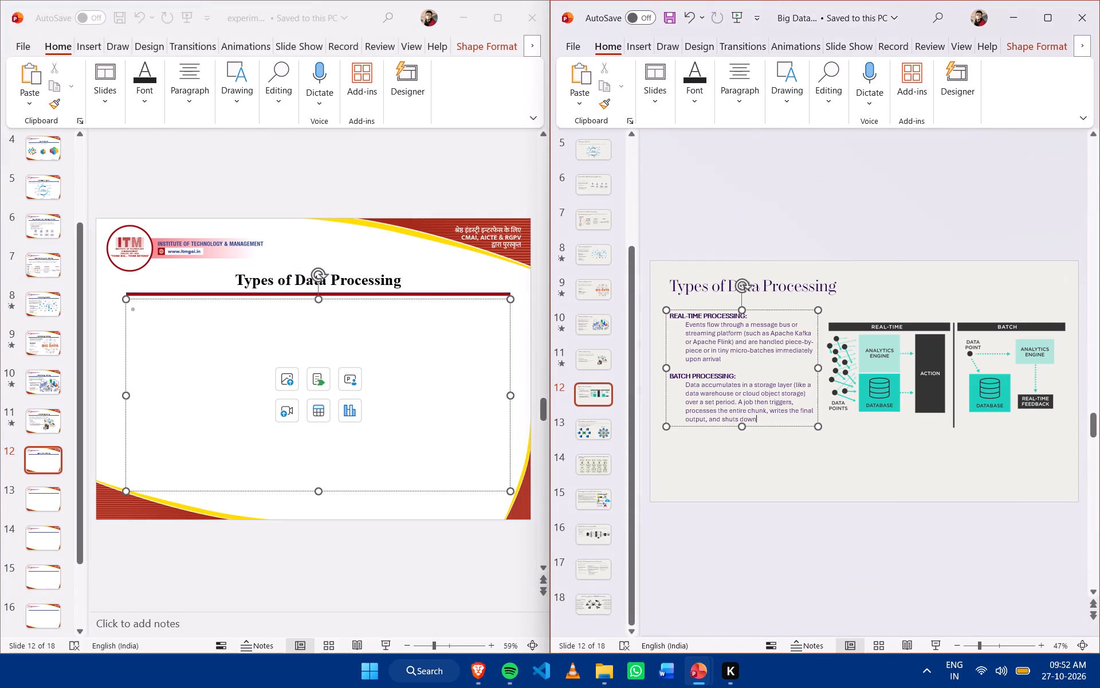
{"action": "left_click", "coordinate": [773, 311]}
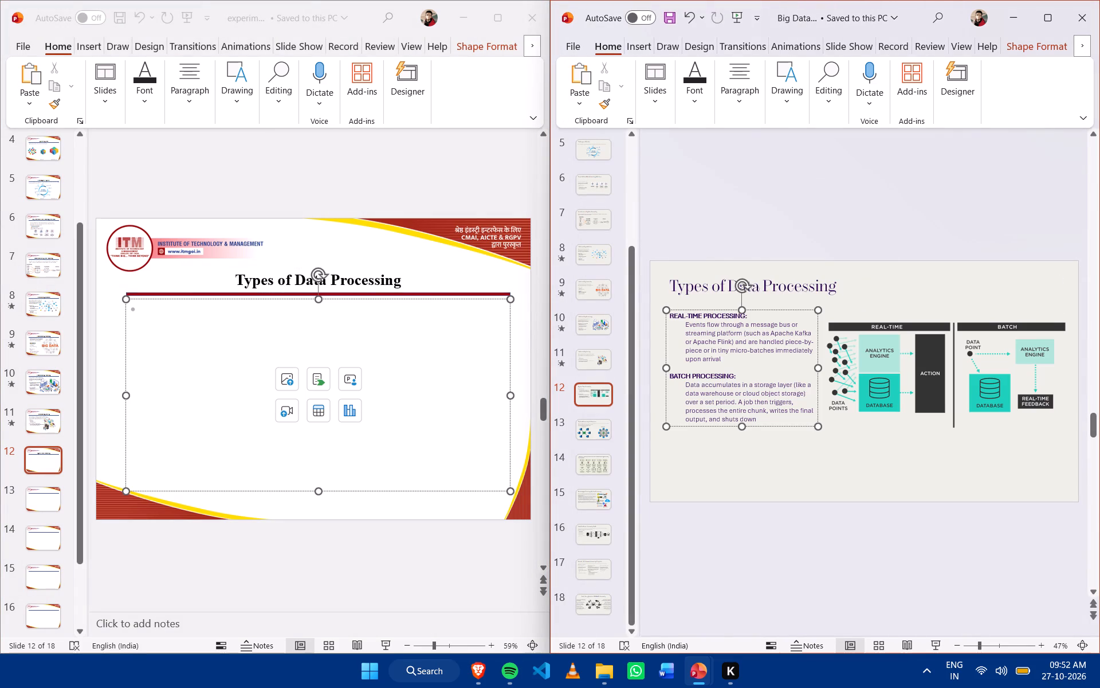
{"action": "left_click", "coordinate": [773, 312]}
{"action": "left_click", "coordinate": [772, 308]}
{"action": "key", "text": "ctrl+c"}
{"action": "left_click", "coordinate": [178, 325]}
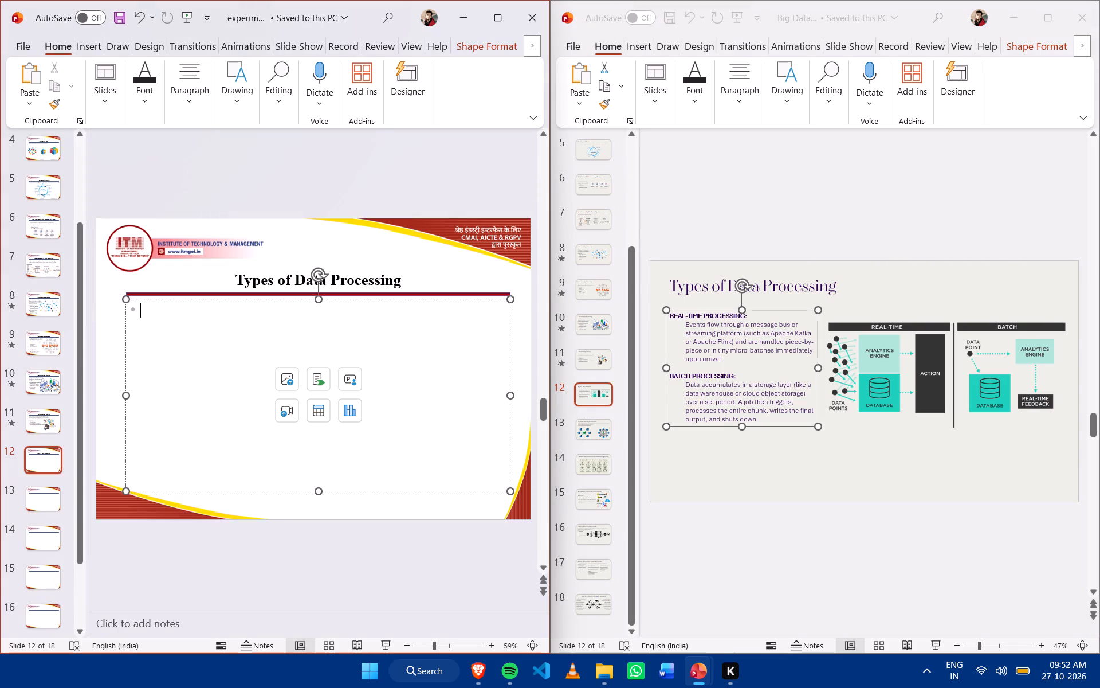
{"action": "left_click", "coordinate": [151, 297]}
{"action": "key", "text": "Delete"}
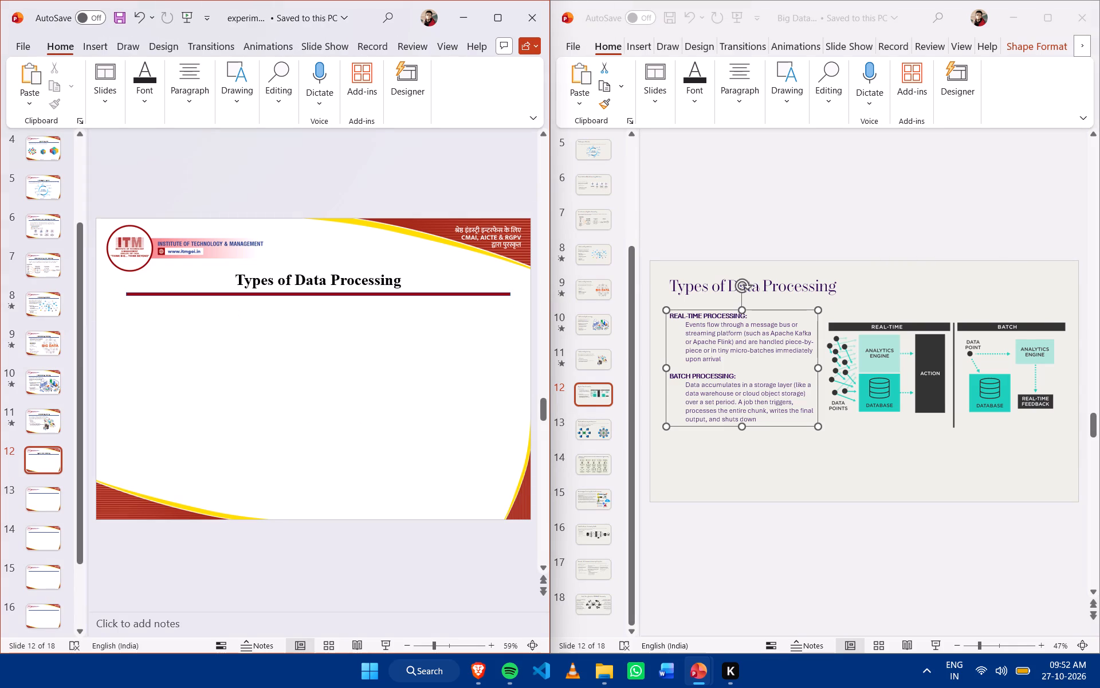
{"action": "key", "text": "ctrl+v"}
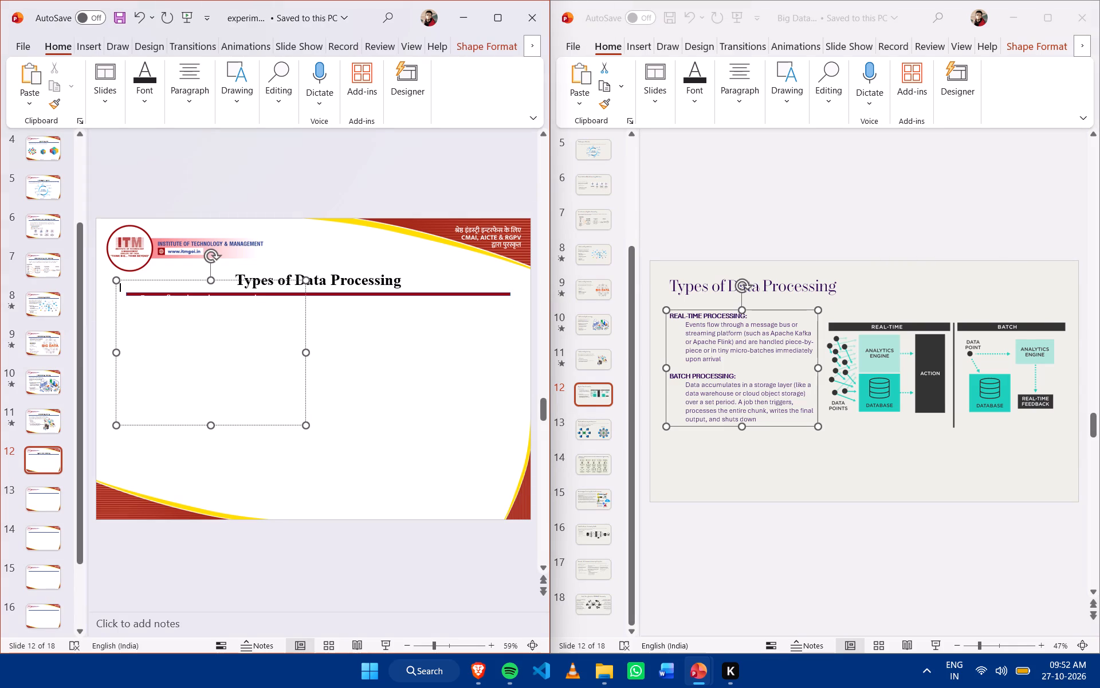
Move the real-time and batch processing text box on experiment 16's slide 12 just below the title line and apply black font colour.
{"action": "left_click_drag", "start_coordinate": [147, 280], "coordinate": [162, 303]}
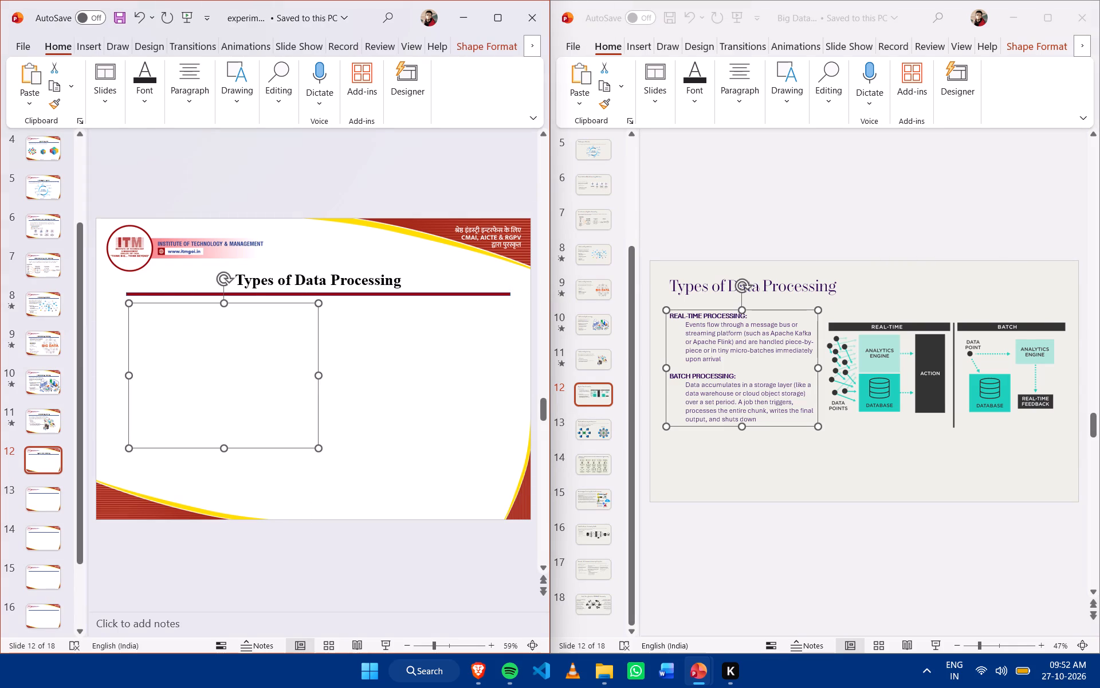
{"action": "left_click", "coordinate": [151, 82]}
{"action": "left_click", "coordinate": [319, 171]}
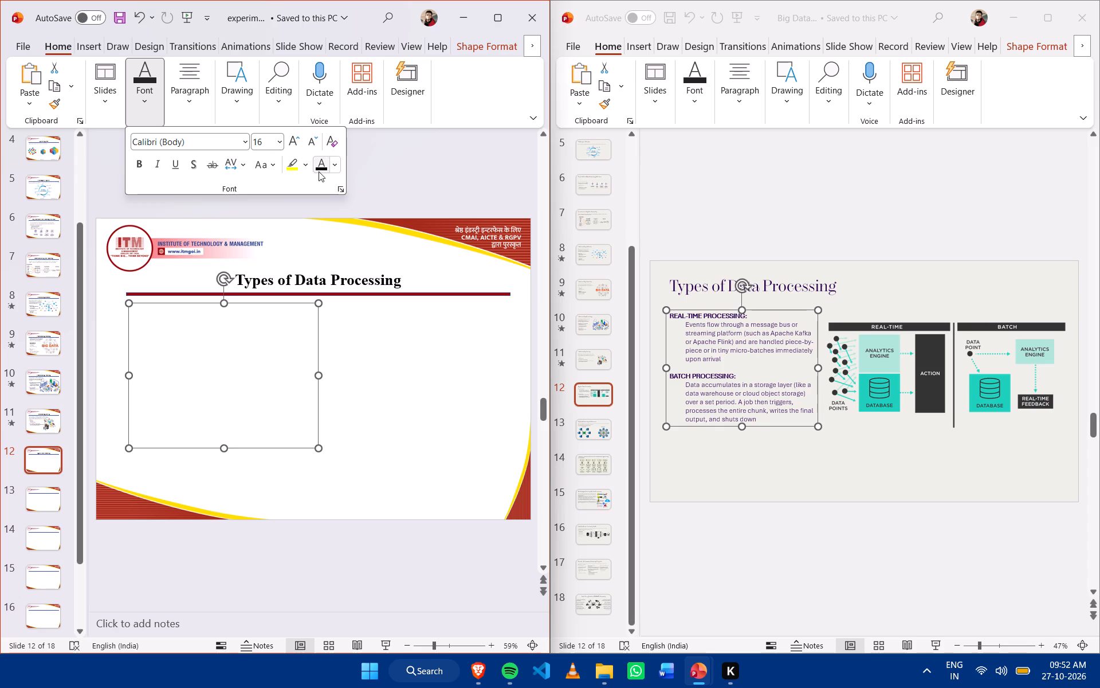
{"action": "left_click", "coordinate": [424, 438]}
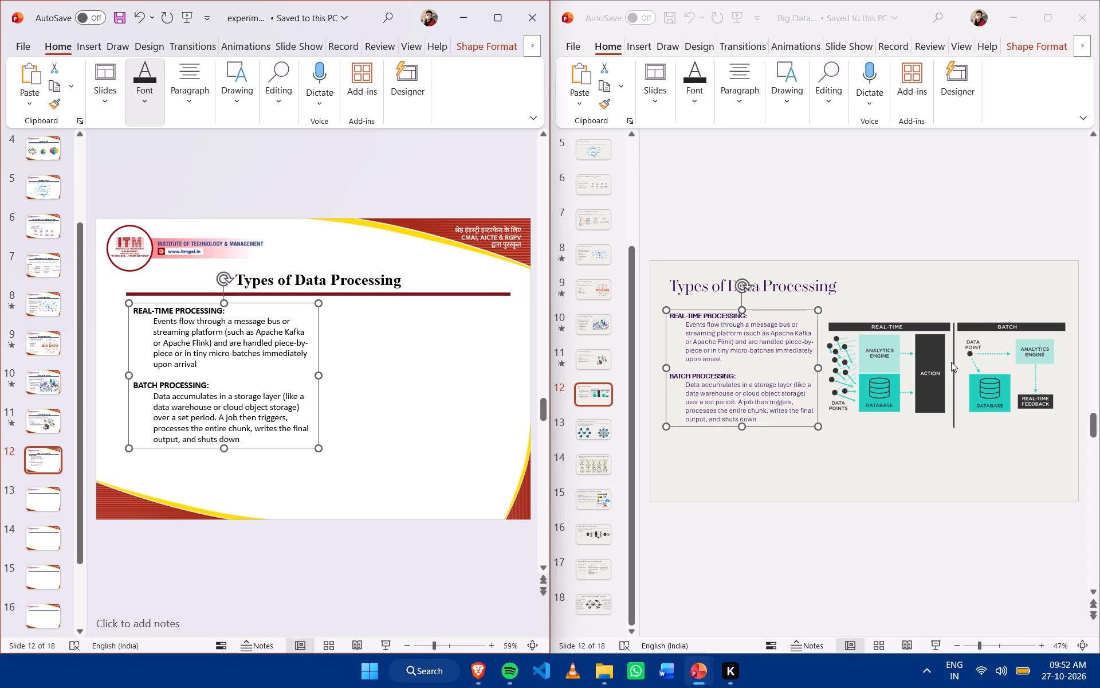
Copy the real-time and batch diagram from the Big Data deck's slide 12 onto experiment 16's slide 12, placed below the title towards the right edge.
{"action": "left_click", "coordinate": [948, 364]}
{"action": "left_click", "coordinate": [925, 364]}
{"action": "key", "text": "ctrl+c"}
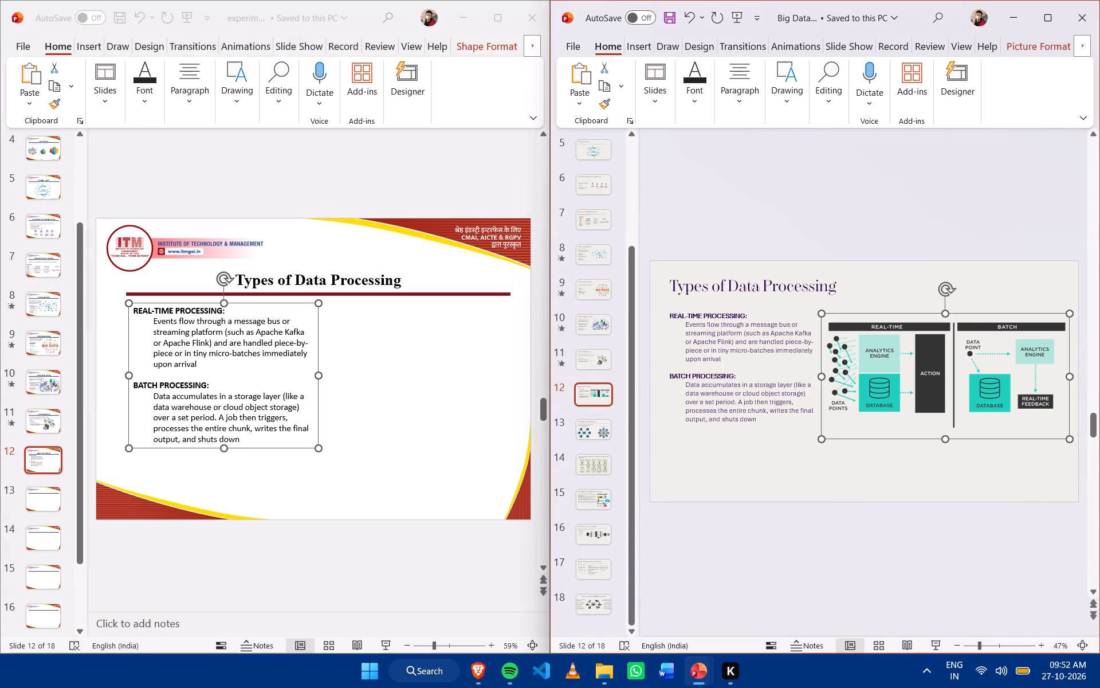
{"action": "left_click", "coordinate": [343, 361]}
{"action": "key", "text": "ctrl+v"}
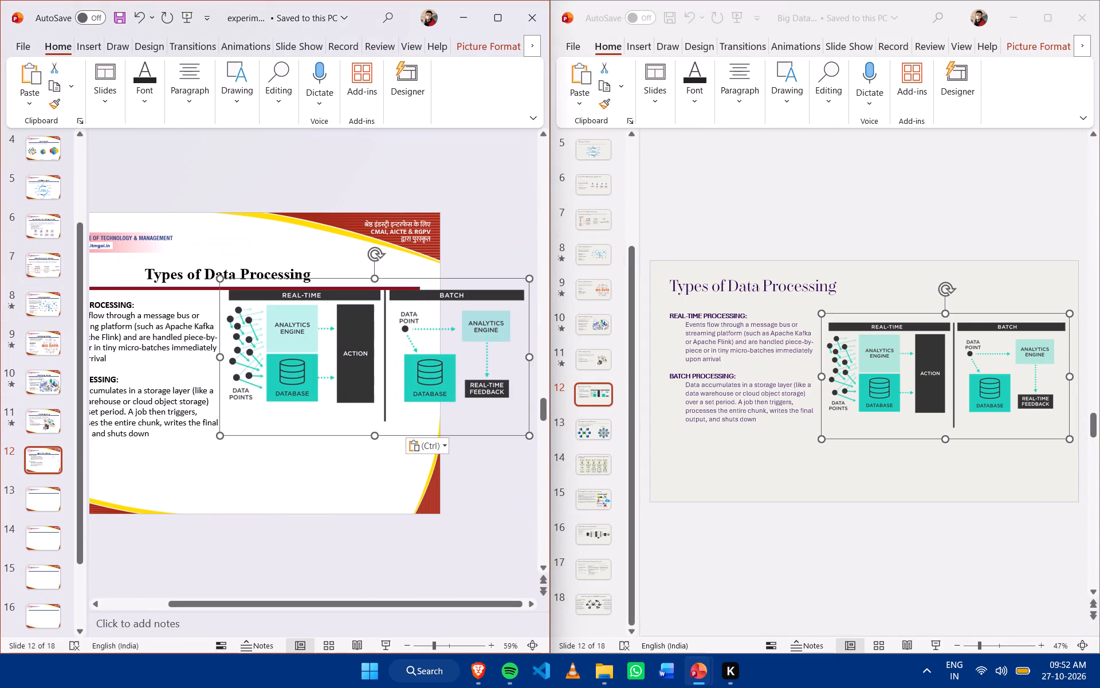
{"action": "left_click_drag", "start_coordinate": [423, 345], "coordinate": [321, 384]}
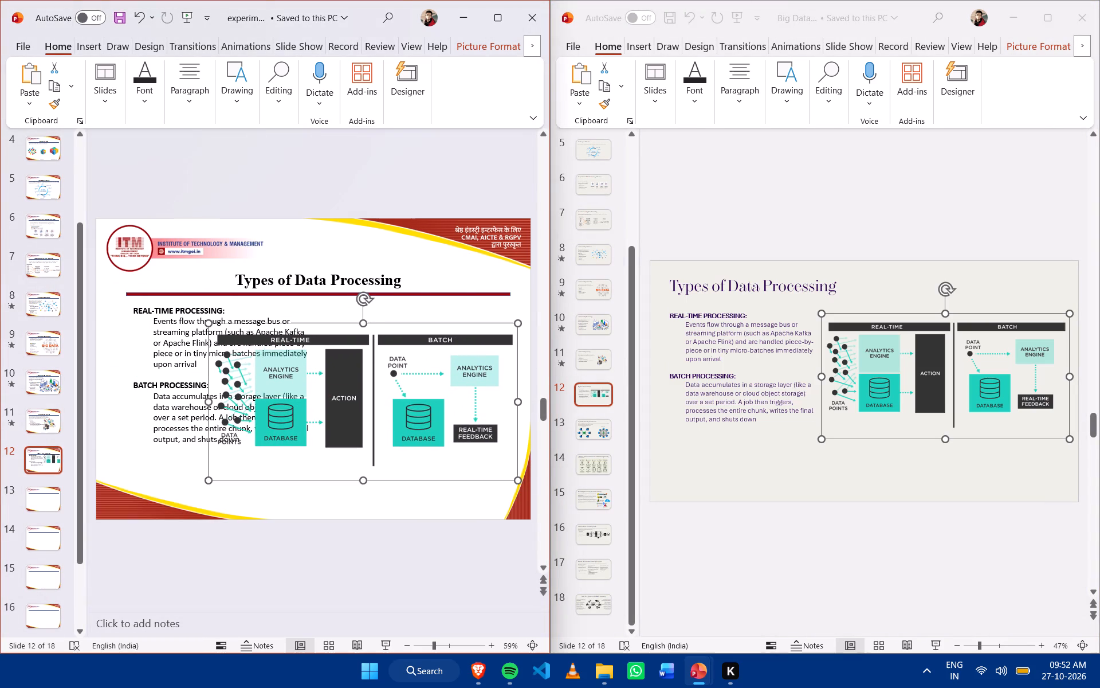
Copy the title "Big Data Processing Architectures" from the Big Data deck's slide 13 into the title placeholder of experiment 16's slide 13.
{"action": "scroll", "coordinate": [748, 327], "scroll_direction": "down", "scroll_amount": 1}
{"action": "scroll", "coordinate": [363, 389], "scroll_direction": "down", "scroll_amount": 1}
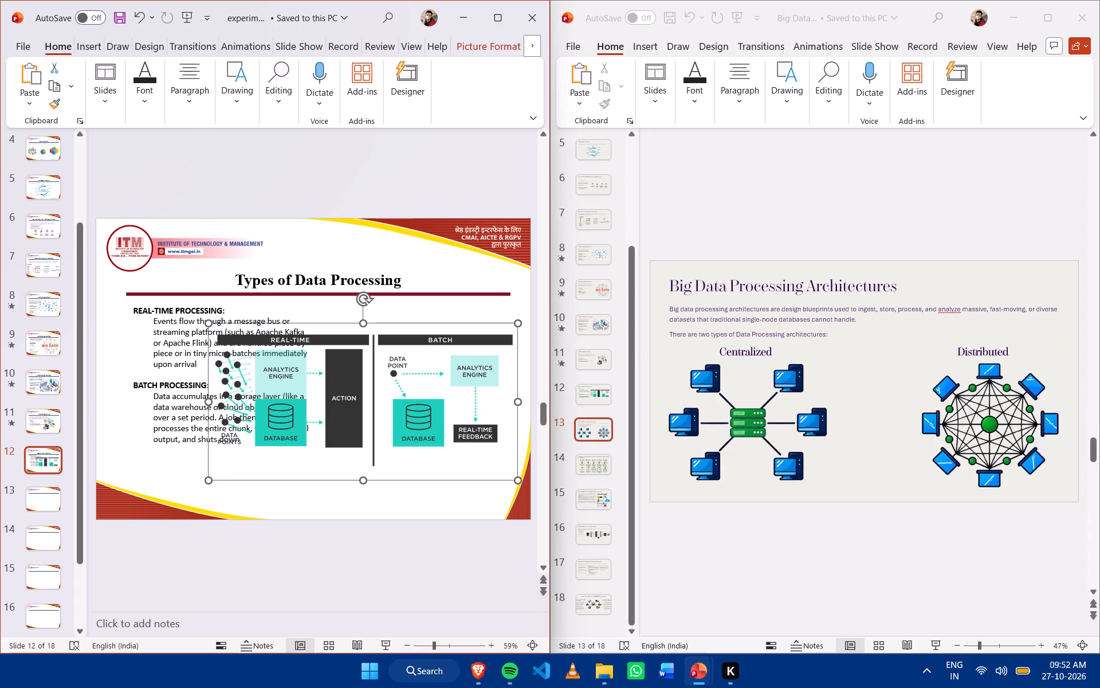
{"action": "left_click", "coordinate": [894, 278]}
{"action": "left_click", "coordinate": [894, 284]}
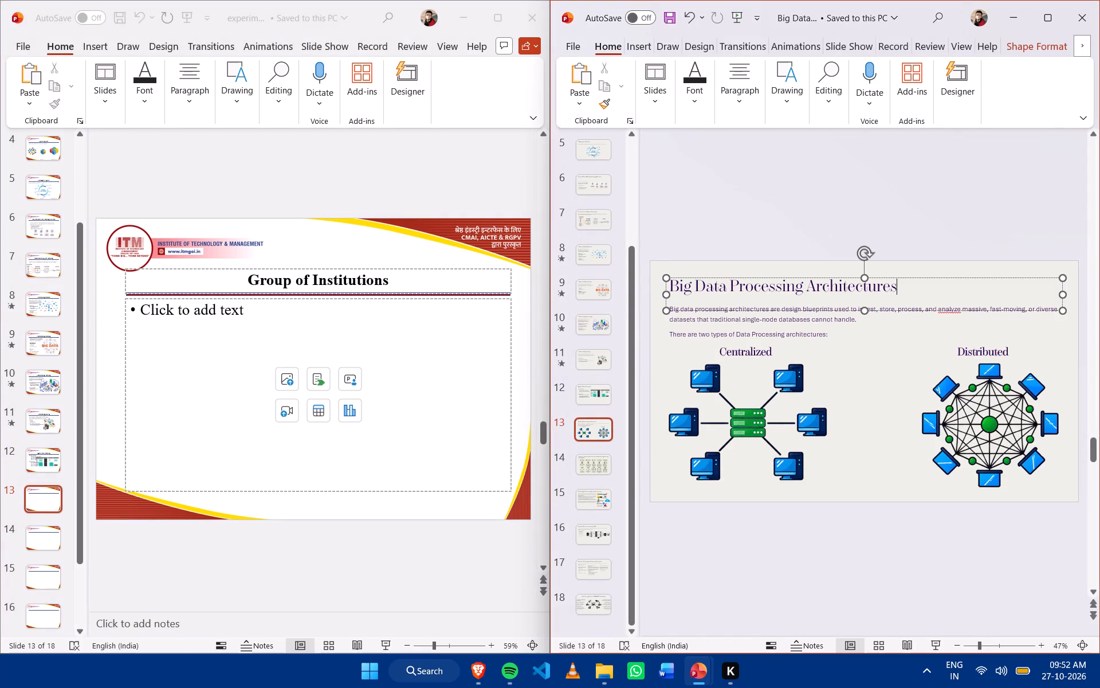
{"action": "left_click_drag", "start_coordinate": [901, 290], "coordinate": [673, 291]}
{"action": "key", "text": "ctrl+c"}
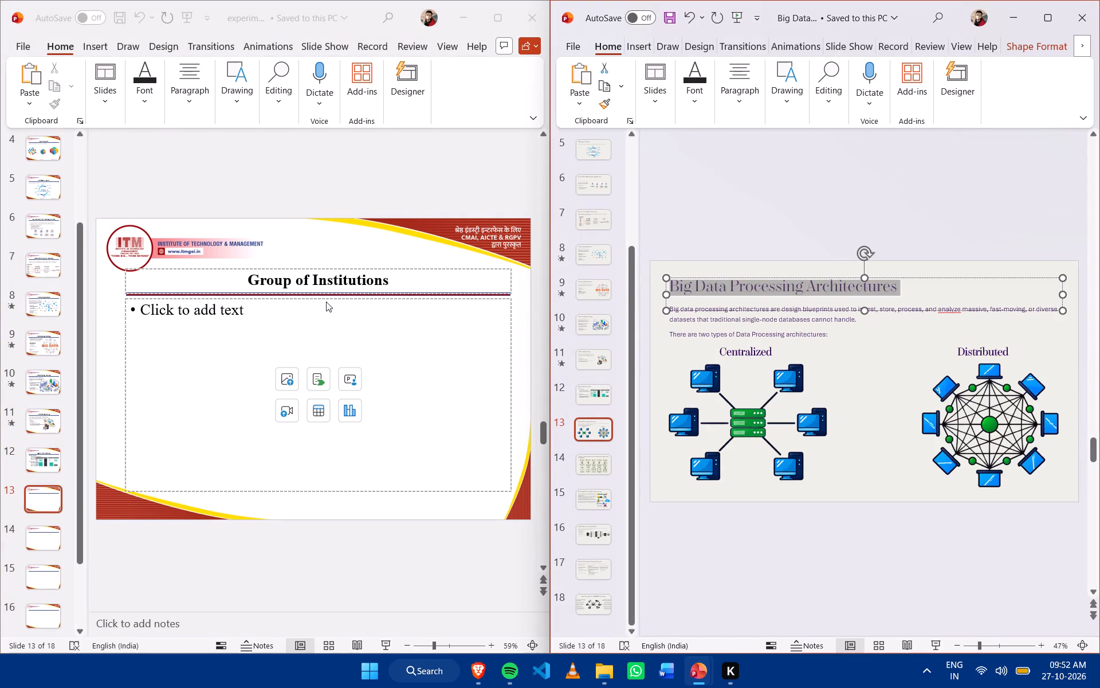
{"action": "left_click", "coordinate": [286, 284]}
{"action": "left_click", "coordinate": [325, 282]}
{"action": "key", "text": "ctrl+v"}
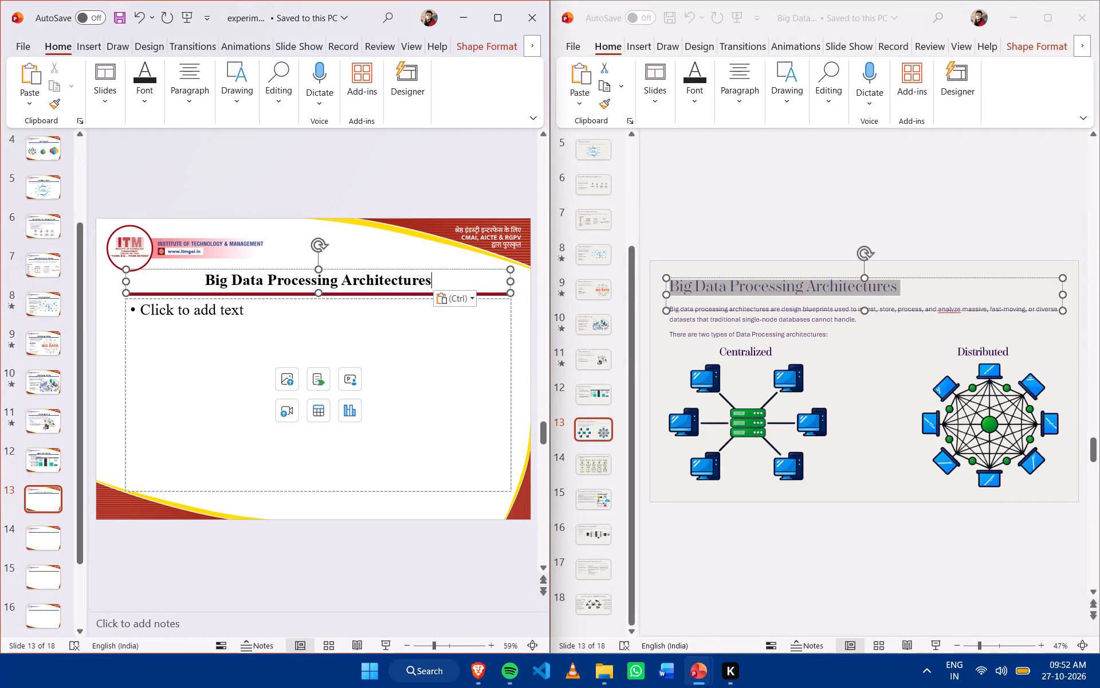
Copy the two introductory paragraphs on processing architectures from the Big Data deck's slide 13 into the content placeholder of experiment 16's slide 13.
{"action": "left_click", "coordinate": [439, 343]}
{"action": "left_click", "coordinate": [770, 346]}
{"action": "left_click", "coordinate": [821, 326]}
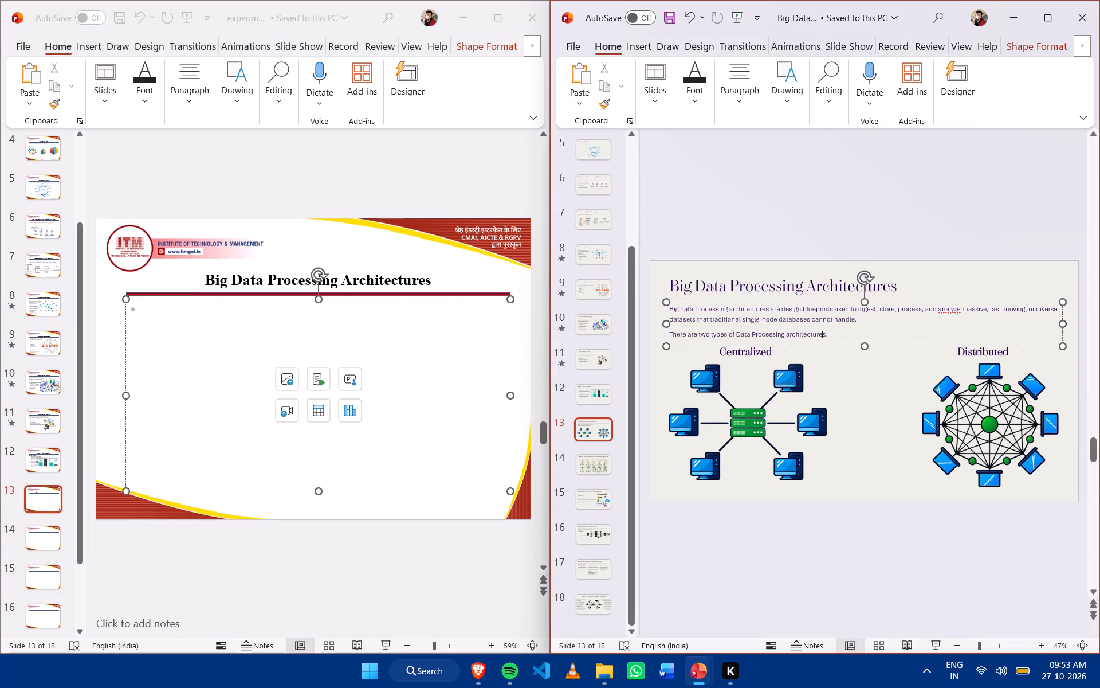
{"action": "left_click_drag", "start_coordinate": [835, 337], "coordinate": [655, 314]}
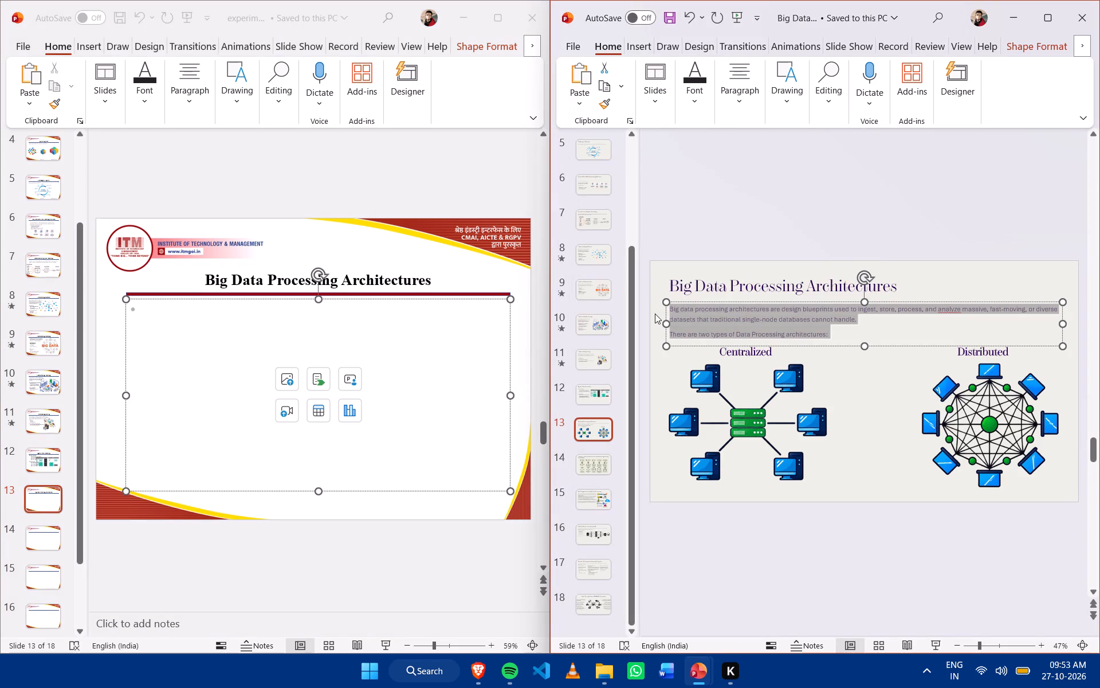
{"action": "key", "text": "ctrl+c"}
{"action": "left_click", "coordinate": [329, 340]}
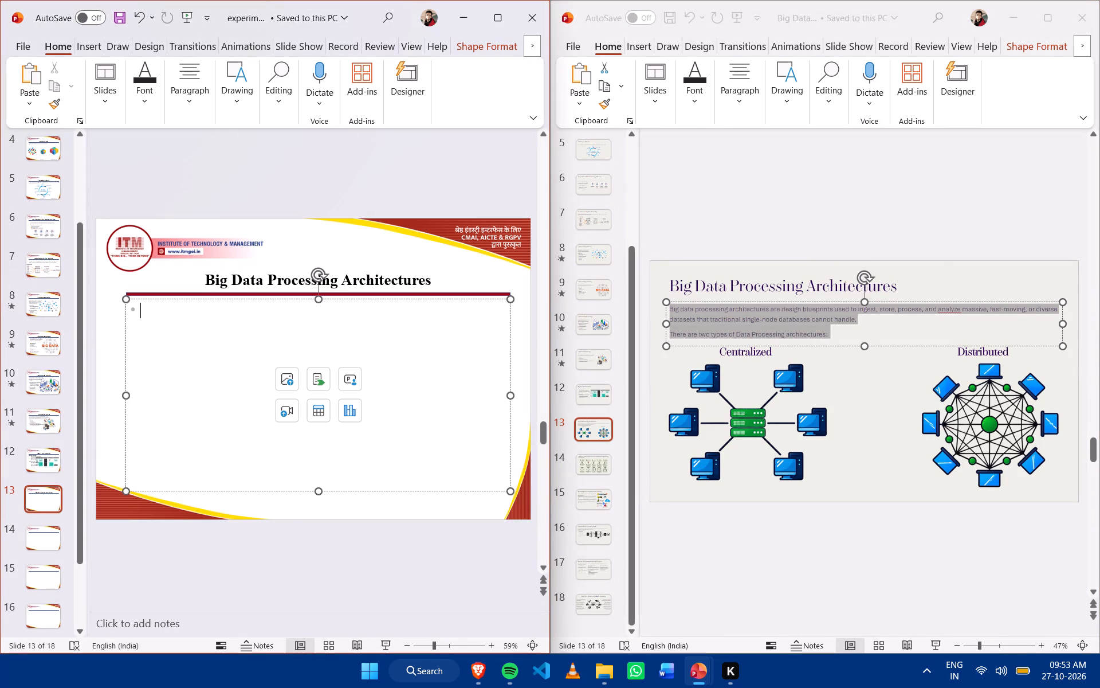
{"action": "key", "text": "ctrl+v"}
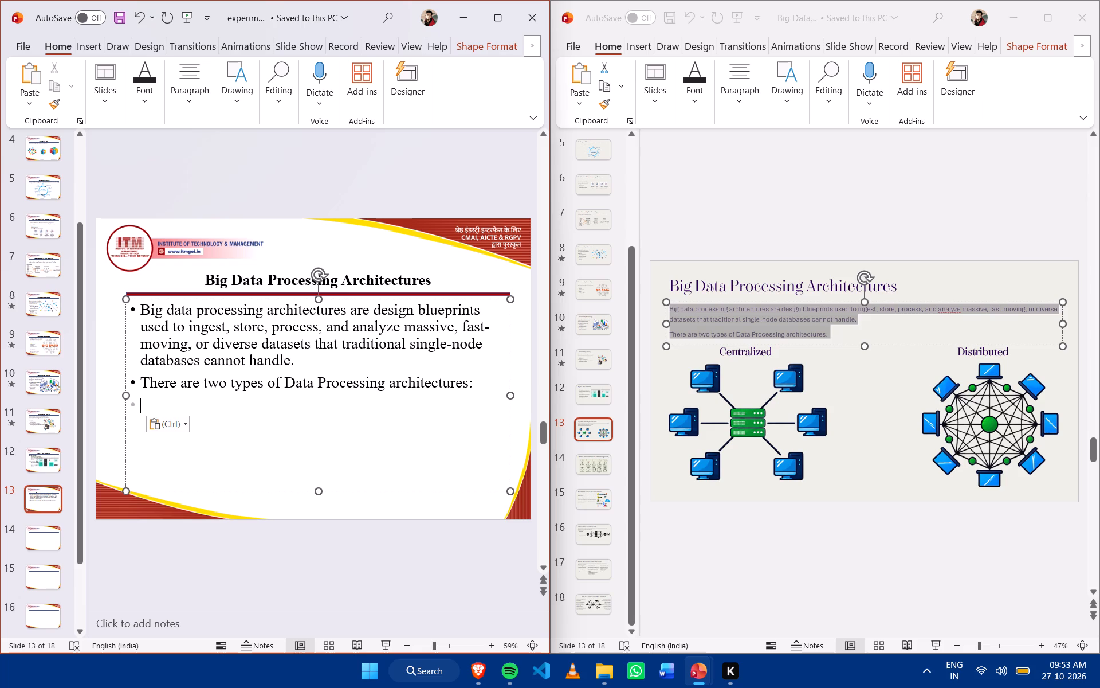
{"action": "left_click", "coordinate": [143, 315]}
{"action": "left_click", "coordinate": [404, 545]}
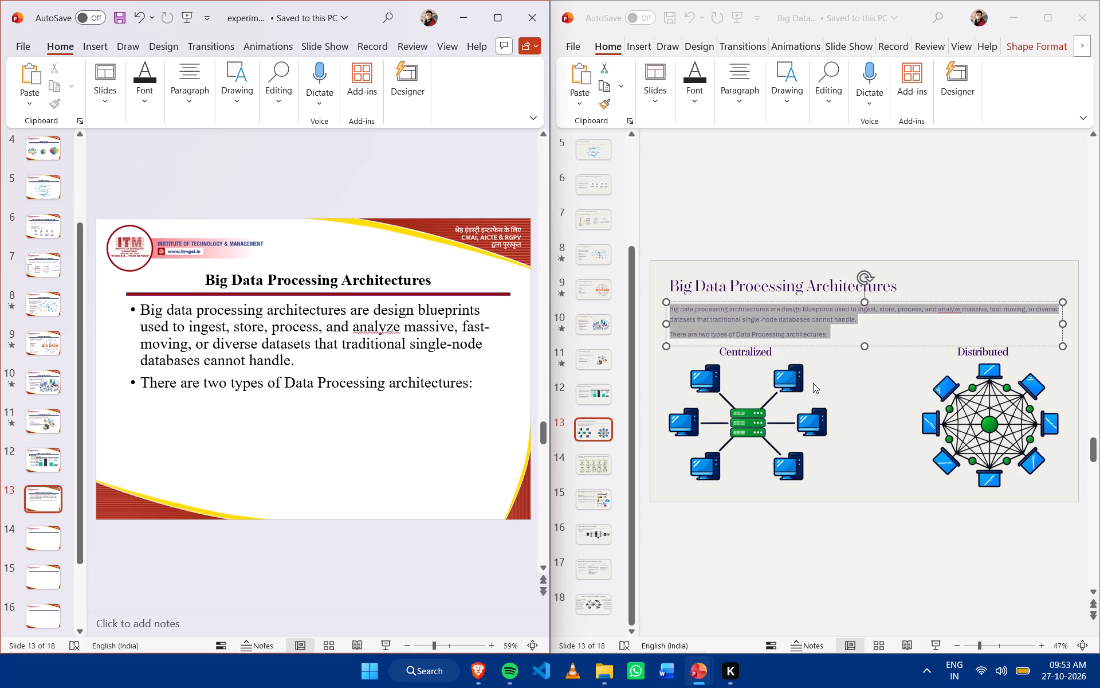
Copy the centralized and distributed network picture from the Big Data deck's slide 13 onto experiment 16's slide 13.
{"action": "left_click", "coordinate": [705, 413]}
{"action": "left_click", "coordinate": [732, 420]}
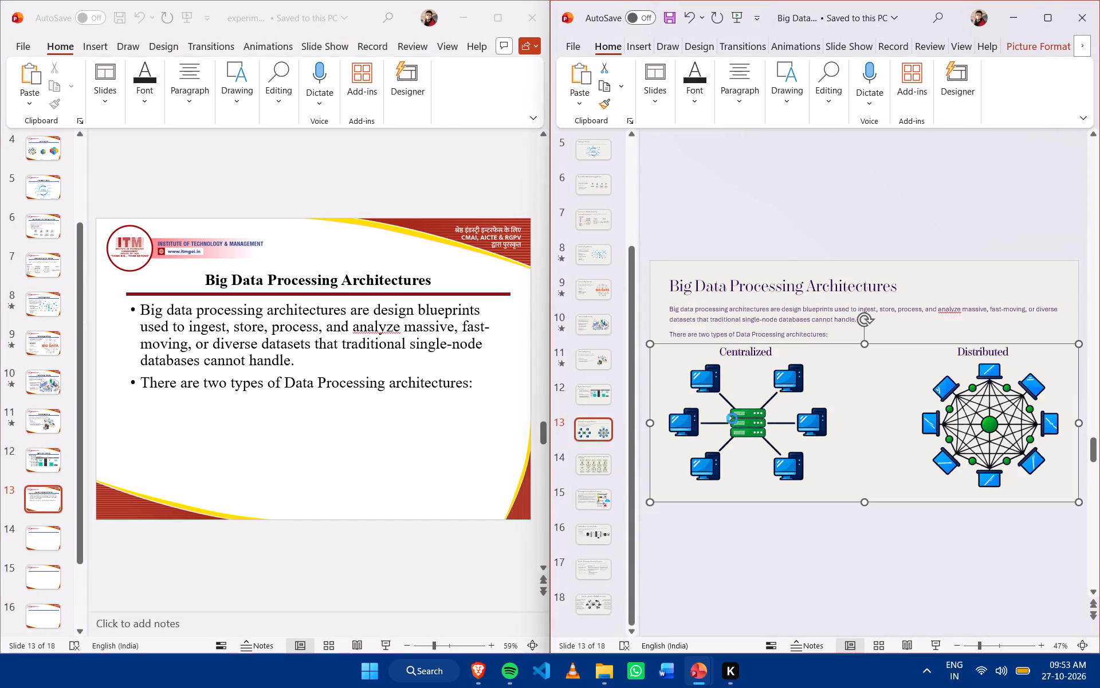
{"action": "key", "text": "ctrl+c"}
{"action": "left_click", "coordinate": [220, 423]}
{"action": "key", "text": "ctrl+v"}
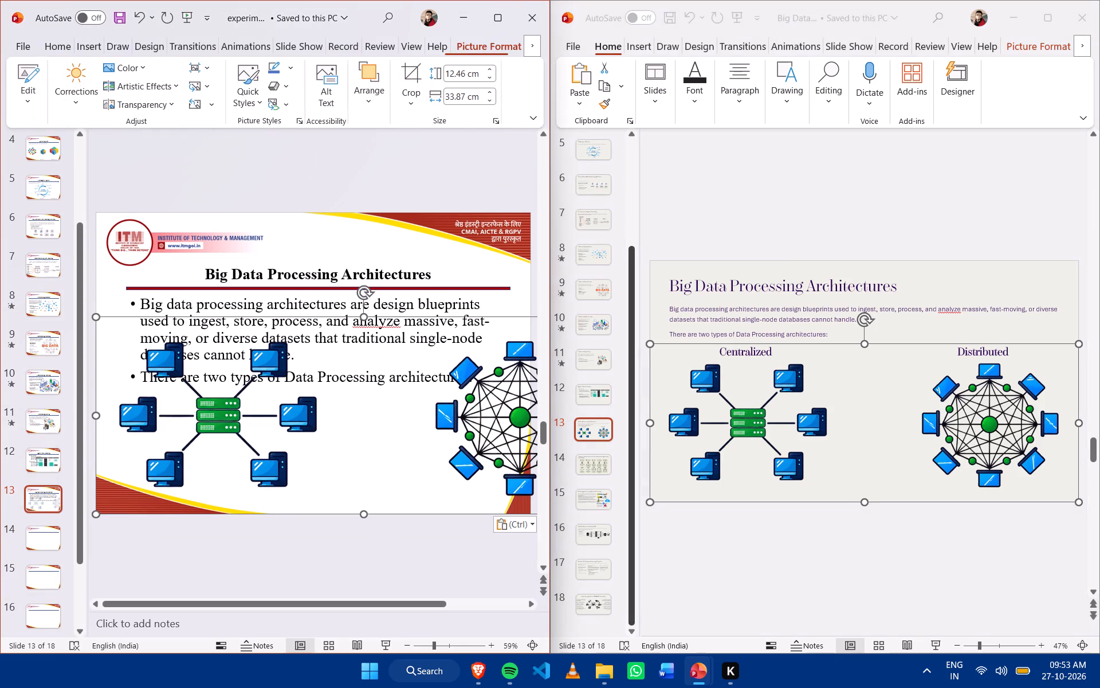
Shrink the network picture on experiment 16's slide 13 to about 9.43 by 25.62 cm and place it beneath the bullet text.
{"action": "left_click_drag", "start_coordinate": [380, 412], "coordinate": [310, 425]}
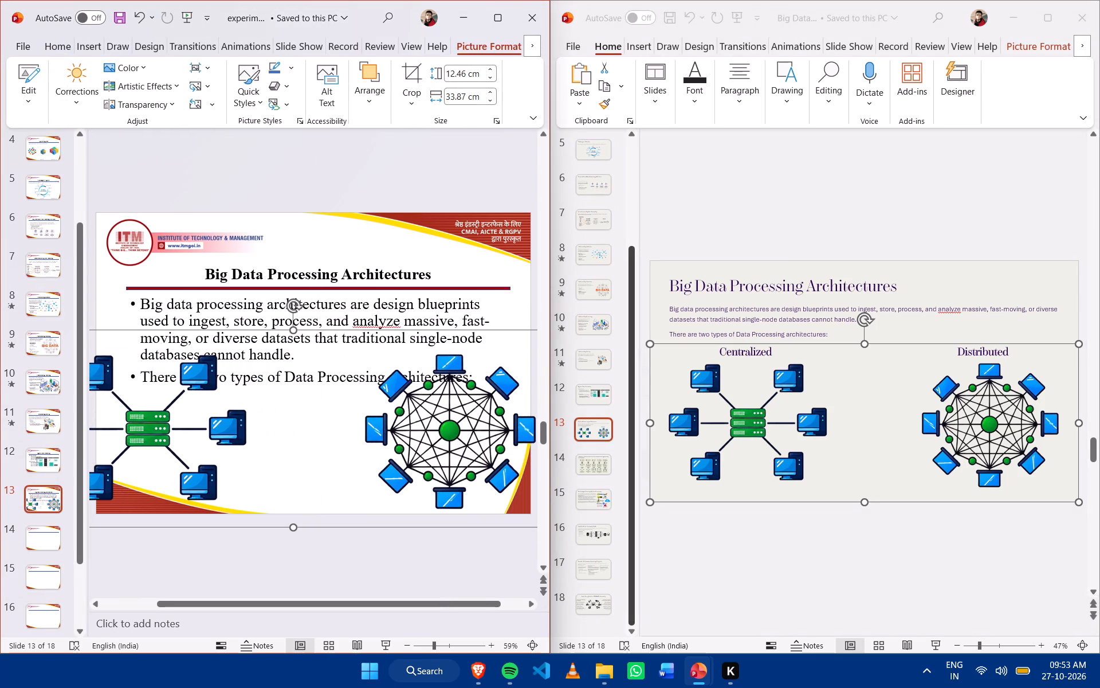
{"action": "left_click_drag", "start_coordinate": [420, 406], "coordinate": [331, 401]}
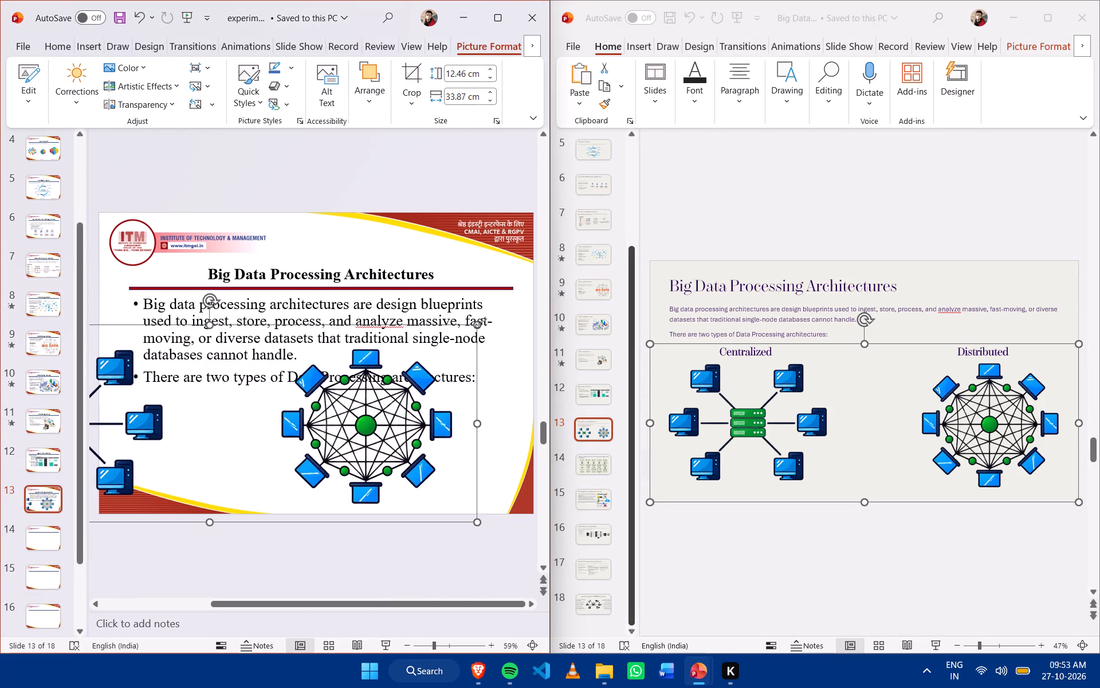
{"action": "left_click_drag", "start_coordinate": [477, 327], "coordinate": [344, 378]}
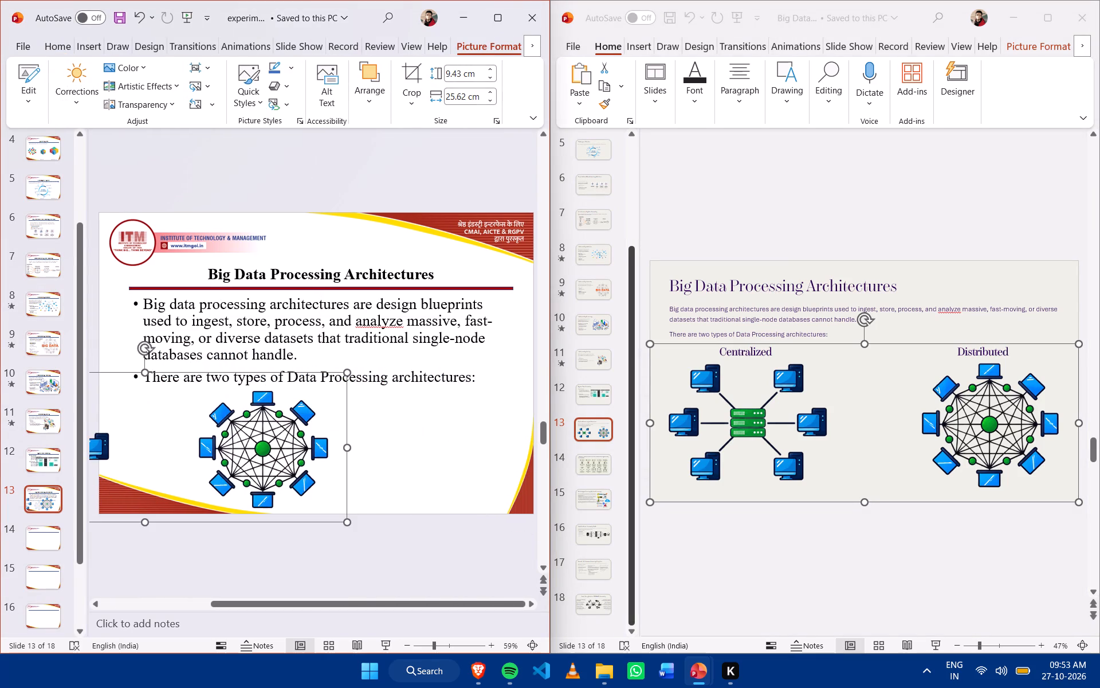
{"action": "left_click_drag", "start_coordinate": [199, 439], "coordinate": [377, 442]}
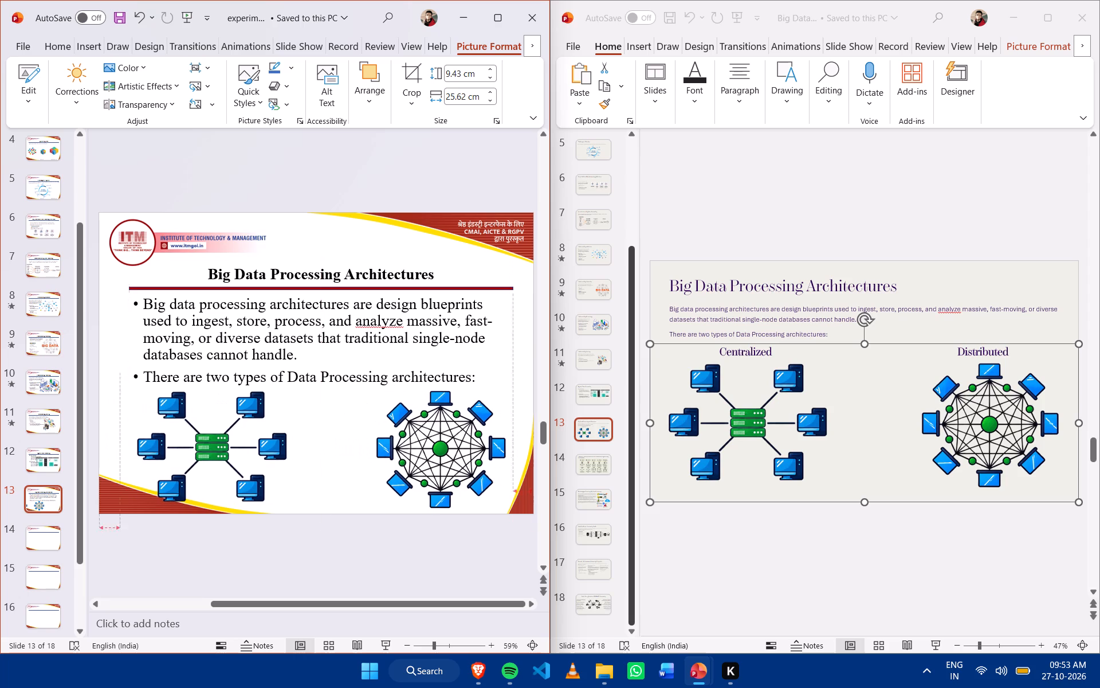
{"action": "left_click_drag", "start_coordinate": [377, 442], "coordinate": [370, 442]}
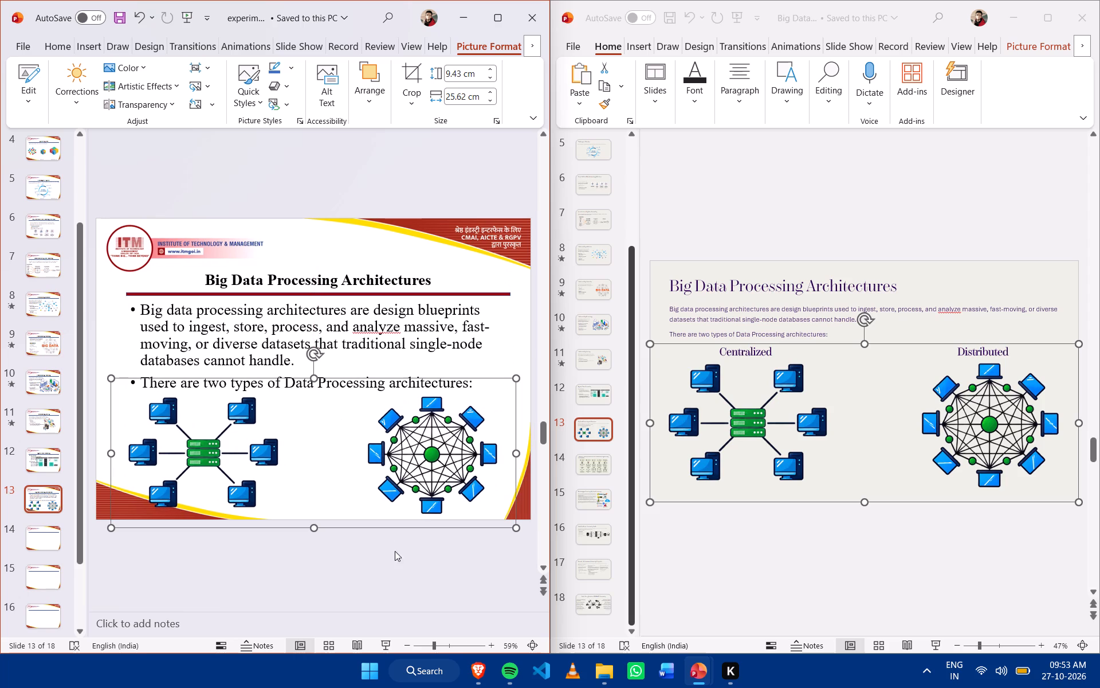
{"action": "left_click", "coordinate": [416, 580]}
Copy the title "Differences between centralized and distributed data processing architectures" from the Big Data deck's slide 14 into experiment 16's slide 14 title placeholder.
{"action": "scroll", "coordinate": [832, 411], "scroll_direction": "down", "scroll_amount": 1}
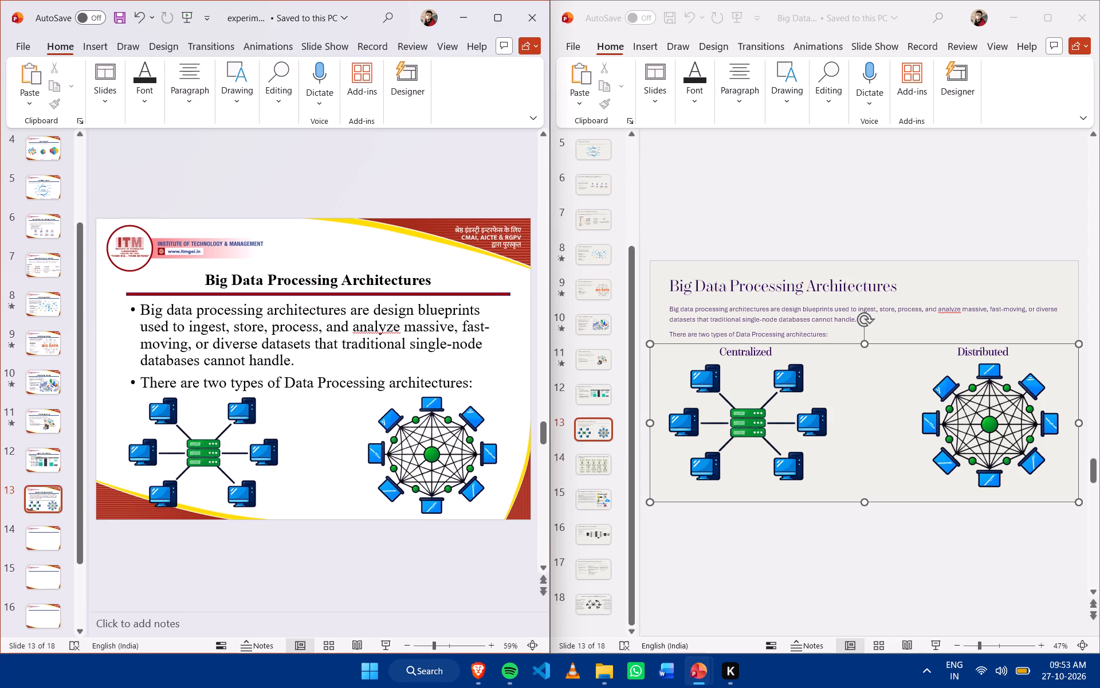
{"action": "left_click", "coordinate": [783, 287]}
{"action": "left_click", "coordinate": [738, 300]}
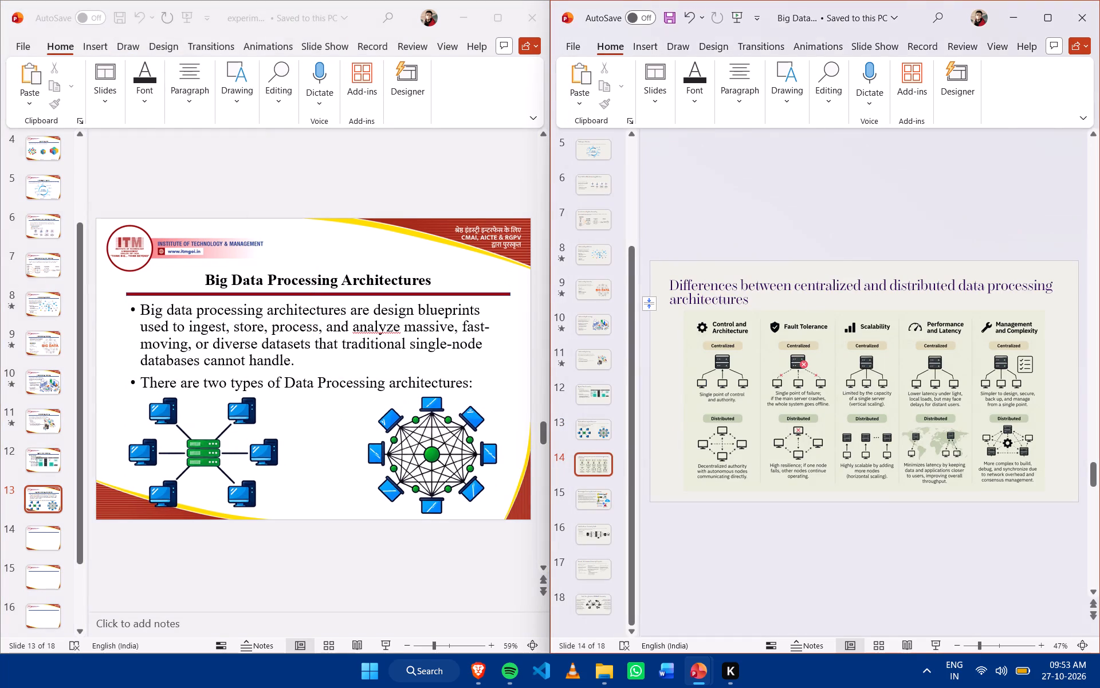
{"action": "left_click_drag", "start_coordinate": [764, 302], "coordinate": [682, 276]}
{"action": "key", "text": "ctrl+c"}
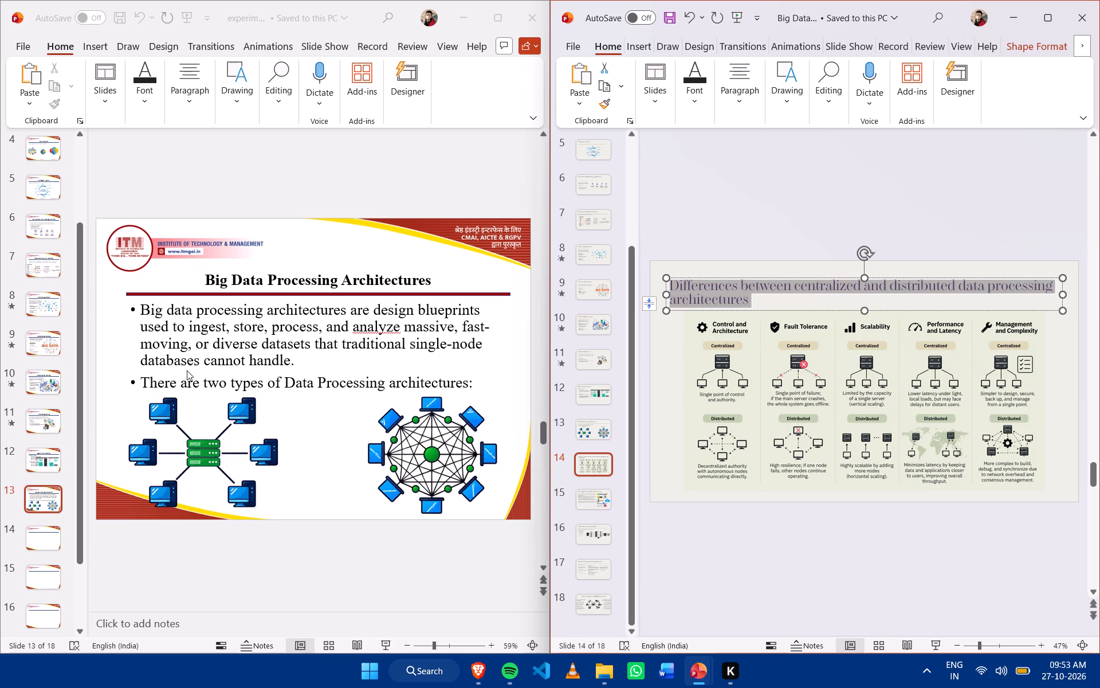
{"action": "left_click", "coordinate": [42, 545]}
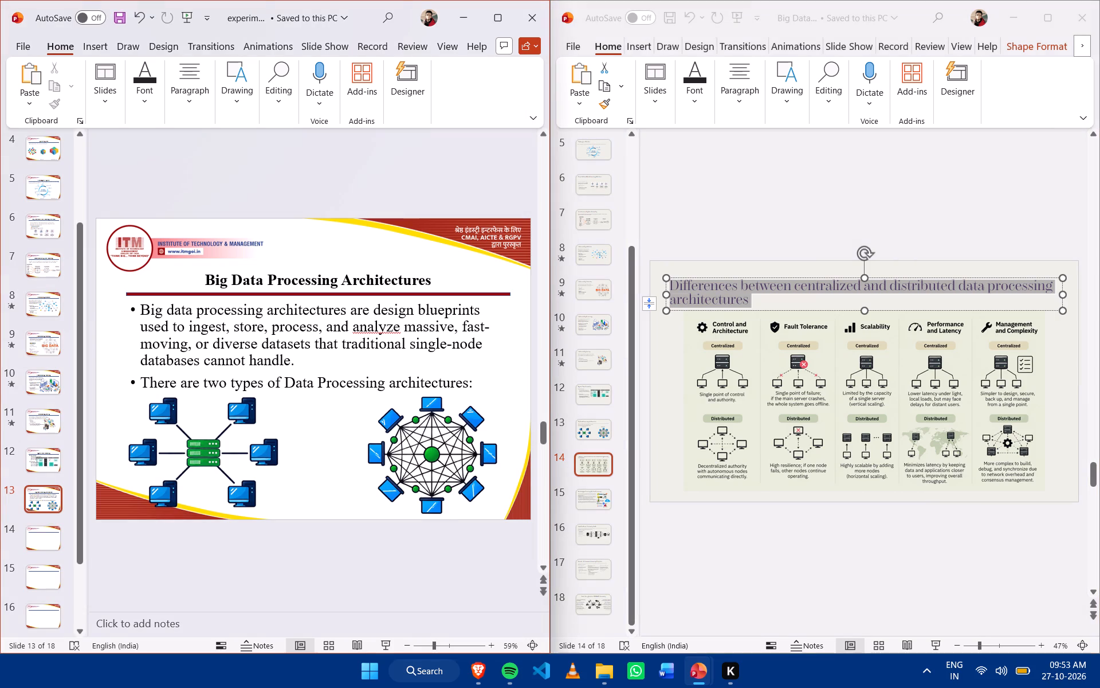
{"action": "left_click", "coordinate": [48, 540]}
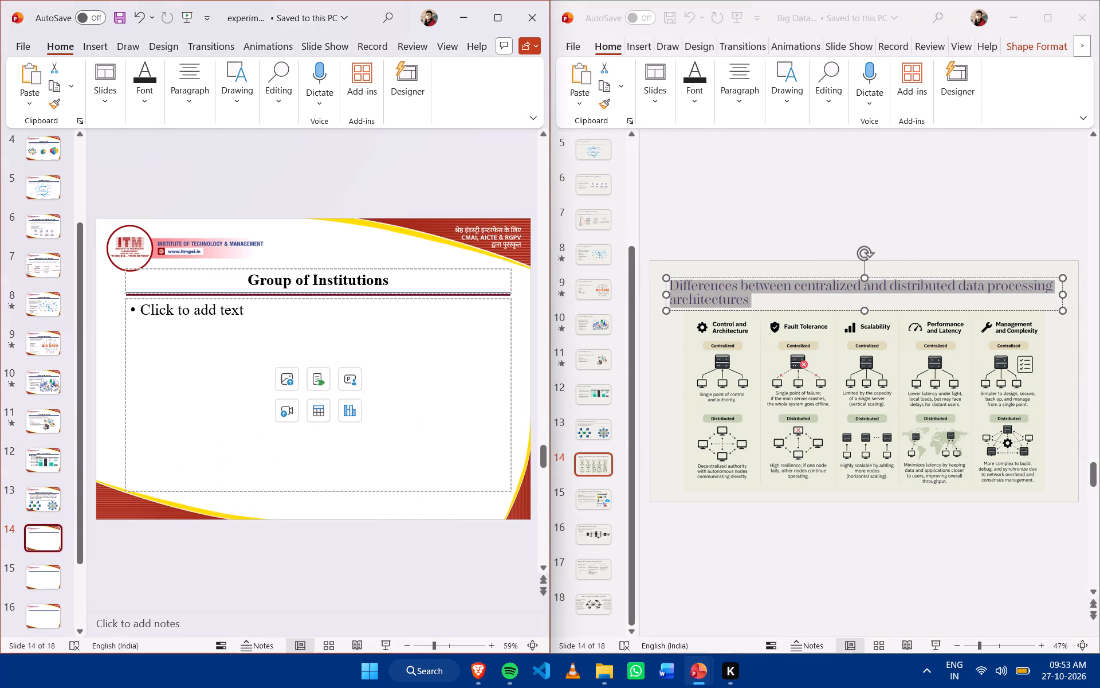
{"action": "left_click", "coordinate": [339, 285]}
{"action": "key", "text": "ctrl+v"}
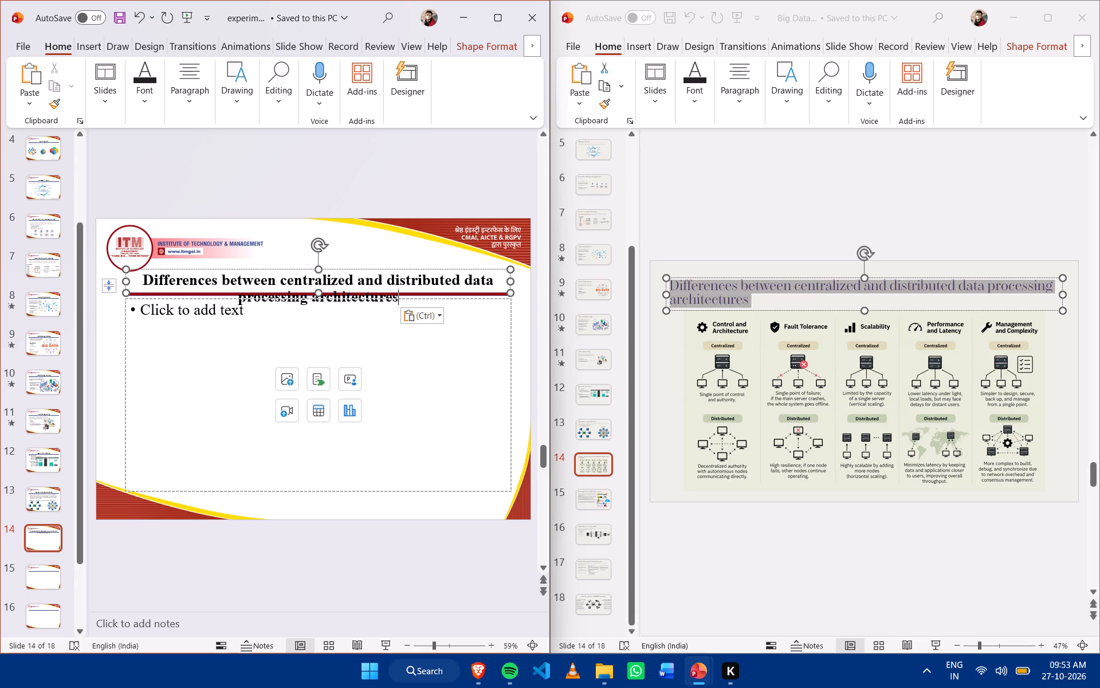
Delete the words "Differences between" from the title of experiment 16's slide 14.
{"action": "left_click", "coordinate": [395, 463]}
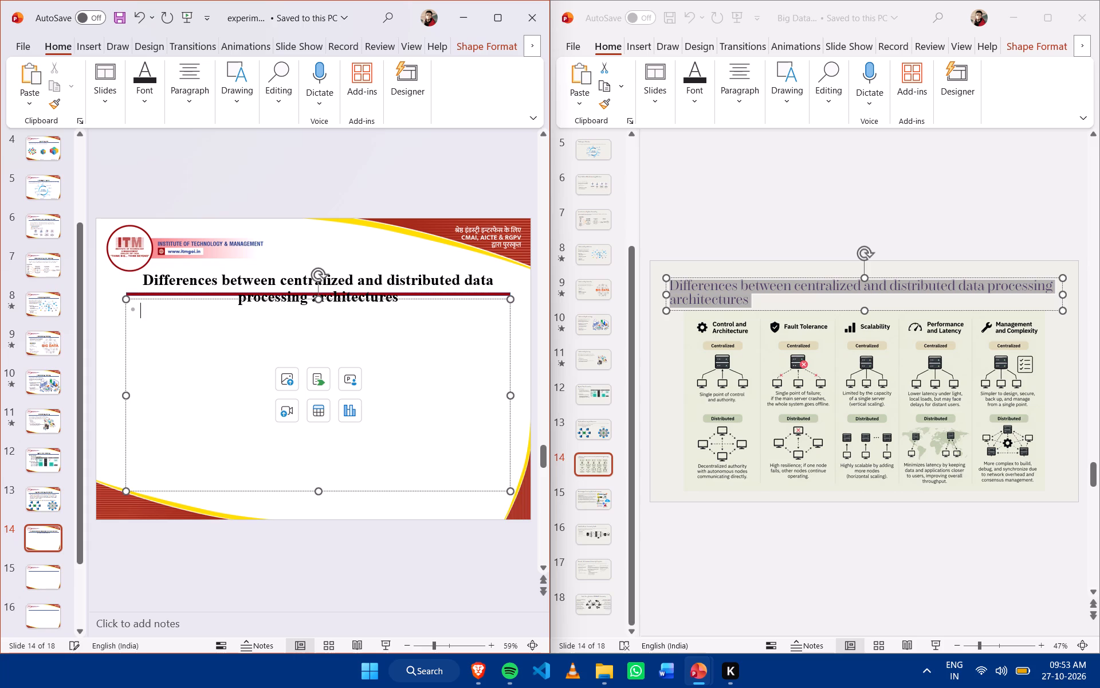
{"action": "left_click", "coordinate": [418, 270]}
{"action": "left_click", "coordinate": [277, 282]}
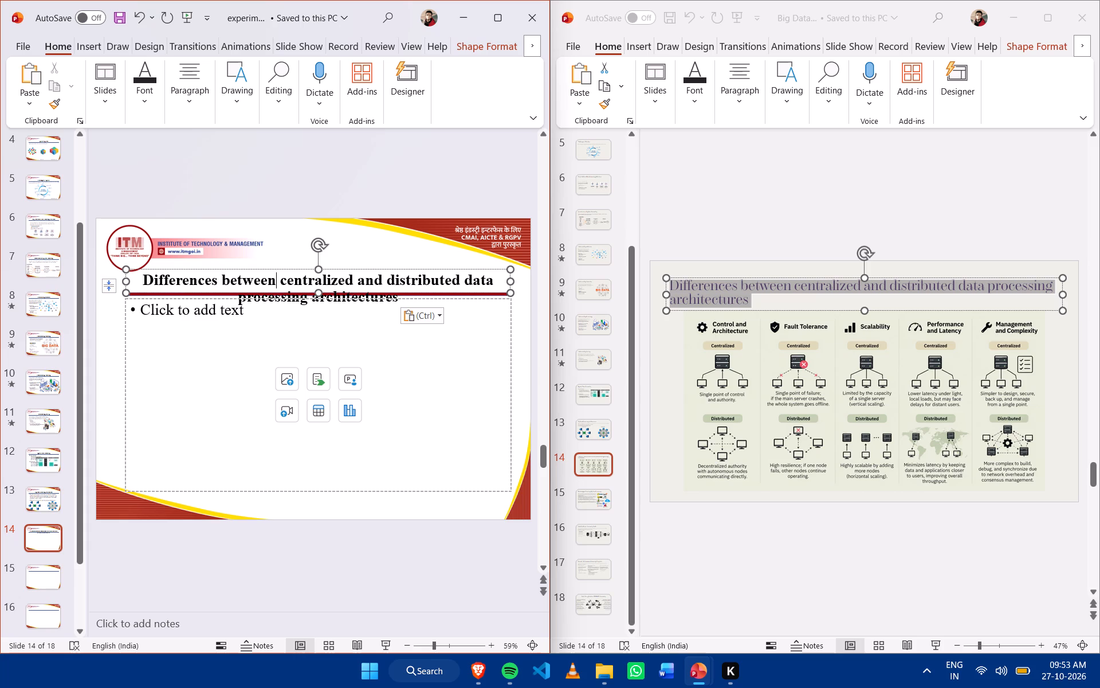
{"action": "key", "text": "Right"}
{"action": "key", "text": "BackSpace"}
{"action": "key", "text": "BackSpace"}
{"action": "key", "text": "BackSpace"}
{"action": "key", "text": "BackSpace"}
{"action": "key", "text": "BackSpace"}
{"action": "key", "text": "BackSpace"}
{"action": "key", "text": "BackSpace"}
{"action": "key", "text": "BackSpace"}
{"action": "key", "text": "BackSpace"}
{"action": "key", "text": "BackSpace"}
{"action": "key", "text": "BackSpace"}
{"action": "key", "text": "BackSpace"}
{"action": "key", "text": "BackSpace"}
{"action": "key", "text": "BackSpace"}
{"action": "key", "text": "BackSpace"}
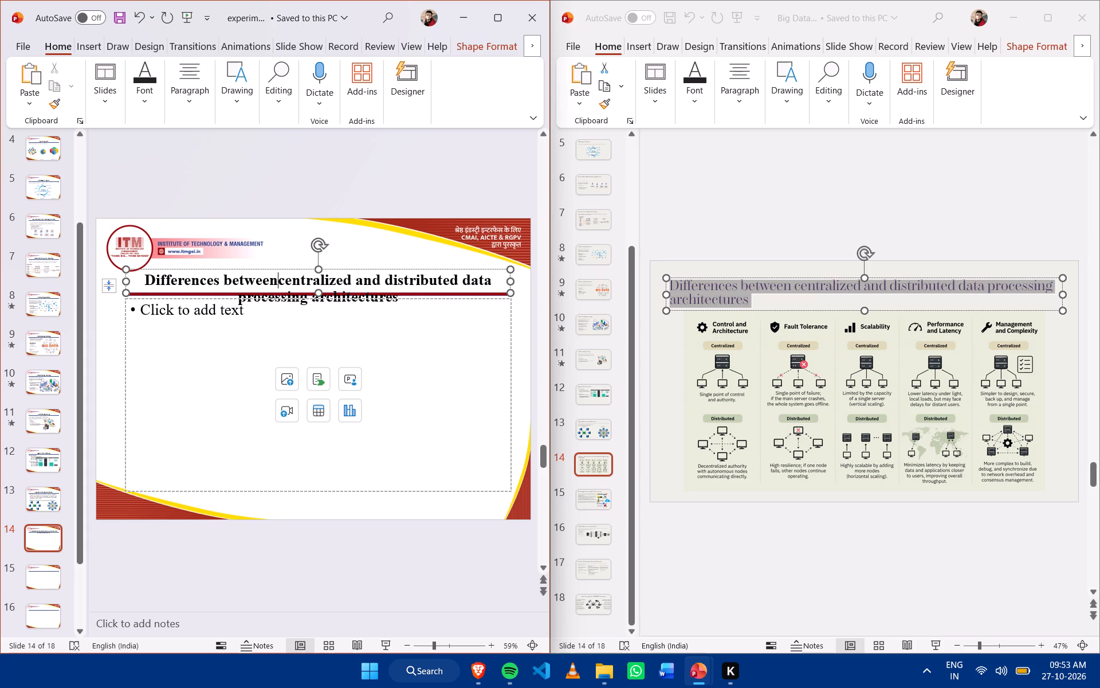
{"action": "key", "text": "BackSpace"}
{"action": "key", "text": "BackSpace"}
{"action": "key", "text": "BackSpace"}
{"action": "key", "text": "BackSpace"}
{"action": "key", "text": "BackSpace"}
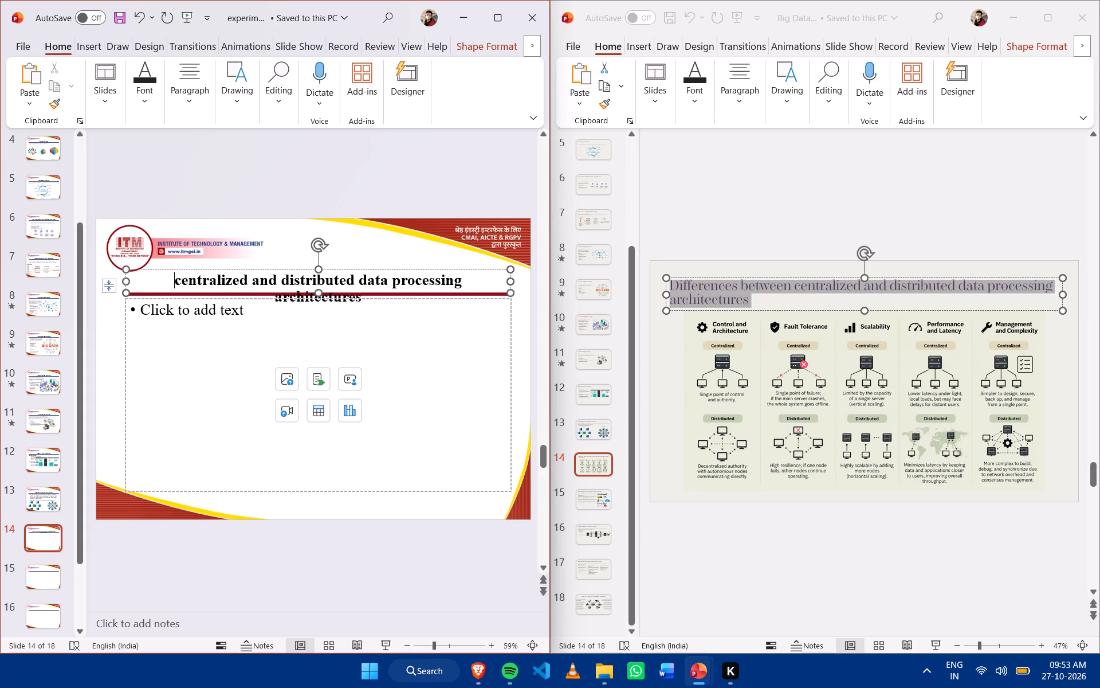
{"action": "key", "text": "BackSpace"}
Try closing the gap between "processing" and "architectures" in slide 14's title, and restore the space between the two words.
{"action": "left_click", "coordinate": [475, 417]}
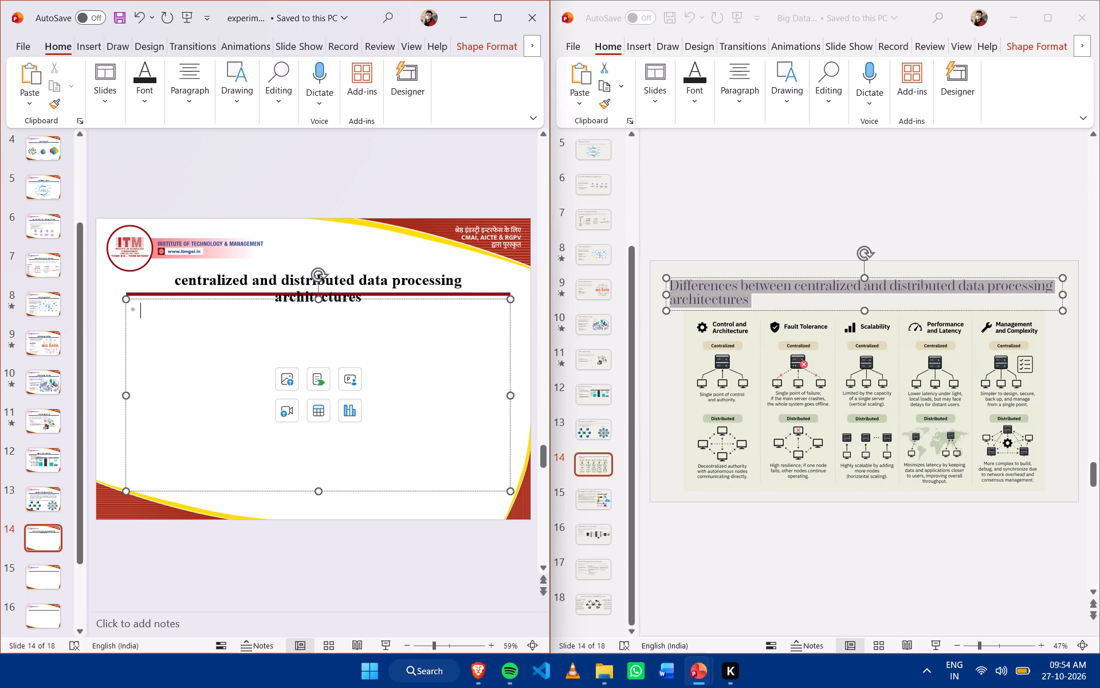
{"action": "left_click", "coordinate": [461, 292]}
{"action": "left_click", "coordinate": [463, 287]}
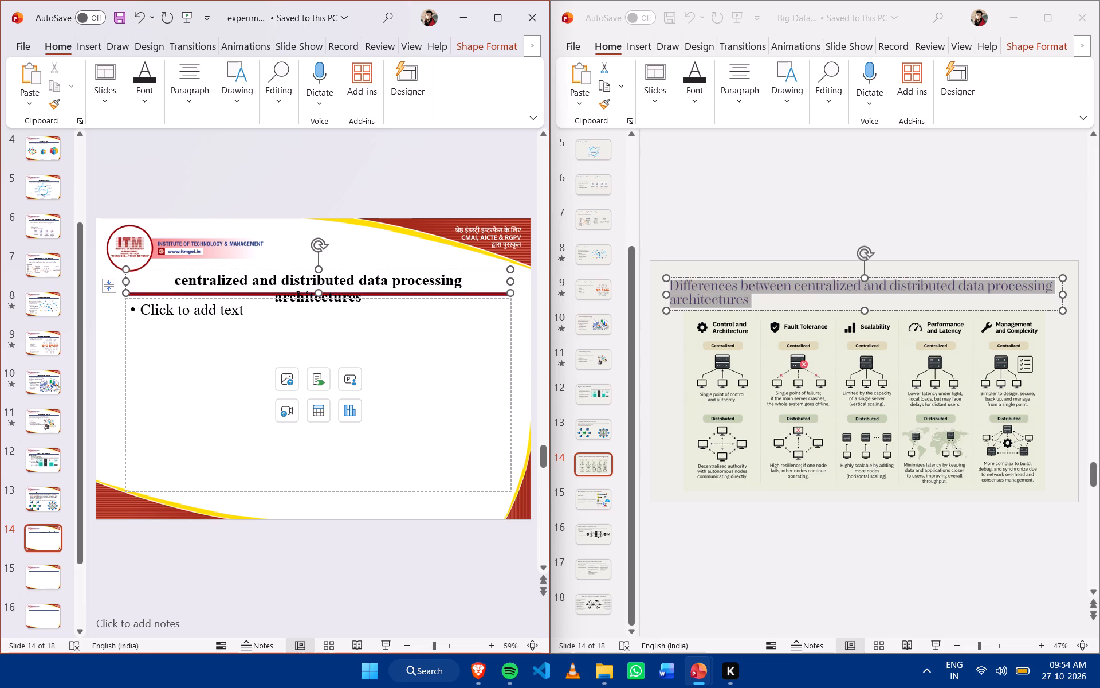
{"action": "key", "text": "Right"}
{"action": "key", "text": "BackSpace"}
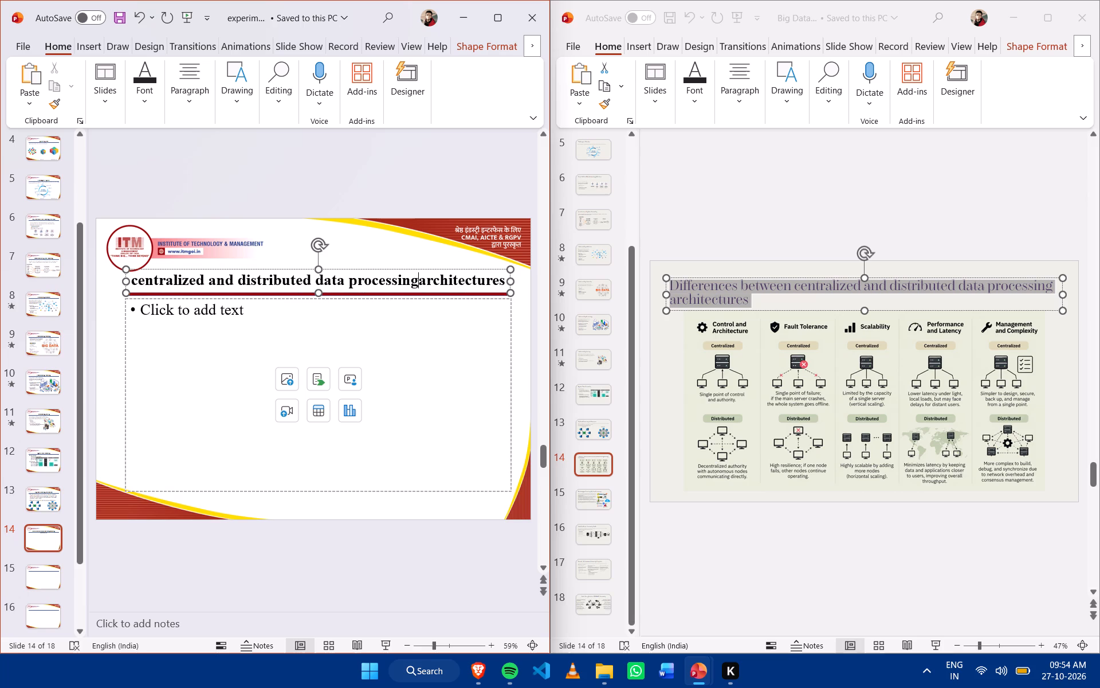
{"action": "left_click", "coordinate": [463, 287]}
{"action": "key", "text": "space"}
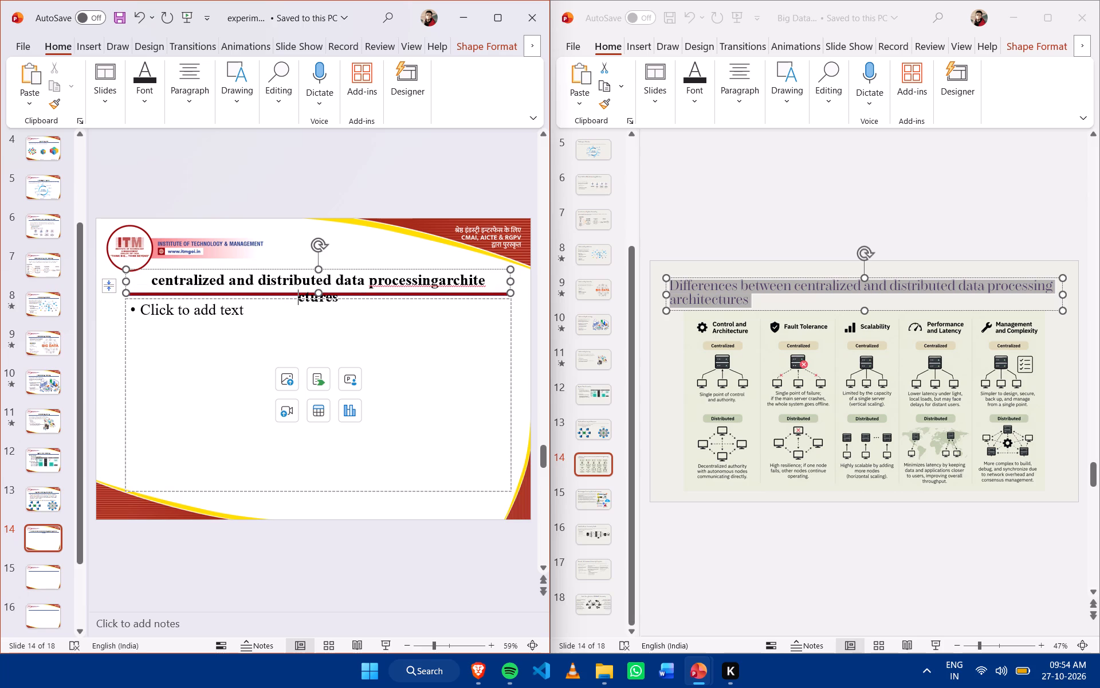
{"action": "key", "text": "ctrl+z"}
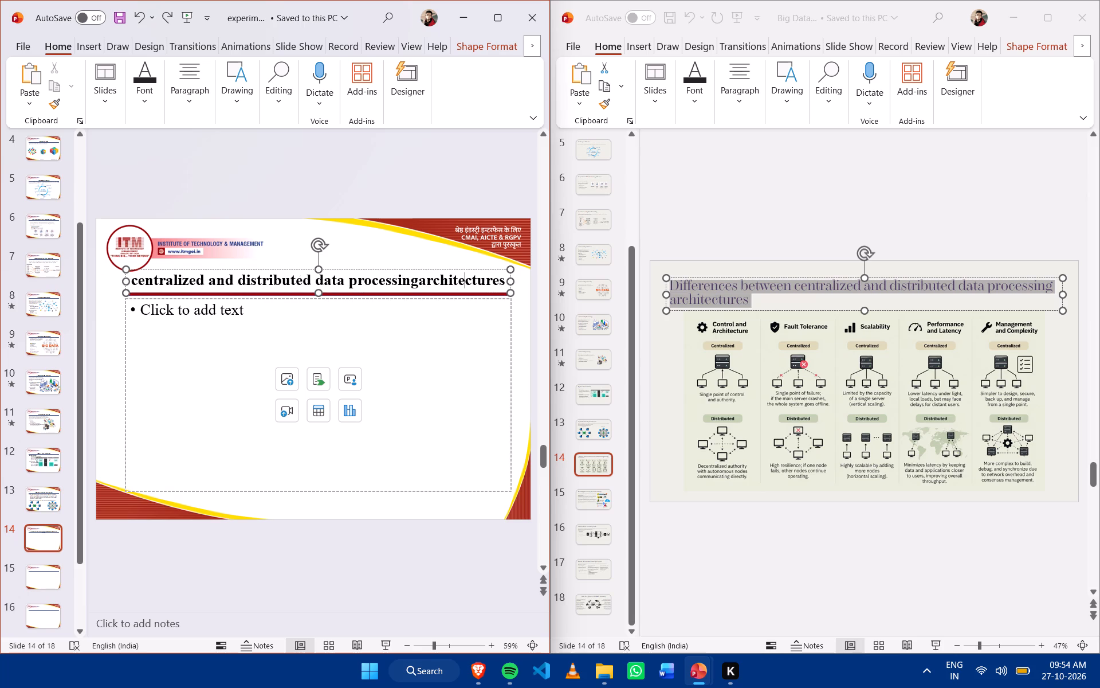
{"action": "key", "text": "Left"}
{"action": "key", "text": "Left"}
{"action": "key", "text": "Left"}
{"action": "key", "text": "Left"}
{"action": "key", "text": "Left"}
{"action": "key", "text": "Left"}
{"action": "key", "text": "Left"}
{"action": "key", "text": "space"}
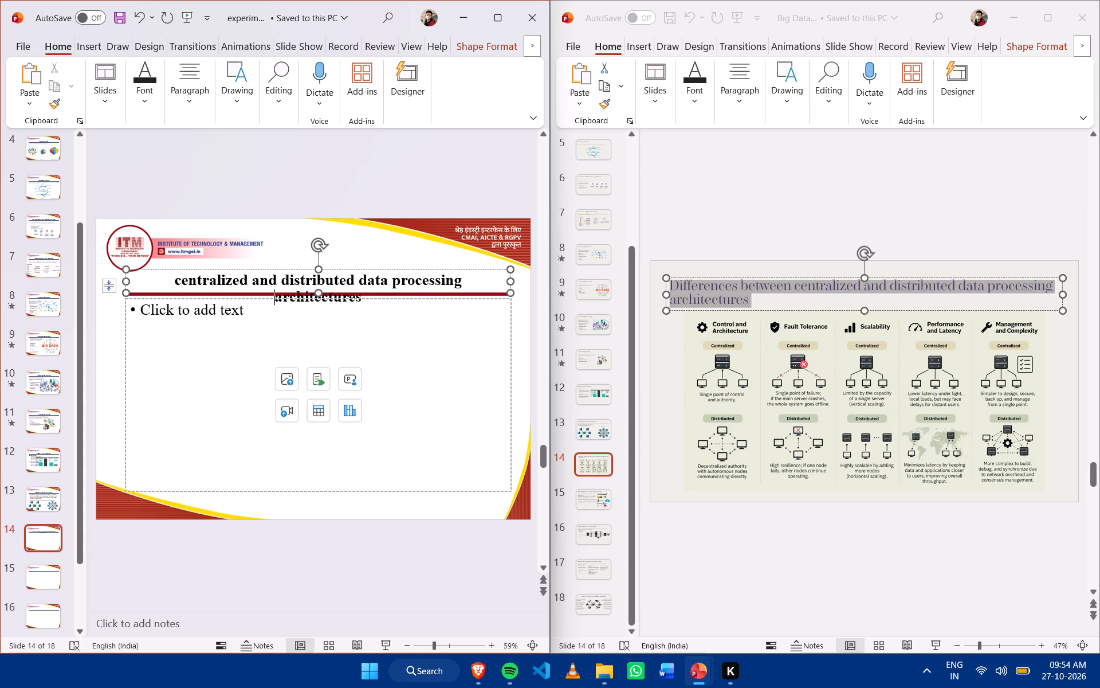
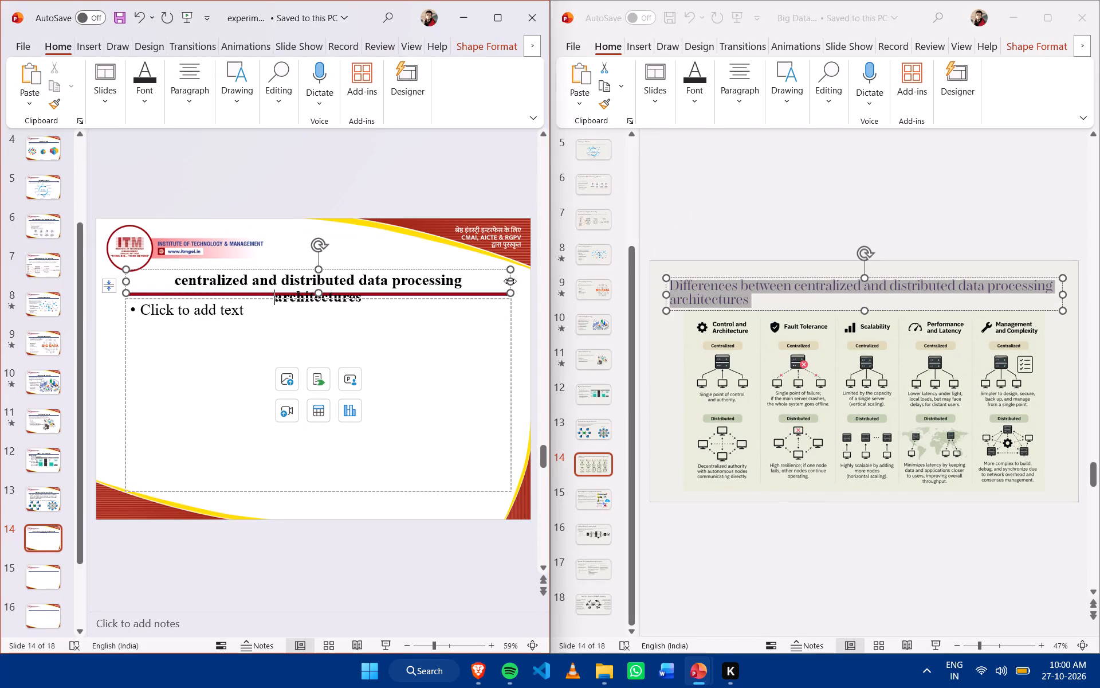
Set the font size of slide 14's title in experiment 16 to 27 so it fits on one line.
{"action": "left_click", "coordinate": [474, 269]}
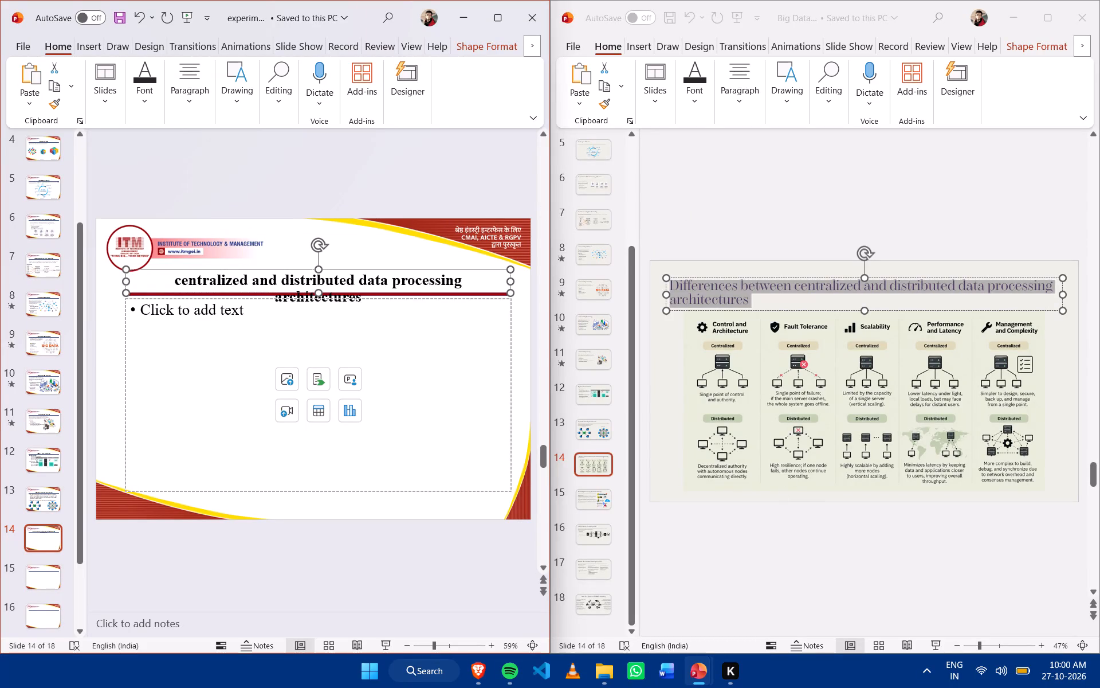
{"action": "left_click", "coordinate": [474, 269]}
{"action": "left_click", "coordinate": [470, 268]}
{"action": "left_click", "coordinate": [142, 97]}
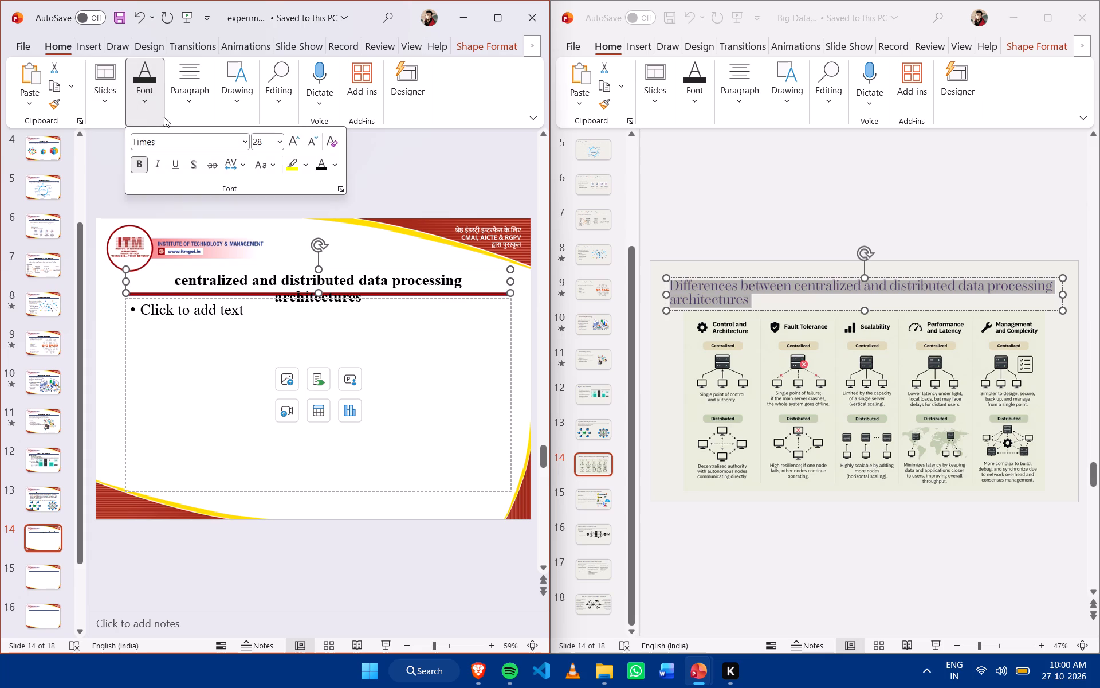
{"action": "left_click", "coordinate": [277, 145]}
{"action": "left_click", "coordinate": [269, 143]}
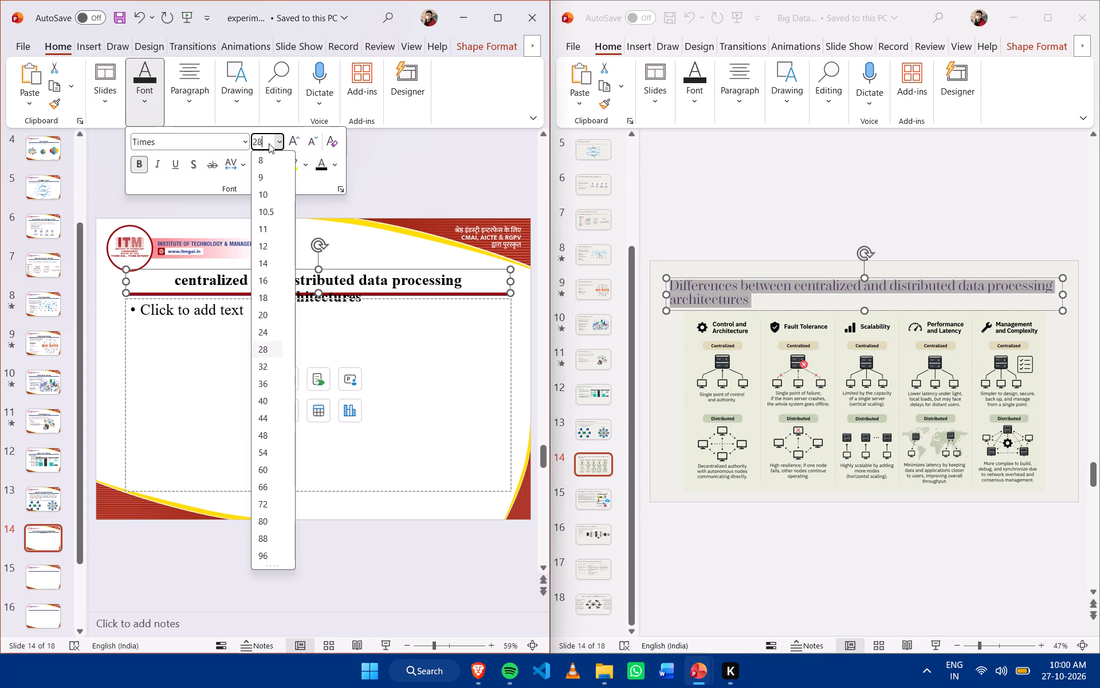
{"action": "key", "text": "BackSpace"}
{"action": "key", "text": "7"}
{"action": "key", "text": "Return"}
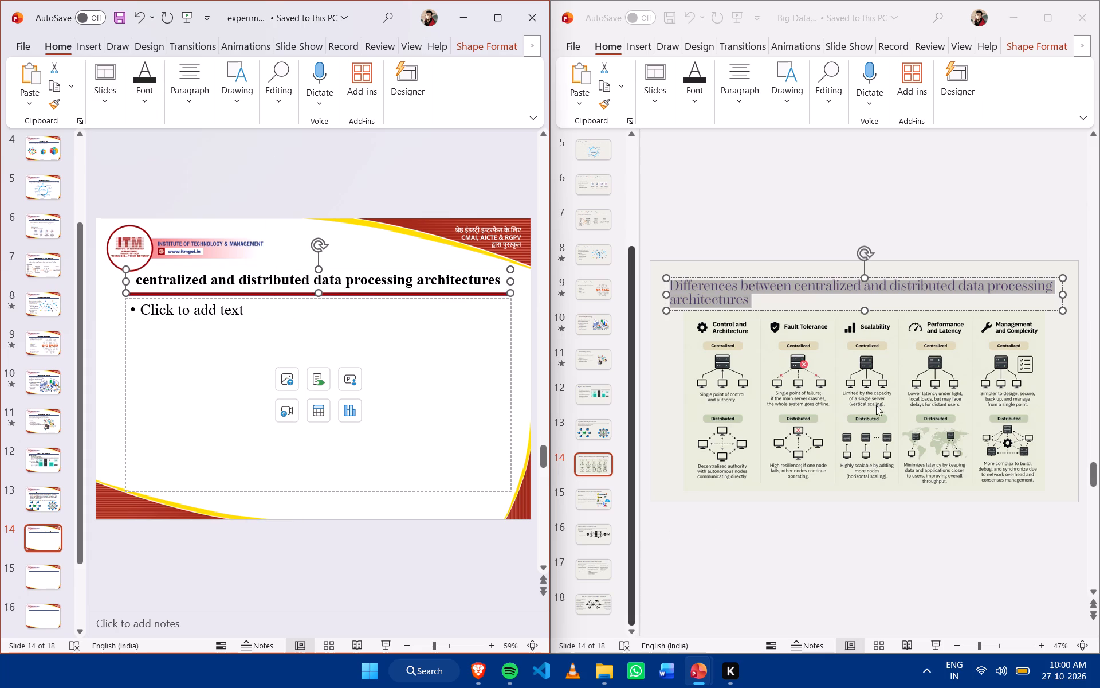
Copy the centralized-versus-distributed comparison picture from the Big Data deck's slide 14 into experiment 16's slide 14 content placeholder.
{"action": "left_click", "coordinate": [878, 382]}
{"action": "left_click", "coordinate": [878, 385]}
{"action": "key", "text": "ctrl+c"}
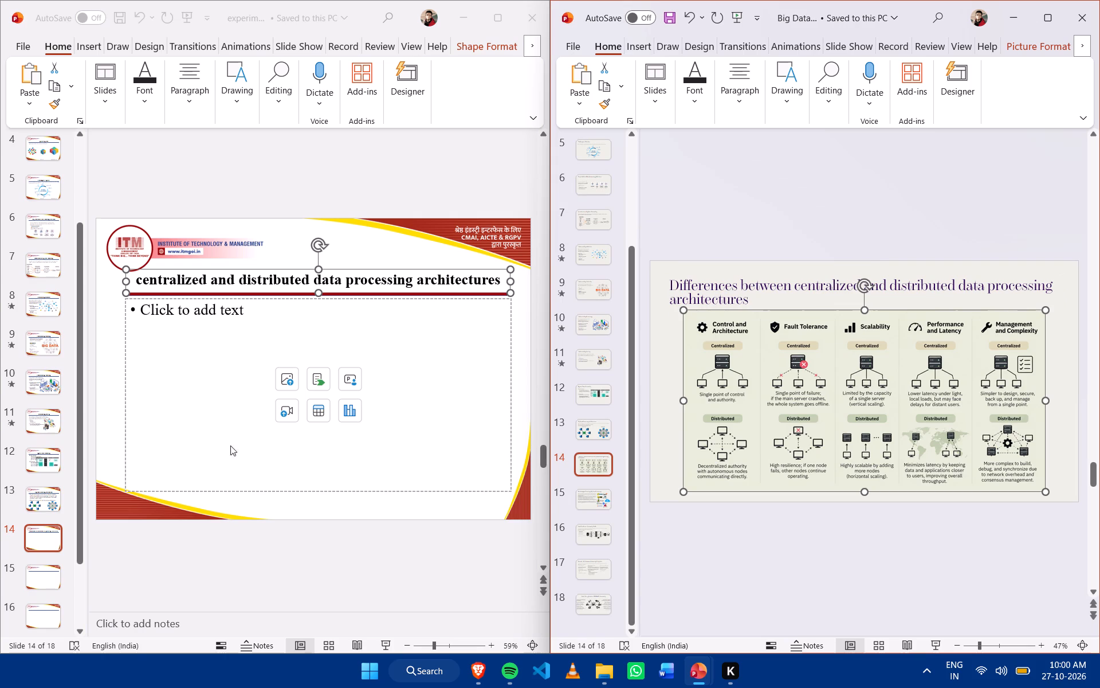
{"action": "left_click", "coordinate": [187, 371]}
{"action": "left_click", "coordinate": [198, 349]}
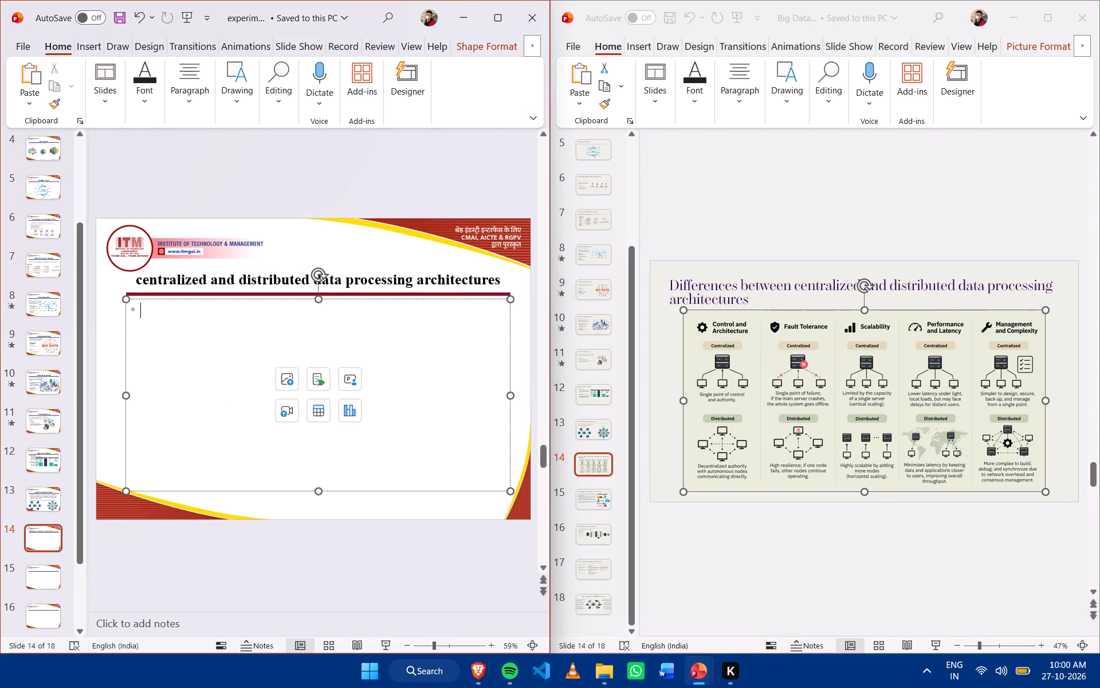
{"action": "key", "text": "ctrl+v"}
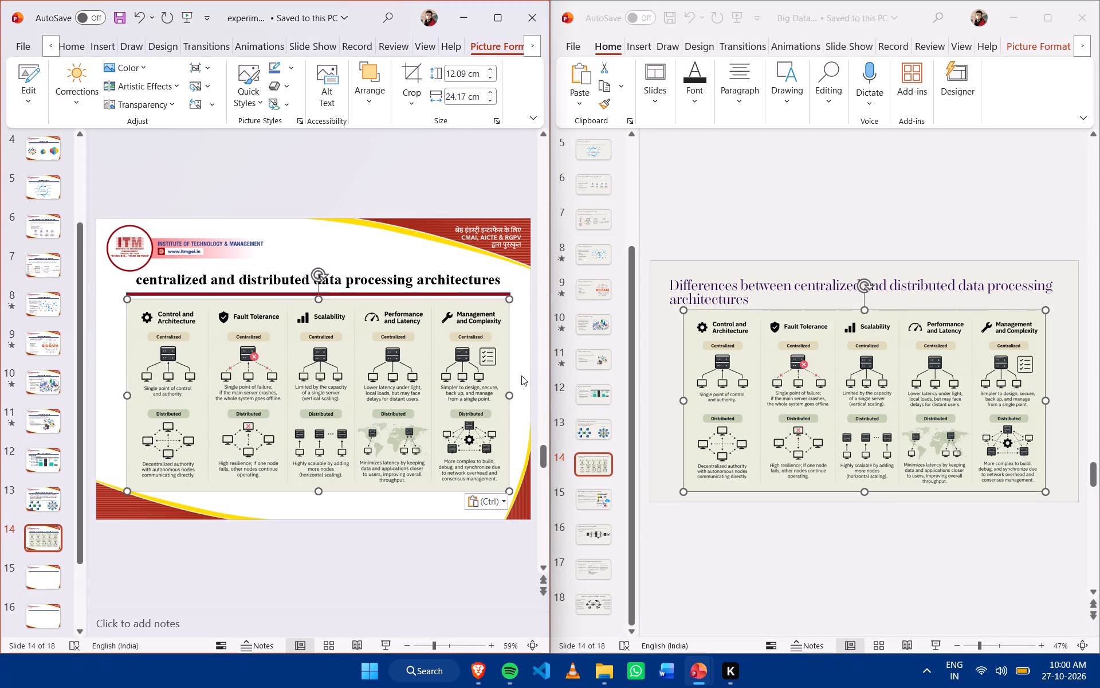
{"action": "left_click", "coordinate": [521, 376]}
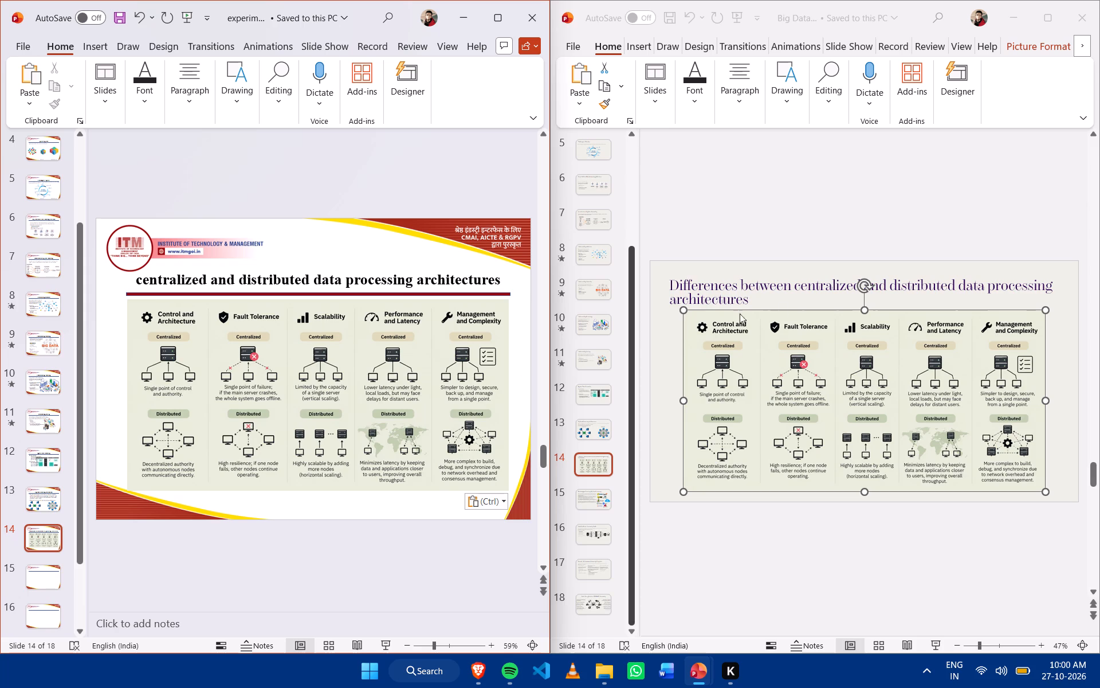
Copy the title "Technologies Powering Big Data Processing" from the Big Data deck's slide 15 into experiment 16's slide 15 title placeholder.
{"action": "scroll", "coordinate": [805, 312], "scroll_direction": "down", "scroll_amount": 1}
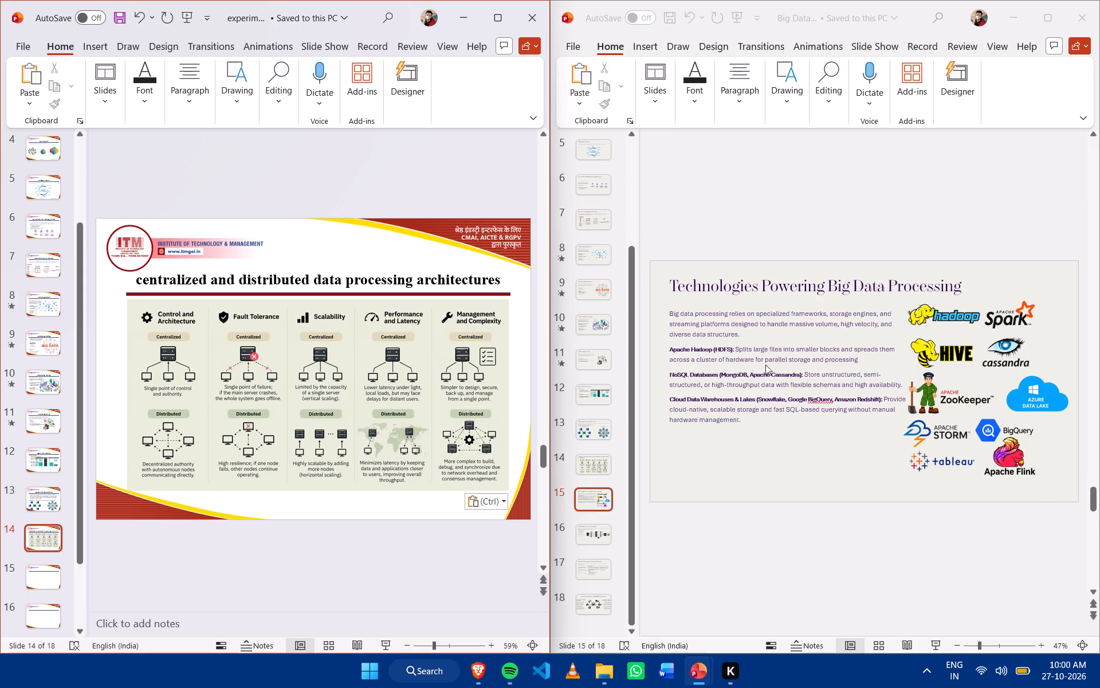
{"action": "left_click", "coordinate": [805, 290]}
{"action": "left_click", "coordinate": [962, 290]}
{"action": "left_click", "coordinate": [953, 284]}
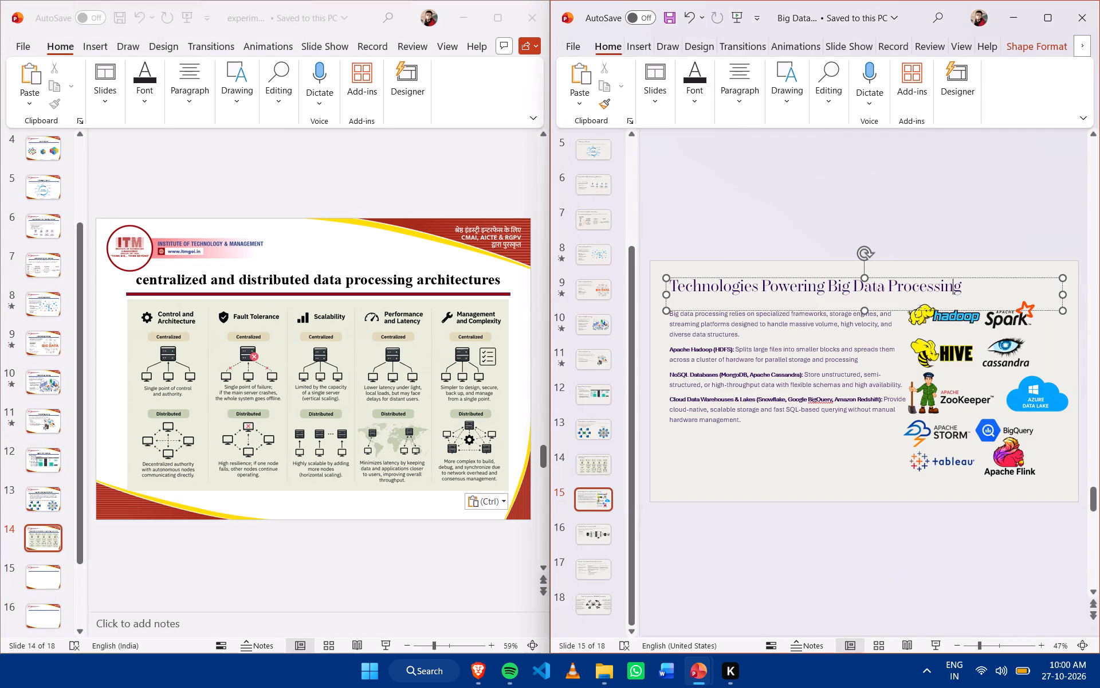
{"action": "left_click_drag", "start_coordinate": [976, 289], "coordinate": [633, 288]}
{"action": "key", "text": "ctrl+c"}
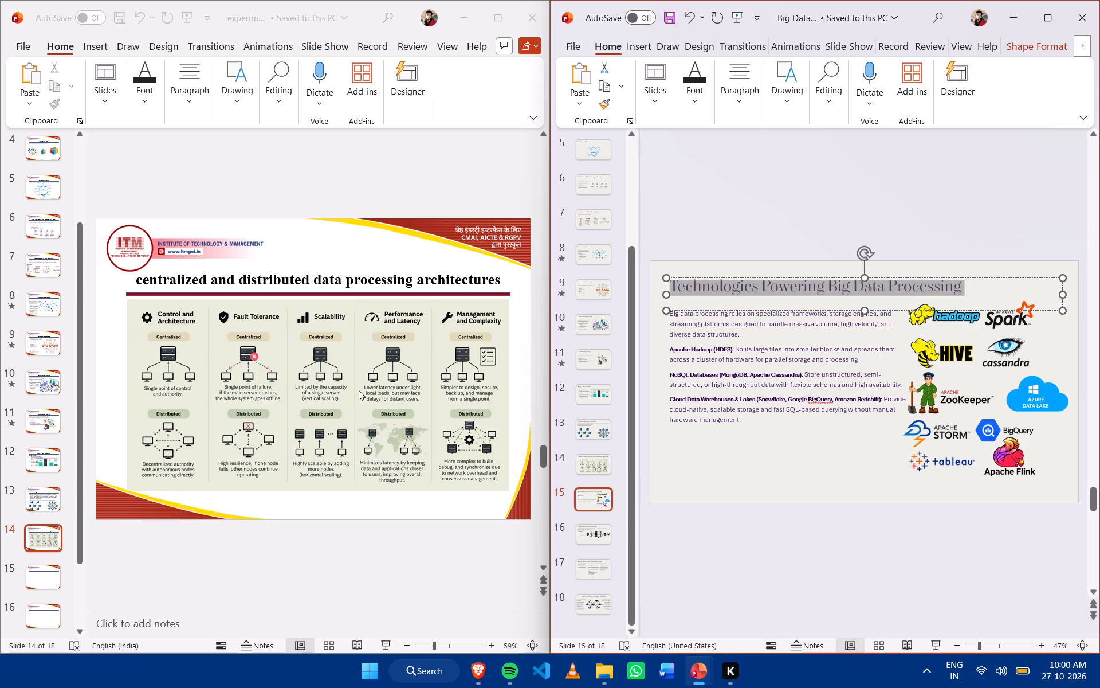
{"action": "left_click", "coordinate": [50, 577]}
{"action": "scroll", "coordinate": [233, 446], "scroll_direction": "down", "scroll_amount": 1}
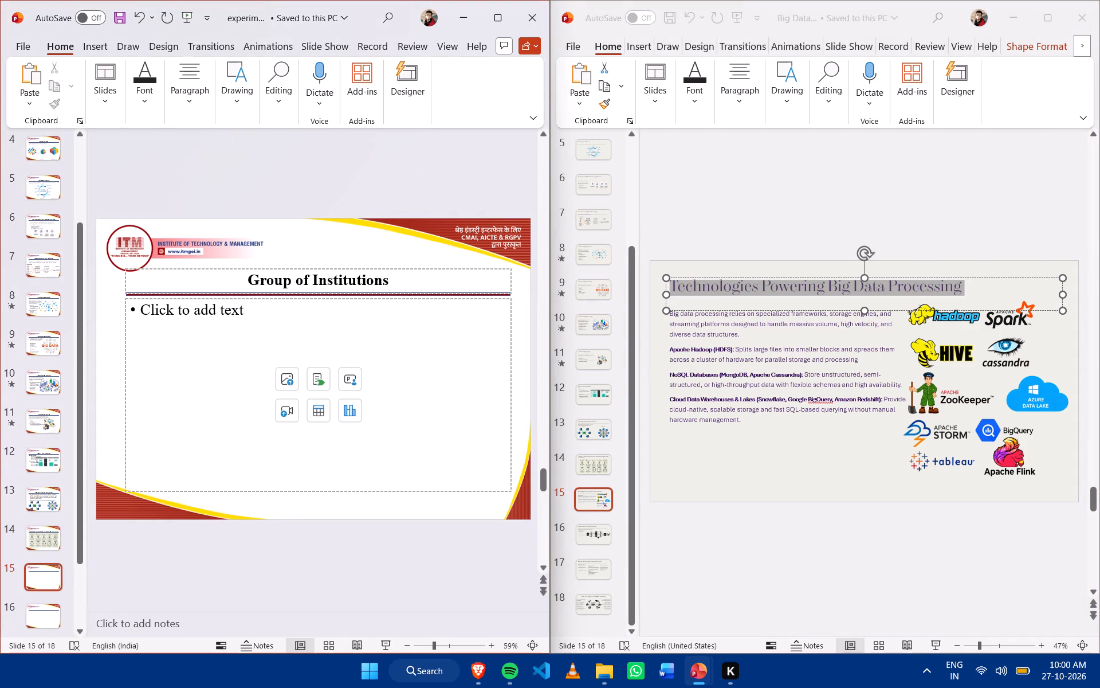
{"action": "left_click", "coordinate": [340, 268]}
{"action": "left_click", "coordinate": [345, 276]}
{"action": "key", "text": "ctrl+v"}
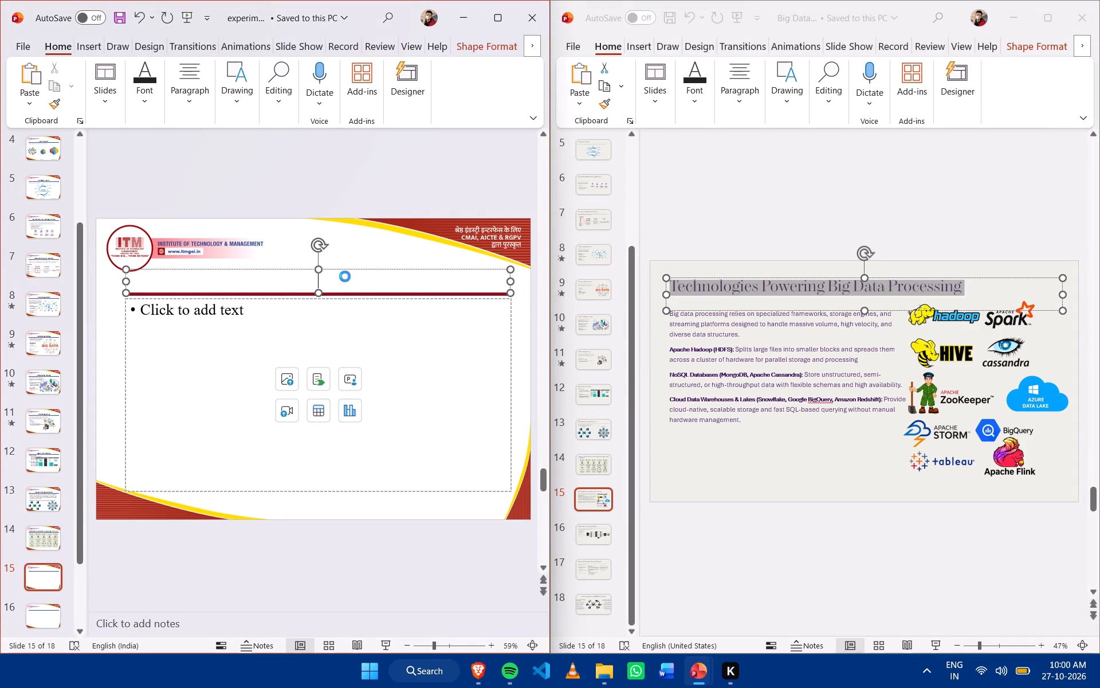
Copy all body text about the processing technologies from the Big Data deck's slide 15 into experiment 16's slide 15 content placeholder.
{"action": "left_click", "coordinate": [428, 384]}
{"action": "left_click", "coordinate": [764, 380]}
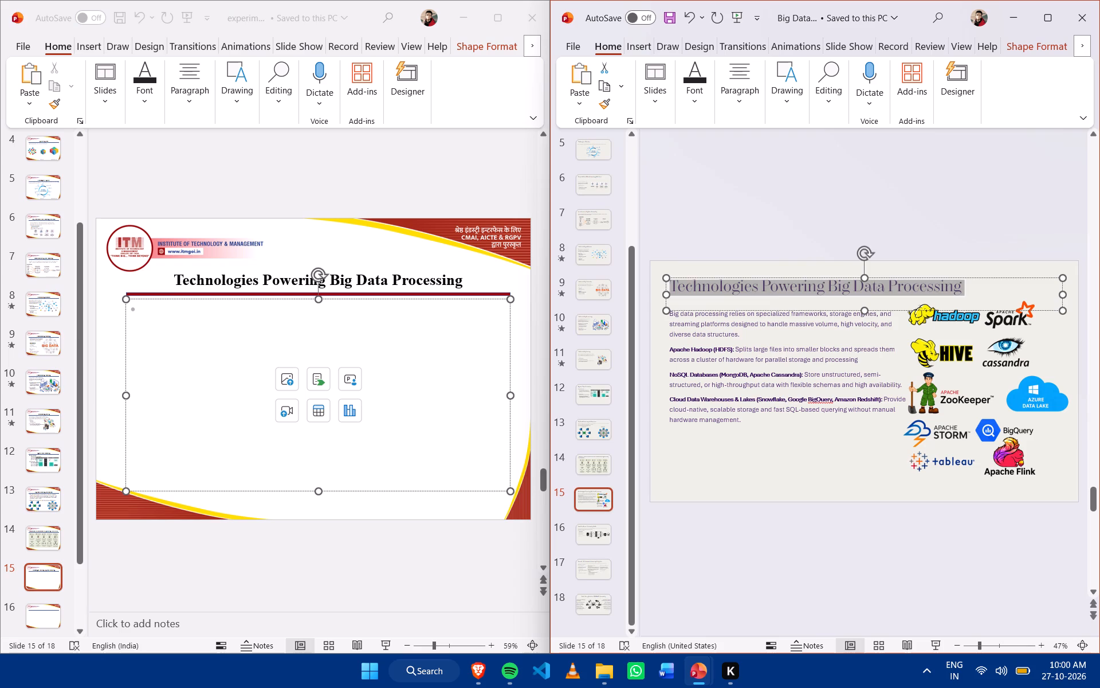
{"action": "left_click", "coordinate": [736, 423]}
{"action": "left_click_drag", "start_coordinate": [744, 422], "coordinate": [669, 316]}
{"action": "key", "text": "ctrl+c"}
{"action": "left_click", "coordinate": [334, 340]}
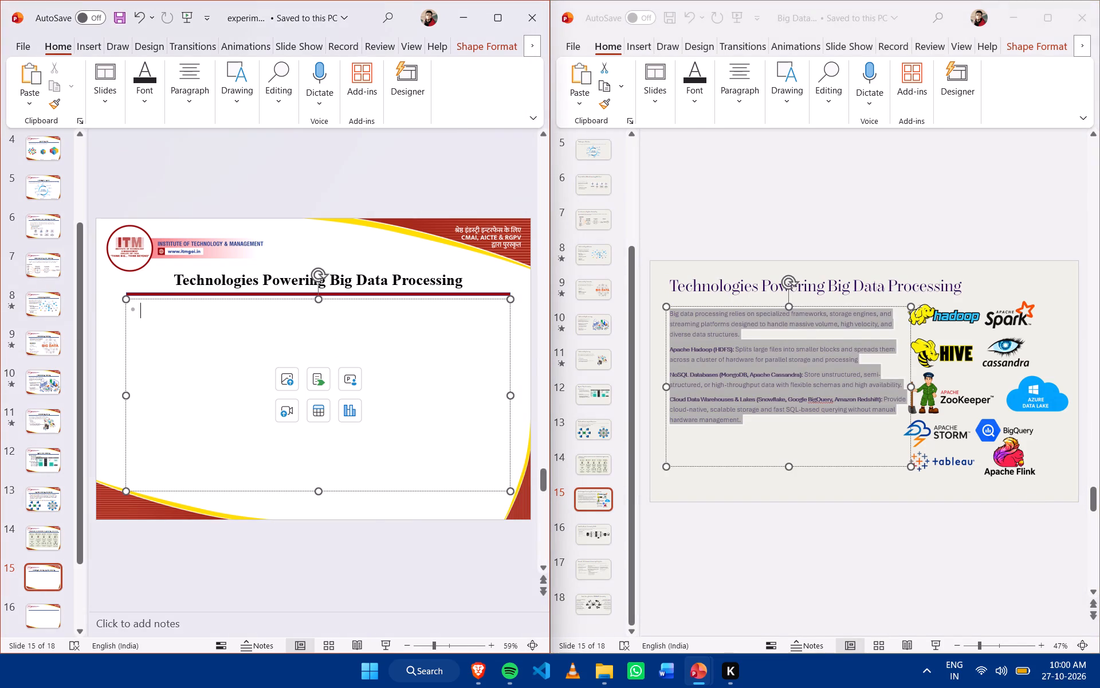
{"action": "key", "text": "ctrl+v"}
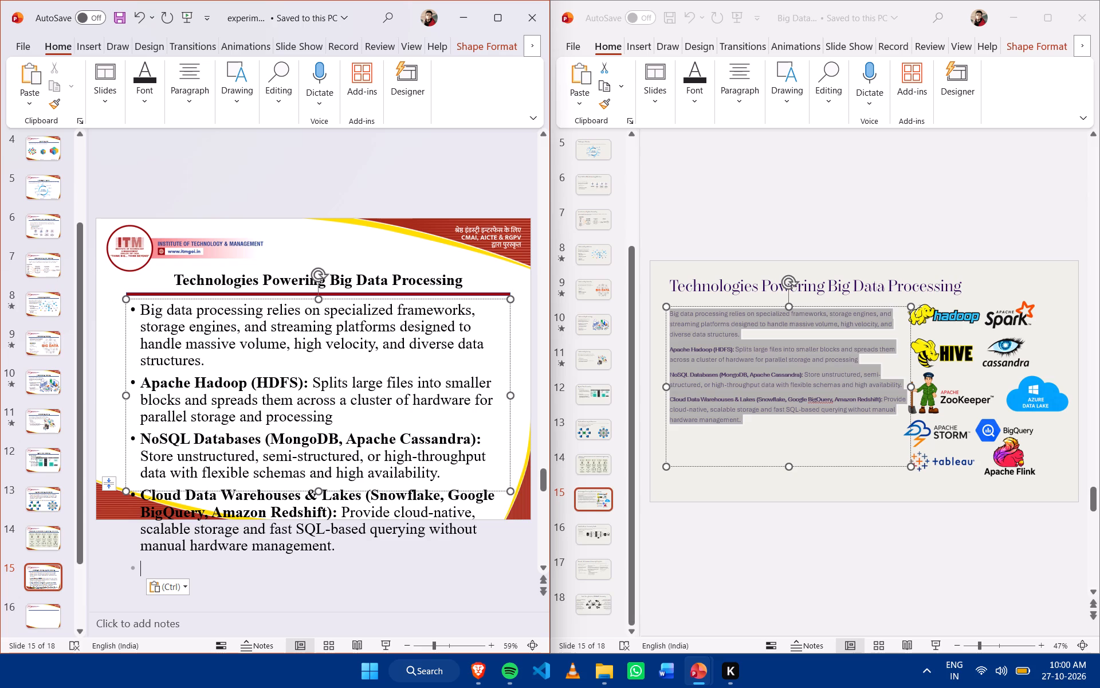
Set the font size of slide 15's whole body text box in experiment 16 to 16.
{"action": "left_click", "coordinate": [459, 299]}
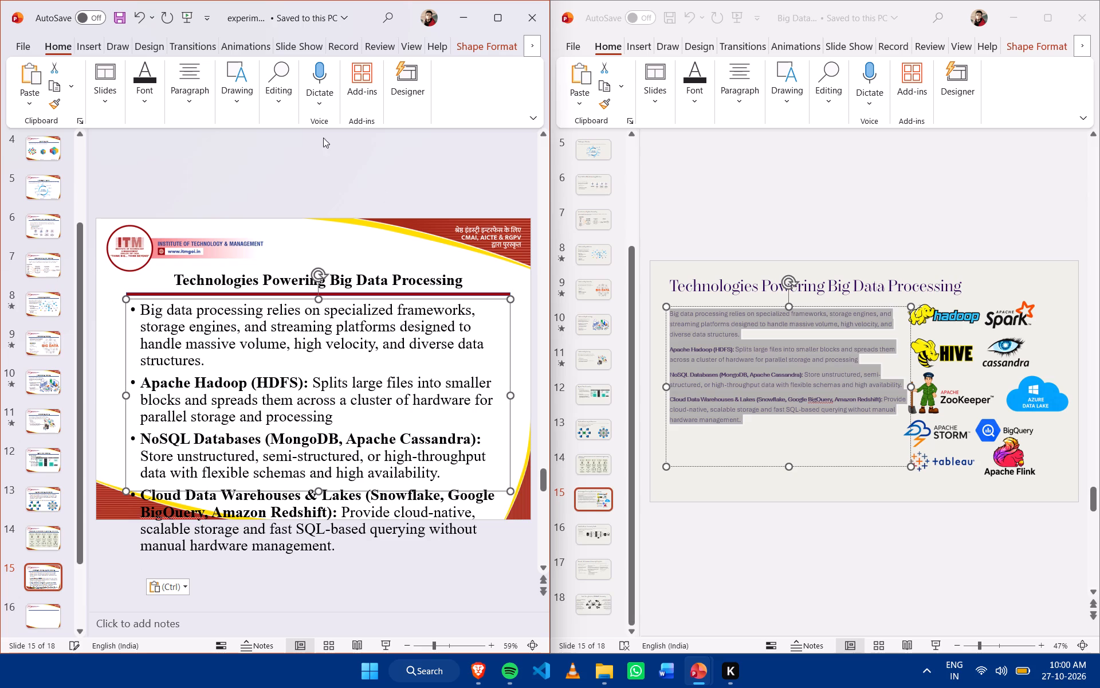
{"action": "left_click", "coordinate": [153, 88]}
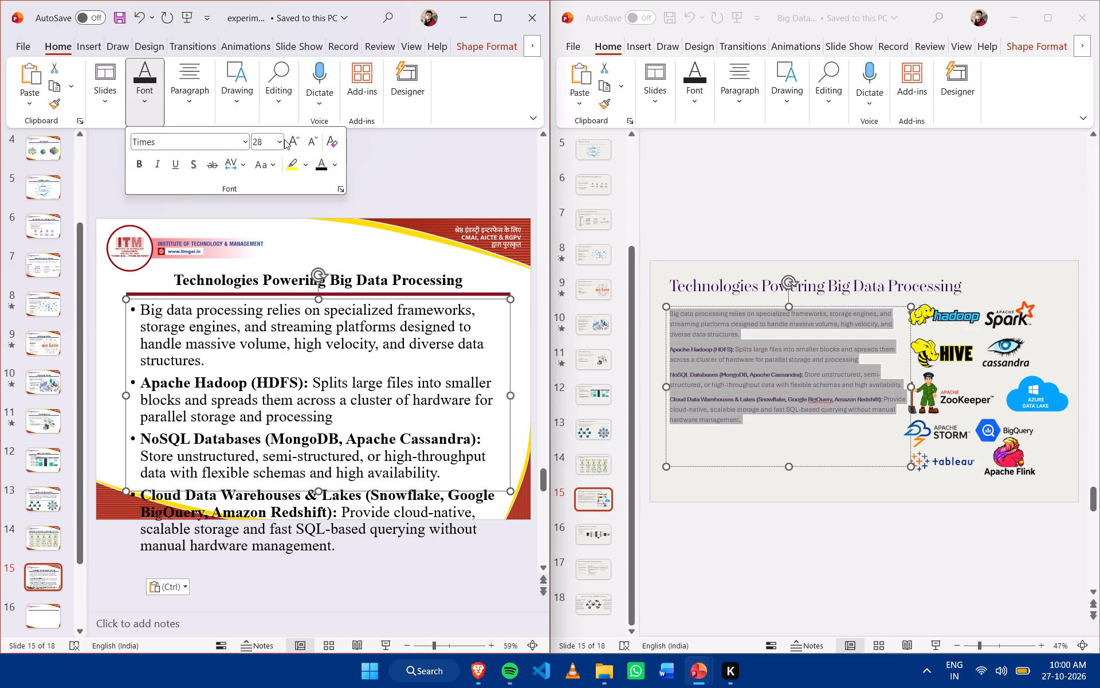
{"action": "left_click", "coordinate": [274, 140]}
{"action": "left_click", "coordinate": [277, 140]}
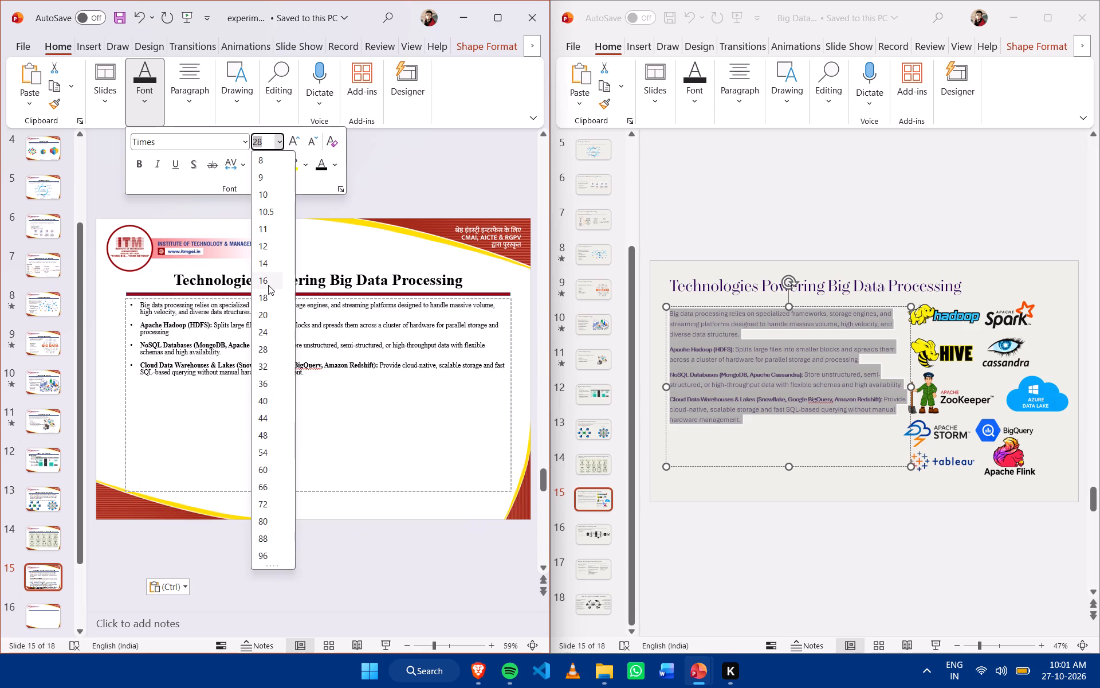
{"action": "left_click", "coordinate": [268, 287]}
{"action": "left_click", "coordinate": [443, 515]}
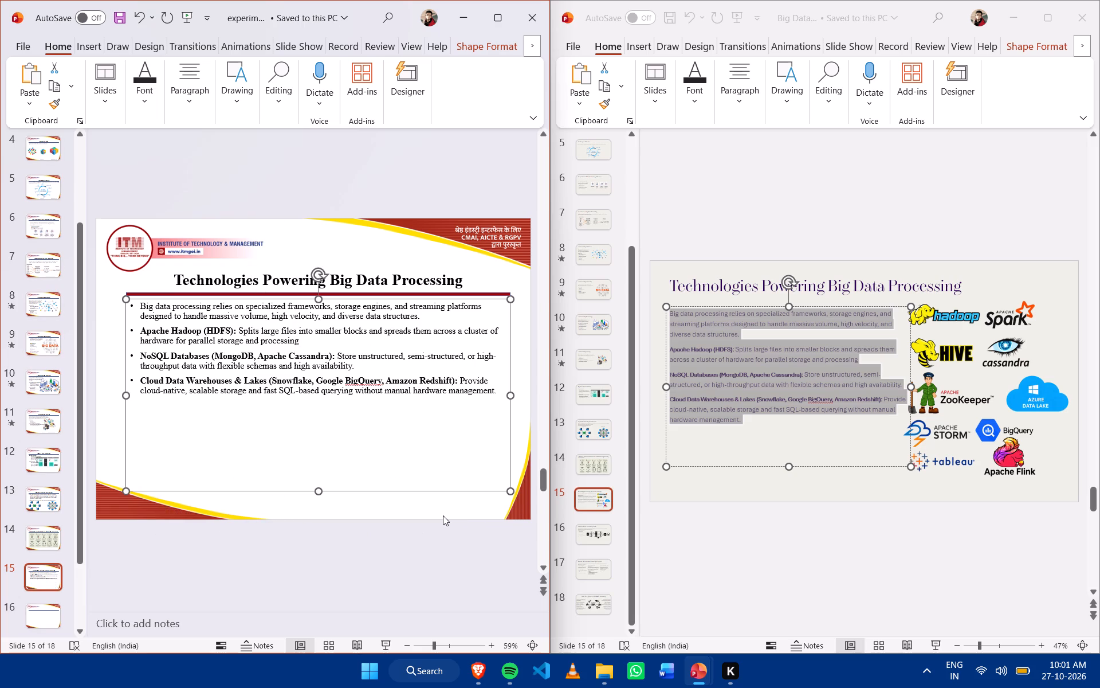
{"action": "left_click", "coordinate": [442, 515]}
Copy the technology logos picture from the Big Data deck's slide 15 onto experiment 16's slide 15, undoing any stray paste in the source deck.
{"action": "left_click", "coordinate": [938, 328]}
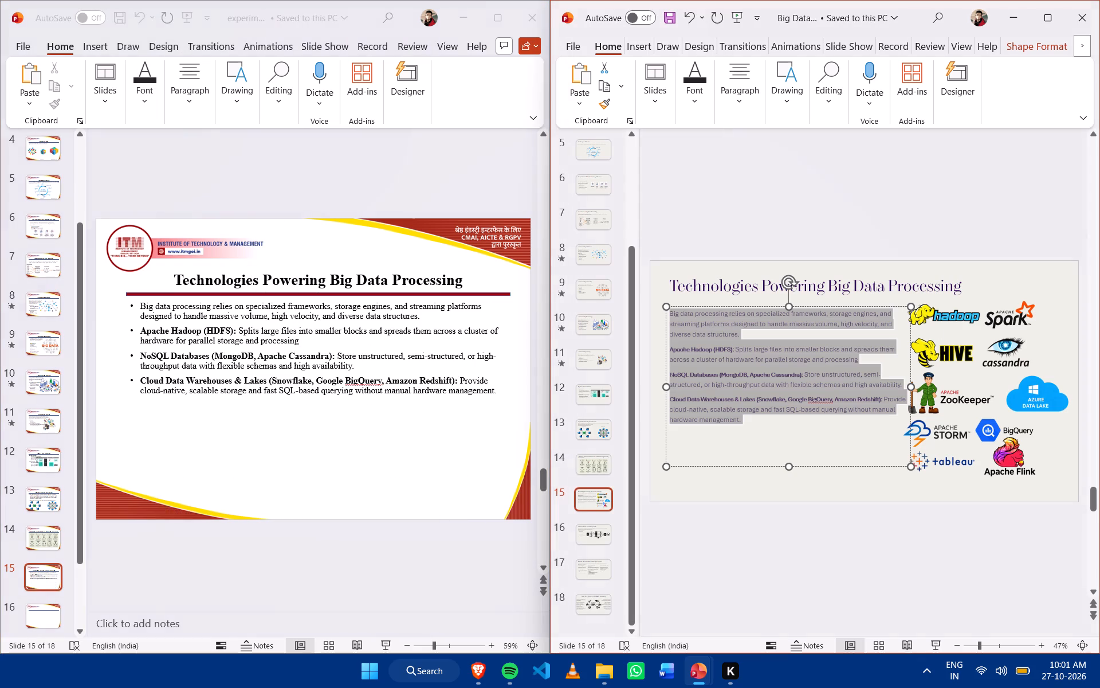
{"action": "left_click", "coordinate": [944, 355]}
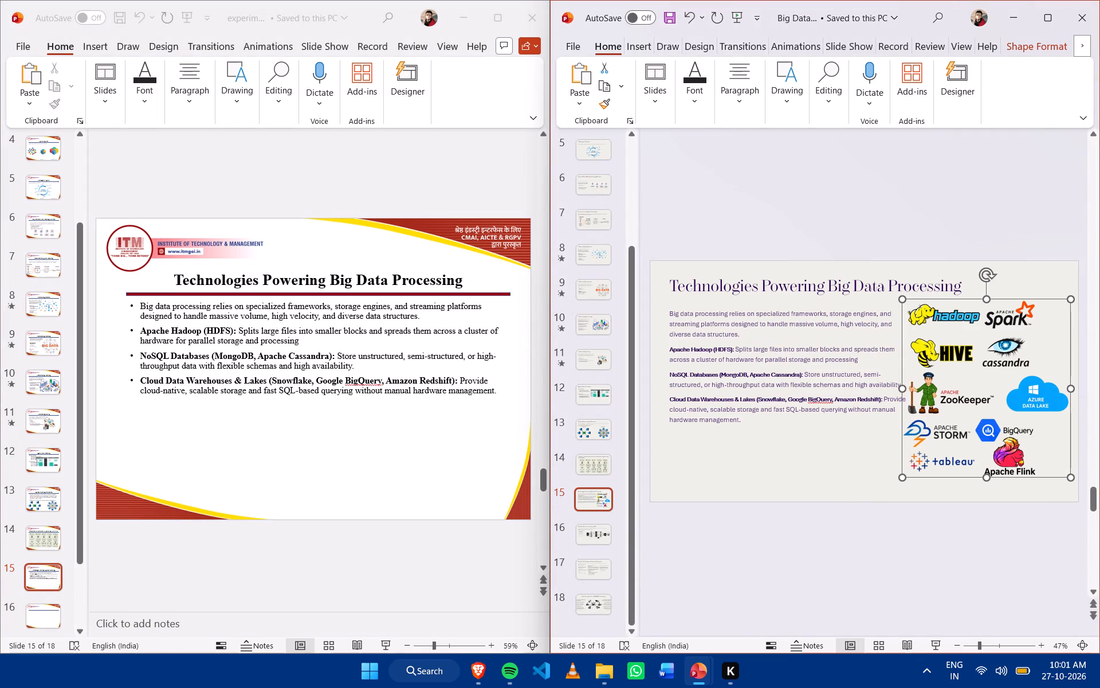
{"action": "key", "text": "ctrl+c"}
{"action": "key", "text": "ctrl+v"}
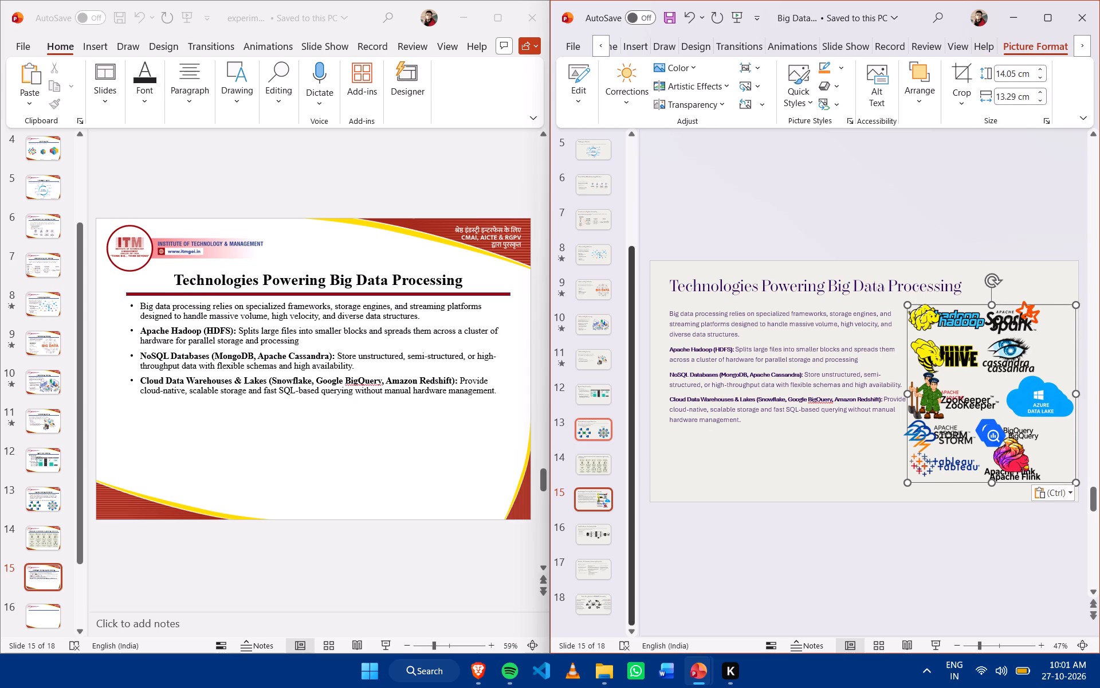
{"action": "key", "text": "ctrl+z"}
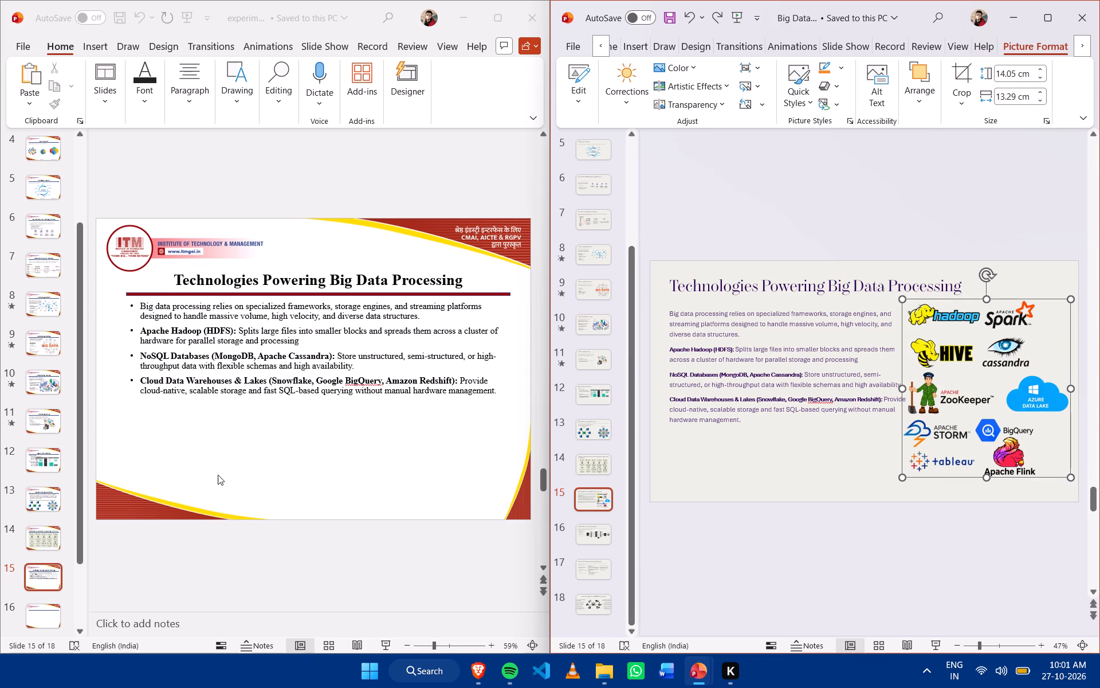
{"action": "left_click", "coordinate": [233, 445]}
{"action": "key", "text": "ctrl+v"}
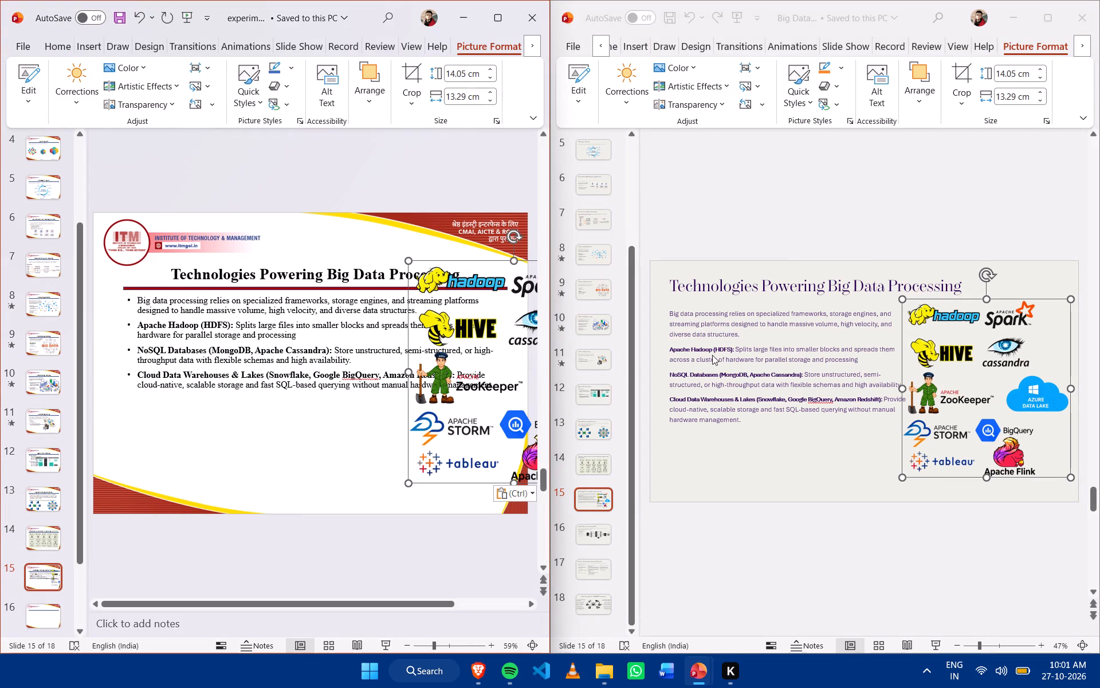
Narrow slide 15's body text box in experiment 16 from its right edge to about half its width.
{"action": "left_click", "coordinate": [308, 341]}
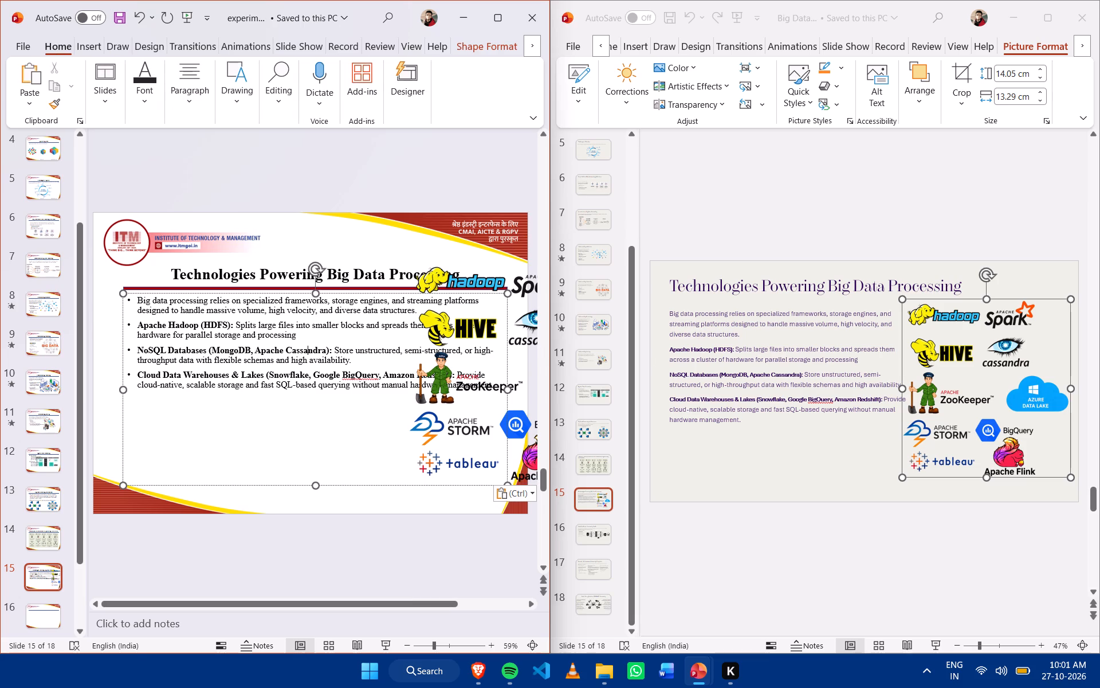
{"action": "left_click_drag", "start_coordinate": [508, 393], "coordinate": [361, 392]}
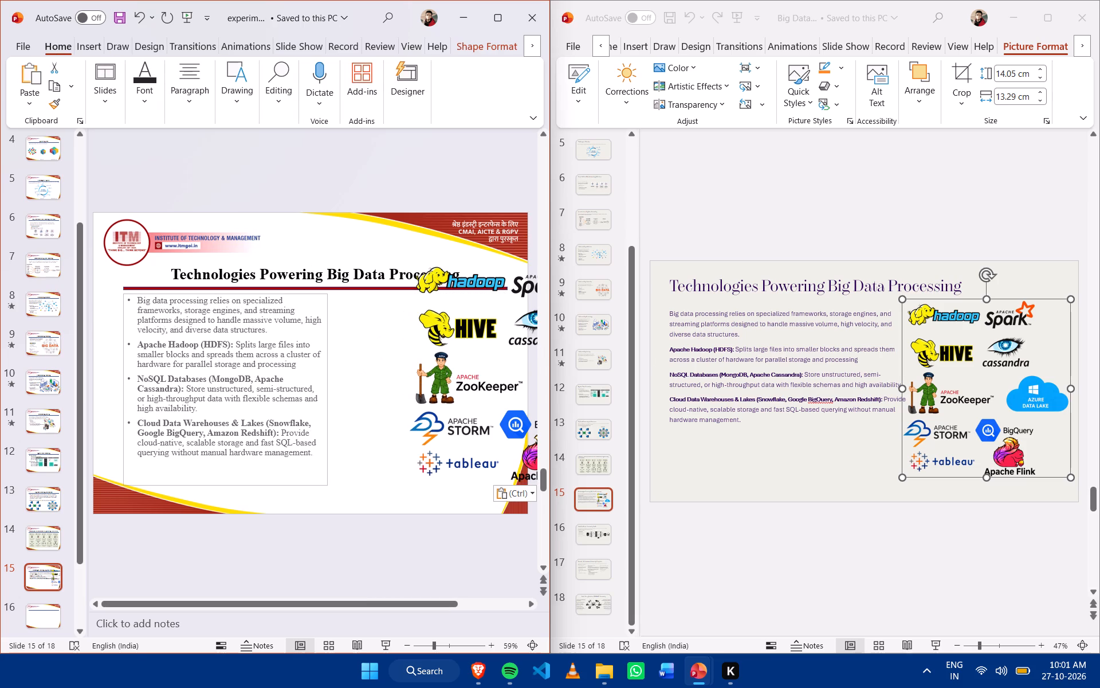
{"action": "left_click_drag", "start_coordinate": [361, 392], "coordinate": [333, 387]}
Move the logos picture on experiment 16's slide 15 beside the narrowed text, within the slide's right half.
{"action": "left_click", "coordinate": [496, 373]}
{"action": "left_click_drag", "start_coordinate": [496, 373], "coordinate": [423, 374]}
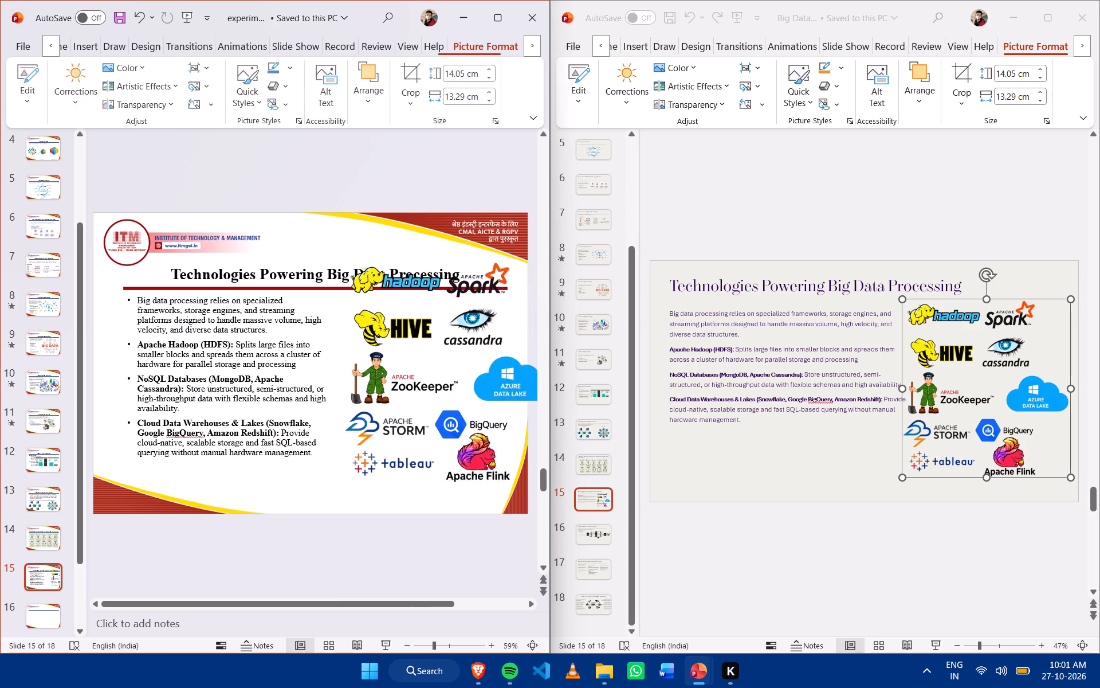
{"action": "left_click_drag", "start_coordinate": [423, 374], "coordinate": [406, 391]}
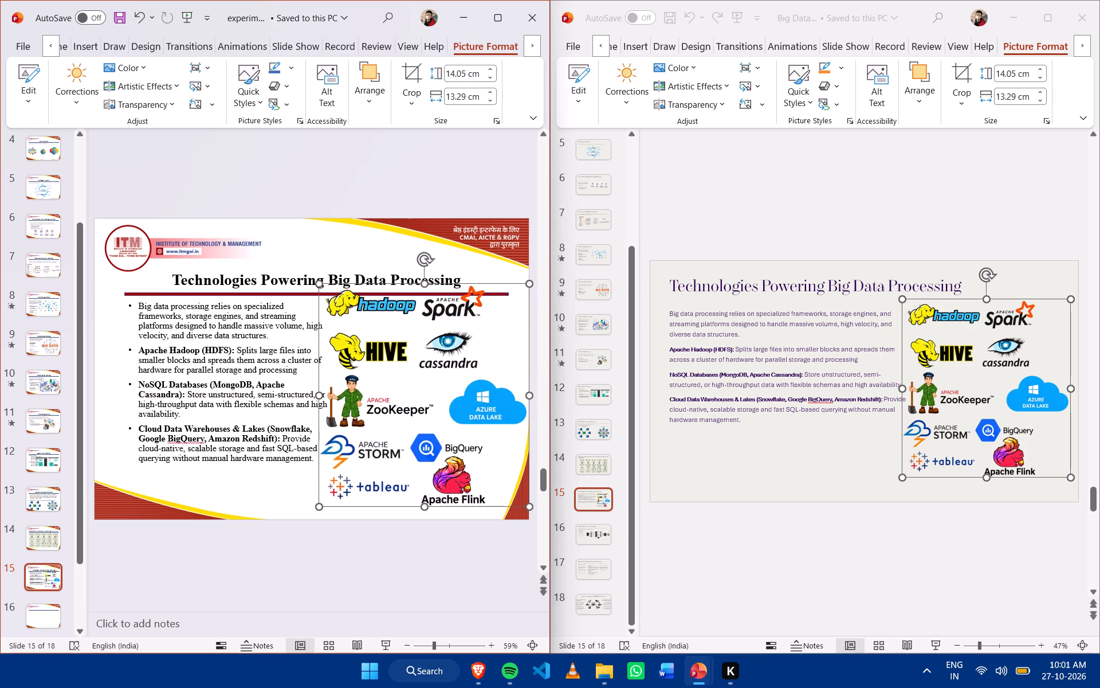
Copy the title "How Distributed Processing Works" from the Big Data deck's slide 16 into experiment 16's slide 16 title placeholder.
{"action": "scroll", "coordinate": [777, 357], "scroll_direction": "down", "scroll_amount": 1}
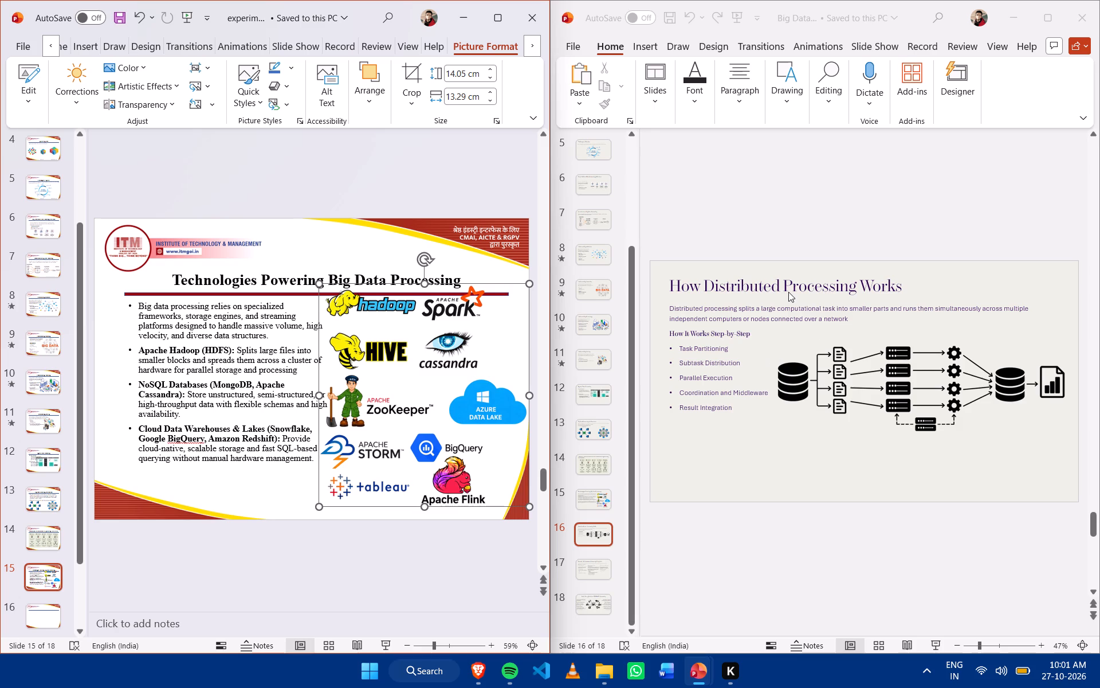
{"action": "left_click", "coordinate": [788, 292]}
{"action": "left_click", "coordinate": [860, 292]}
{"action": "left_click_drag", "start_coordinate": [923, 287], "coordinate": [732, 292]}
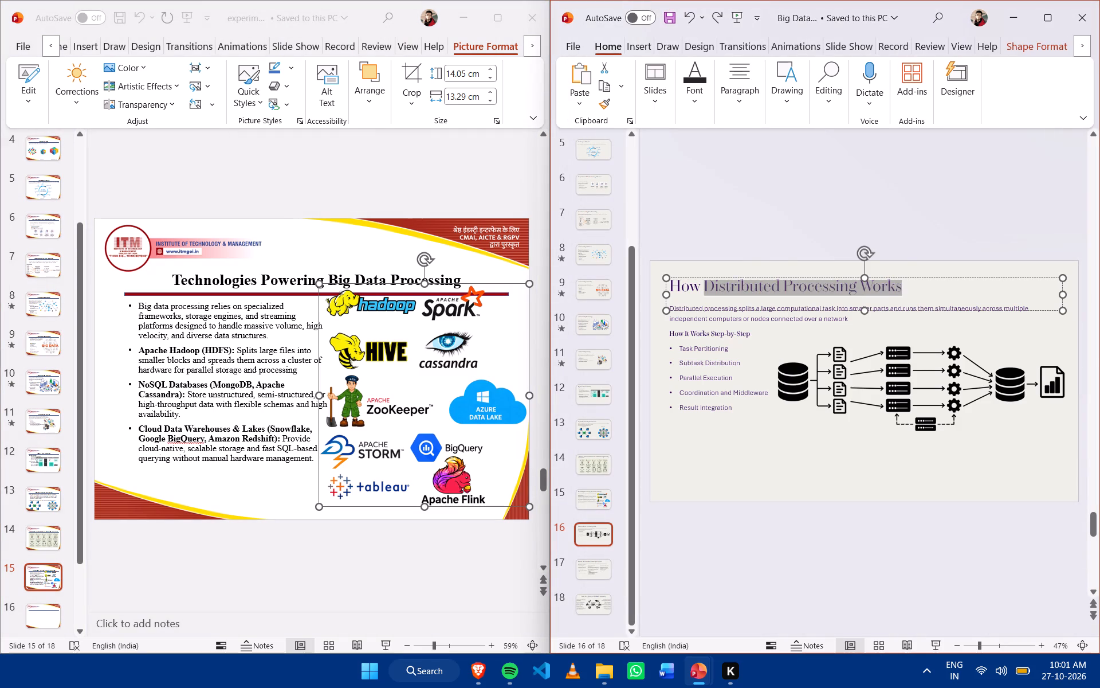
{"action": "left_click_drag", "start_coordinate": [732, 292], "coordinate": [689, 292]}
{"action": "key", "text": "ctrl+c"}
{"action": "scroll", "coordinate": [232, 388], "scroll_direction": "down", "scroll_amount": 1}
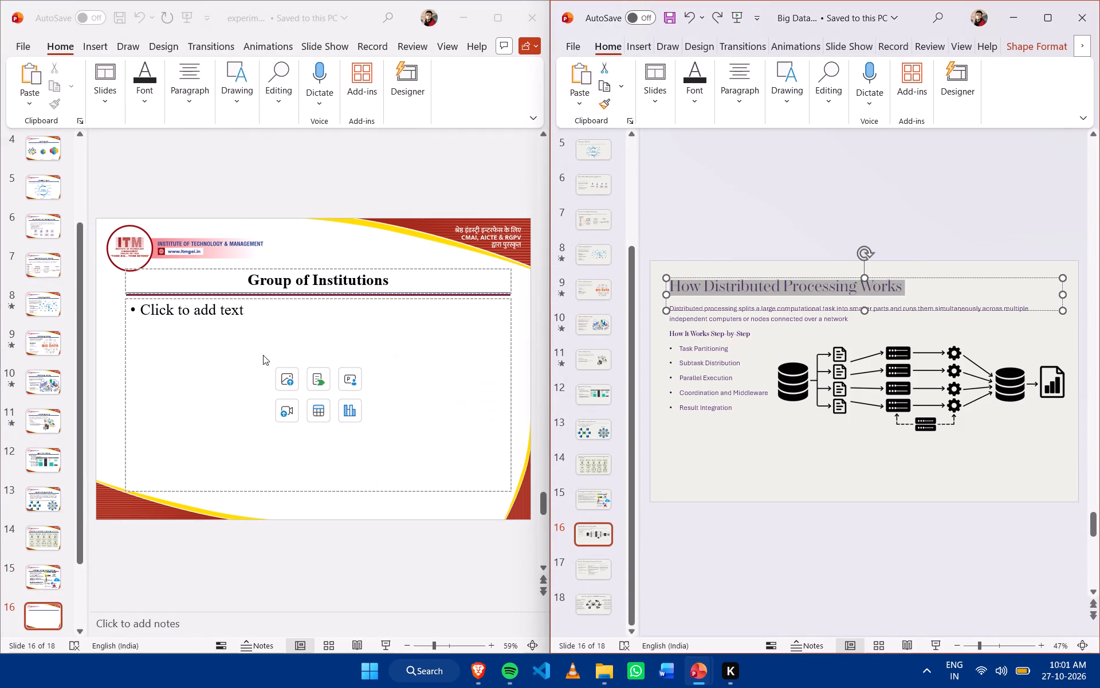
{"action": "left_click", "coordinate": [322, 277]}
{"action": "left_click", "coordinate": [322, 277]}
{"action": "key", "text": "ctrl+v"}
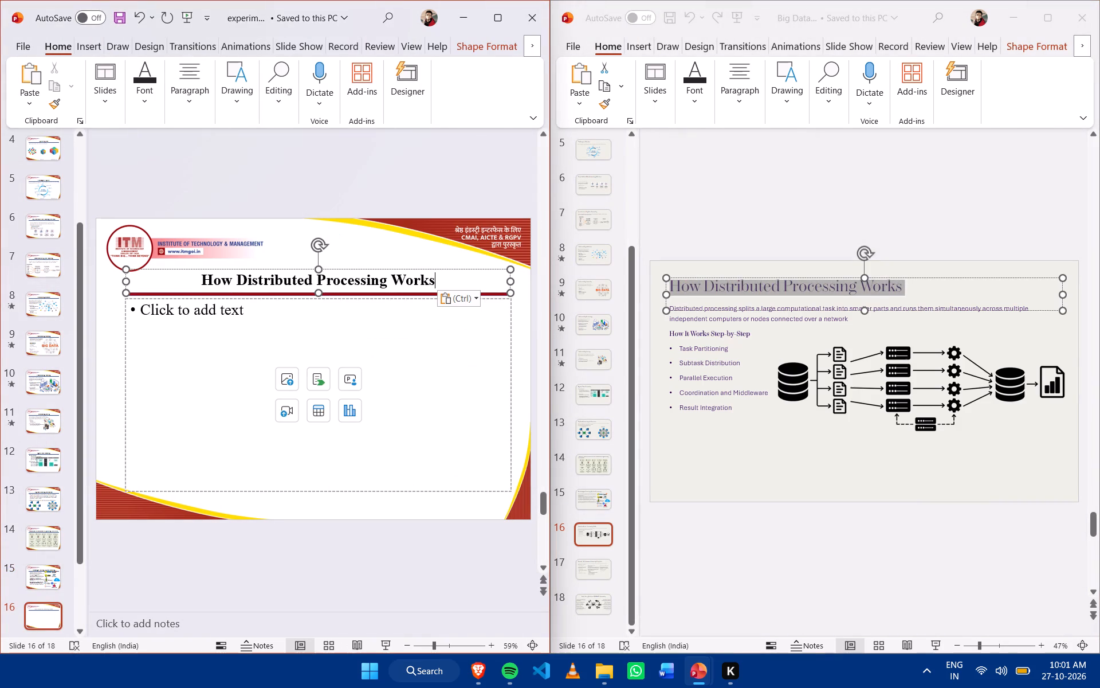
Copy all the body text from the Big Data deck's slide 16 into experiment 16's slide 16 content placeholder.
{"action": "left_click", "coordinate": [740, 317]}
{"action": "left_click", "coordinate": [738, 428]}
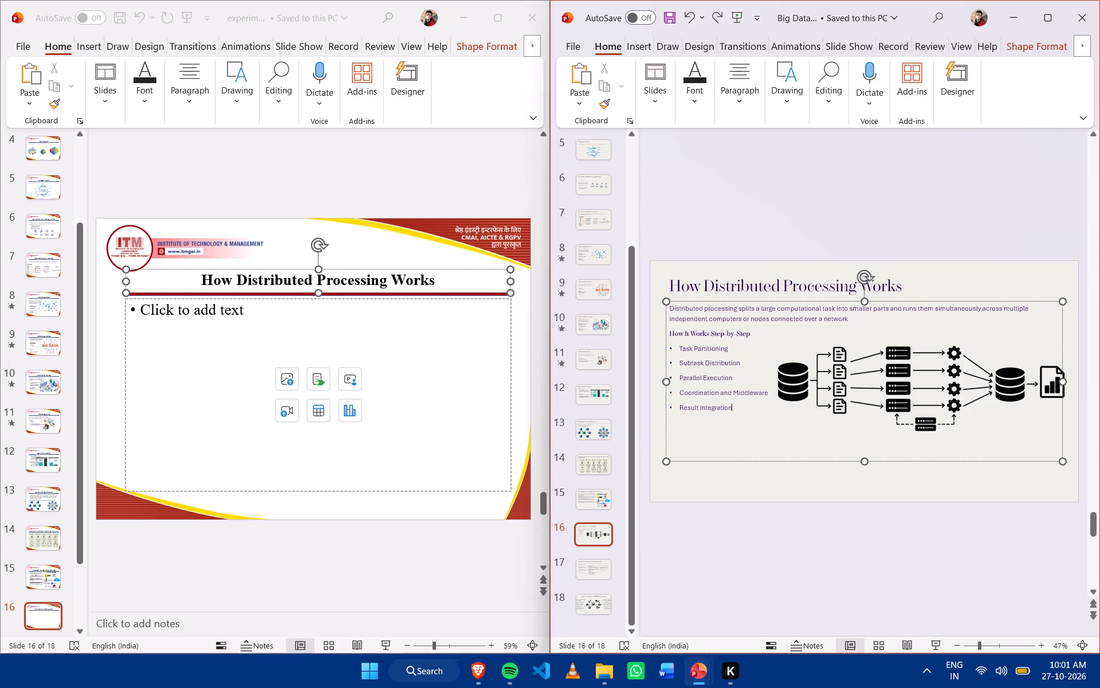
{"action": "left_click_drag", "start_coordinate": [744, 417], "coordinate": [660, 309]}
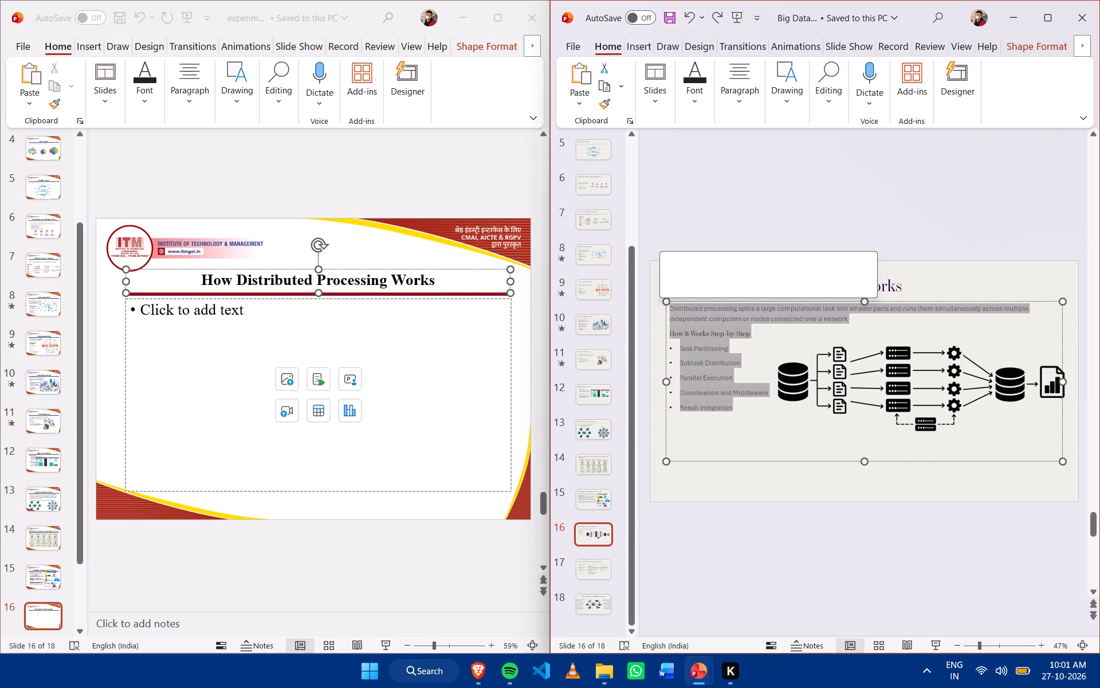
{"action": "key", "text": "ctrl+c"}
{"action": "left_click", "coordinate": [249, 329]}
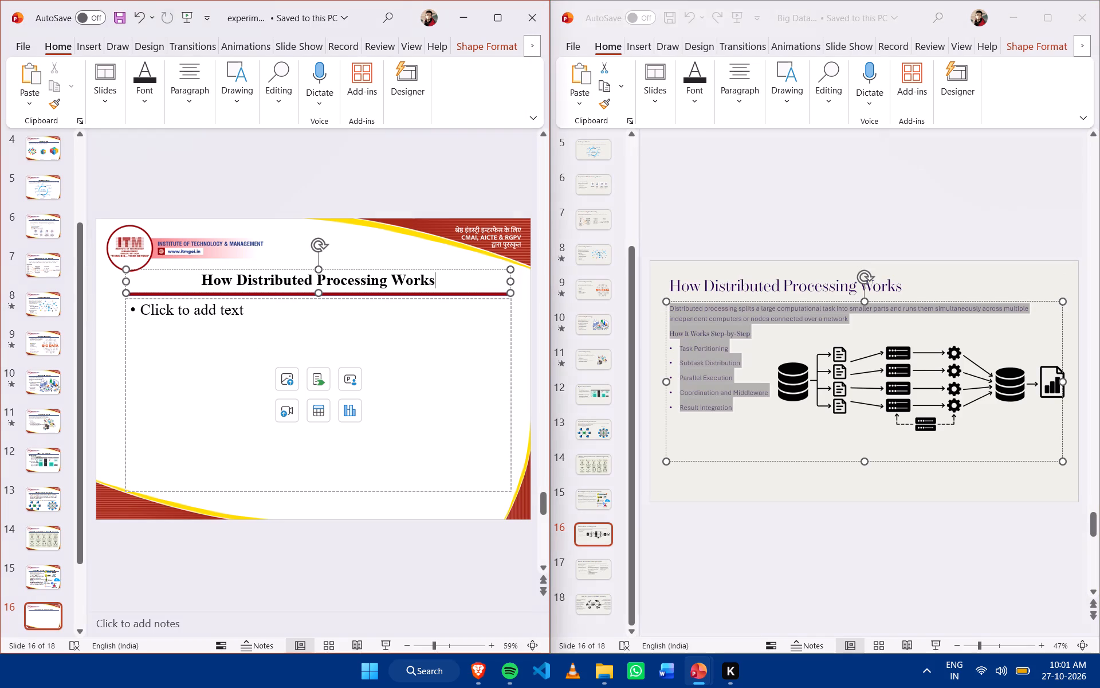
{"action": "left_click", "coordinate": [242, 315]}
{"action": "key", "text": "ctrl+v"}
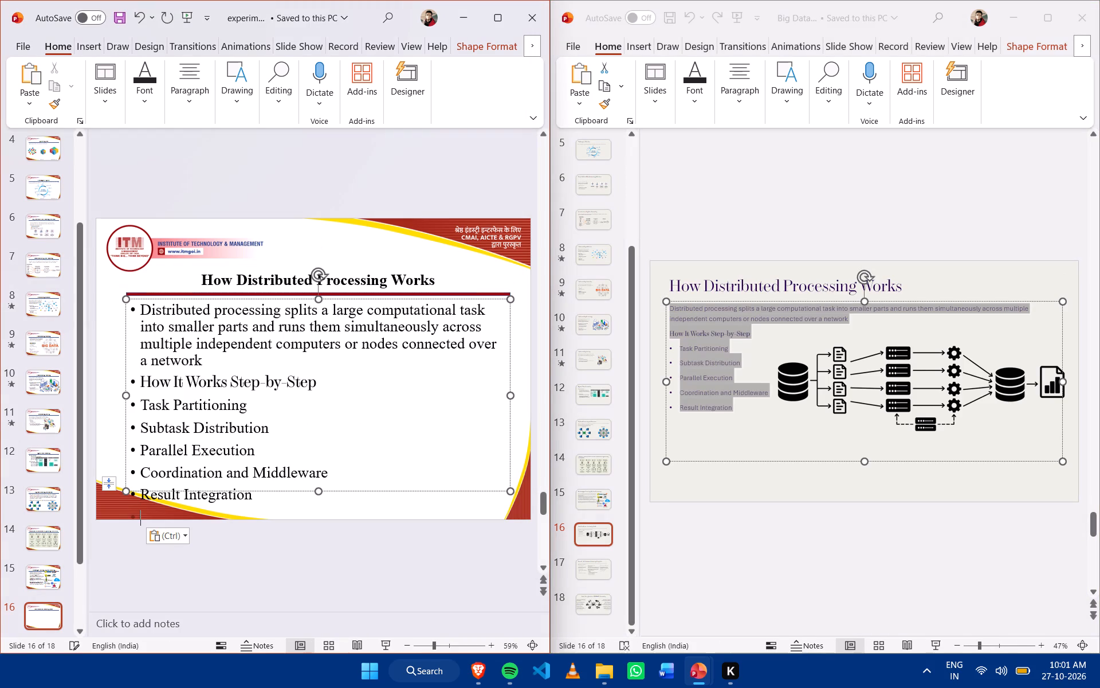
Set the font size of the whole body text box on experiment 16's slide 16 to 16.
{"action": "left_click", "coordinate": [433, 300]}
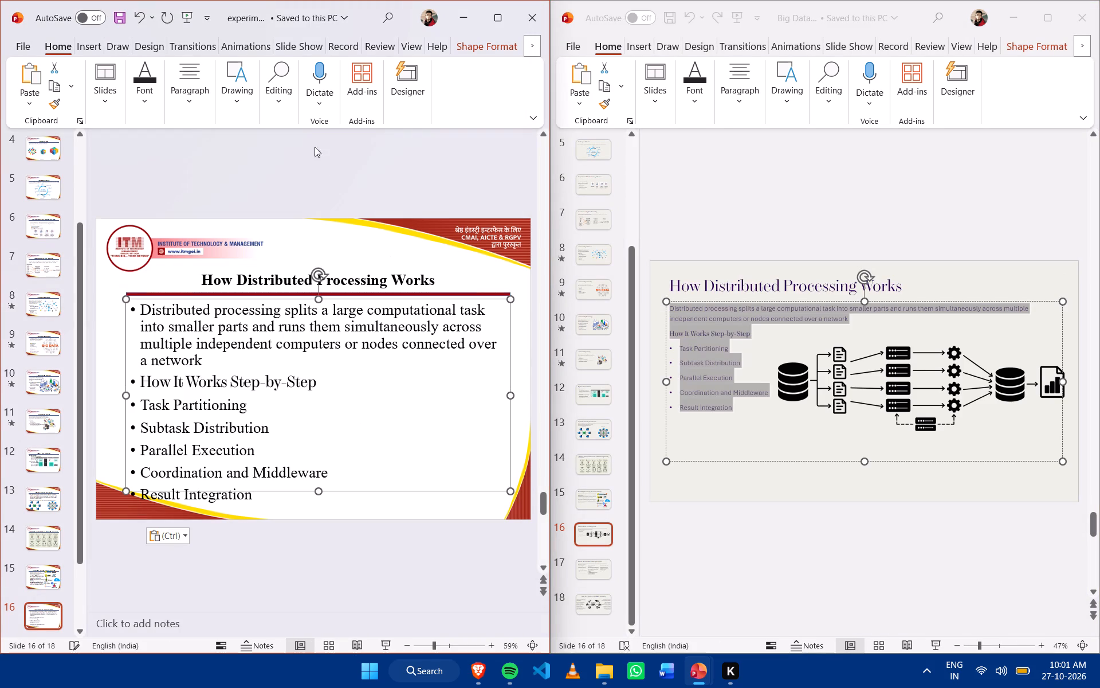
{"action": "left_click", "coordinate": [146, 101]}
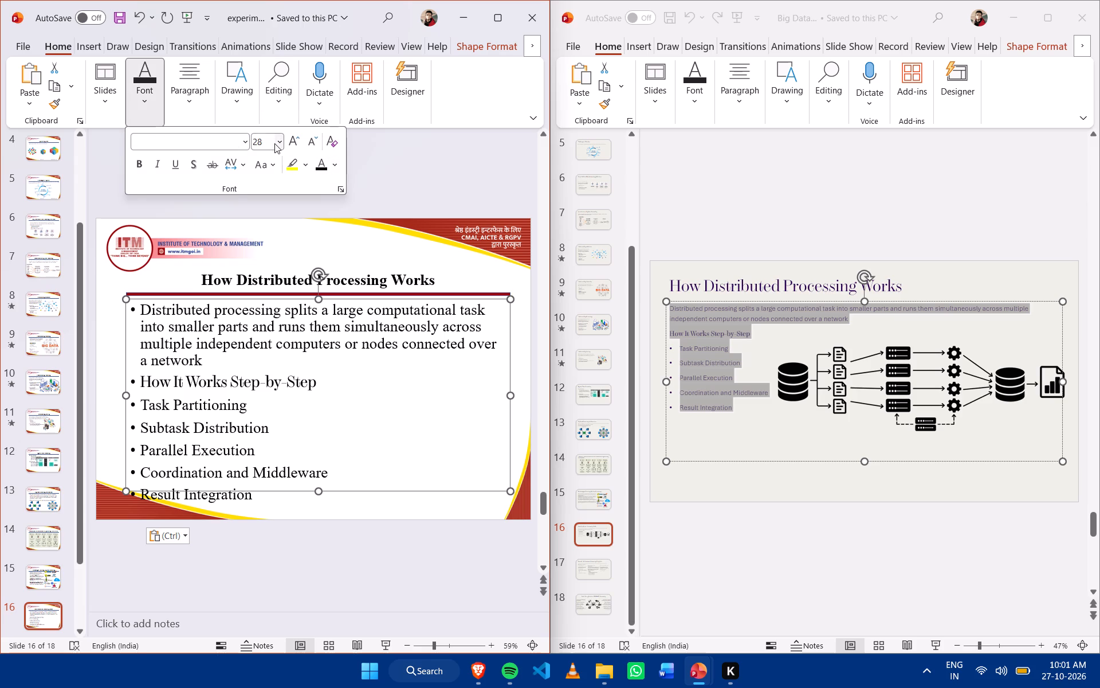
{"action": "left_click", "coordinate": [280, 140]}
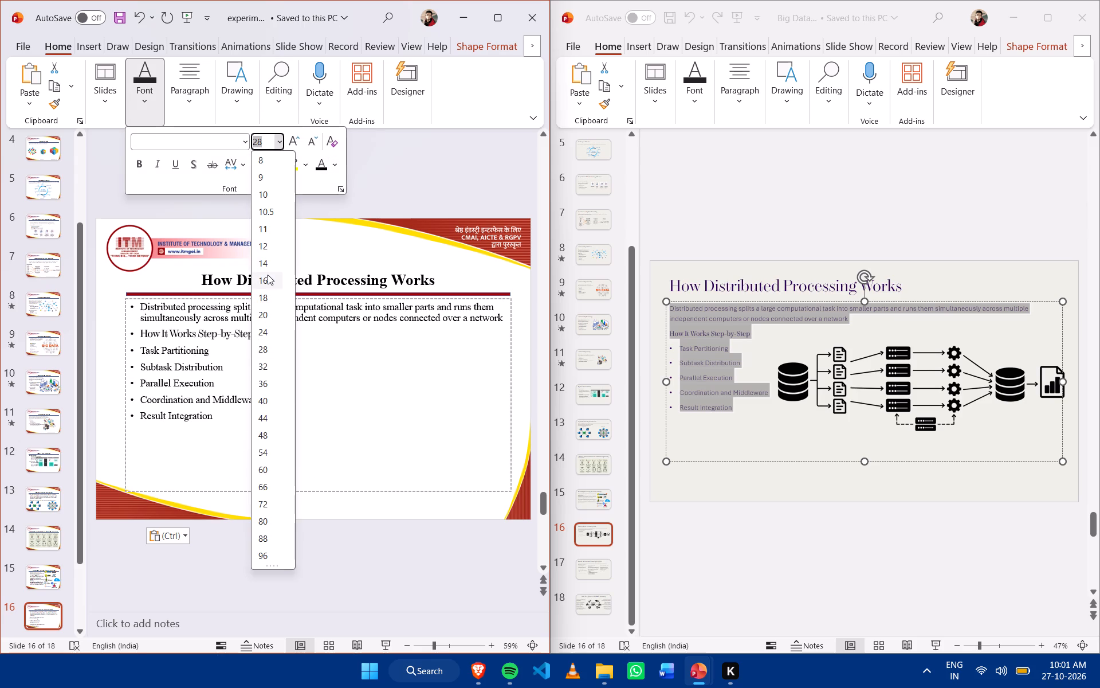
{"action": "left_click", "coordinate": [267, 277]}
Copy the distributed processing diagram from the Big Data deck's slide 16 onto experiment 16's slide 16, placed within the slide's lower half.
{"action": "left_click", "coordinate": [776, 437]}
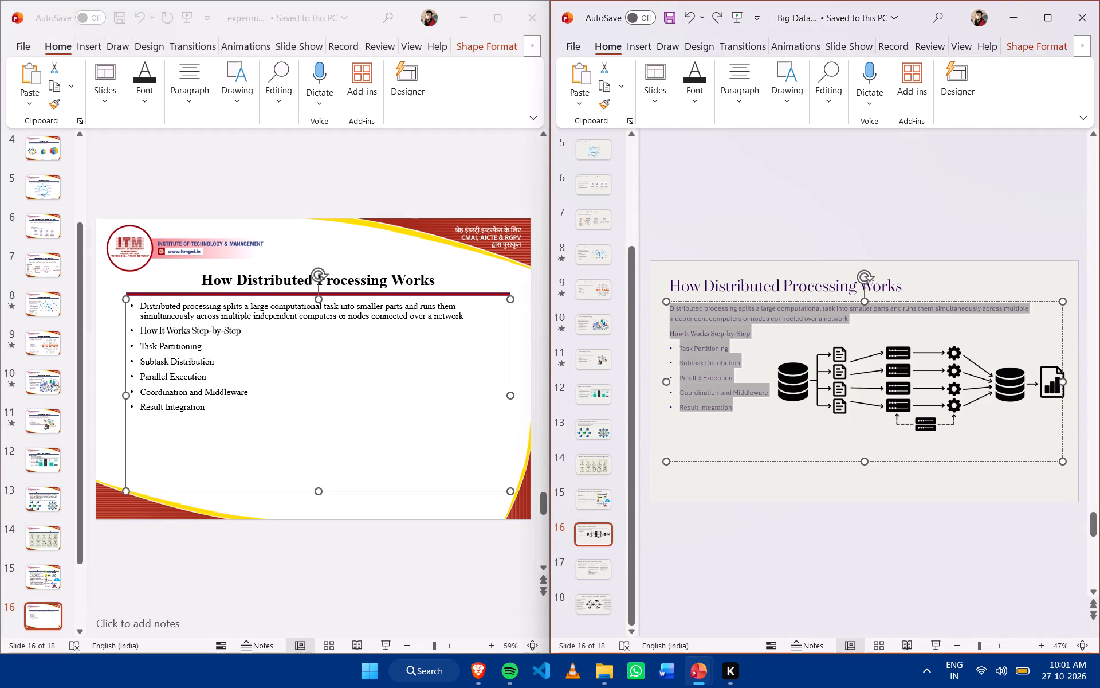
{"action": "left_click", "coordinate": [861, 404]}
{"action": "key", "text": "ctrl+c"}
{"action": "left_click", "coordinate": [197, 381]}
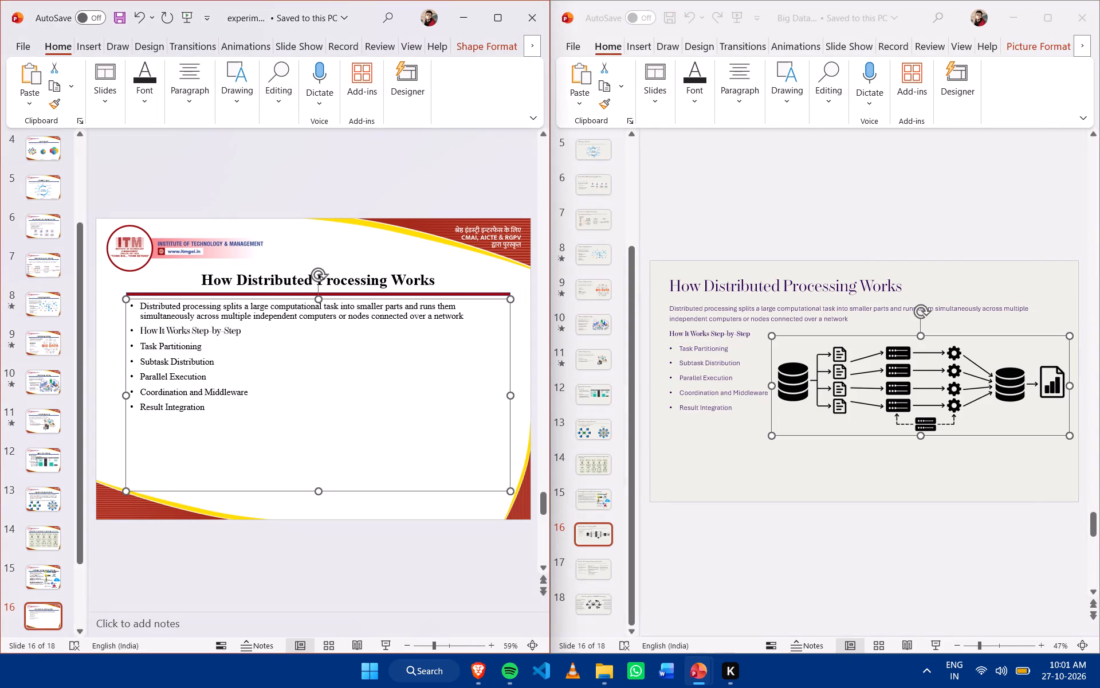
{"action": "key", "text": "ctrl+v"}
{"action": "left_click_drag", "start_coordinate": [342, 363], "coordinate": [293, 391]}
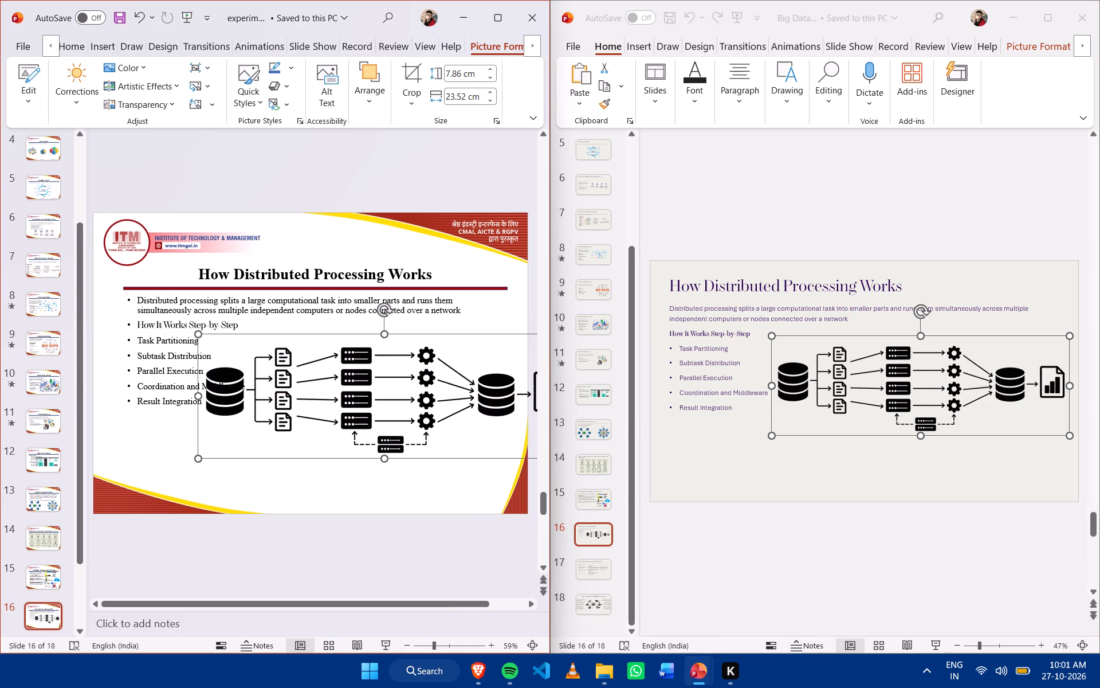
{"action": "left_click_drag", "start_coordinate": [339, 413], "coordinate": [266, 425]}
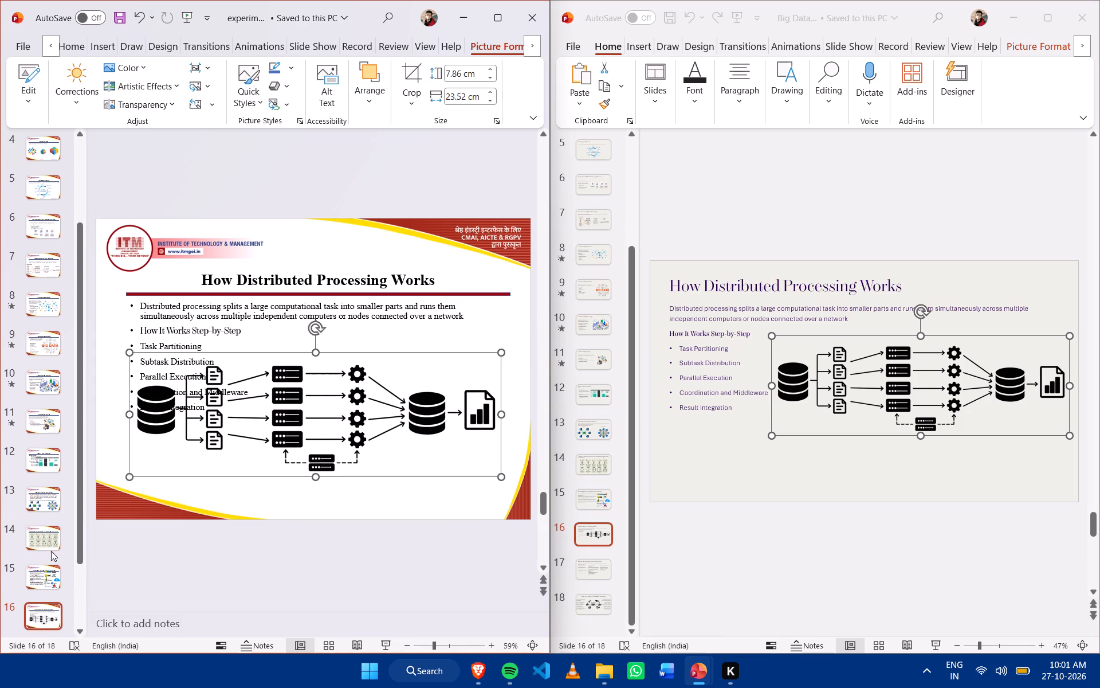
Copy the title "Scenario: E-Commerce Inventory & Logistics" from the Big Data deck's slide 17 for experiment 16's slide 17 title.
{"action": "scroll", "coordinate": [747, 381], "scroll_direction": "down", "scroll_amount": 1}
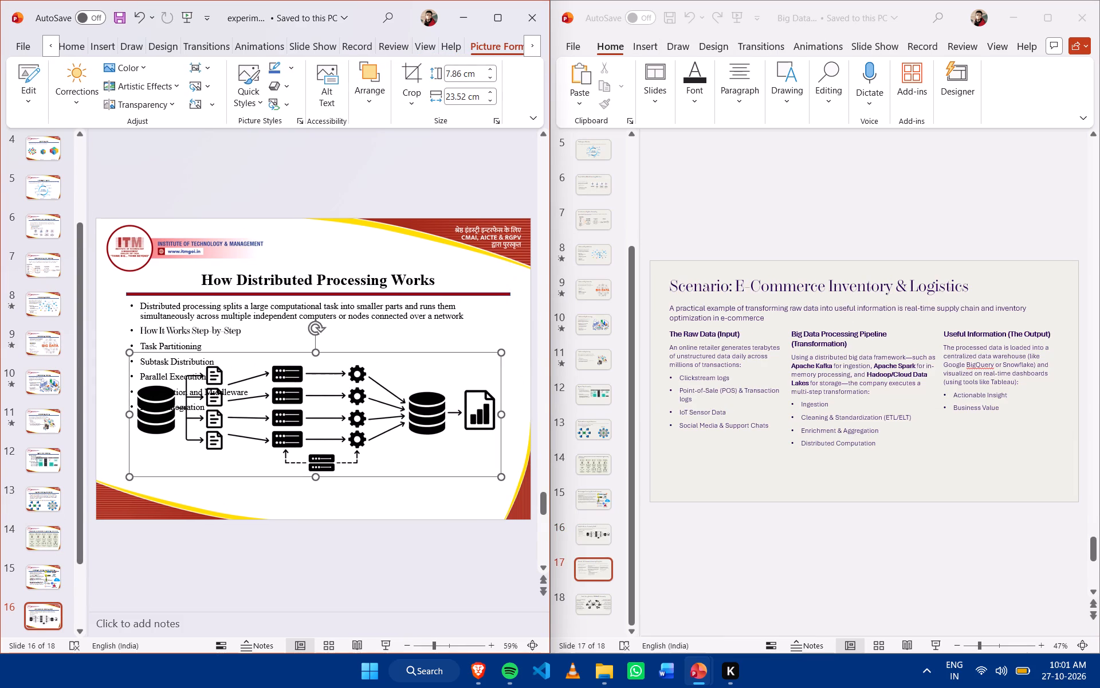
{"action": "scroll", "coordinate": [333, 414], "scroll_direction": "down", "scroll_amount": 1}
{"action": "left_click", "coordinate": [969, 280]}
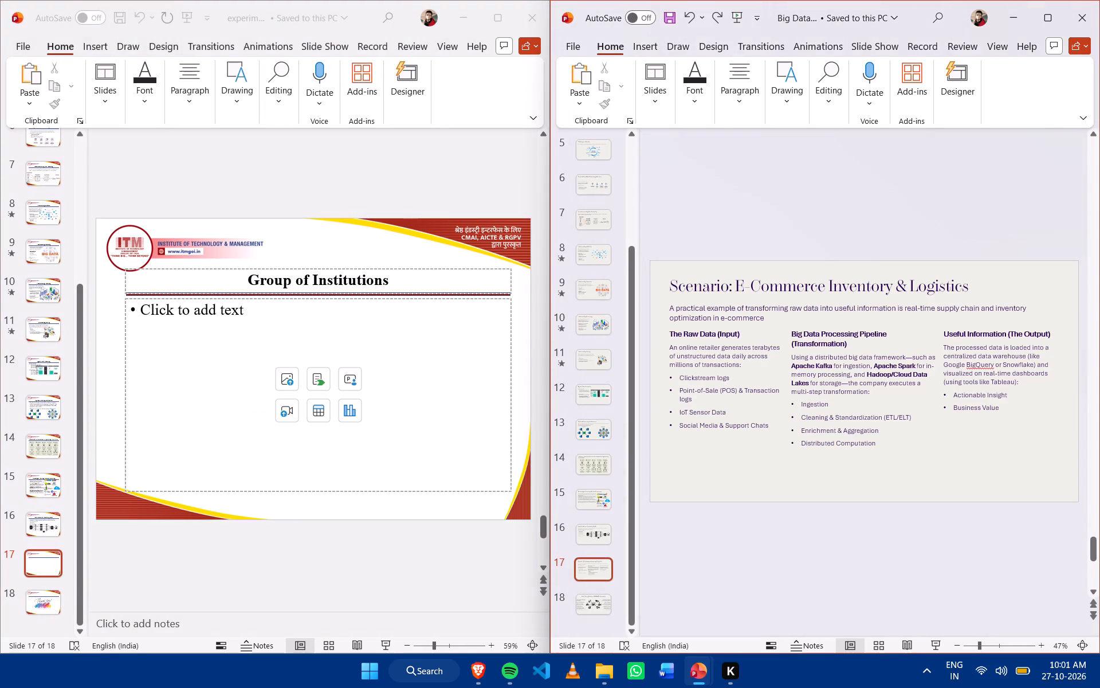
{"action": "left_click", "coordinate": [973, 282]}
{"action": "left_click", "coordinate": [973, 284]}
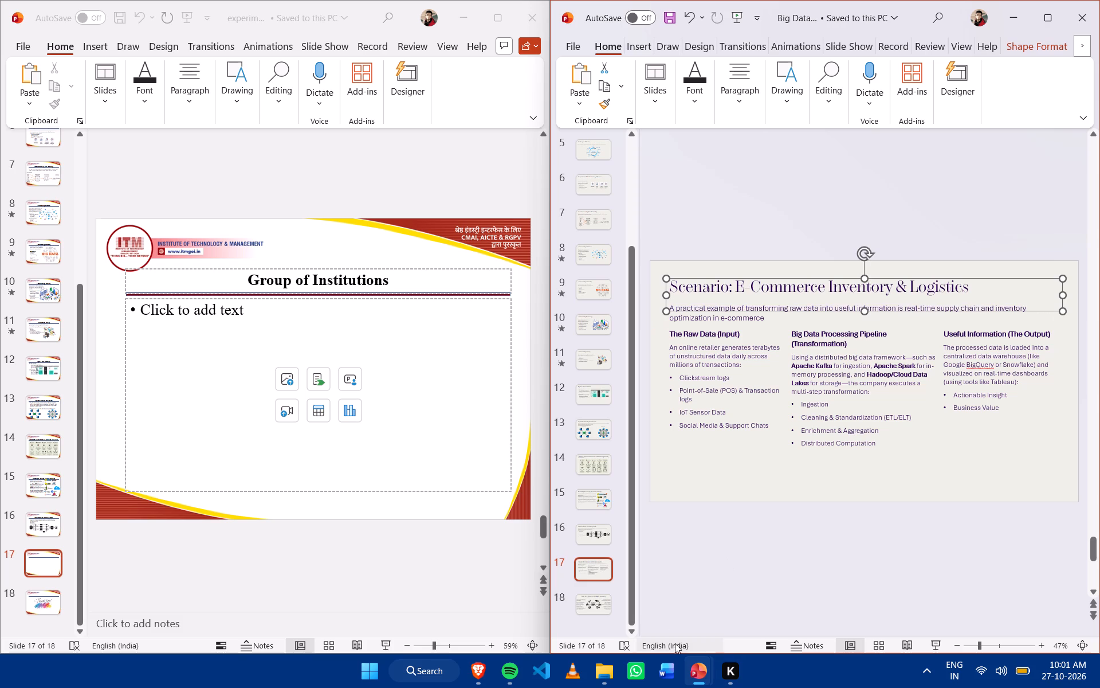
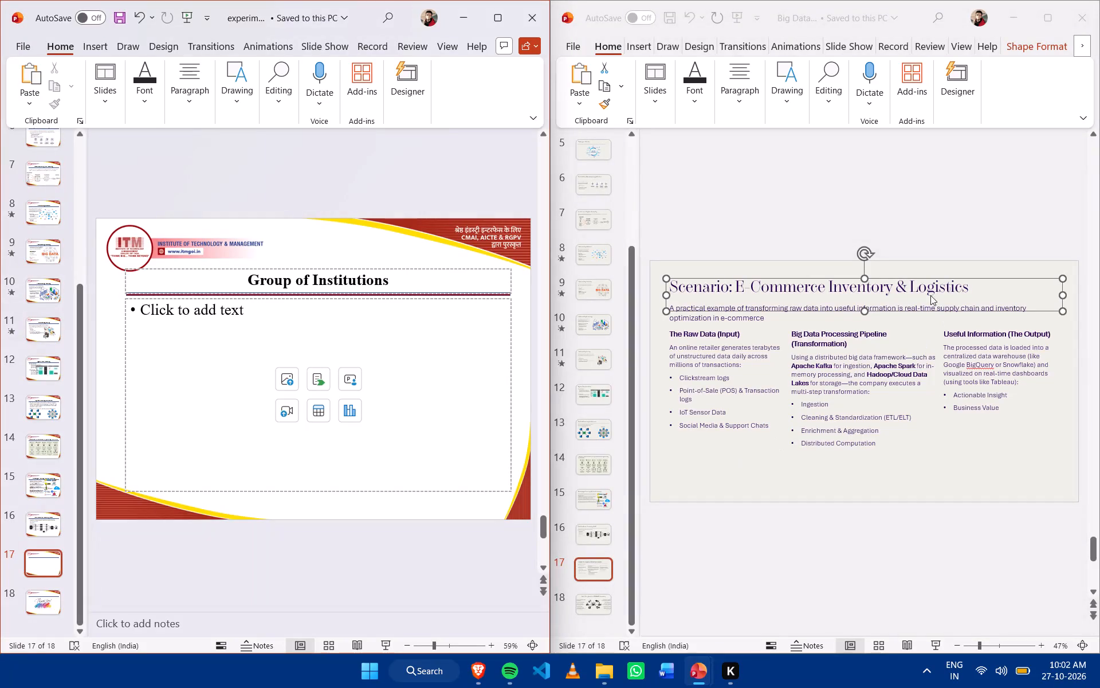
Copy the title "Scenario: E-Commerce Inventory & Logistics" from the Big Data deck's slide 17 into experiment 16's slide 17 title.
{"action": "left_click", "coordinate": [930, 290]}
{"action": "double_click", "coordinate": [968, 286]}
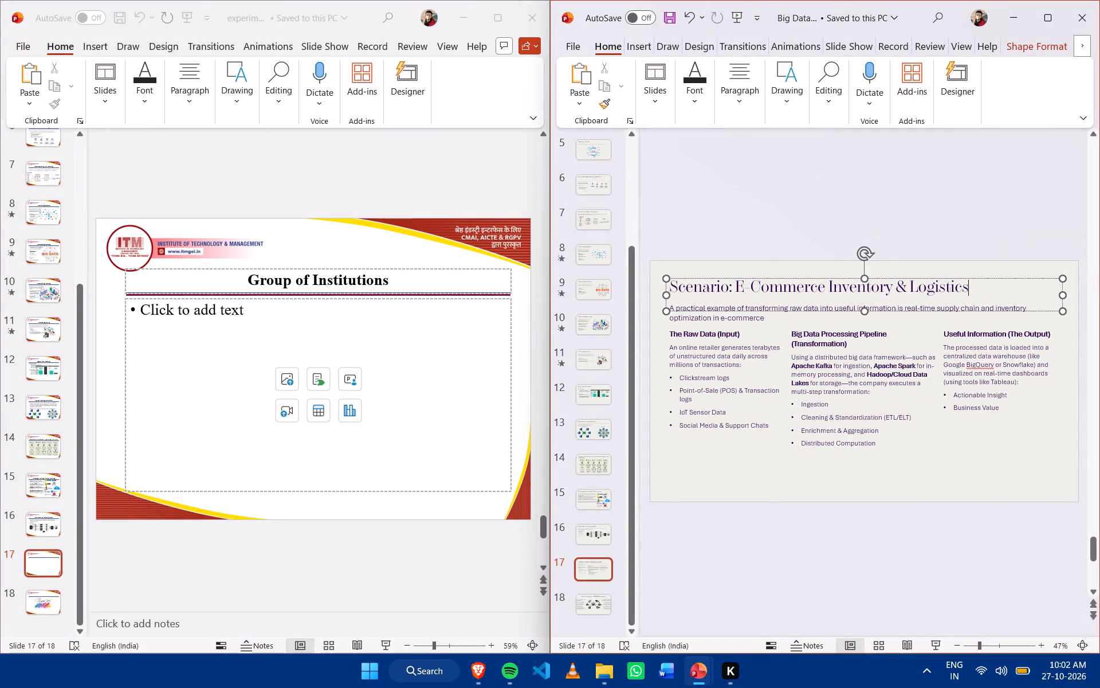
{"action": "left_click_drag", "start_coordinate": [977, 291], "coordinate": [697, 289]}
{"action": "key", "text": "ctrl+c"}
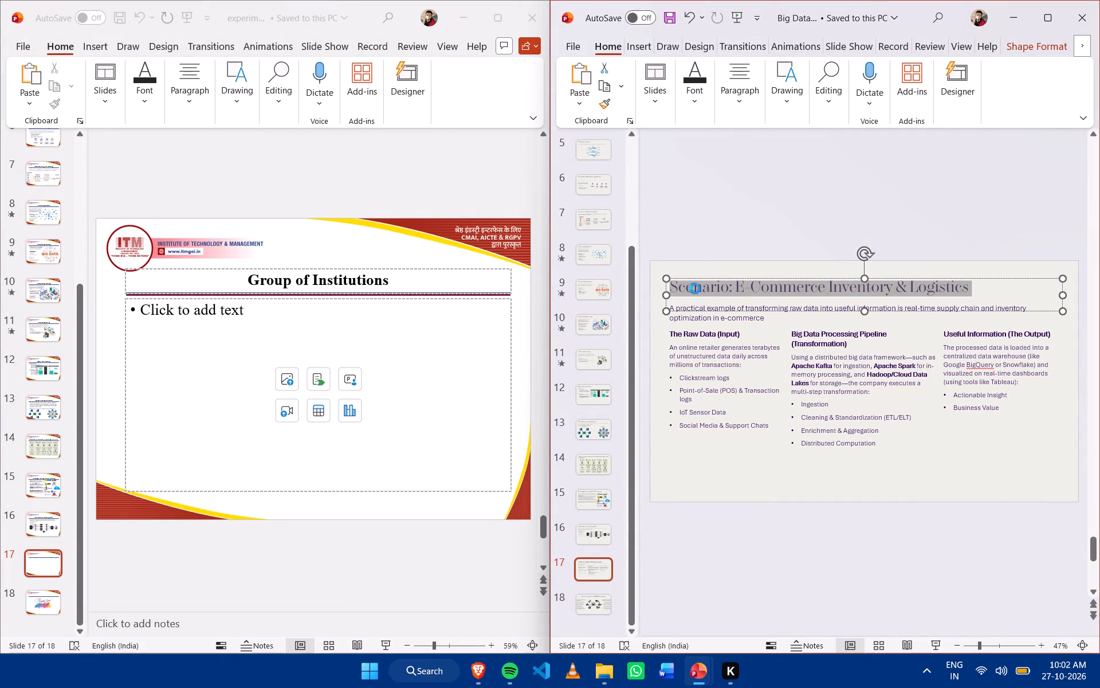
{"action": "left_click", "coordinate": [443, 279]}
{"action": "left_click", "coordinate": [436, 279]}
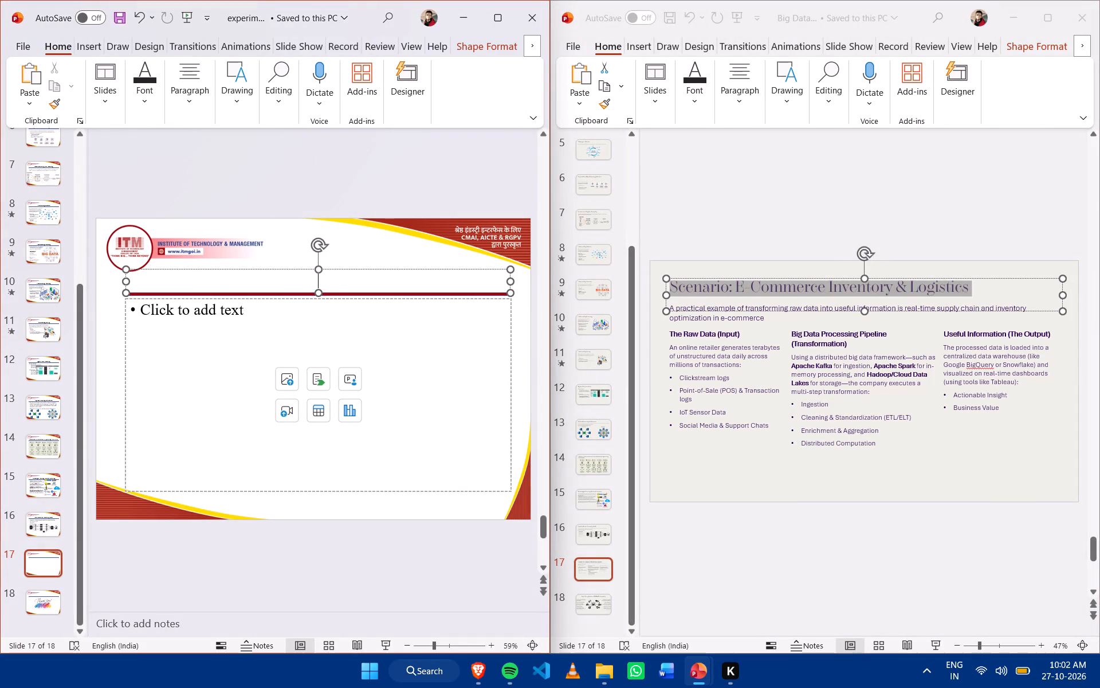
{"action": "key", "text": "ctrl+v"}
Replace experiment 16's slide 17 content placeholder with the intro line and three column text boxes copied from the Big Data deck's slide 17.
{"action": "left_click", "coordinate": [752, 353]}
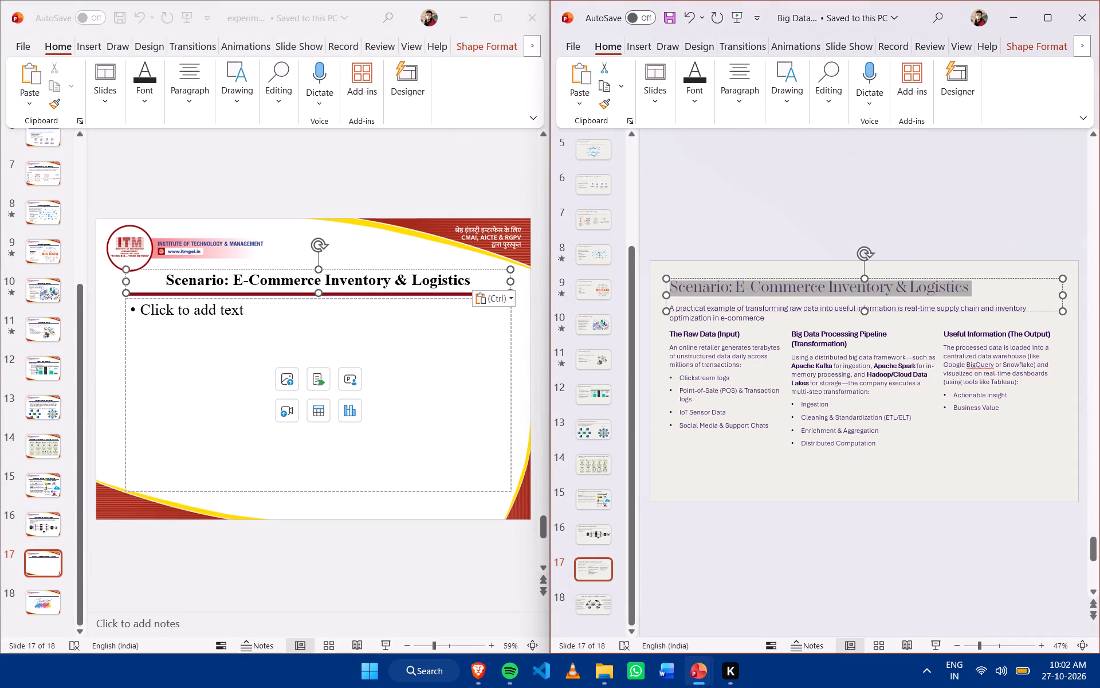
{"action": "left_click", "coordinate": [827, 431]}
{"action": "left_click", "coordinate": [729, 353]}
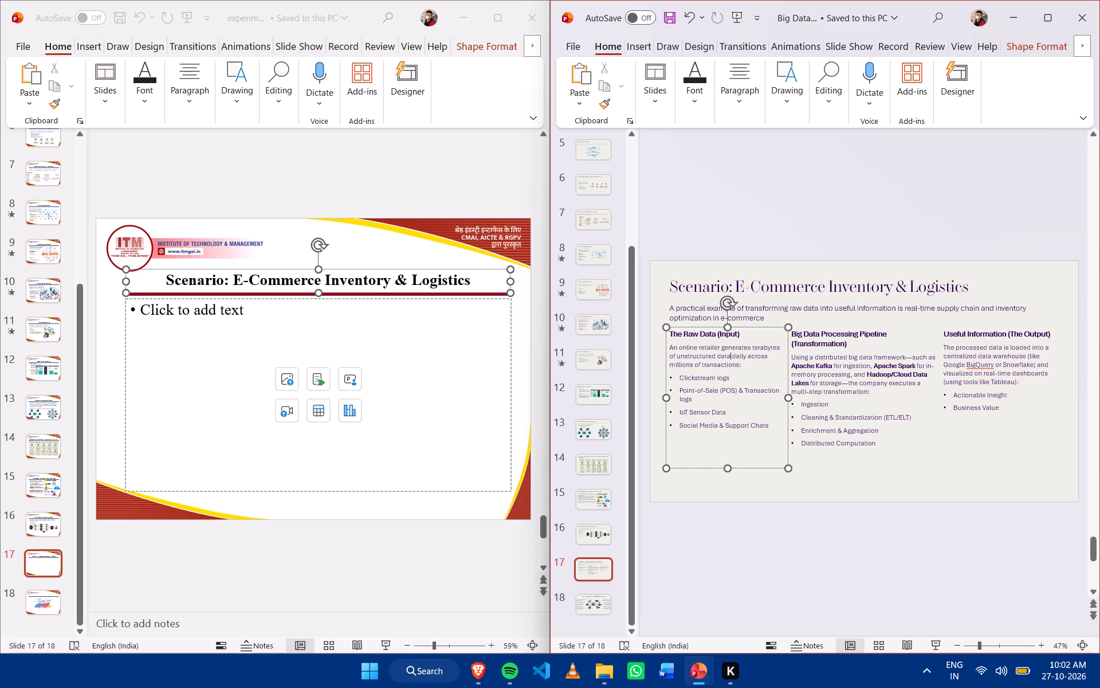
{"action": "left_click", "coordinate": [760, 305]}
{"action": "left_click", "coordinate": [728, 301]}
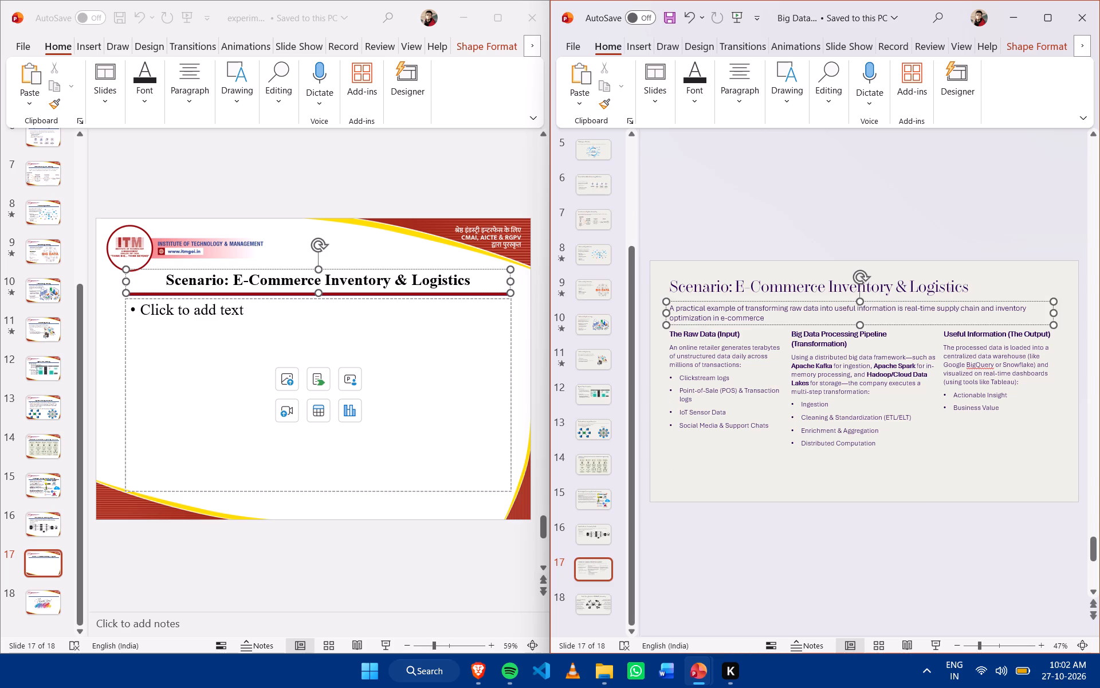
{"action": "left_click_drag", "start_coordinate": [1038, 505], "coordinate": [687, 320]}
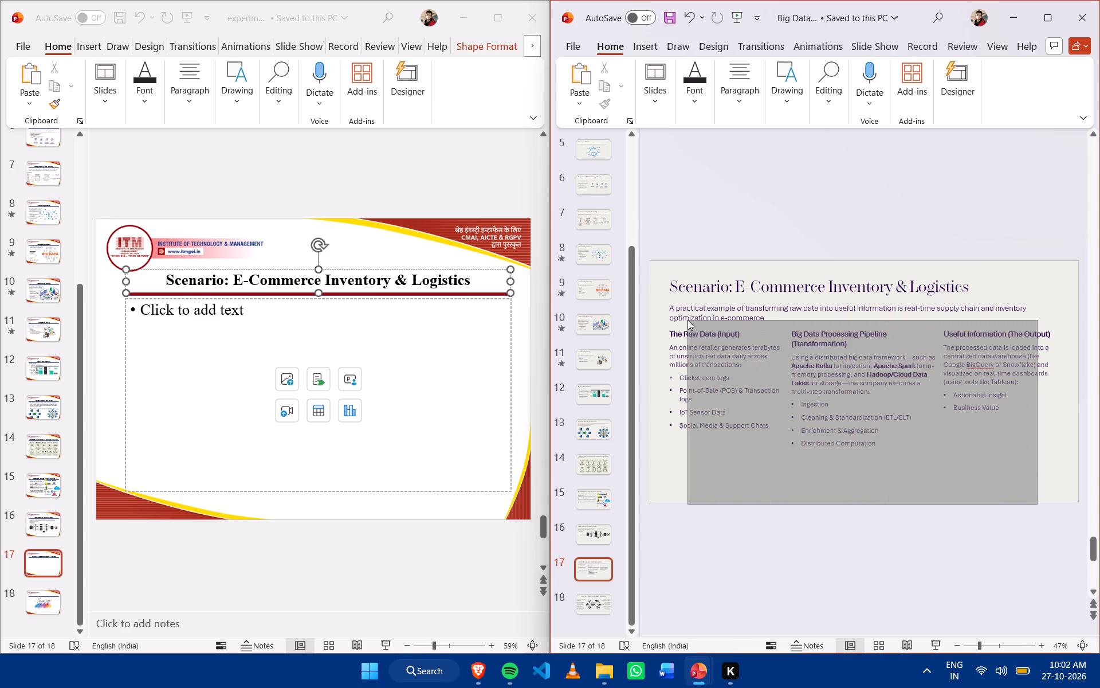
{"action": "left_click_drag", "start_coordinate": [687, 320], "coordinate": [683, 308]}
{"action": "left_click", "coordinate": [737, 494]}
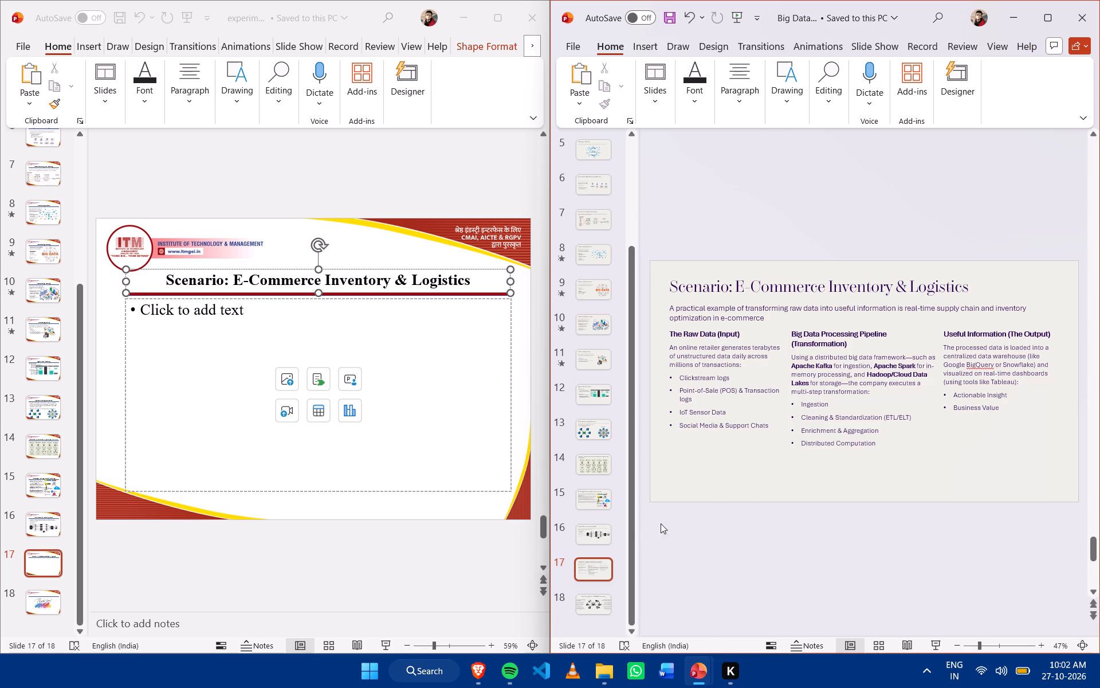
{"action": "left_click_drag", "start_coordinate": [673, 510], "coordinate": [1039, 280]}
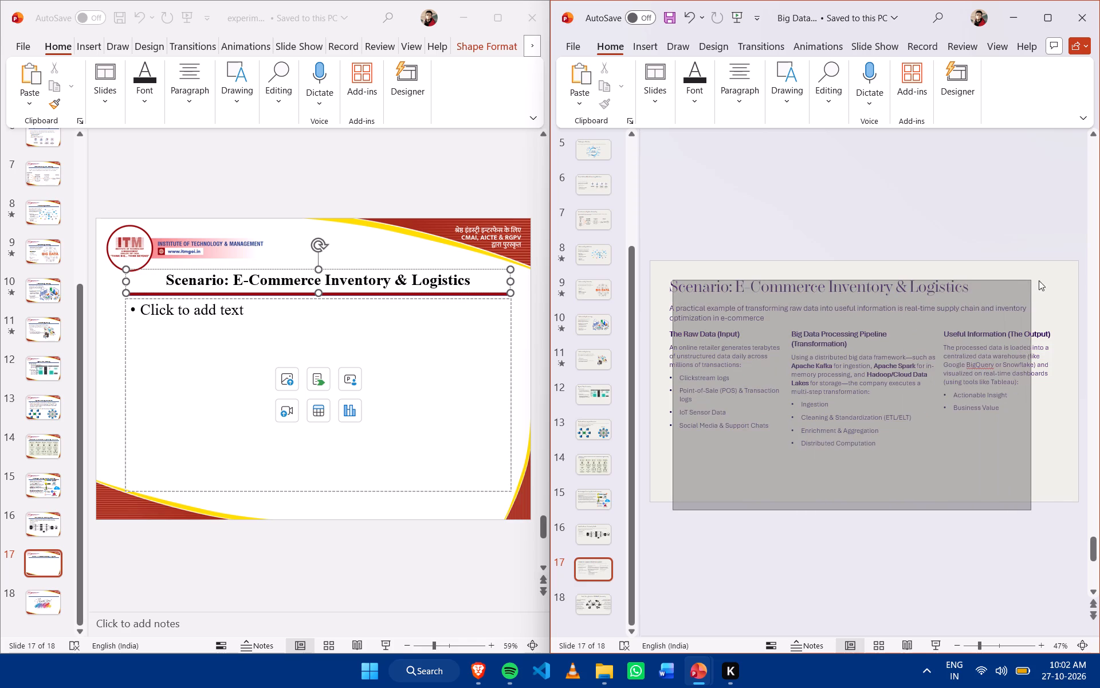
{"action": "left_click_drag", "start_coordinate": [1039, 280], "coordinate": [1068, 281]}
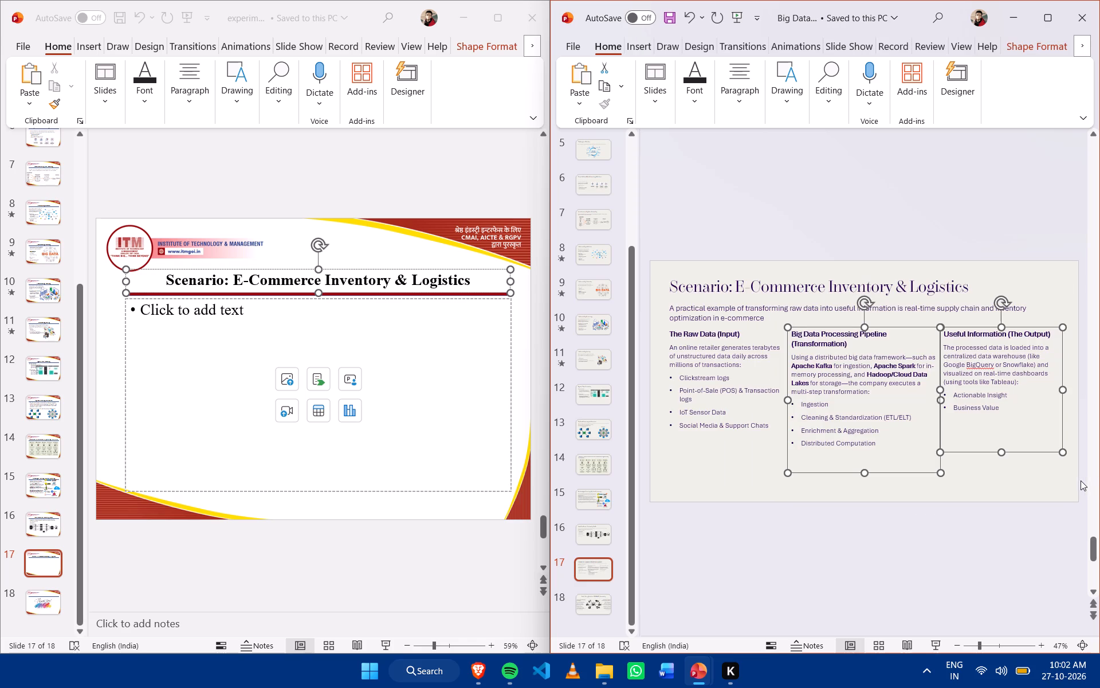
{"action": "left_click_drag", "start_coordinate": [1075, 479], "coordinate": [624, 280]}
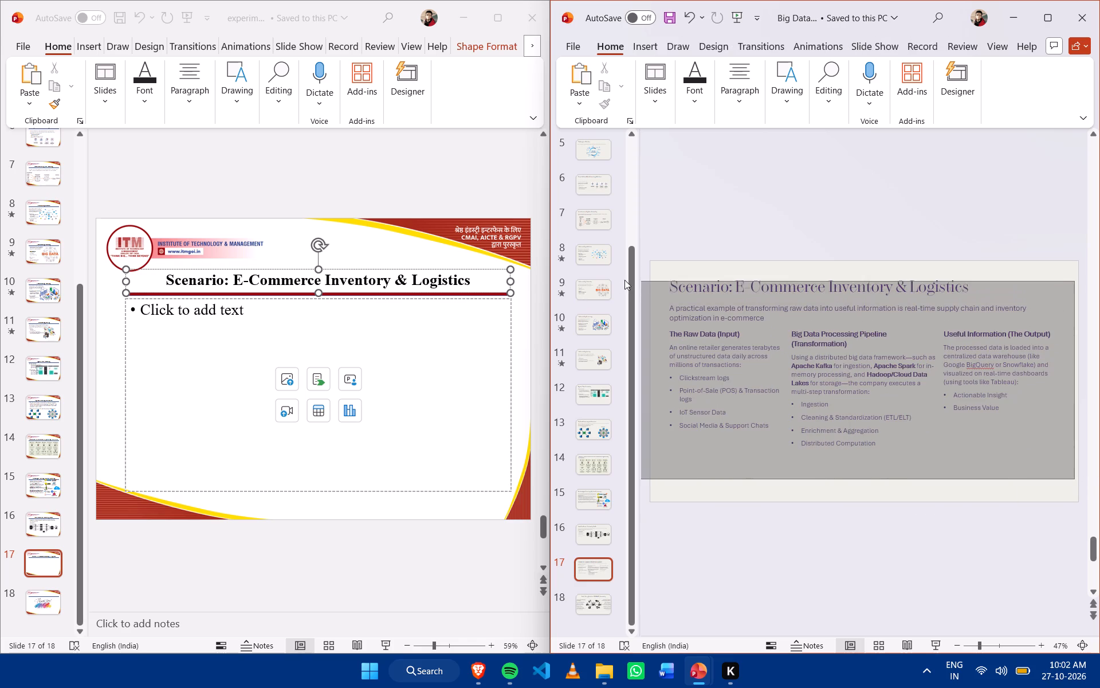
{"action": "left_click_drag", "start_coordinate": [624, 280], "coordinate": [628, 290]}
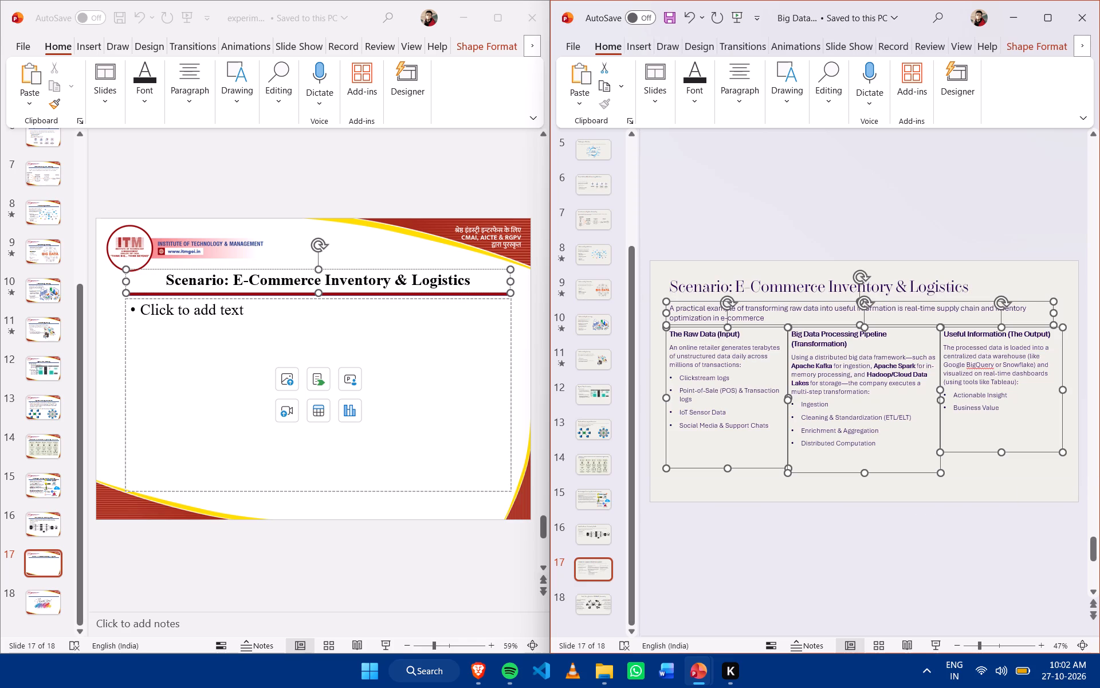
{"action": "key", "text": "ctrl+c"}
{"action": "left_click", "coordinate": [195, 337]}
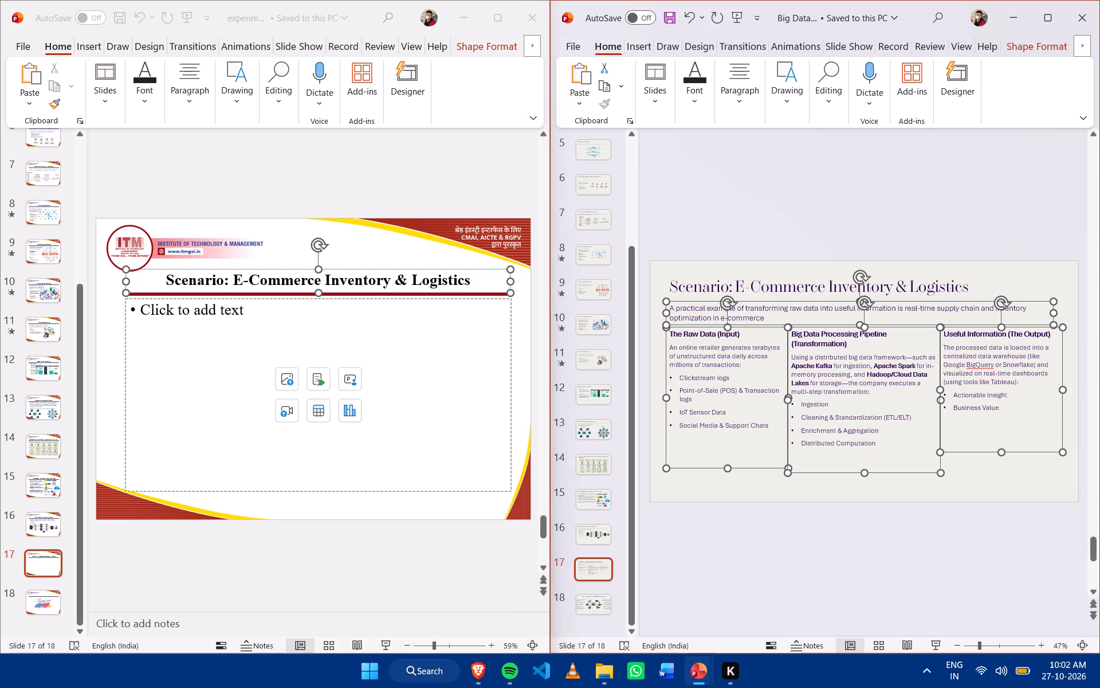
{"action": "left_click", "coordinate": [123, 343]}
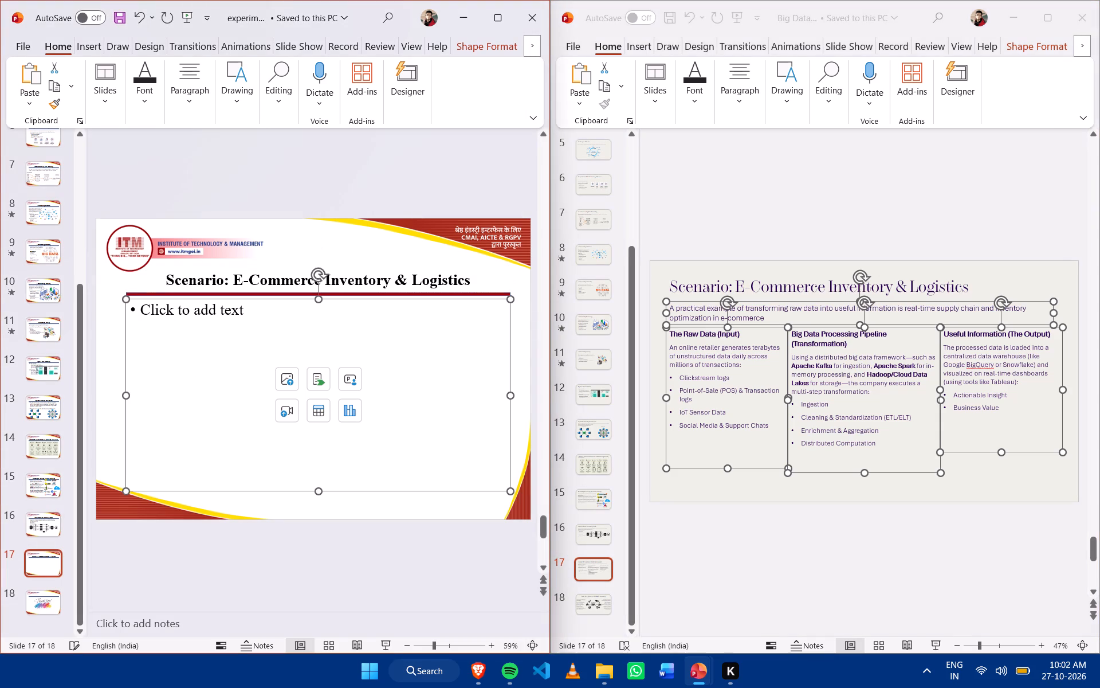
{"action": "key", "text": "Delete"}
{"action": "key", "text": "ctrl+v"}
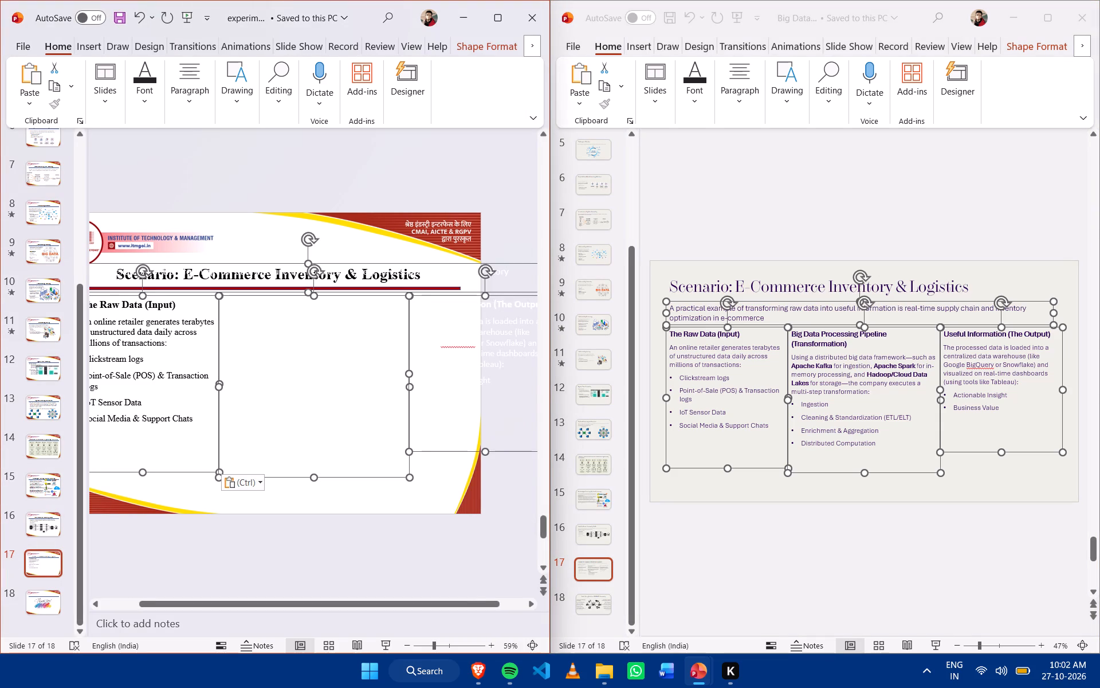
{"action": "scroll", "coordinate": [340, 352], "scroll_direction": "down", "scroll_amount": 1}
{"action": "scroll", "coordinate": [378, 314], "scroll_direction": "up", "scroll_amount": 1}
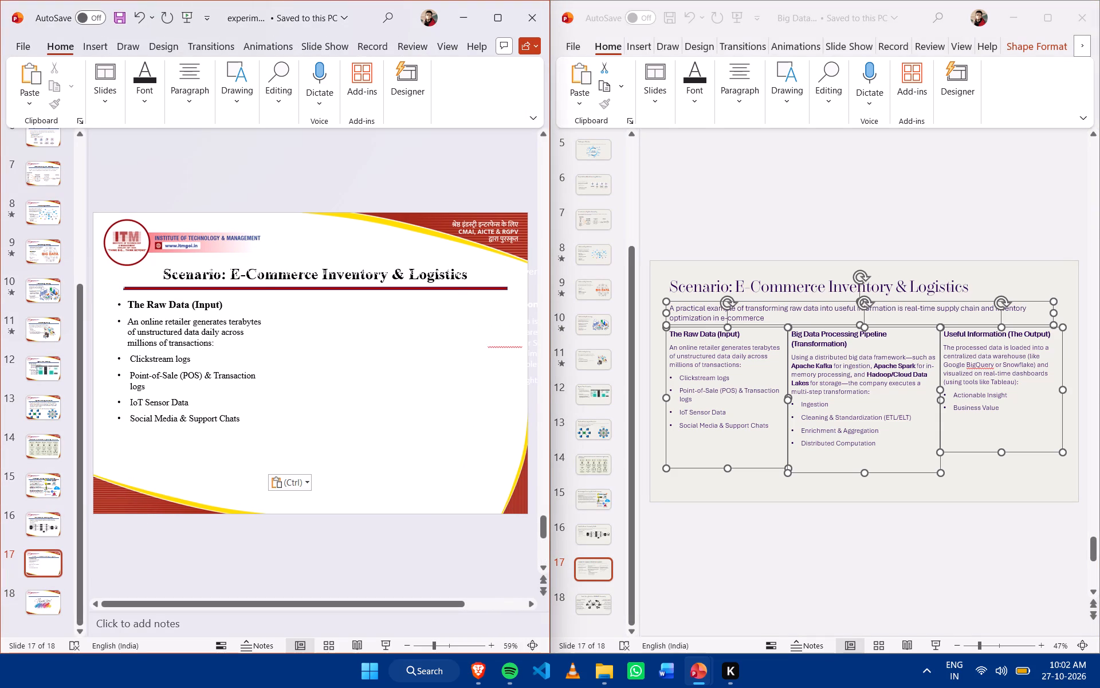
Make all the text in slide 17's Big Data Processing Pipeline (Transformation) text box black.
{"action": "left_click", "coordinate": [330, 361]}
{"action": "left_click", "coordinate": [387, 294]}
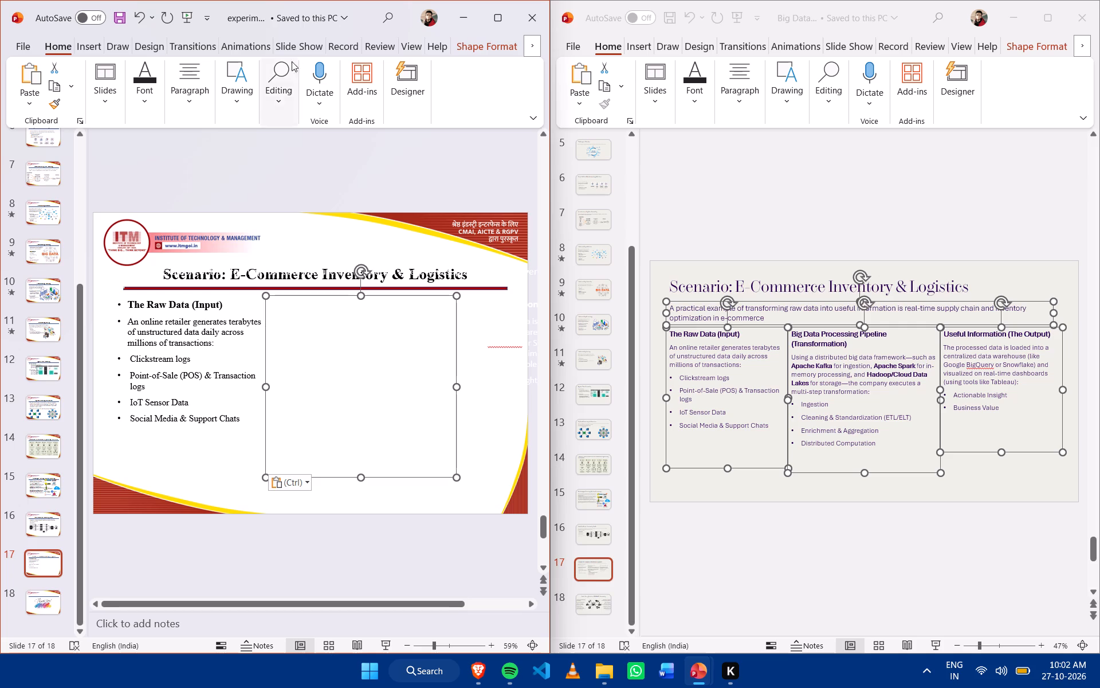
{"action": "left_click", "coordinate": [148, 85]}
{"action": "left_click", "coordinate": [320, 166]}
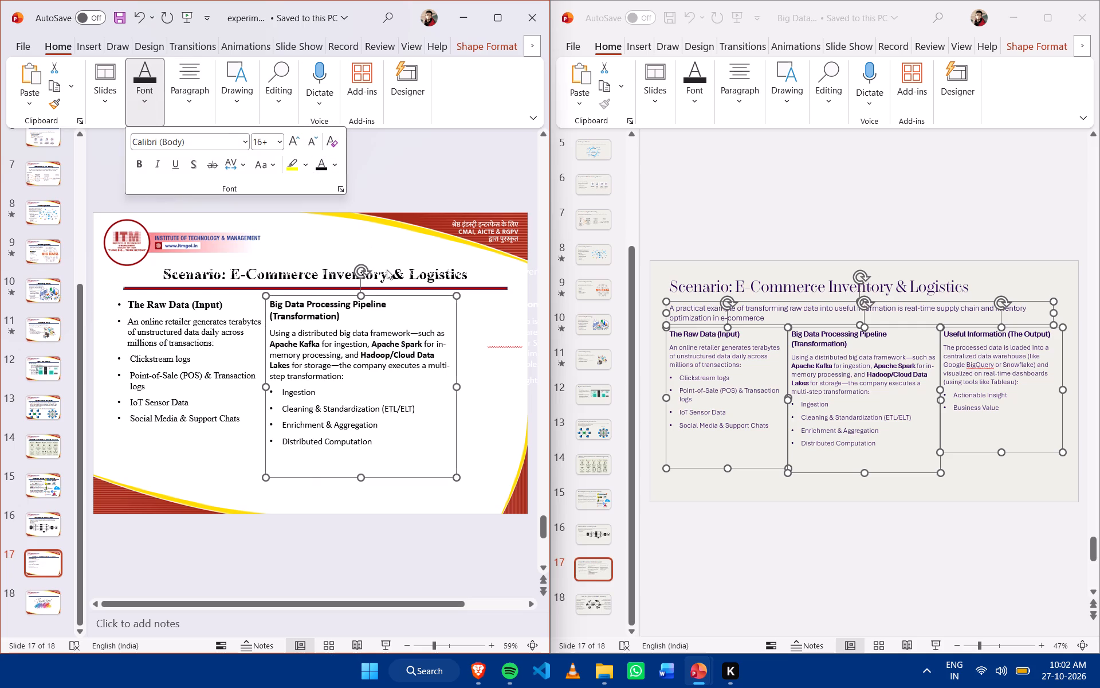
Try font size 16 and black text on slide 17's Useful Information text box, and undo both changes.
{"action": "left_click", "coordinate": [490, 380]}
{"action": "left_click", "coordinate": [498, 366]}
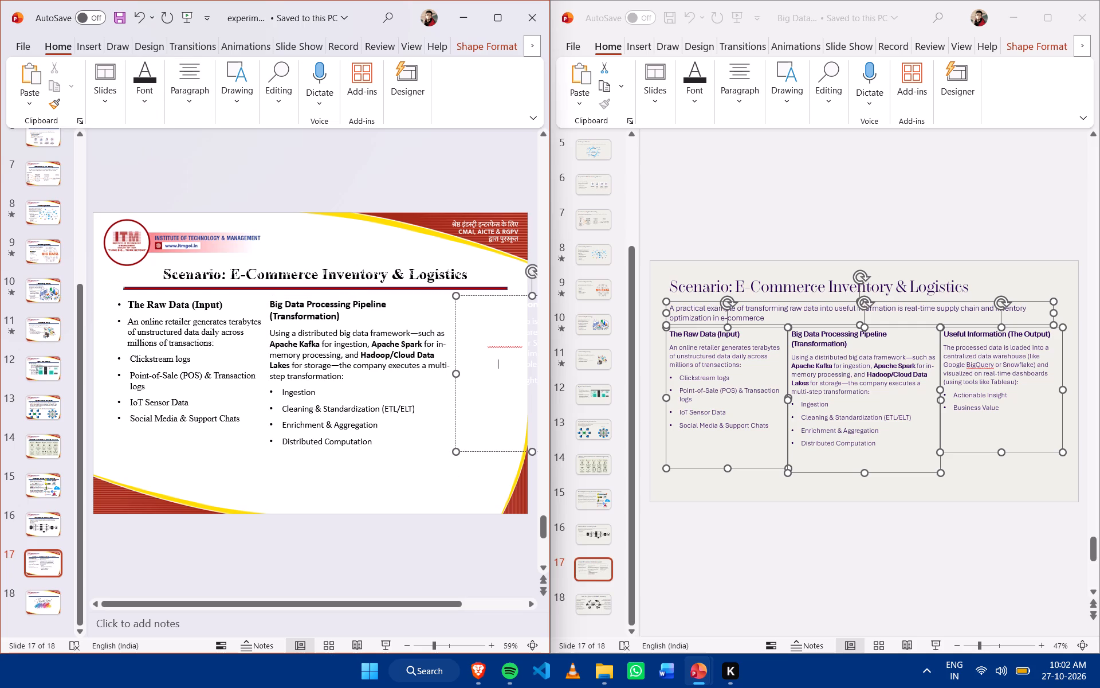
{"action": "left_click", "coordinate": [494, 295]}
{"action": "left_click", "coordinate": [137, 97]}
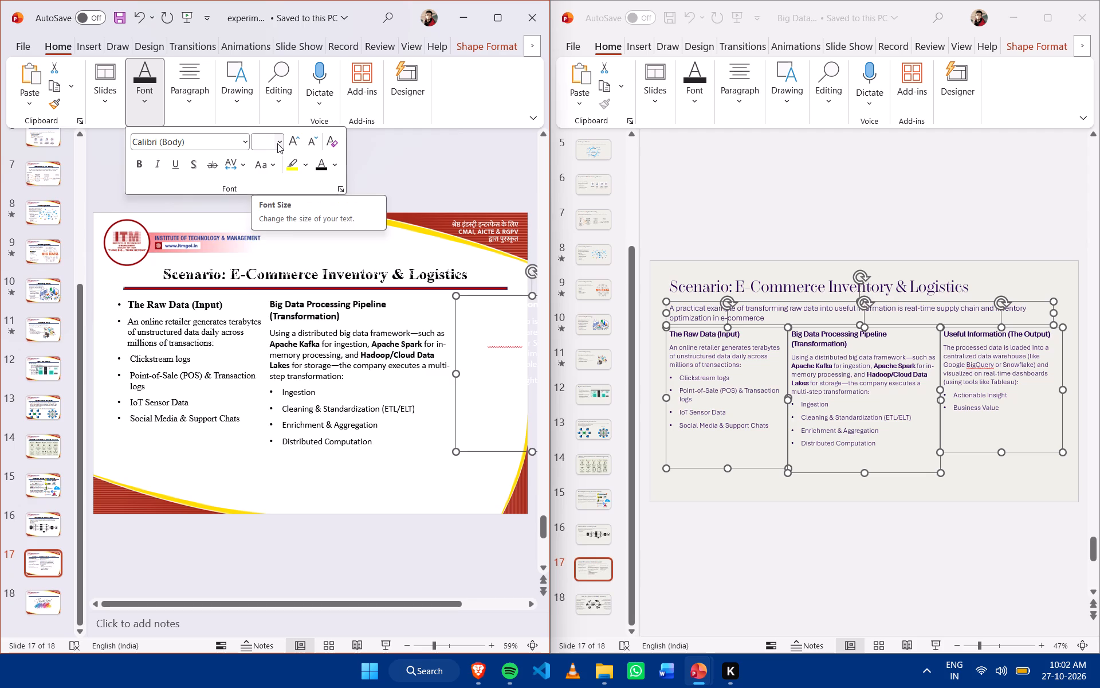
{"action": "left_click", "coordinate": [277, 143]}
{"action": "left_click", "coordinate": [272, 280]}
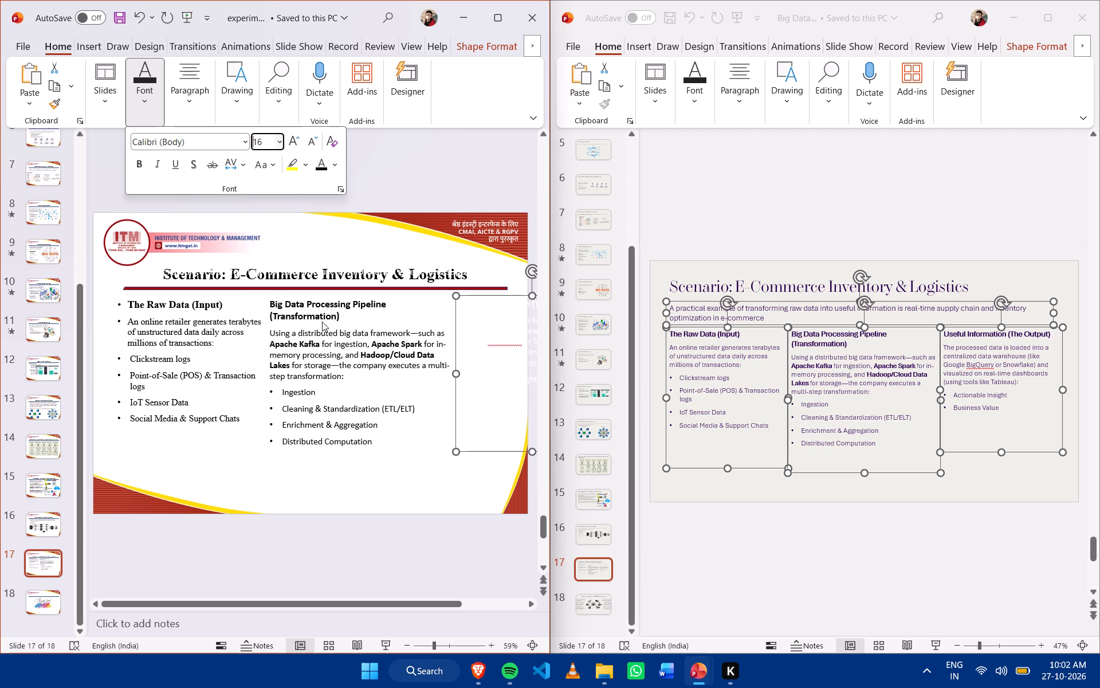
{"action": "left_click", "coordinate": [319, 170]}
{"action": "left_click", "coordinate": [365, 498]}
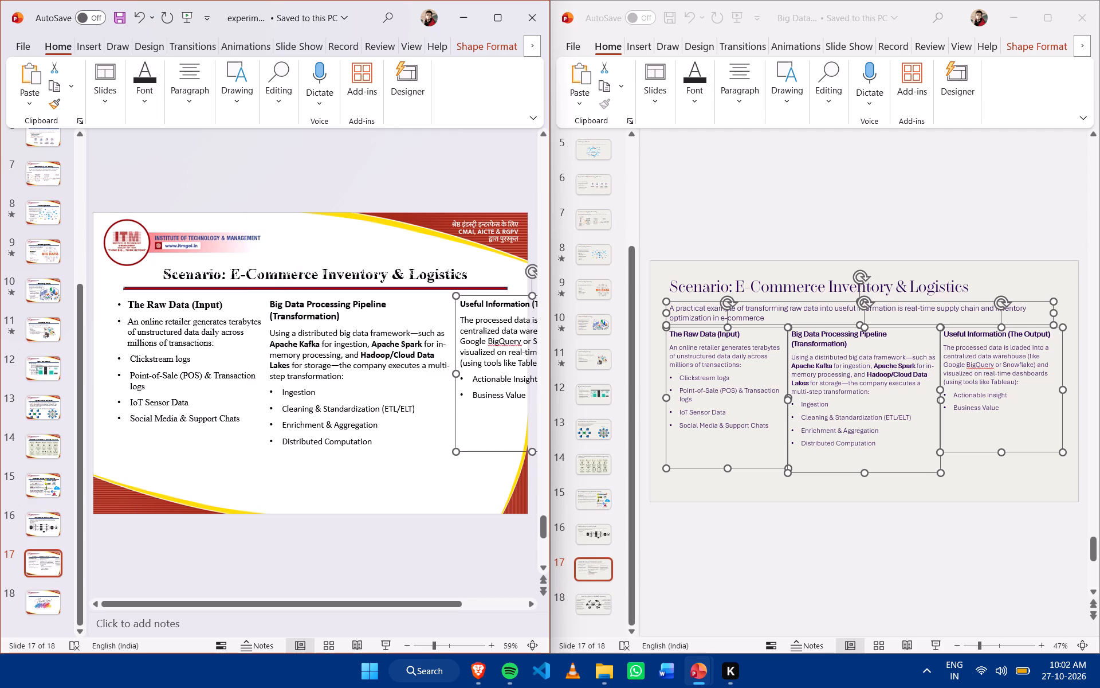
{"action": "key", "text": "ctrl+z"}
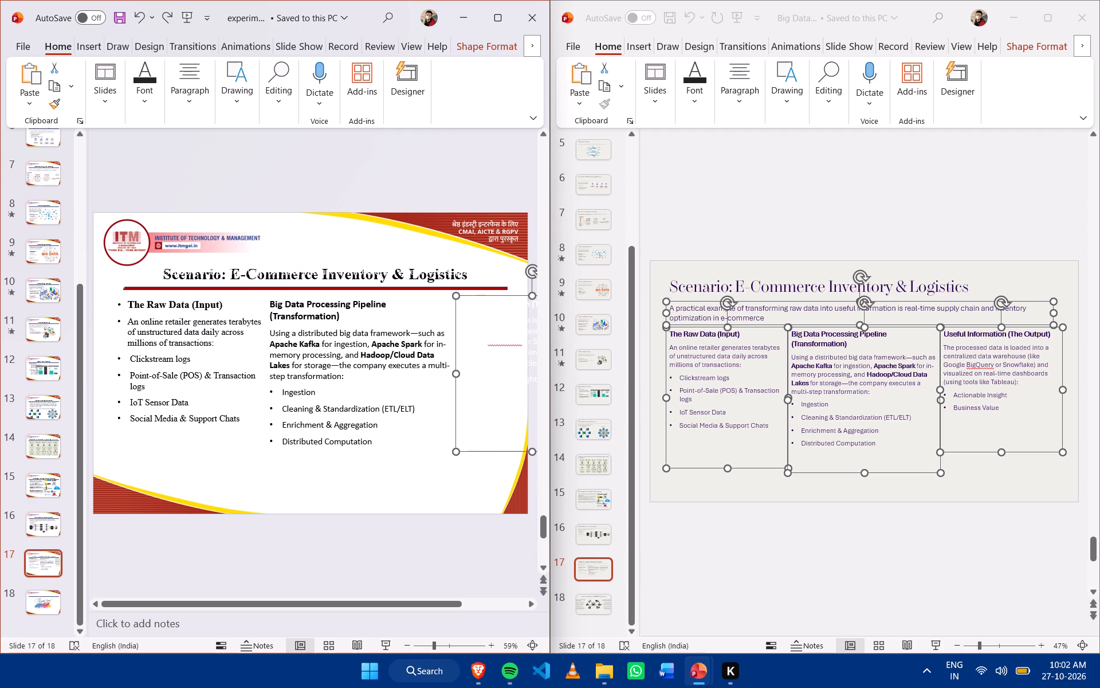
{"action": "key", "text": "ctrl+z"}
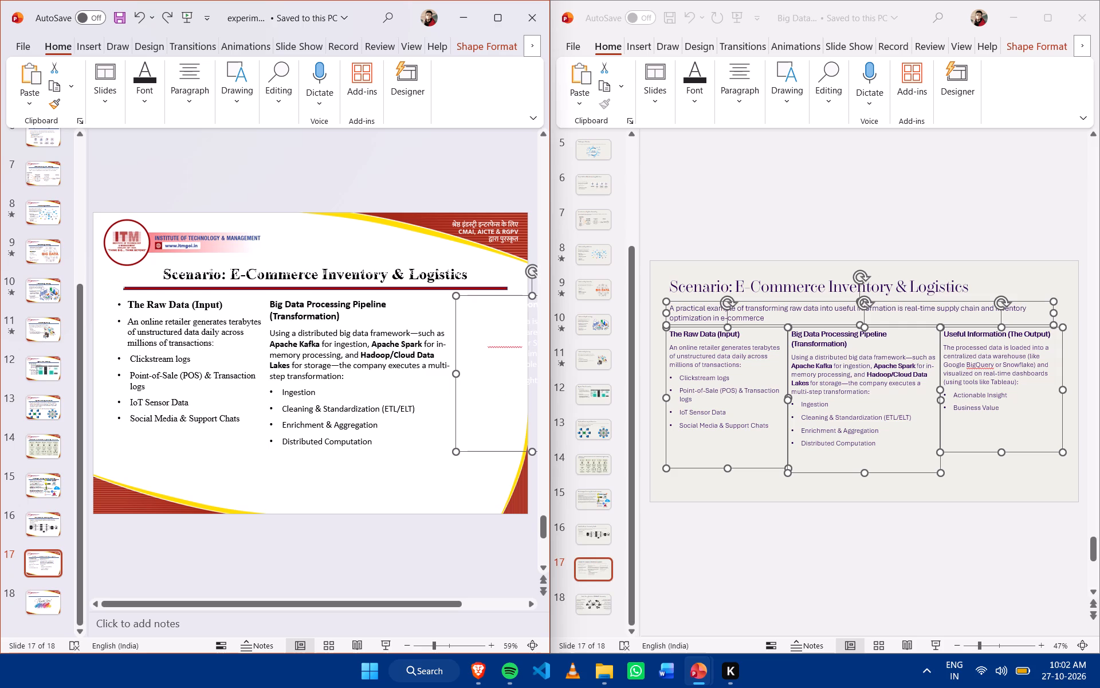
Make all the text in slide 17's Useful Information text box black.
{"action": "left_click", "coordinate": [502, 293]}
{"action": "left_click", "coordinate": [142, 87]}
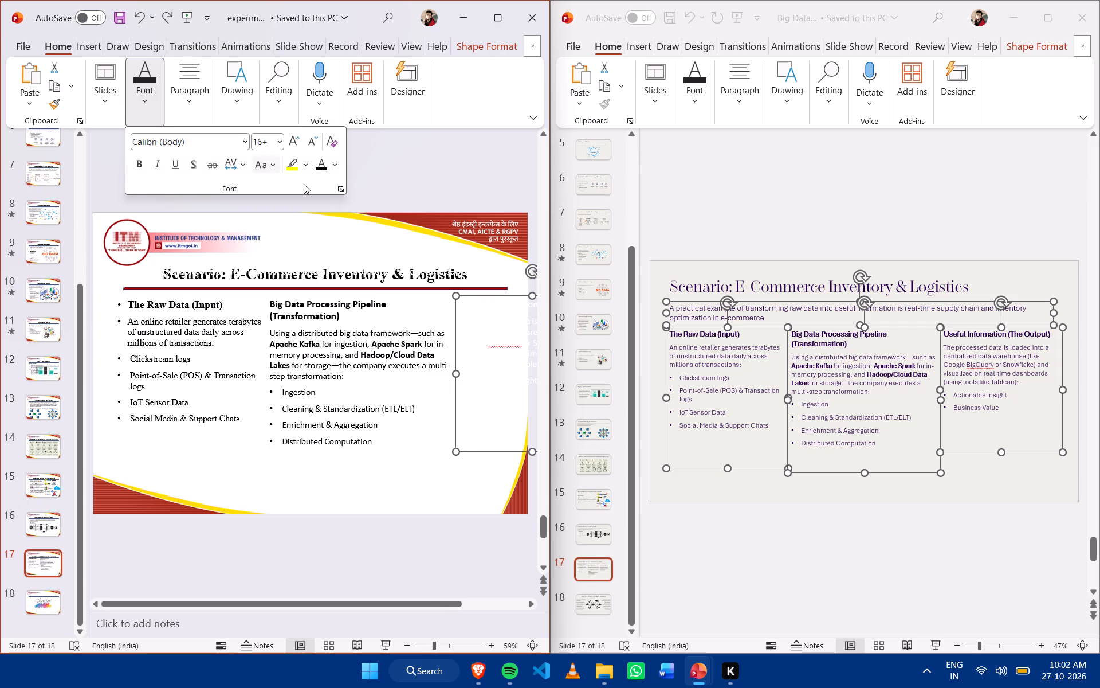
{"action": "left_click", "coordinate": [326, 163]}
{"action": "left_click", "coordinate": [430, 269]}
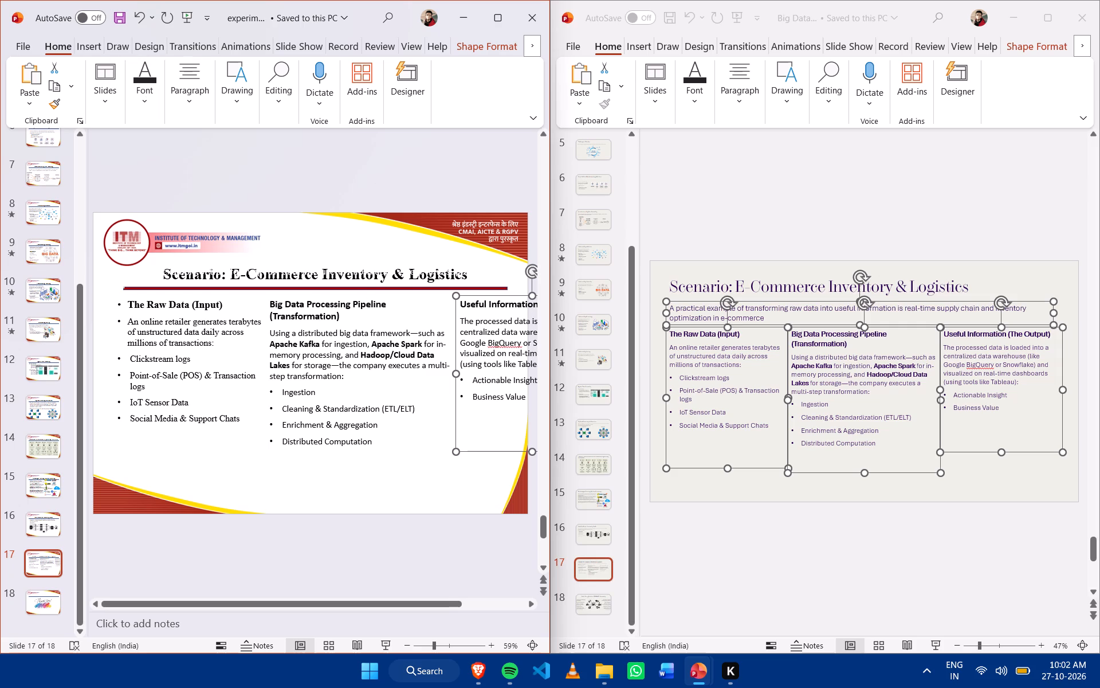
Make the intro sentence text box overlapping the title on slide 17 black.
{"action": "left_click", "coordinate": [473, 267]}
{"action": "left_click", "coordinate": [477, 259]}
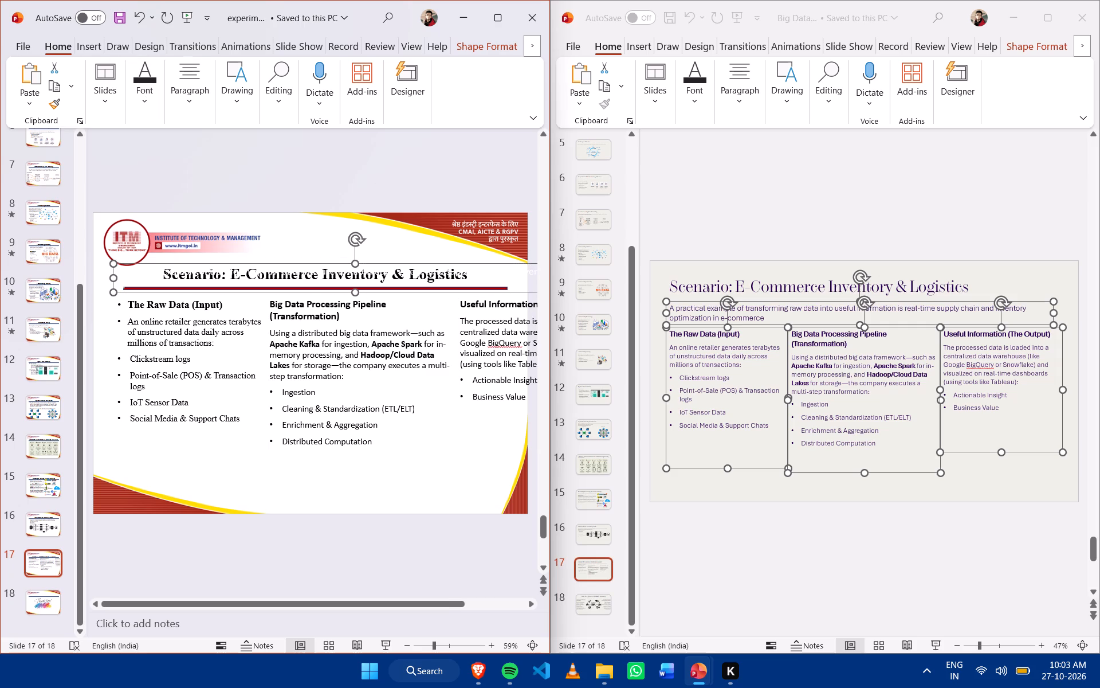
{"action": "left_click", "coordinate": [156, 81]}
{"action": "left_click", "coordinate": [320, 166]}
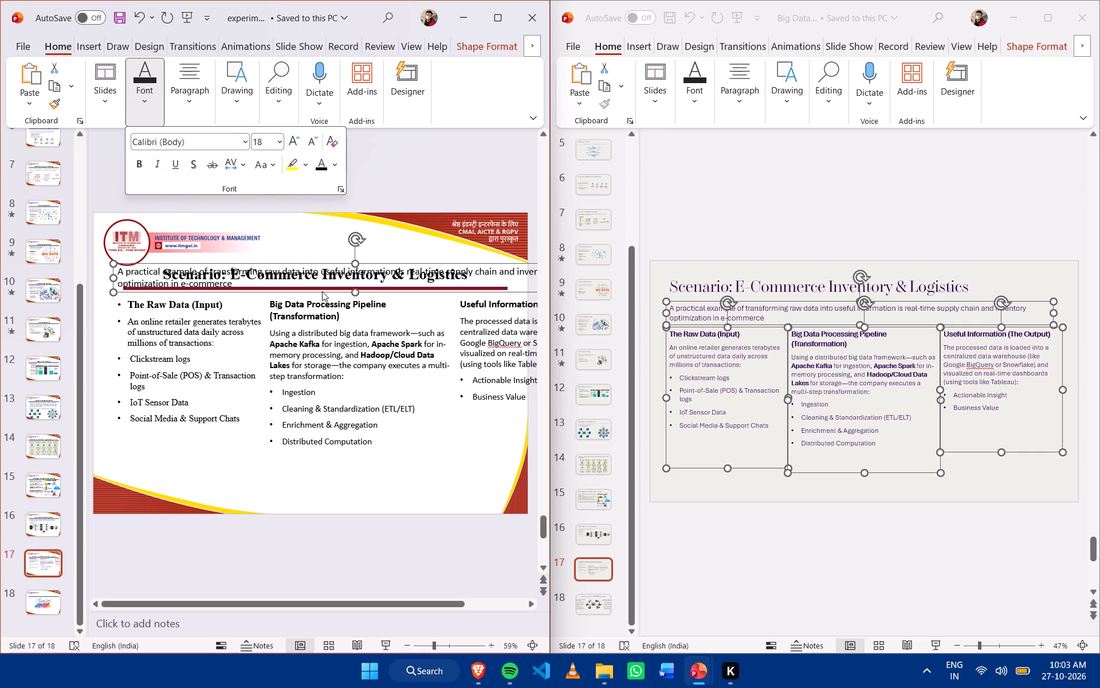
{"action": "left_click", "coordinate": [324, 482]}
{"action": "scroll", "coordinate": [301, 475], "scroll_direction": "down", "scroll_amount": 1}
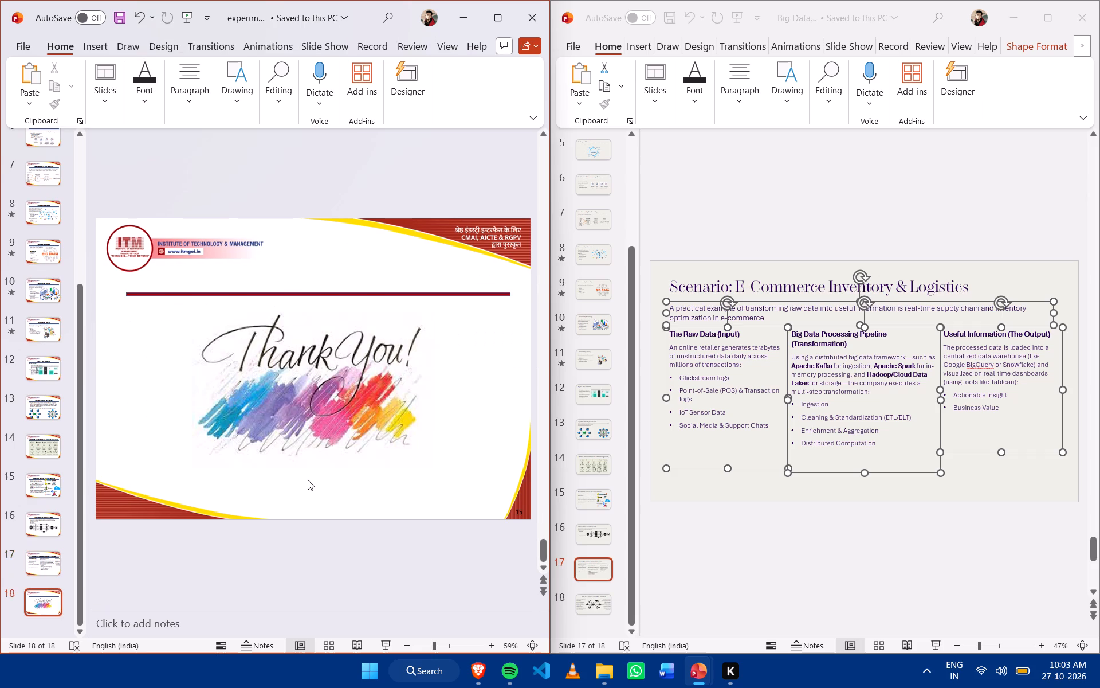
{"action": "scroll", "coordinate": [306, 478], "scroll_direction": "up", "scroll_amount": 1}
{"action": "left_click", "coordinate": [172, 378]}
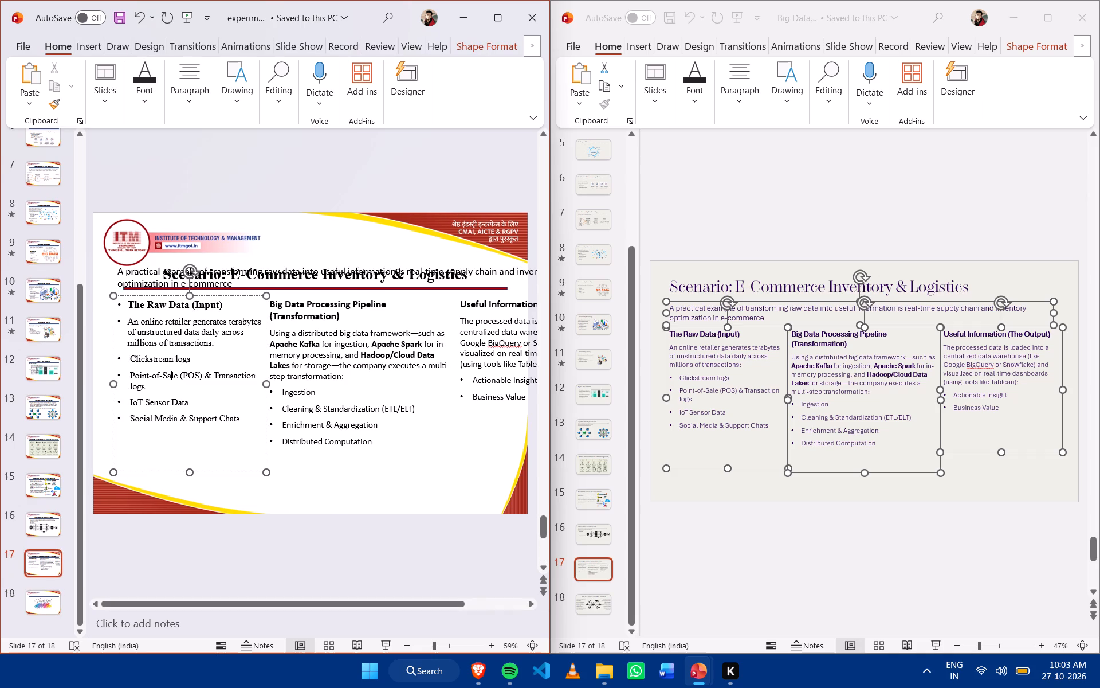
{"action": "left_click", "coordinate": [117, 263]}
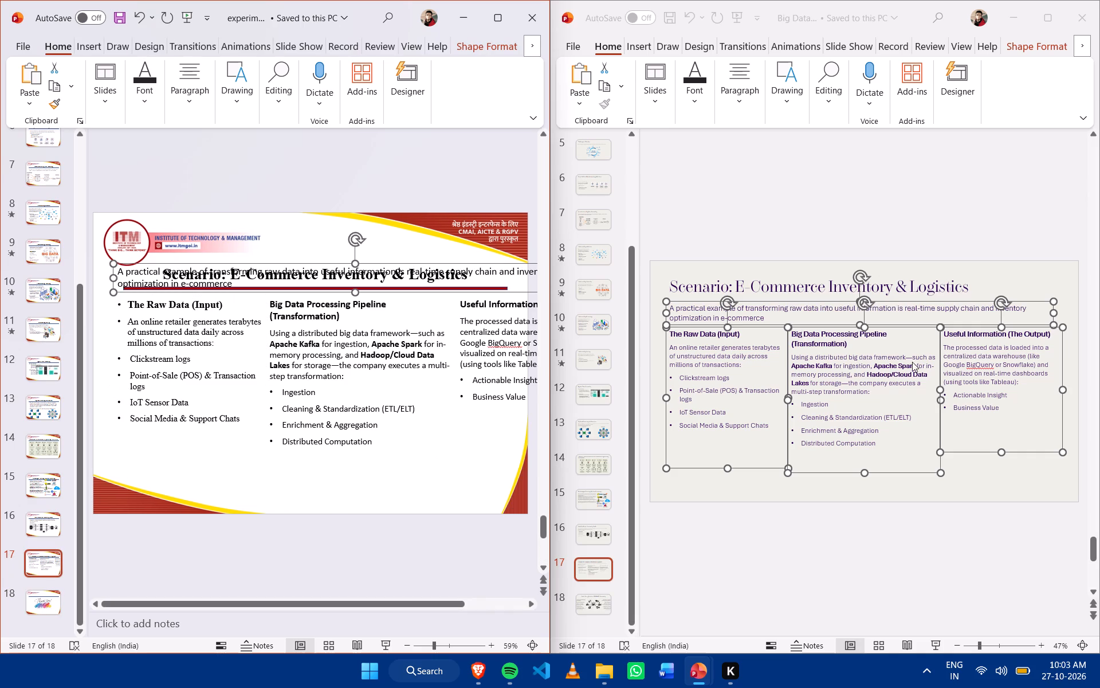
Copy the title "Real Life application of BIG DATA Processing" from the Big Data deck's slide 18.
{"action": "scroll", "coordinate": [830, 353], "scroll_direction": "down", "scroll_amount": 1}
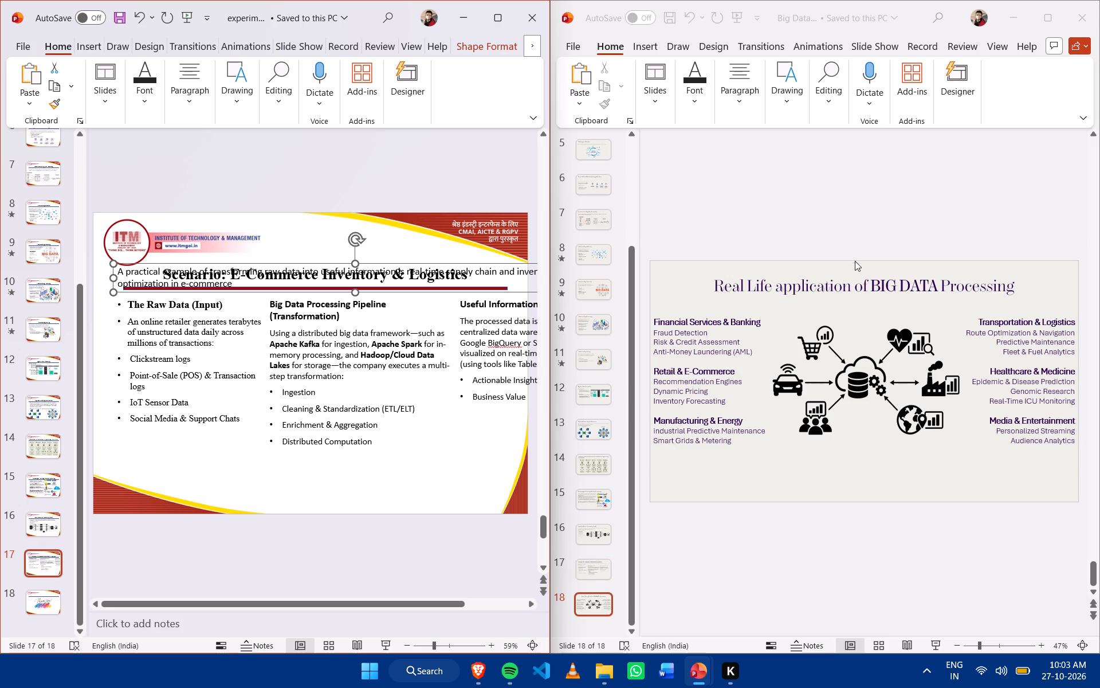
{"action": "left_click", "coordinate": [860, 287]}
{"action": "left_click", "coordinate": [985, 292]}
{"action": "left_click_drag", "start_coordinate": [1023, 290], "coordinate": [671, 295]}
{"action": "key", "text": "ctrl+c"}
Add a new title-and-content slide between slide 17 and the Thank You slide in experiment 16.
{"action": "scroll", "coordinate": [401, 368], "scroll_direction": "down", "scroll_amount": 1}
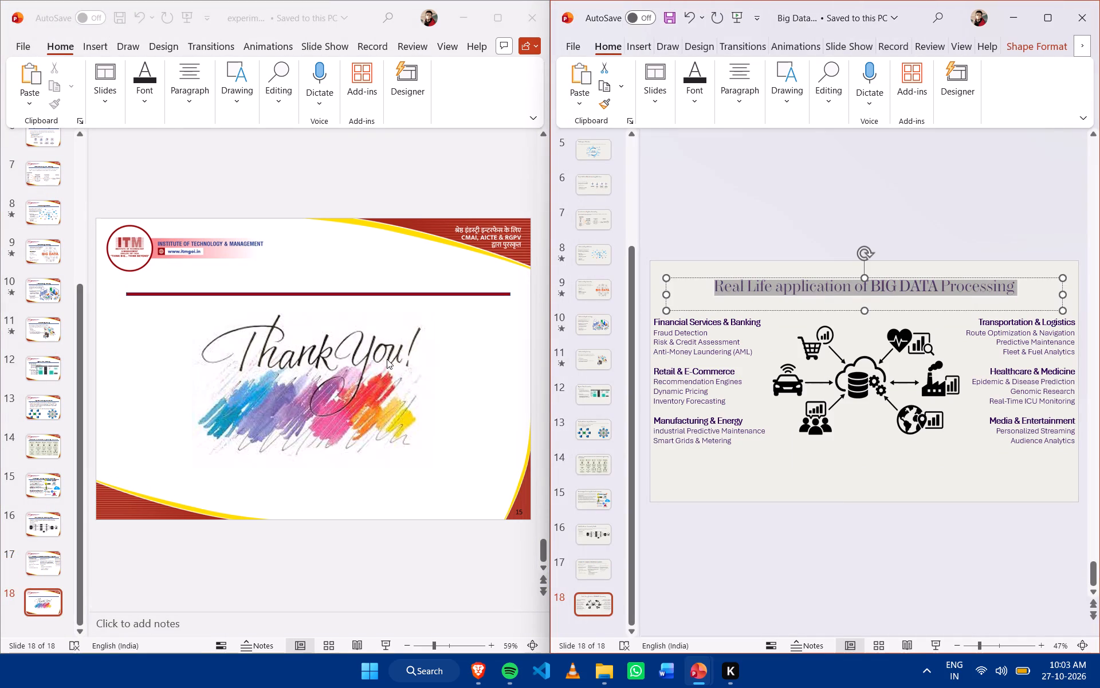
{"action": "right_click", "coordinate": [42, 584]}
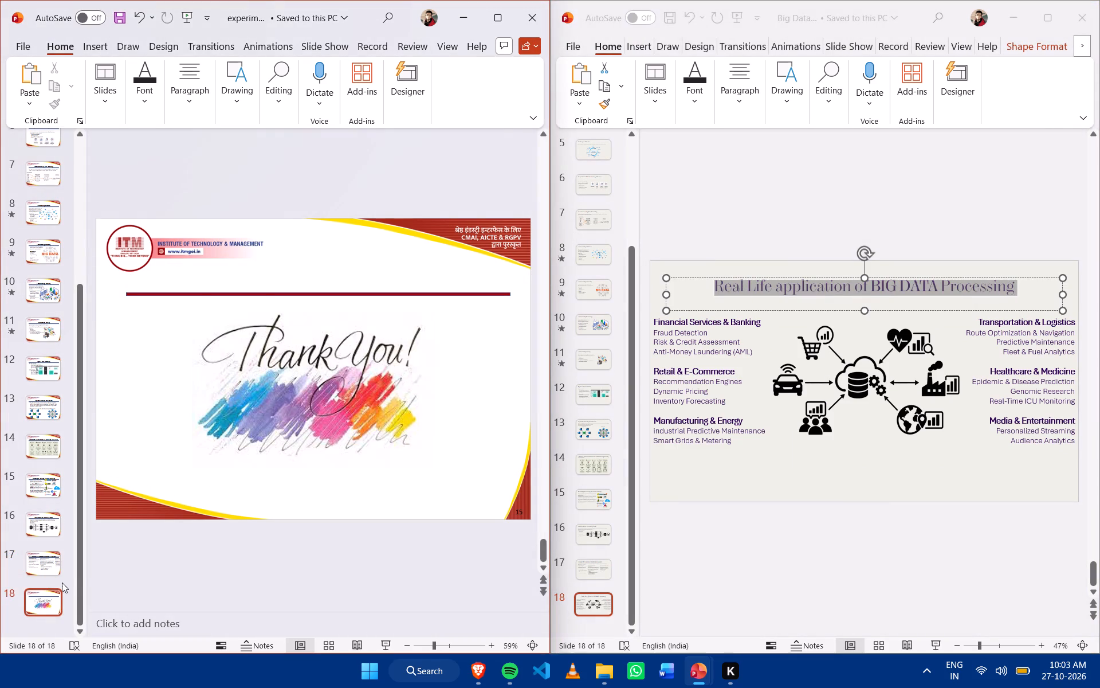
{"action": "right_click", "coordinate": [60, 581]}
{"action": "left_click", "coordinate": [95, 552]}
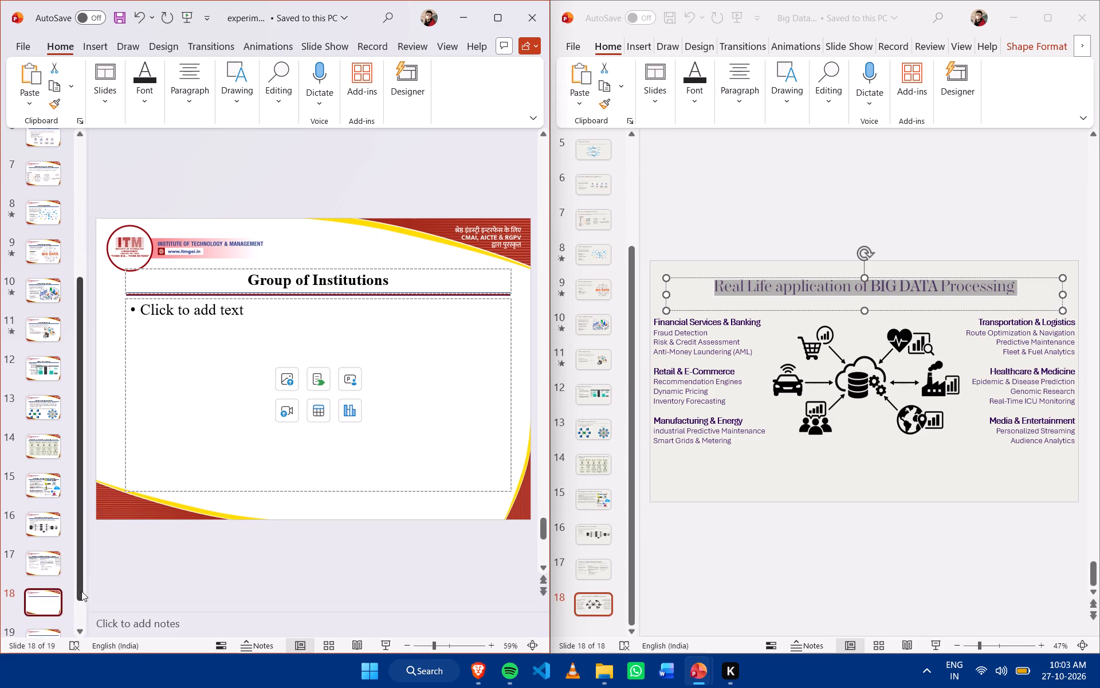
Paste the title "Real Life application of BIG DATA Processing" into the title placeholder of experiment 16's new slide 18.
{"action": "left_click", "coordinate": [347, 287]}
{"action": "key", "text": "ctrl+v"}
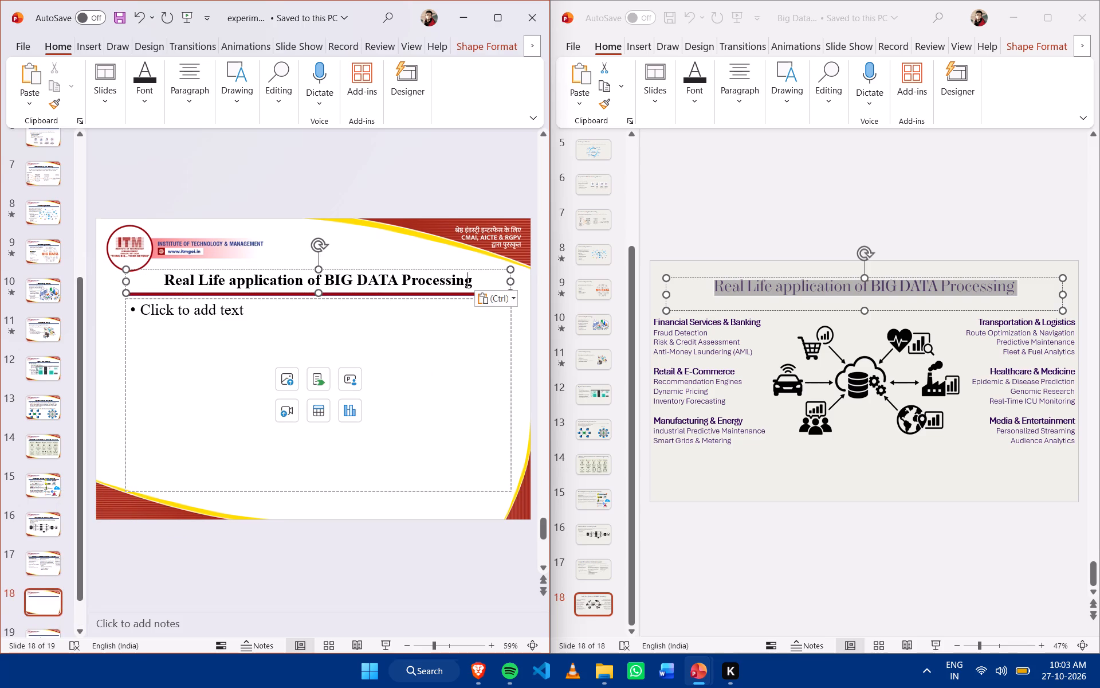
Copy the two application text boxes and the central icon diagram together from the Big Data deck's slide 18.
{"action": "left_click", "coordinate": [321, 350]}
{"action": "left_click", "coordinate": [751, 445]}
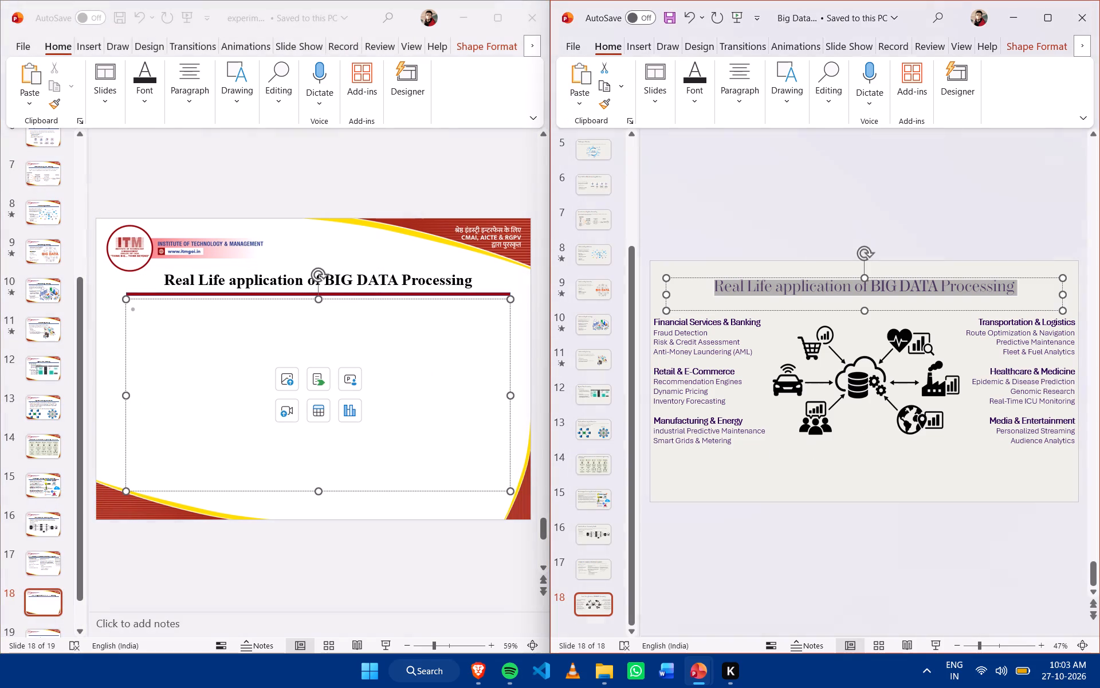
{"action": "left_click", "coordinate": [727, 353]}
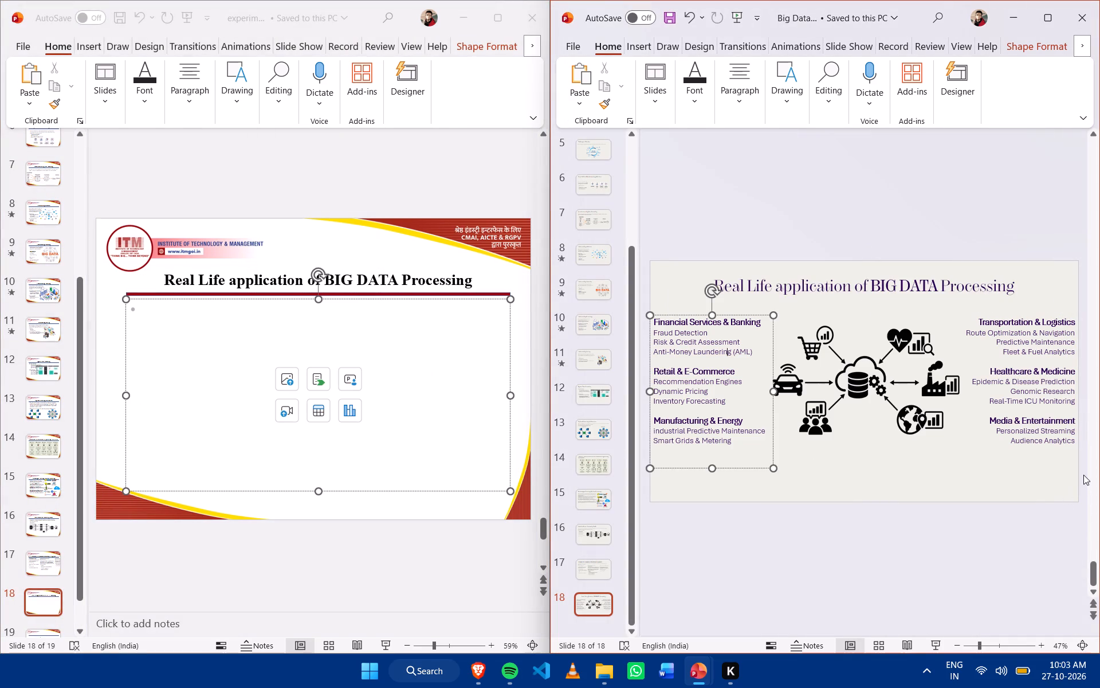
{"action": "left_click_drag", "start_coordinate": [1083, 475], "coordinate": [632, 302]}
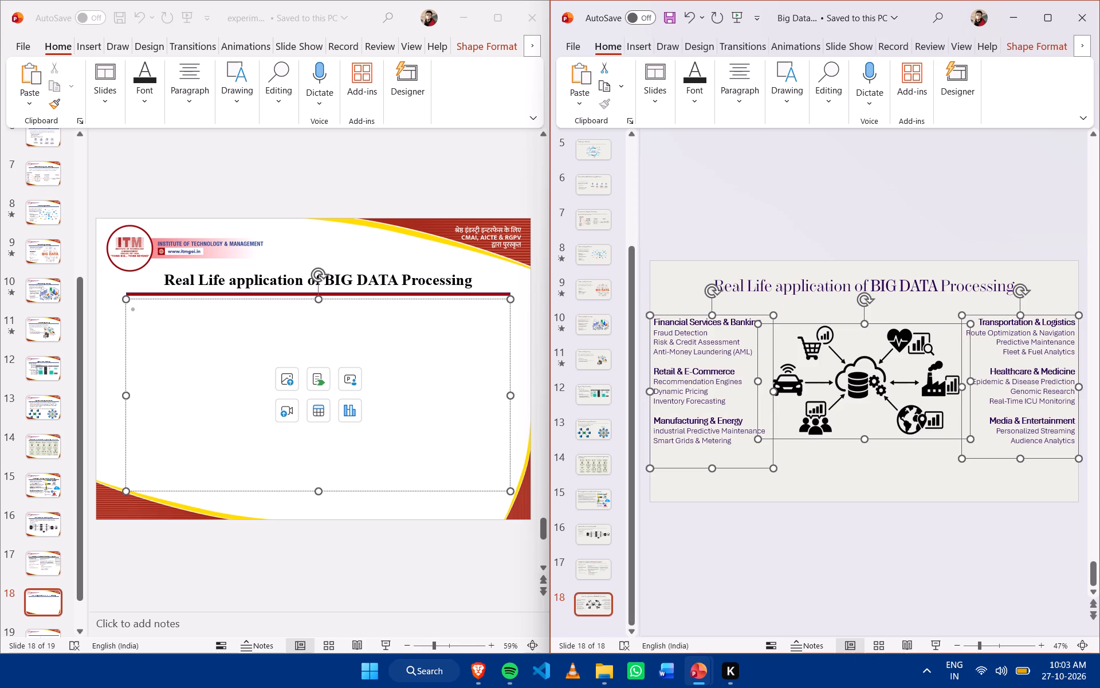
{"action": "key", "text": "ctrl+c"}
Replace the empty content placeholder on experiment 16's slide 18 with the copied text boxes and icon diagram.
{"action": "left_click", "coordinate": [137, 346]}
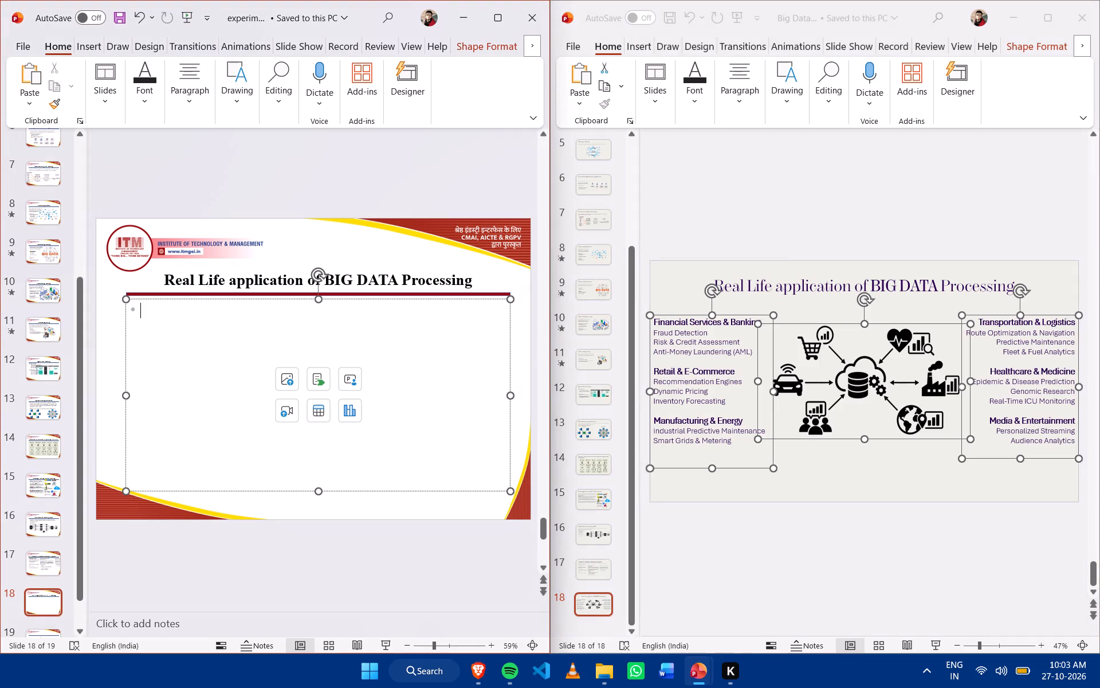
{"action": "left_click", "coordinate": [129, 333]}
{"action": "left_click", "coordinate": [122, 330]}
{"action": "key", "text": "BackSpace"}
{"action": "key", "text": "Delete"}
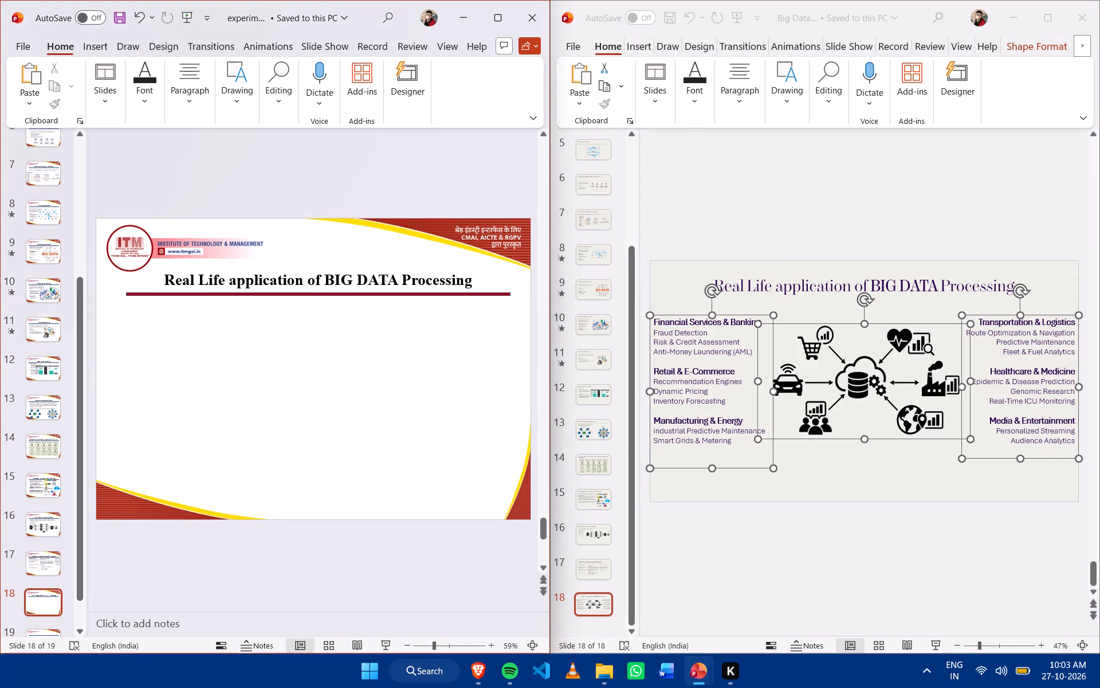
{"action": "key", "text": "ctrl+v"}
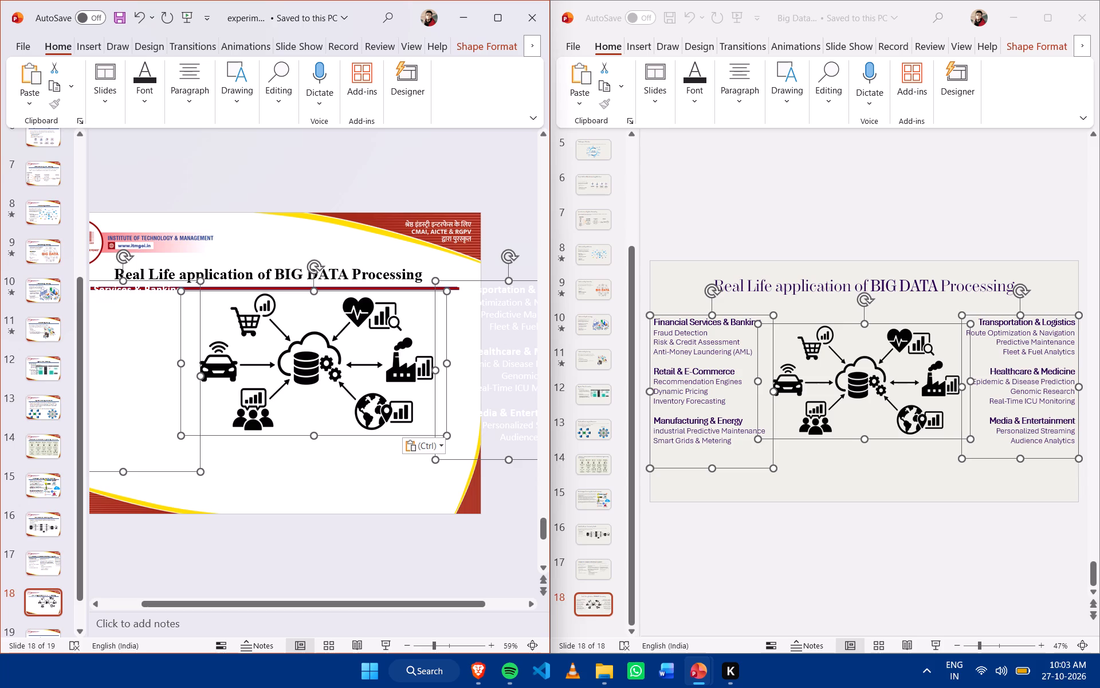
Make all the text in slide 18's Financial Services & Banking text box black.
{"action": "left_click", "coordinate": [152, 274]}
{"action": "left_click", "coordinate": [144, 286]}
{"action": "left_click", "coordinate": [195, 440]}
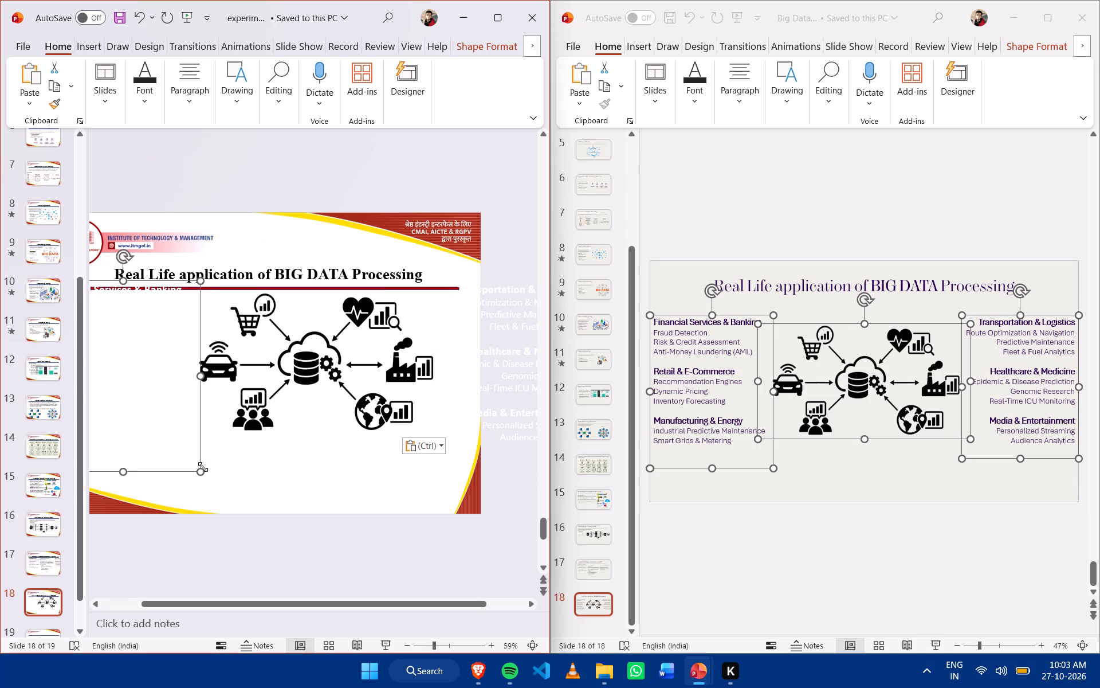
{"action": "left_click", "coordinate": [201, 454]}
{"action": "left_click", "coordinate": [149, 87]}
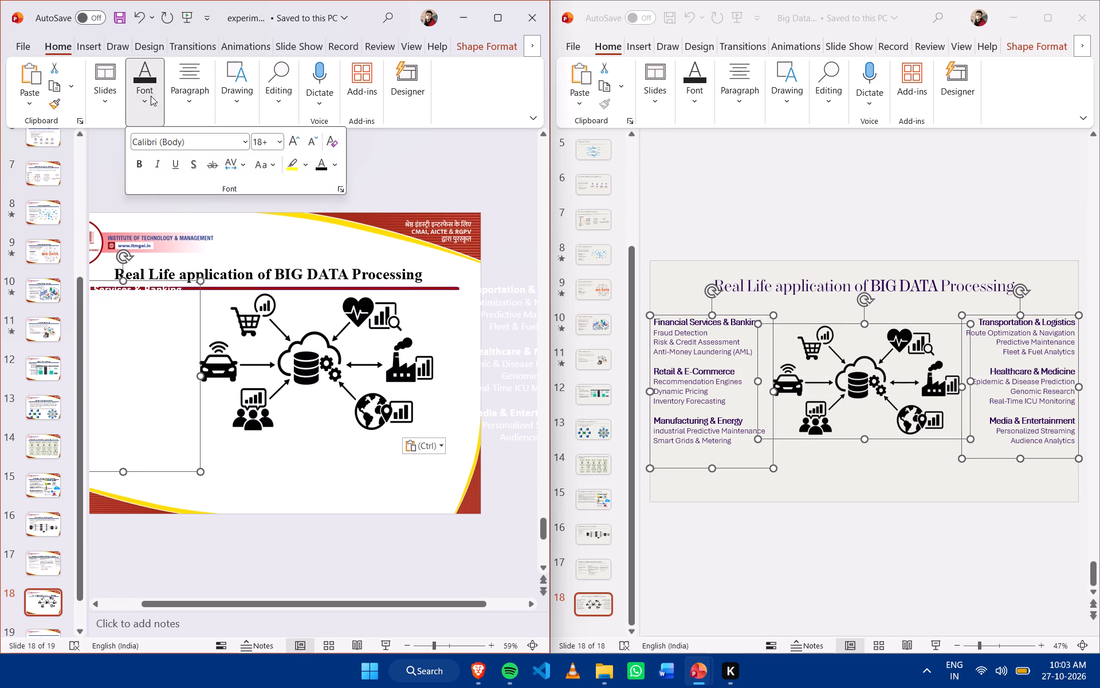
{"action": "left_click", "coordinate": [317, 171]}
Make all the text in slide 18's Transportation & Logistics text box black.
{"action": "left_click", "coordinate": [474, 343]}
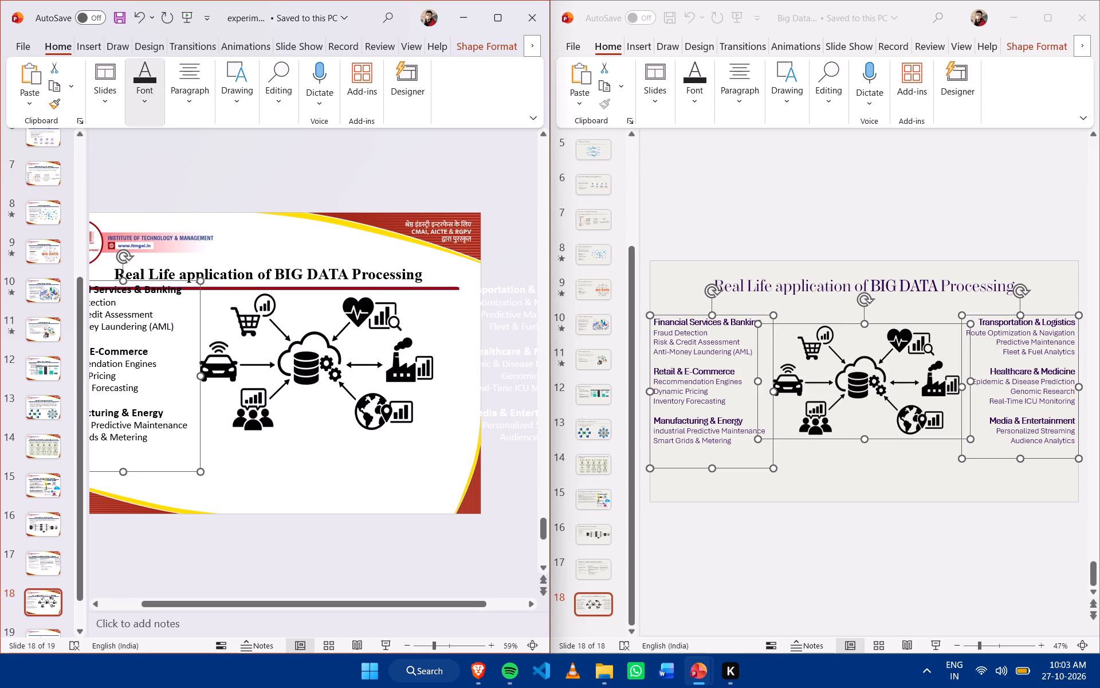
{"action": "left_click", "coordinate": [472, 300]}
{"action": "left_click", "coordinate": [480, 283]}
{"action": "left_click", "coordinate": [476, 280]}
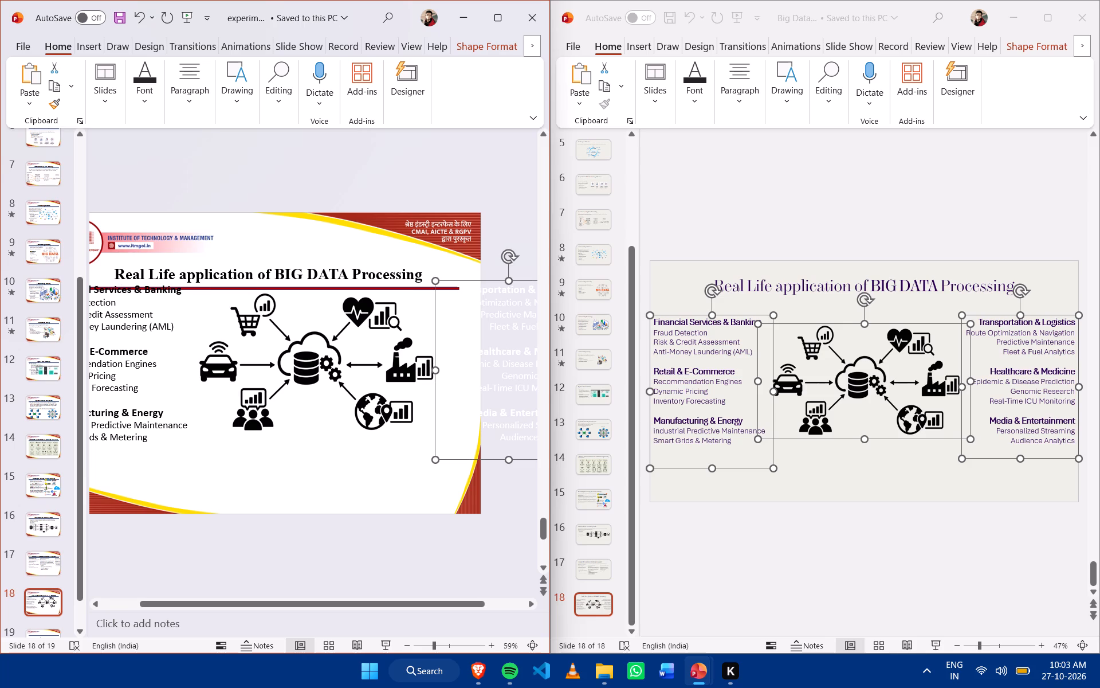
{"action": "left_click", "coordinate": [154, 71]}
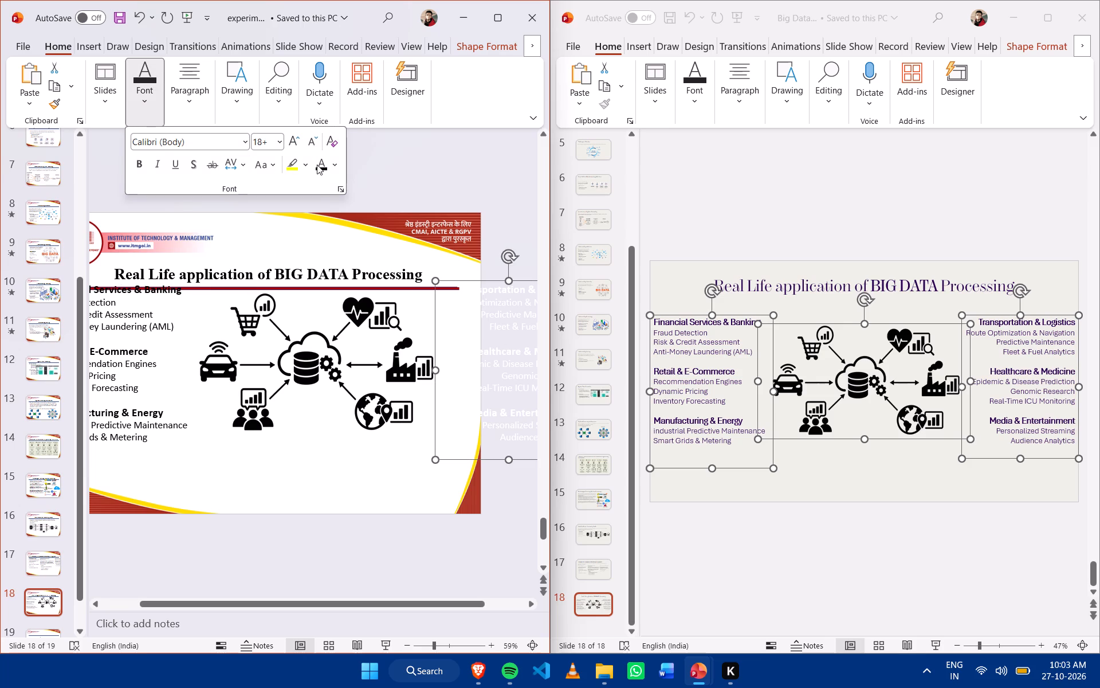
{"action": "left_click", "coordinate": [317, 165]}
{"action": "left_click", "coordinate": [324, 523]}
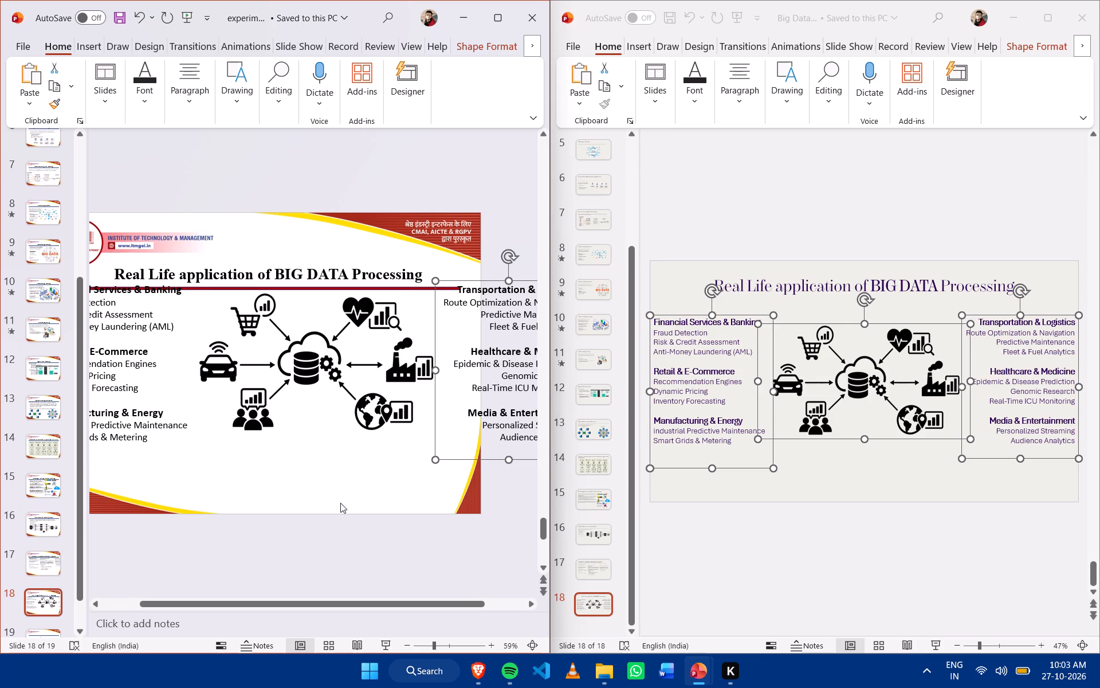
{"action": "left_click", "coordinate": [340, 503]}
Review experiment 16's slides 17 and 18, and examine the Big Data deck's slides 1 to 18 for content and layout.
{"action": "scroll", "coordinate": [327, 465], "scroll_direction": "down", "scroll_amount": 2}
{"action": "scroll", "coordinate": [327, 464], "scroll_direction": "up", "scroll_amount": 1}
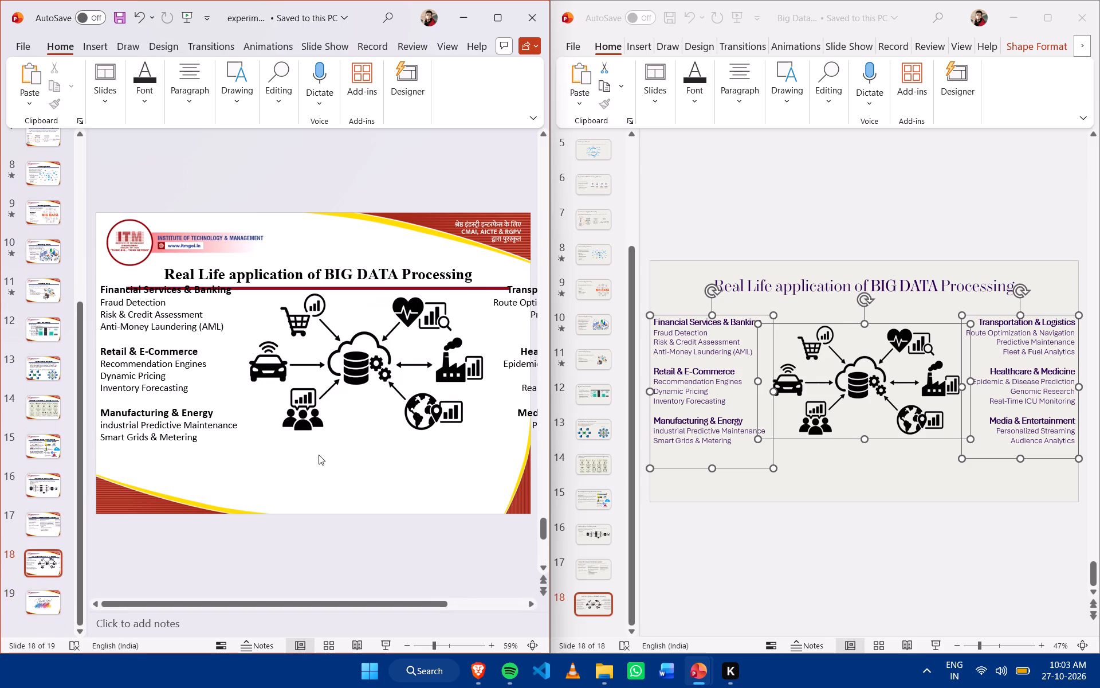
{"action": "scroll", "coordinate": [284, 329], "scroll_direction": "up", "scroll_amount": 1}
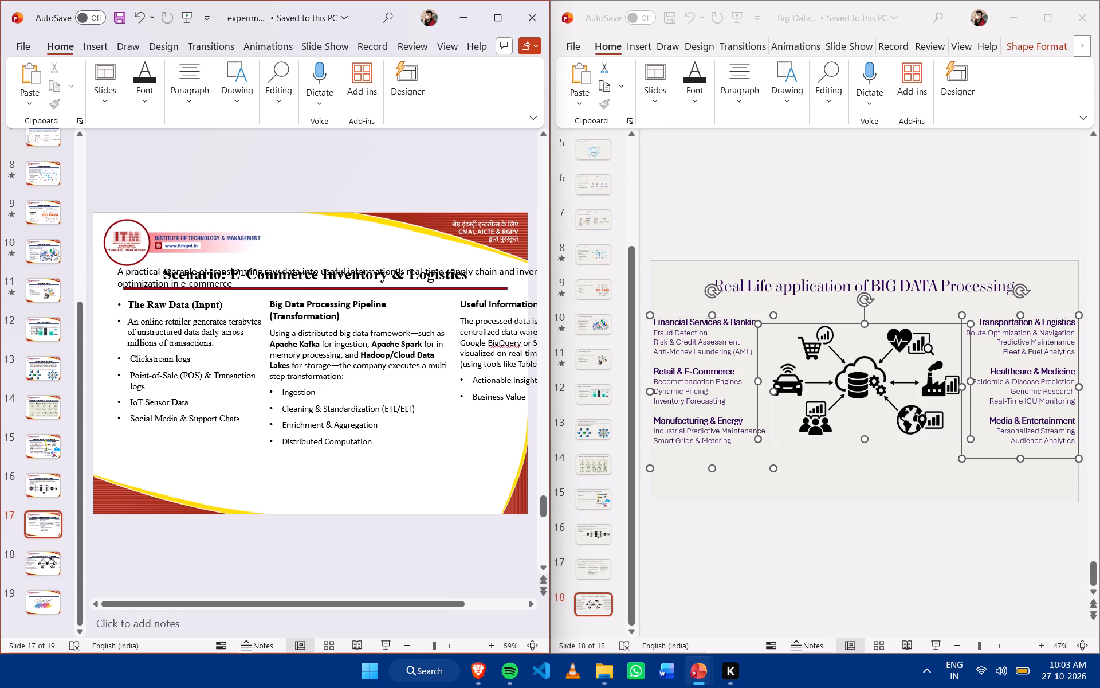
{"action": "scroll", "coordinate": [762, 374], "scroll_direction": "up", "scroll_amount": 1}
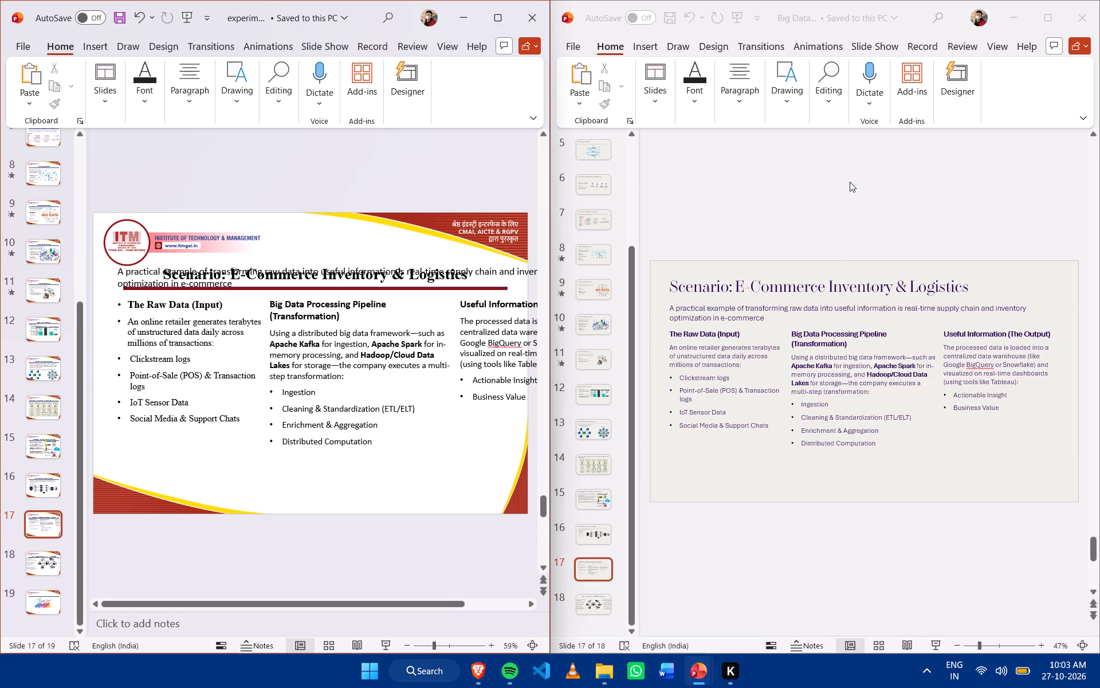
{"action": "left_click", "coordinate": [850, 178]}
{"action": "scroll", "coordinate": [857, 271], "scroll_direction": "up", "scroll_amount": 12}
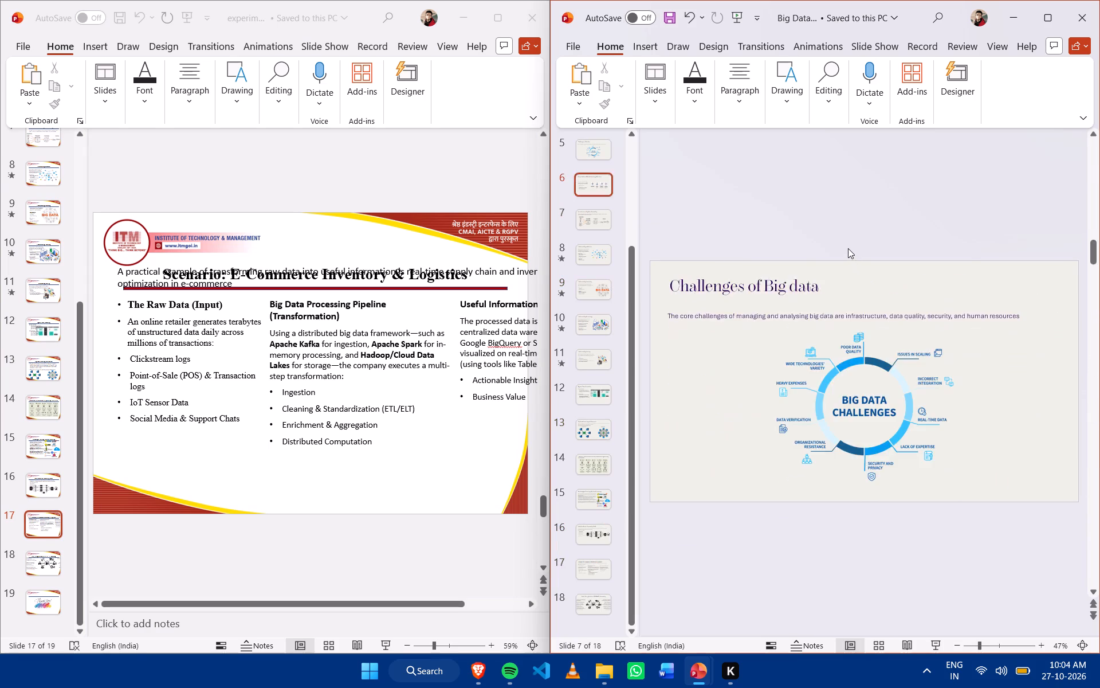
{"action": "scroll", "coordinate": [848, 248], "scroll_direction": "up", "scroll_amount": 4}
{"action": "scroll", "coordinate": [752, 265], "scroll_direction": "down", "scroll_amount": 4}
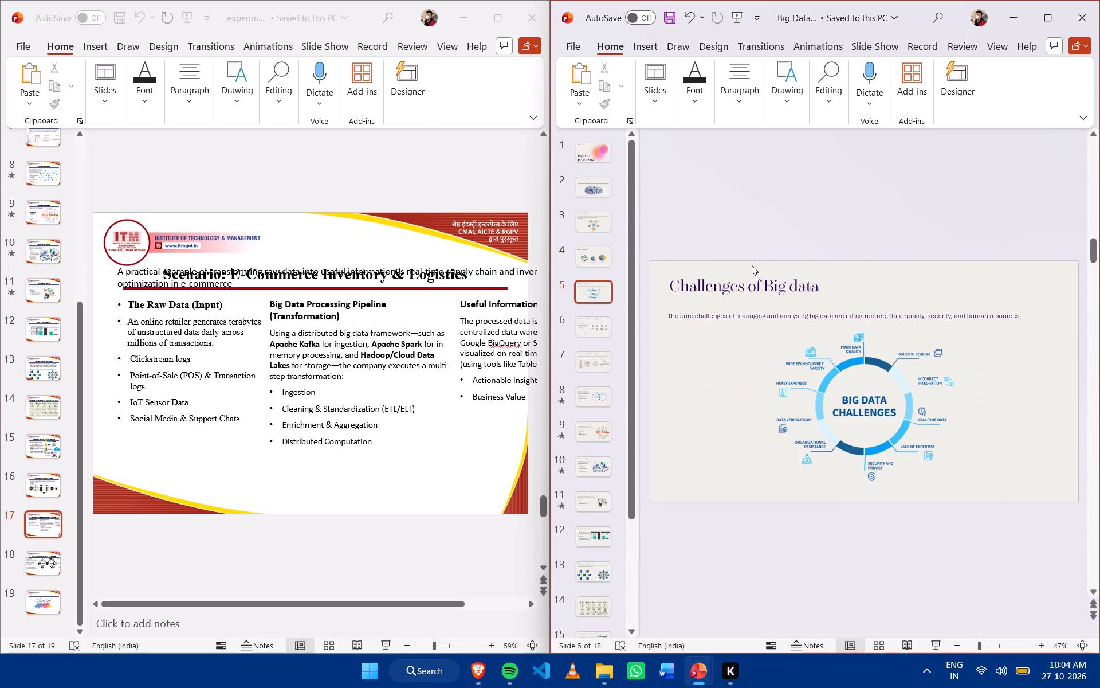
{"action": "scroll", "coordinate": [752, 265], "scroll_direction": "down", "scroll_amount": 11}
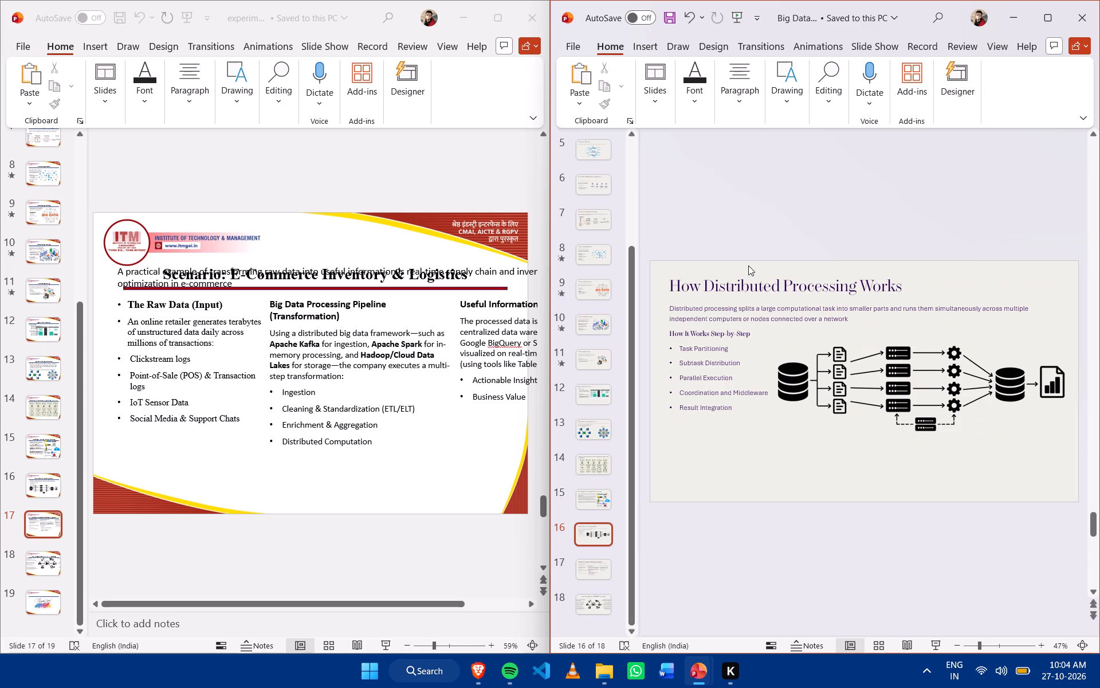
{"action": "scroll", "coordinate": [748, 265], "scroll_direction": "down", "scroll_amount": 1}
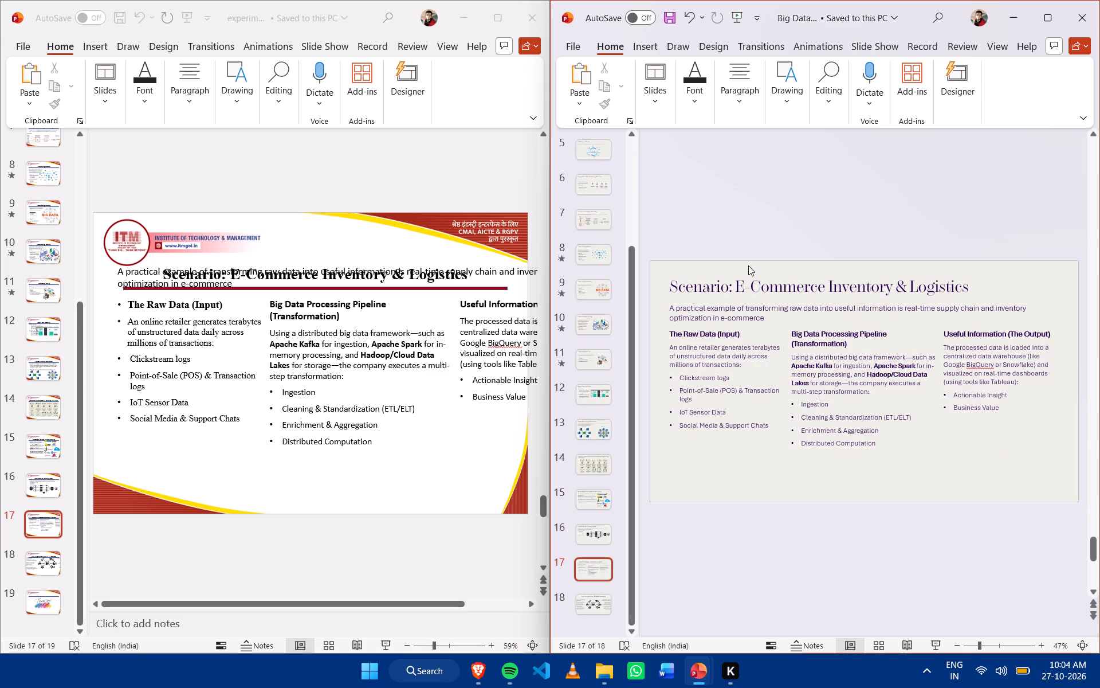
{"action": "scroll", "coordinate": [748, 265], "scroll_direction": "down", "scroll_amount": 2}
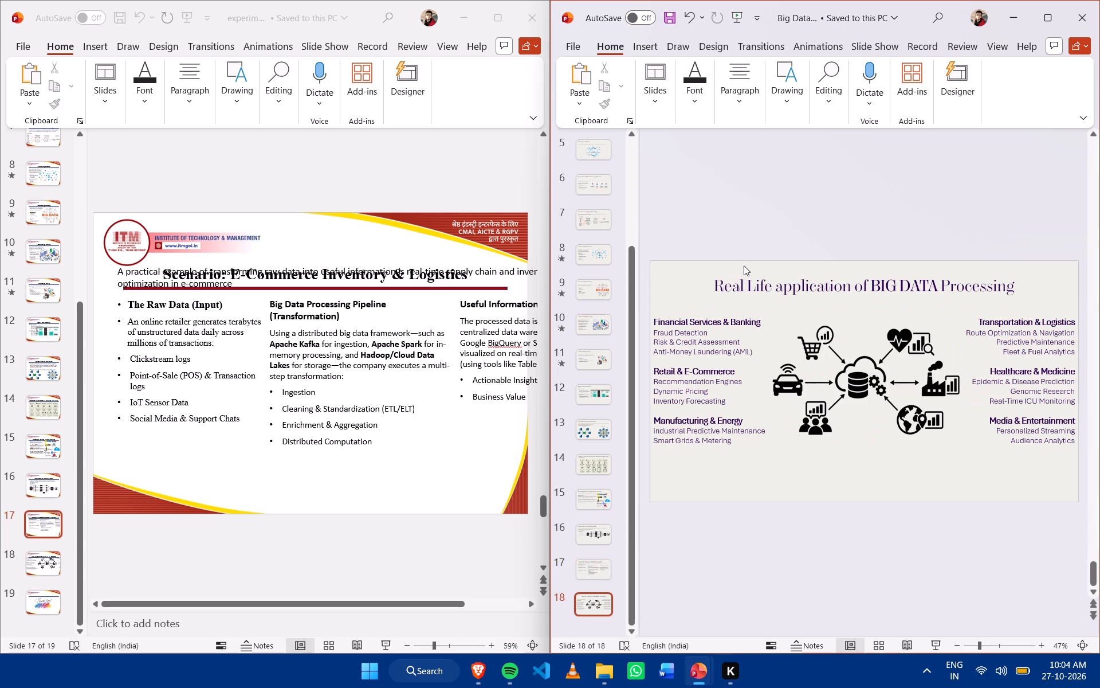
{"action": "scroll", "coordinate": [744, 265], "scroll_direction": "up", "scroll_amount": 5}
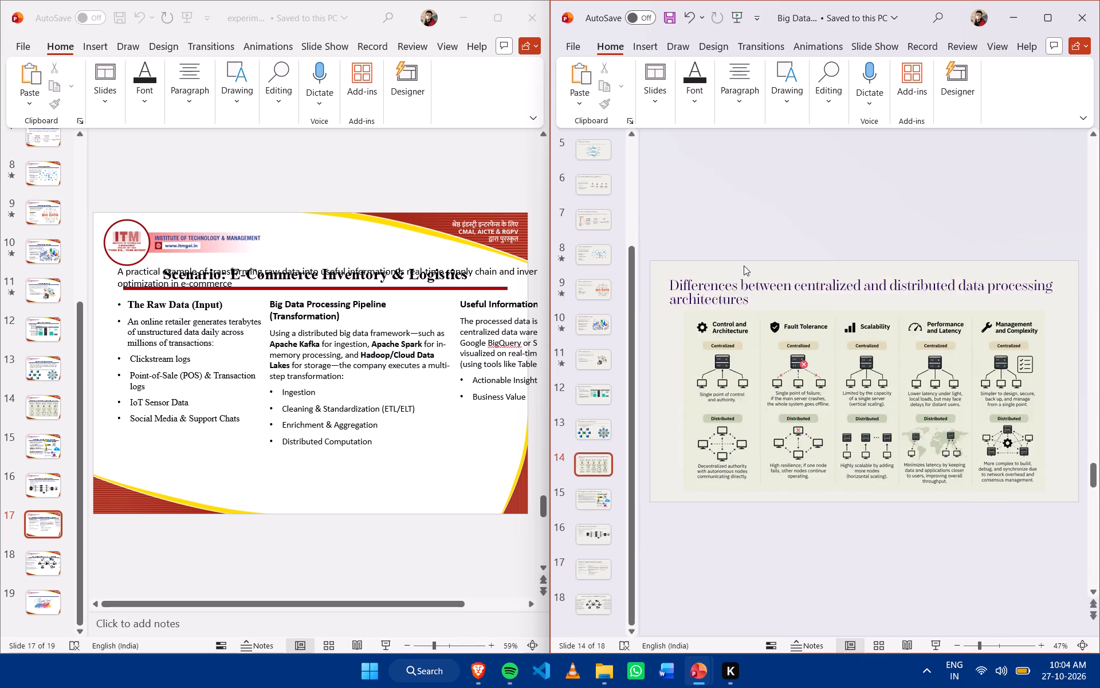
{"action": "scroll", "coordinate": [742, 265], "scroll_direction": "up", "scroll_amount": 6}
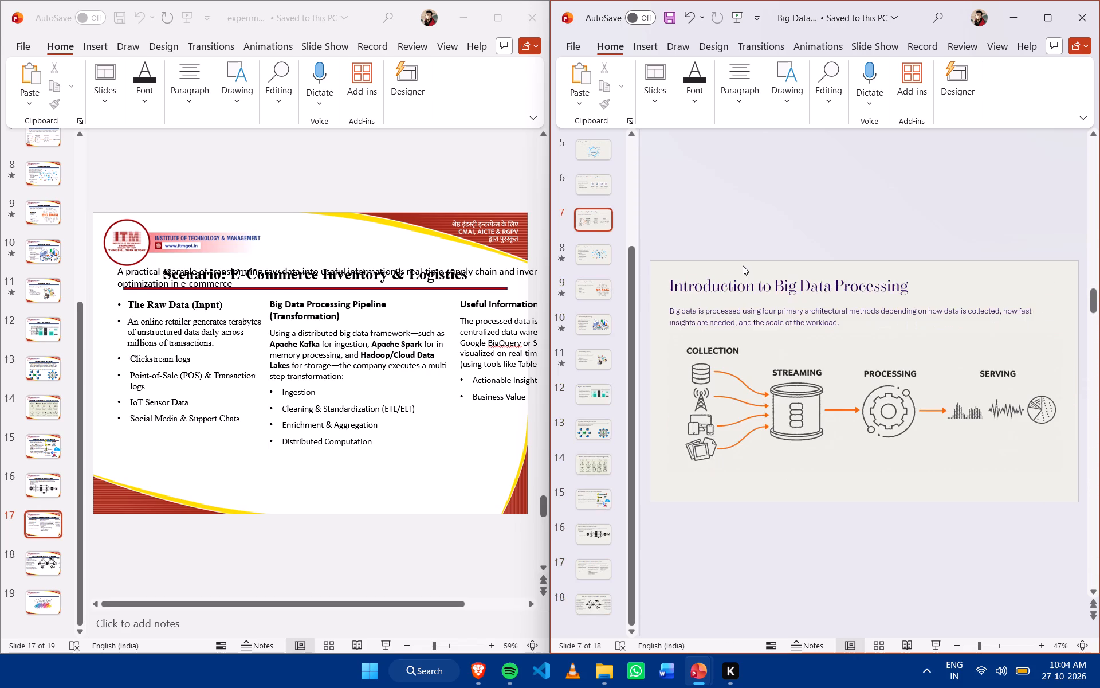
{"action": "scroll", "coordinate": [742, 265], "scroll_direction": "up", "scroll_amount": 6}
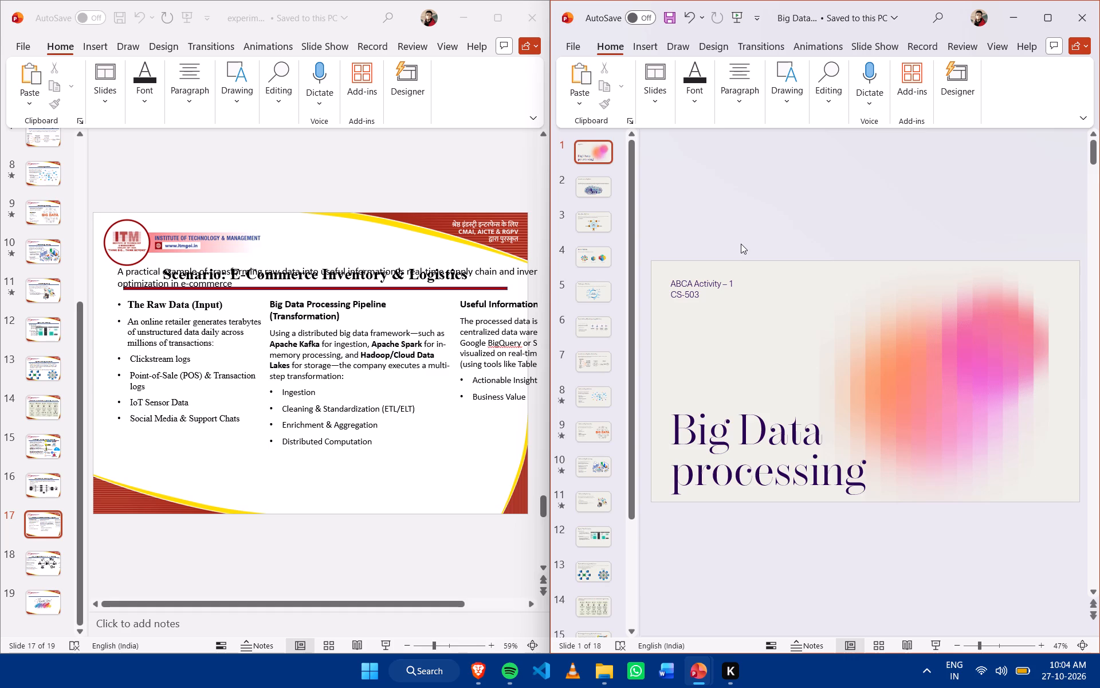
{"action": "scroll", "coordinate": [741, 243], "scroll_direction": "down", "scroll_amount": 7}
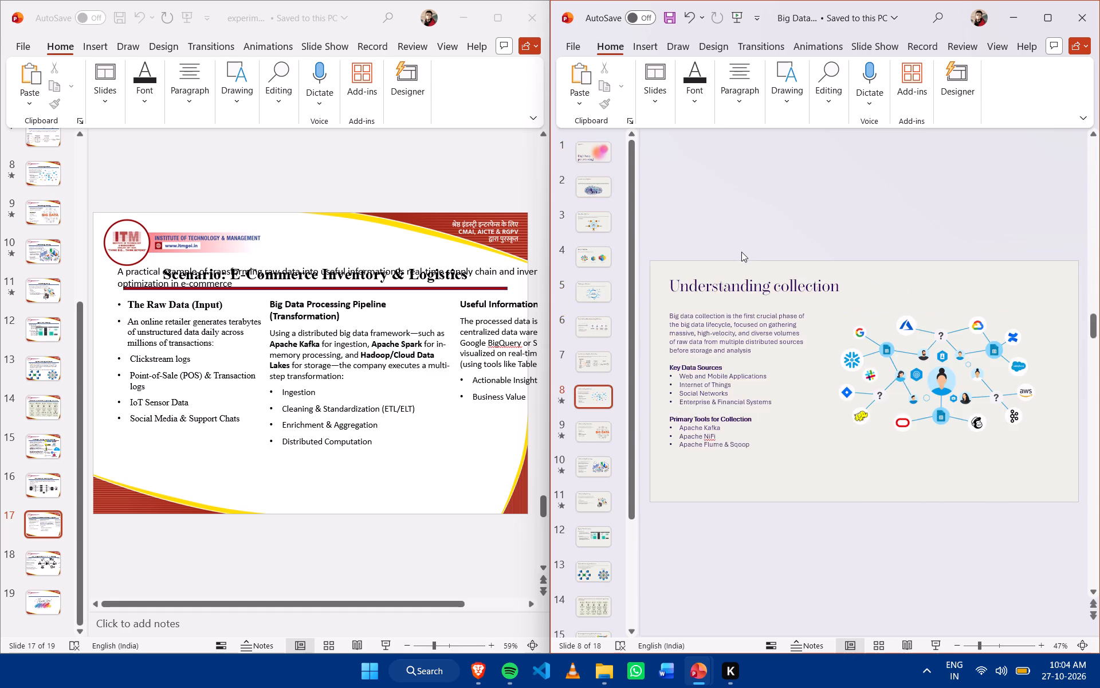
{"action": "scroll", "coordinate": [741, 252], "scroll_direction": "down", "scroll_amount": 5}
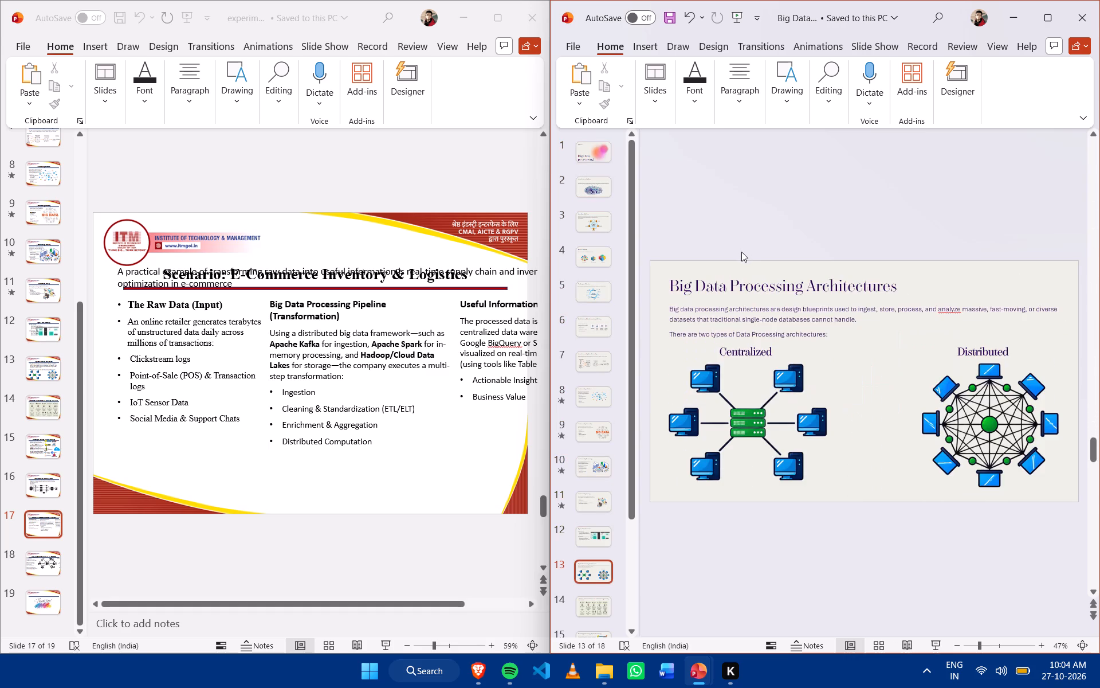
{"action": "scroll", "coordinate": [741, 252], "scroll_direction": "up", "scroll_amount": 14}
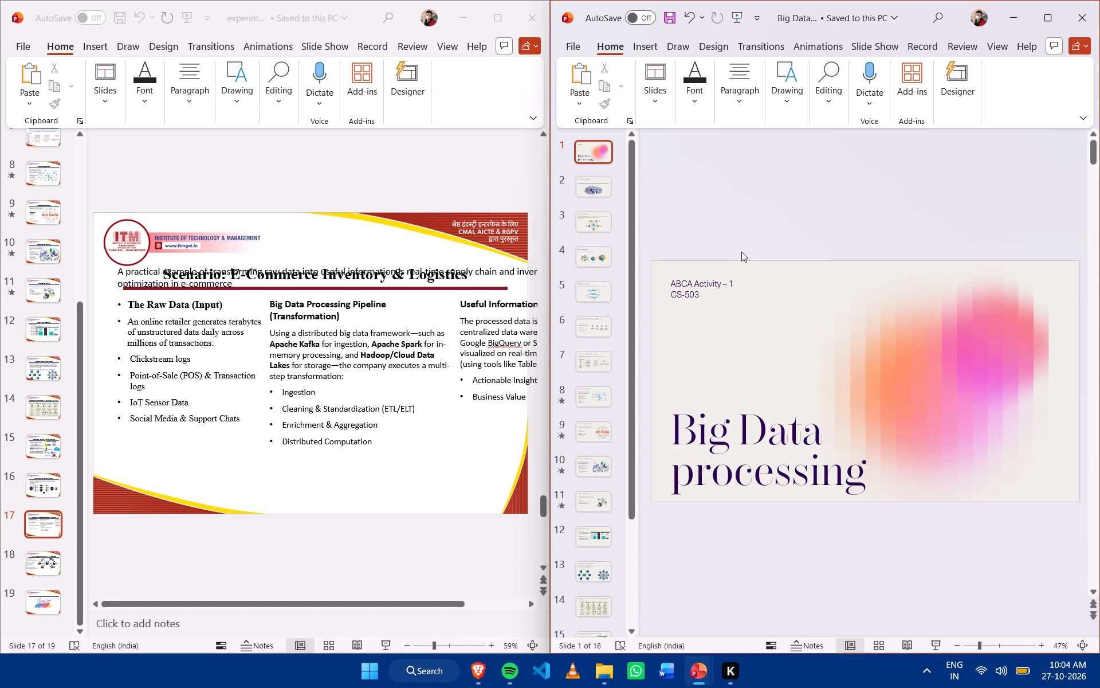
{"action": "scroll", "coordinate": [741, 252], "scroll_direction": "down", "scroll_amount": 9}
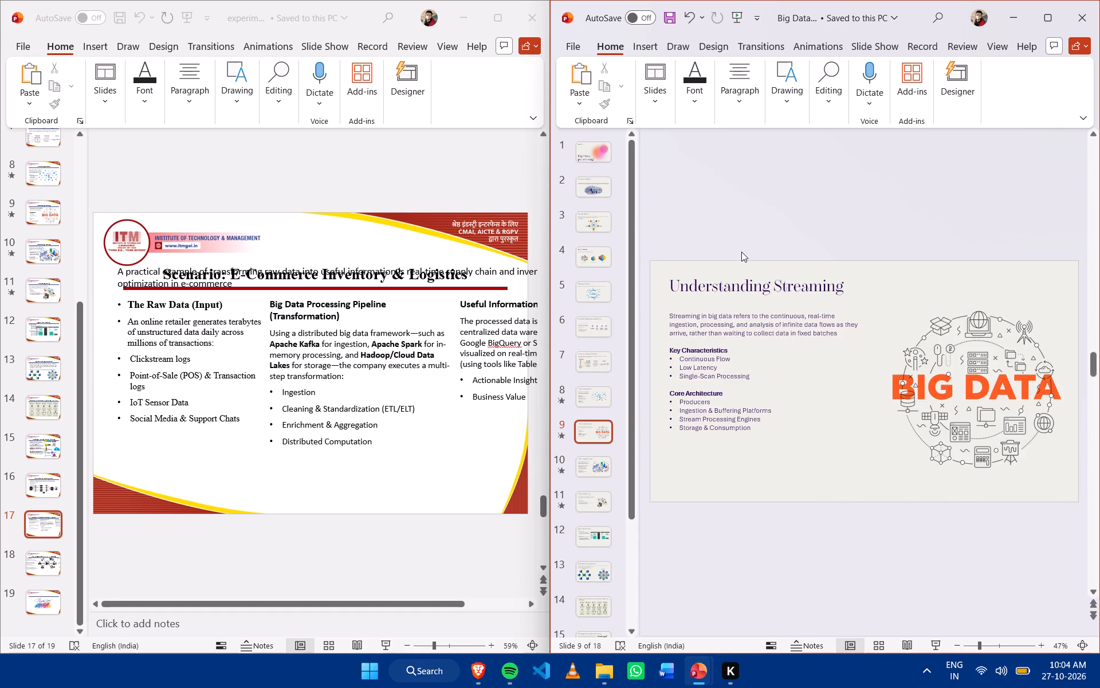
{"action": "scroll", "coordinate": [741, 252], "scroll_direction": "down", "scroll_amount": 6}
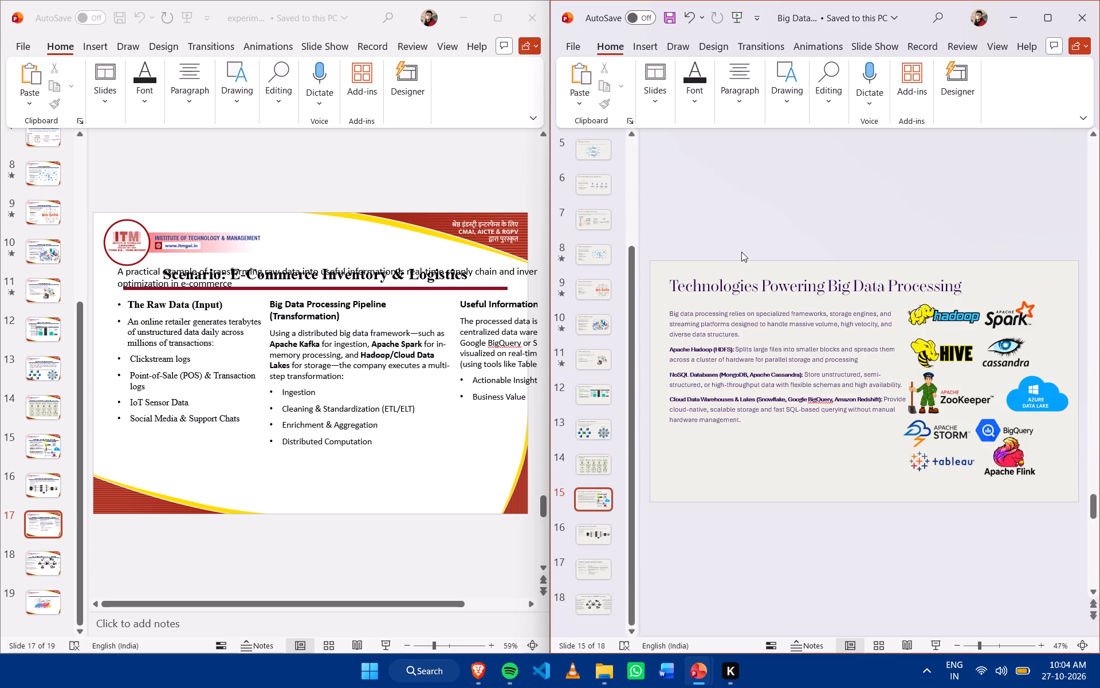
{"action": "scroll", "coordinate": [741, 252], "scroll_direction": "up", "scroll_amount": 10}
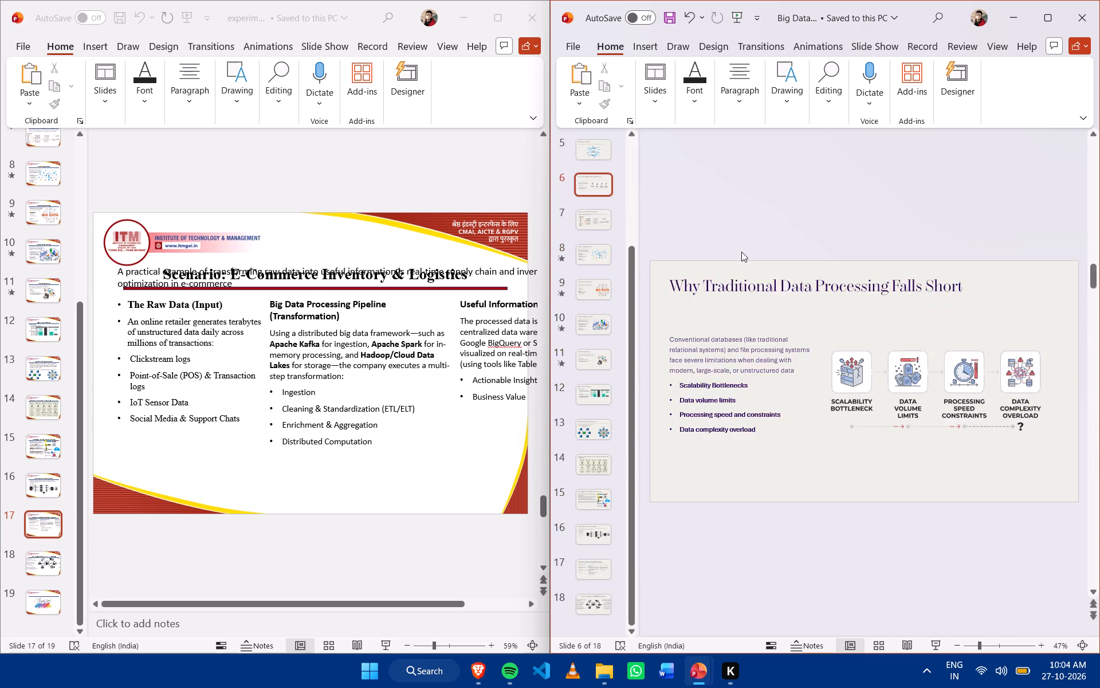
{"action": "scroll", "coordinate": [741, 252], "scroll_direction": "up", "scroll_amount": 7}
{"action": "scroll", "coordinate": [741, 252], "scroll_direction": "down", "scroll_amount": 4}
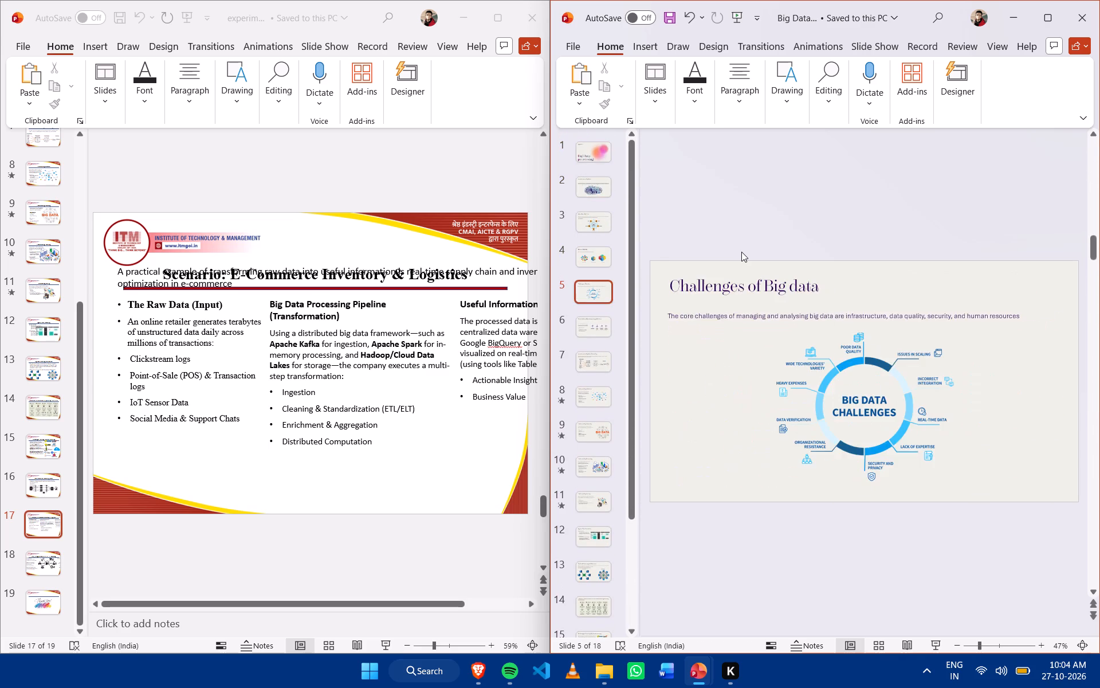
{"action": "scroll", "coordinate": [741, 252], "scroll_direction": "down", "scroll_amount": 6}
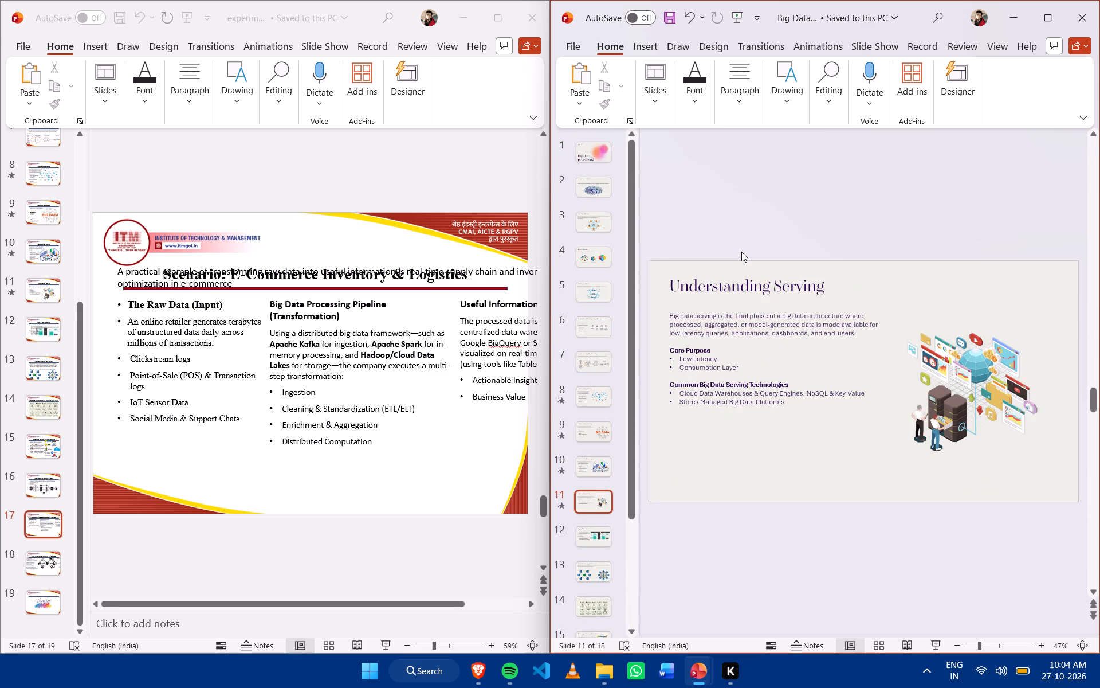
{"action": "scroll", "coordinate": [741, 252], "scroll_direction": "down", "scroll_amount": 6}
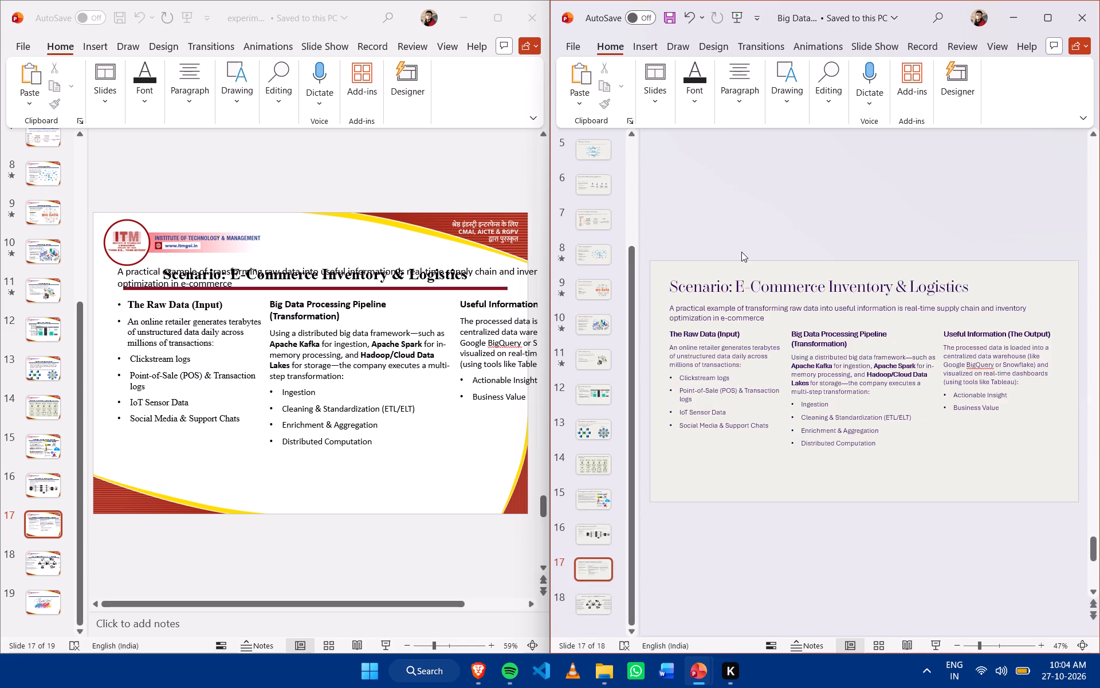
{"action": "scroll", "coordinate": [741, 252], "scroll_direction": "down", "scroll_amount": 7}
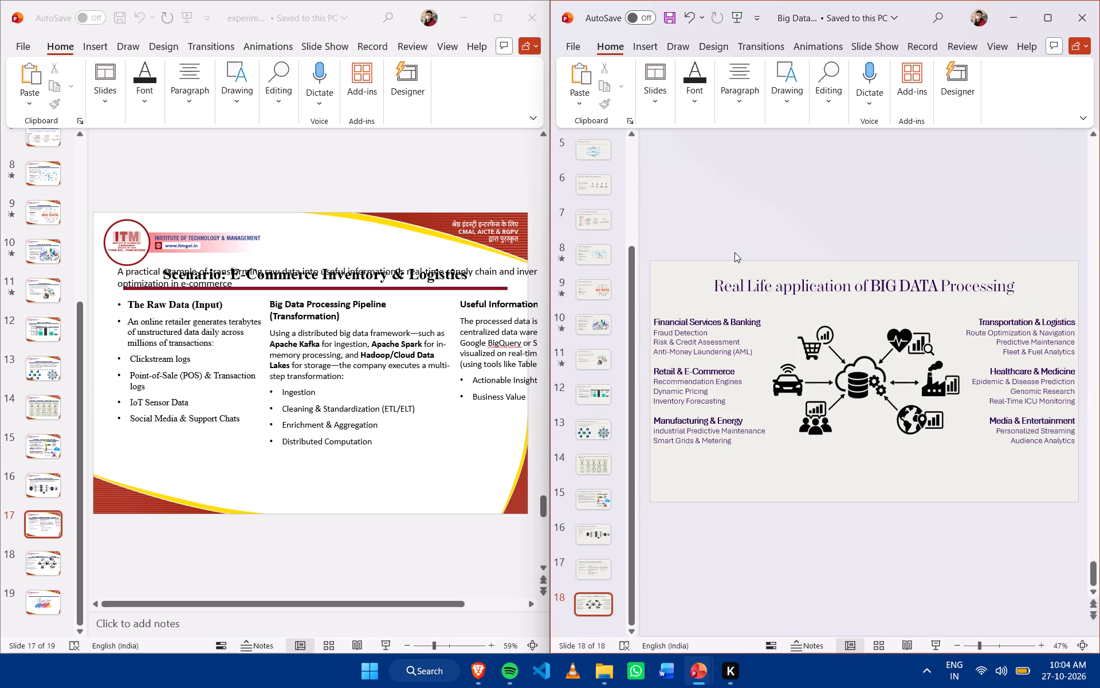
{"action": "scroll", "coordinate": [717, 303], "scroll_direction": "up", "scroll_amount": 2}
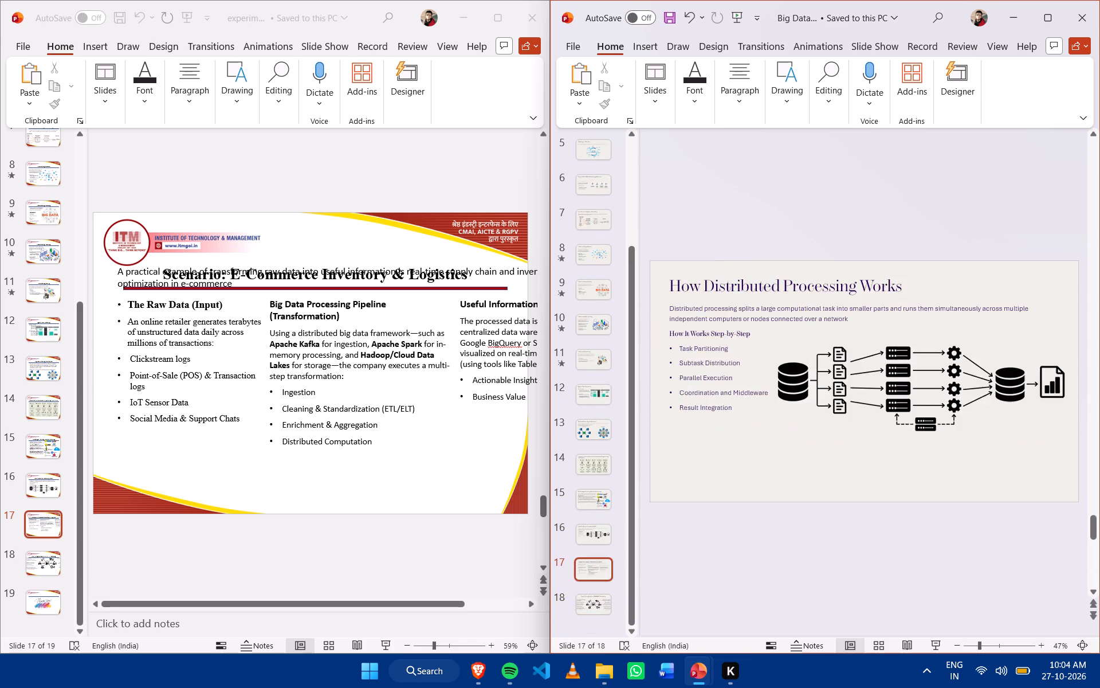
Examine the Big Data deck's earlier slides and the text on its title slide.
{"action": "scroll", "coordinate": [717, 303], "scroll_direction": "up", "scroll_amount": 5}
{"action": "scroll", "coordinate": [738, 257], "scroll_direction": "up", "scroll_amount": 7}
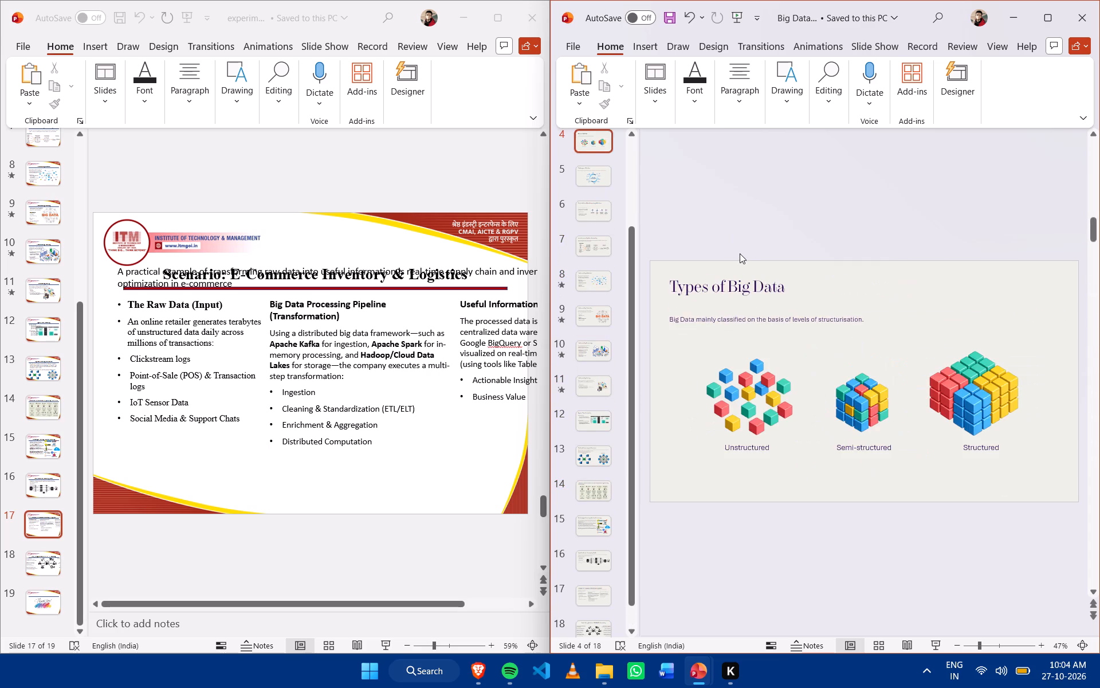
{"action": "scroll", "coordinate": [724, 239], "scroll_direction": "up", "scroll_amount": 5}
{"action": "scroll", "coordinate": [739, 244], "scroll_direction": "down", "scroll_amount": 3}
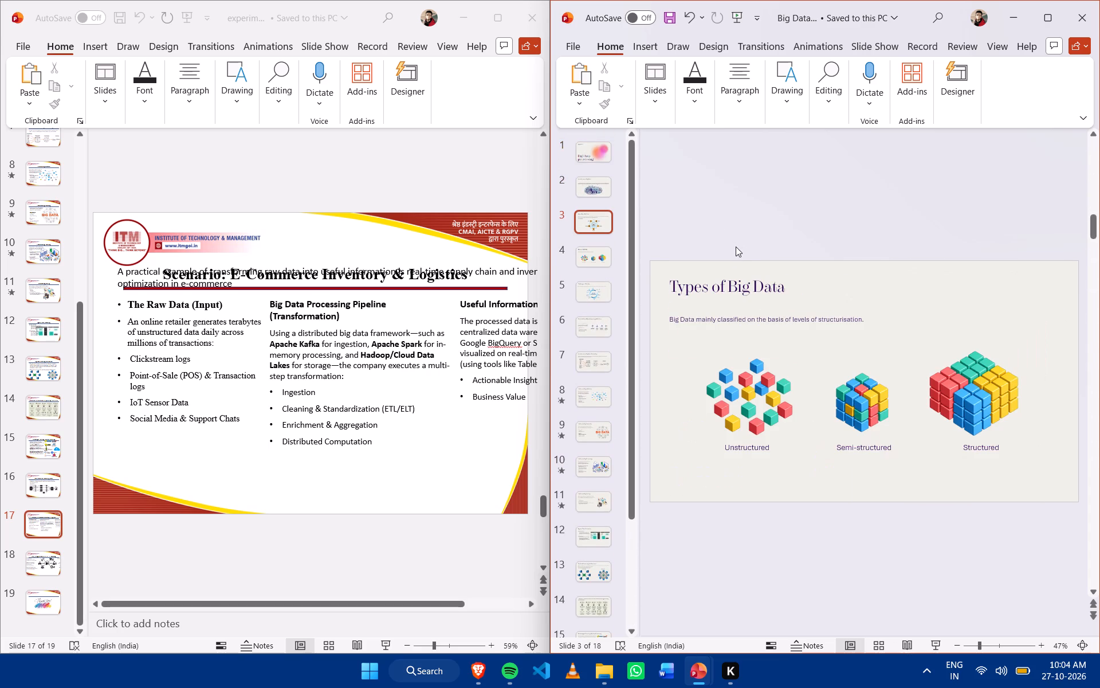
{"action": "scroll", "coordinate": [767, 236], "scroll_direction": "up", "scroll_amount": 1}
{"action": "scroll", "coordinate": [767, 236], "scroll_direction": "down", "scroll_amount": 4}
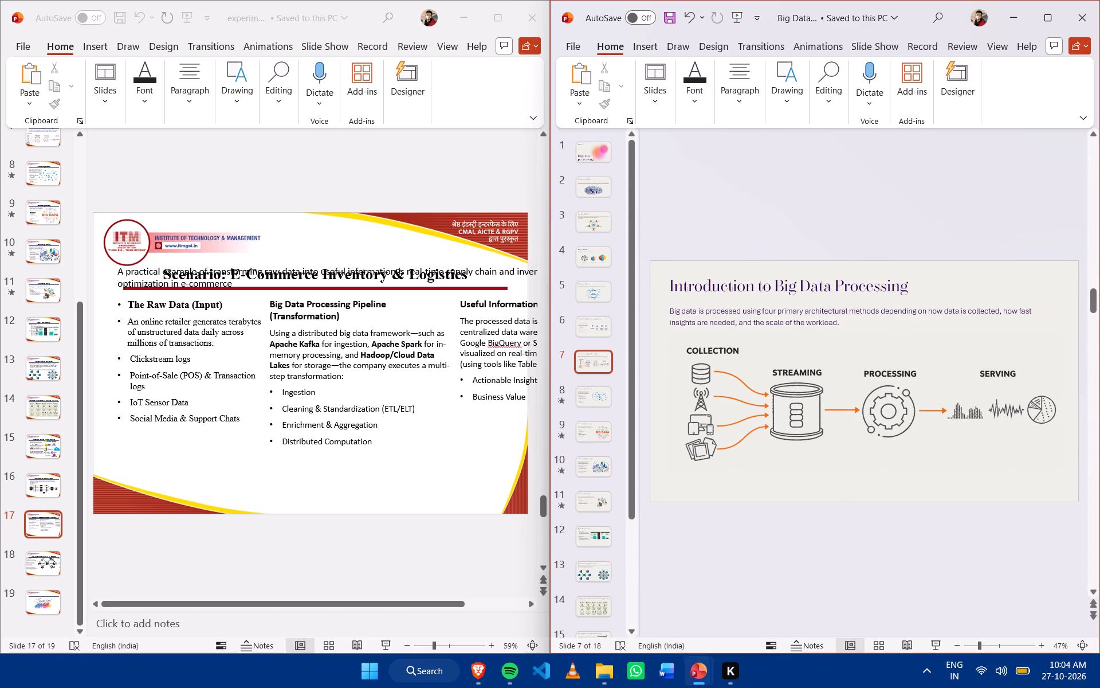
{"action": "scroll", "coordinate": [806, 399], "scroll_direction": "up", "scroll_amount": 6}
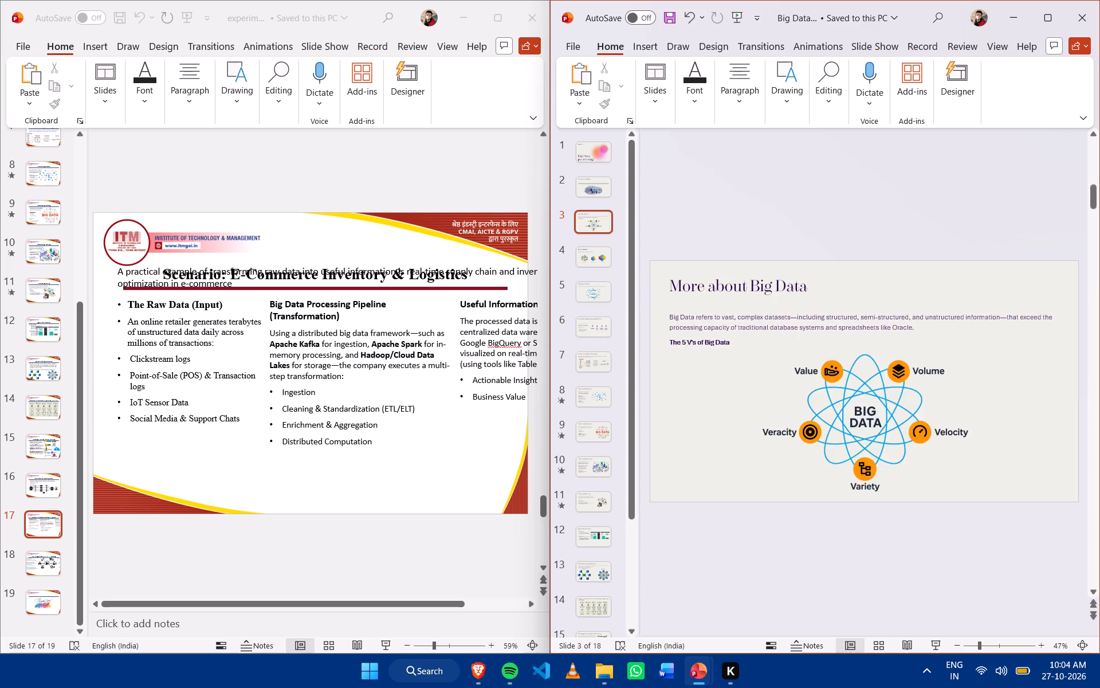
{"action": "scroll", "coordinate": [810, 388], "scroll_direction": "up", "scroll_amount": 2}
{"action": "left_click", "coordinate": [858, 356]}
{"action": "left_click", "coordinate": [866, 337]}
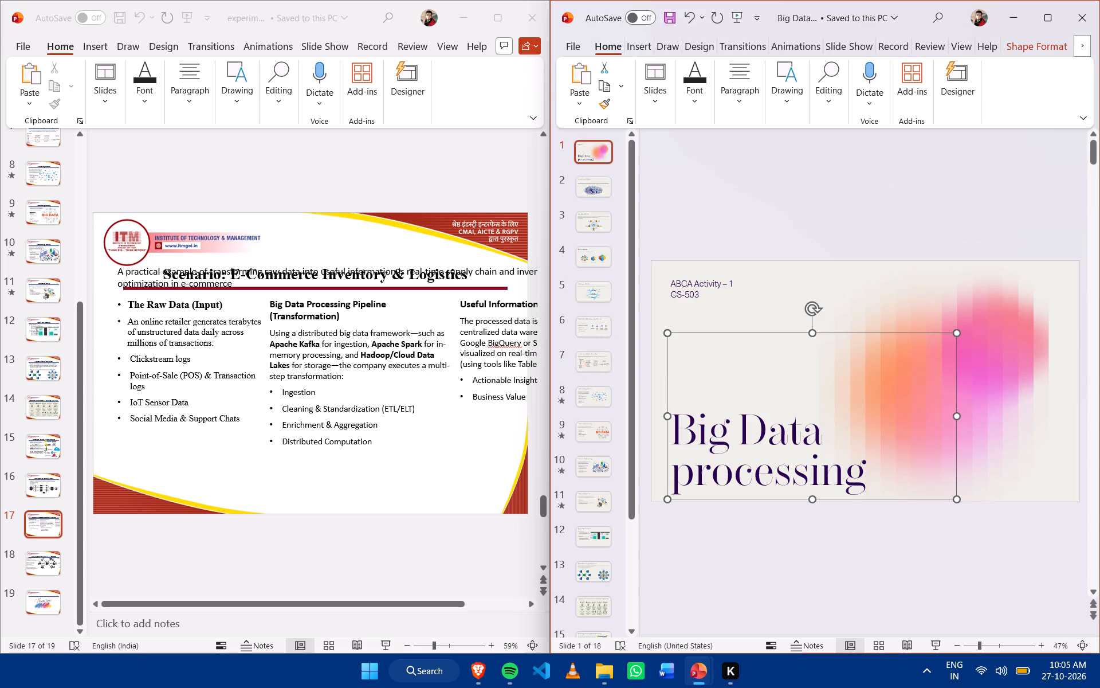
{"action": "left_click", "coordinate": [742, 280]}
{"action": "left_click", "coordinate": [1058, 363]}
{"action": "left_click", "coordinate": [1032, 322]}
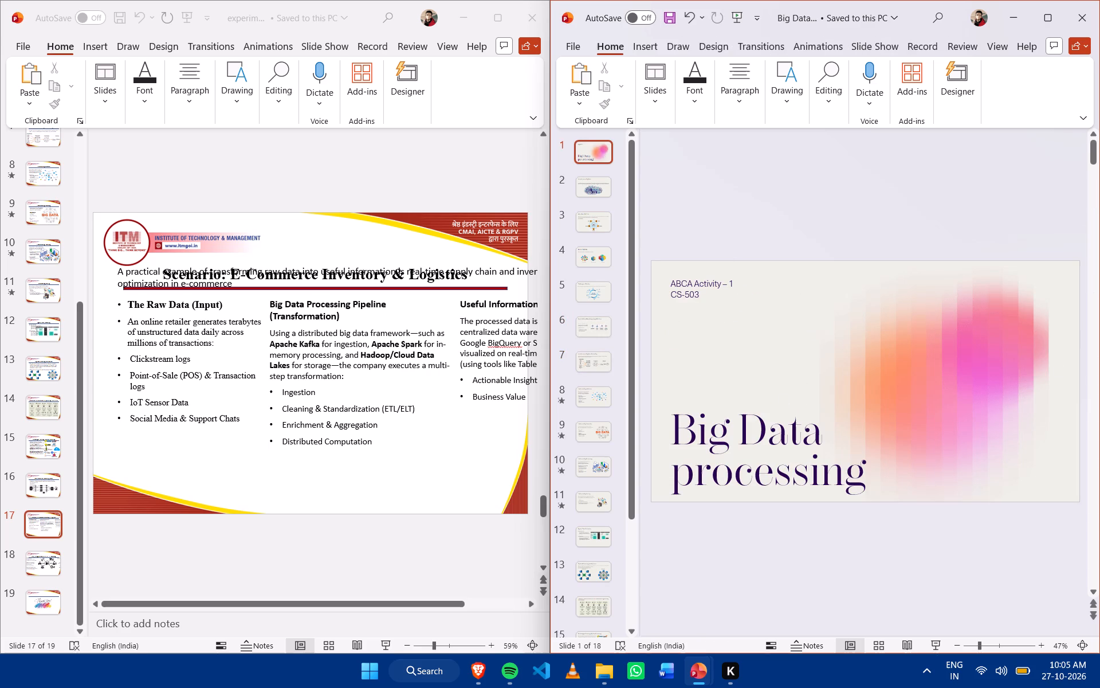
Change the course code in the subject line on experiment 16's slide 1 to CS 503.
{"action": "scroll", "coordinate": [80, 498], "scroll_direction": "up", "scroll_amount": 9}
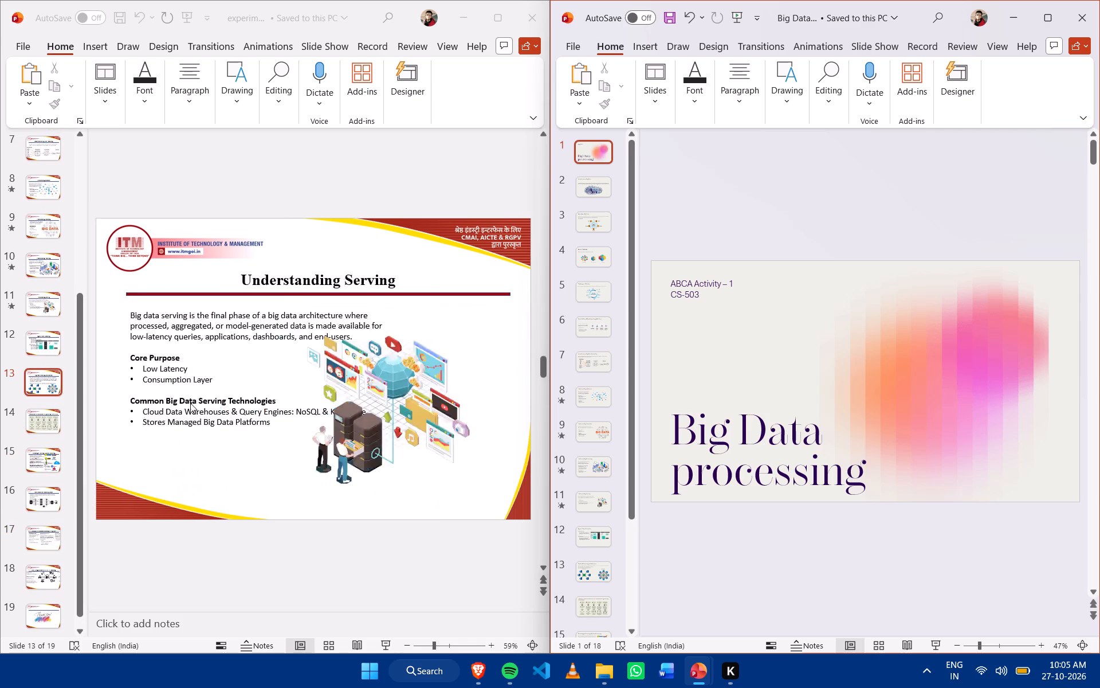
{"action": "scroll", "coordinate": [190, 403], "scroll_direction": "up", "scroll_amount": 20}
{"action": "scroll", "coordinate": [190, 403], "scroll_direction": "up", "scroll_amount": 2}
{"action": "scroll", "coordinate": [275, 323], "scroll_direction": "up", "scroll_amount": 3}
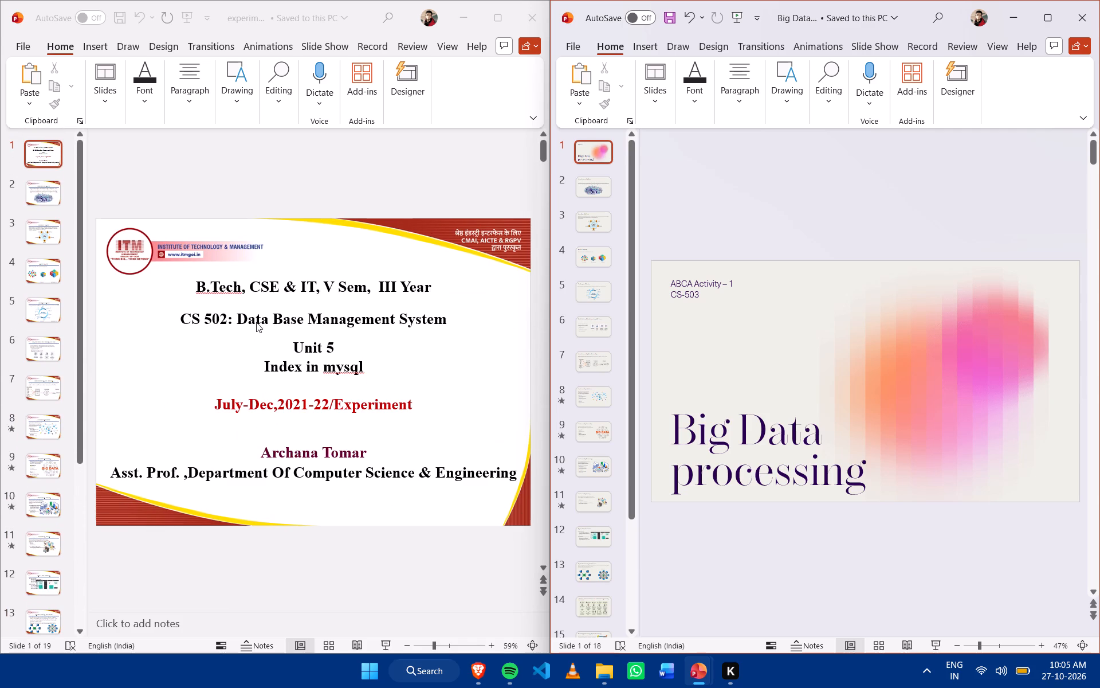
{"action": "left_click", "coordinate": [502, 12]}
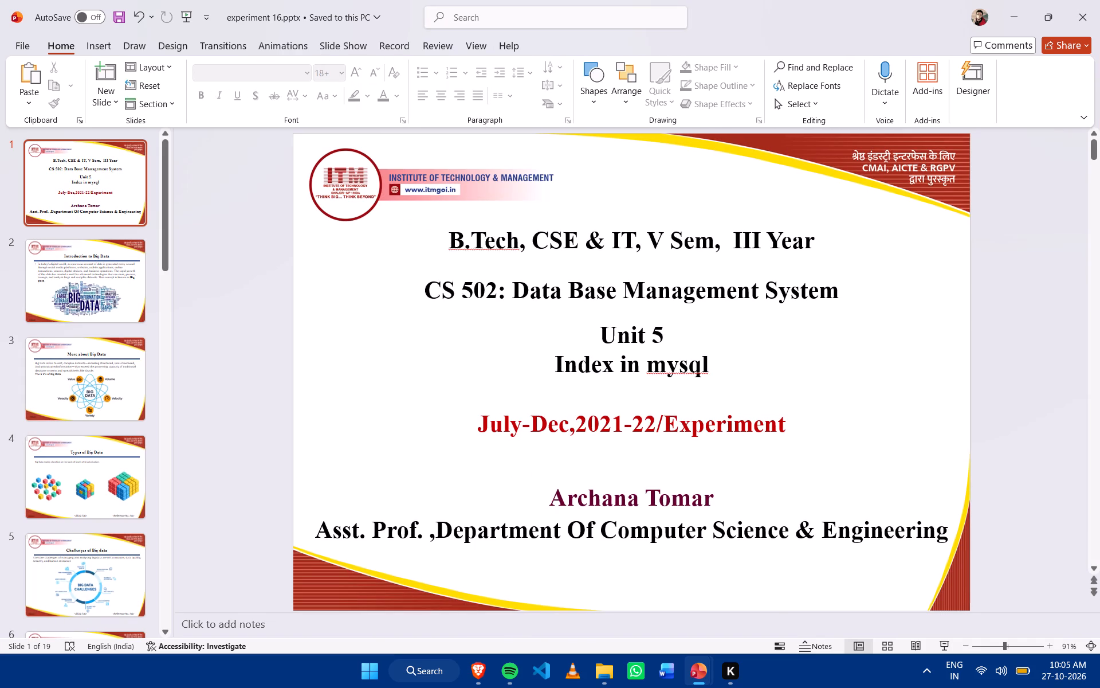
{"action": "left_click", "coordinate": [661, 250]}
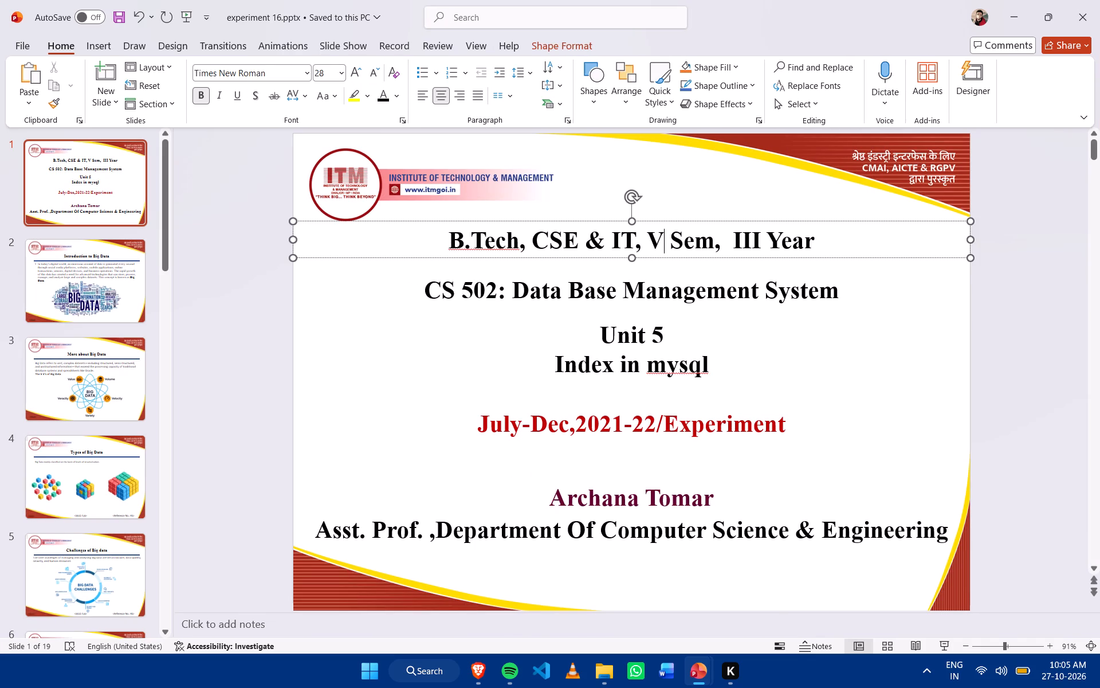
{"action": "left_click", "coordinate": [589, 292]}
{"action": "left_click_drag", "start_coordinate": [851, 295], "coordinate": [842, 290]}
{"action": "left_click", "coordinate": [478, 292]}
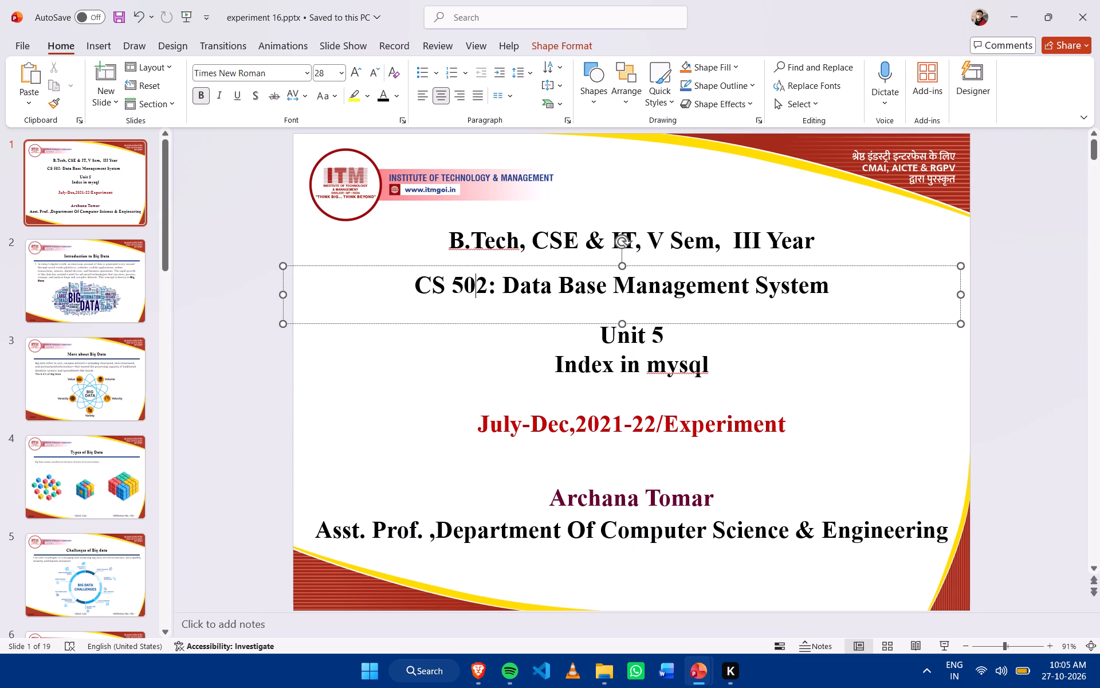
{"action": "left_click", "coordinate": [490, 290]}
{"action": "key", "text": "BackSpace"}
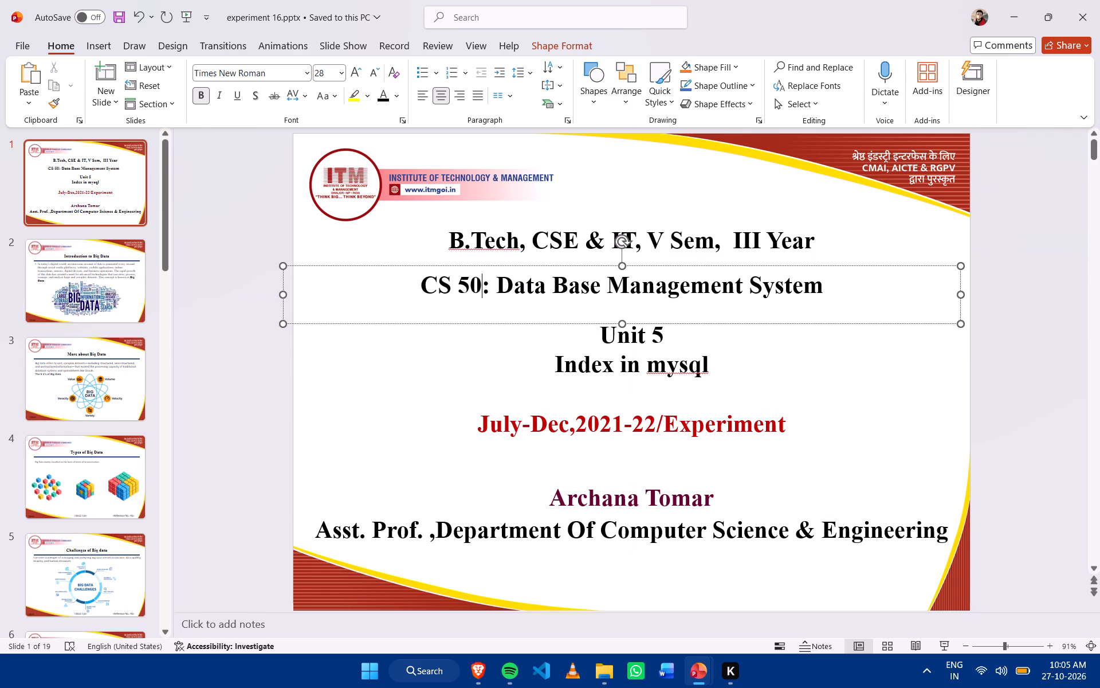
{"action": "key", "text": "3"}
Replace the course name after CS 503 on slide 1 with "Data Analytics".
{"action": "key", "text": "Right"}
{"action": "key", "text": "Right"}
{"action": "key", "text": "Right"}
{"action": "key", "text": "Right"}
{"action": "key", "text": "Right"}
{"action": "key", "text": "Right"}
{"action": "key", "text": "Right"}
{"action": "key", "text": "Right"}
{"action": "key", "text": "Right"}
{"action": "key", "text": "Right"}
{"action": "key", "text": "Right"}
{"action": "key", "text": "Right"}
{"action": "key", "text": "Right"}
{"action": "key", "text": "Right"}
{"action": "key", "text": "Right"}
{"action": "key", "text": "Right"}
{"action": "key", "text": "Right"}
{"action": "key", "text": "Right"}
{"action": "key", "text": "Right"}
{"action": "key", "text": "Right"}
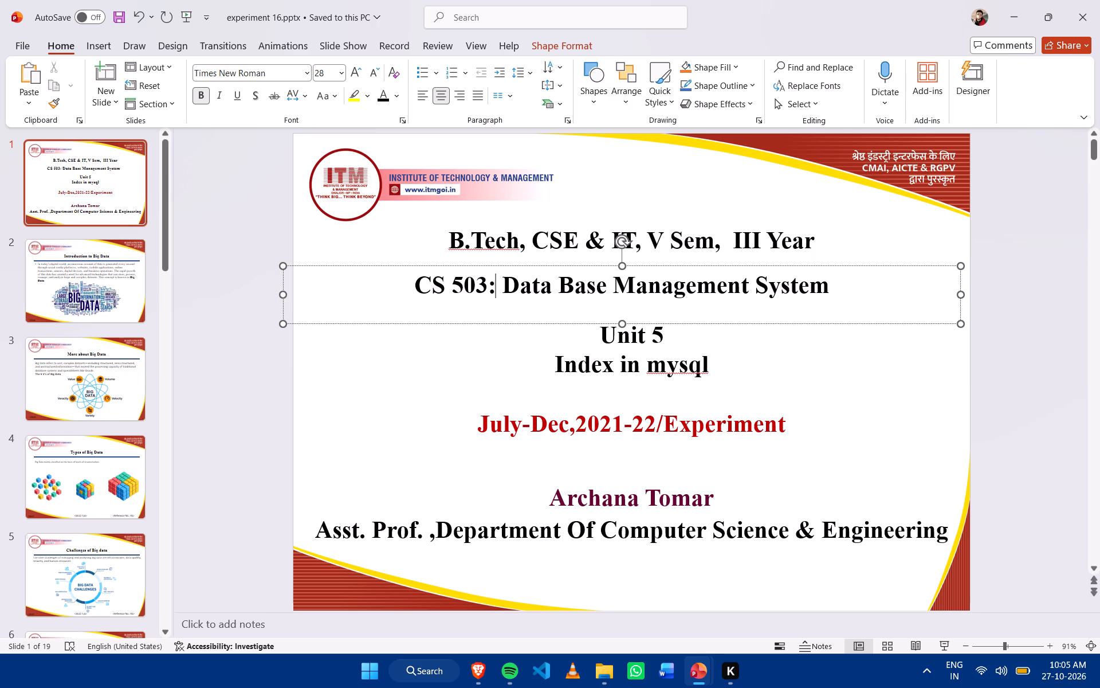
{"action": "key", "text": "Delete"}
{"action": "key", "text": "BackSpace"}
{"action": "key", "text": "BackSpace"}
{"action": "key", "text": "BackSpace"}
{"action": "key", "text": "BackSpace"}
{"action": "key", "text": "BackSpace"}
{"action": "key", "text": "BackSpace"}
{"action": "key", "text": "BackSpace"}
{"action": "key", "text": "BackSpace"}
{"action": "key", "text": "BackSpace"}
{"action": "key", "text": "BackSpace"}
{"action": "key", "text": "BackSpace"}
{"action": "key", "text": "BackSpace"}
{"action": "key", "text": "BackSpace"}
{"action": "key", "text": "BackSpace"}
{"action": "key", "text": "BackSpace"}
{"action": "key", "text": "BackSpace"}
{"action": "key", "text": "BackSpace"}
{"action": "key", "text": "BackSpace"}
{"action": "key", "text": "BackSpace"}
{"action": "key", "text": "BackSpace"}
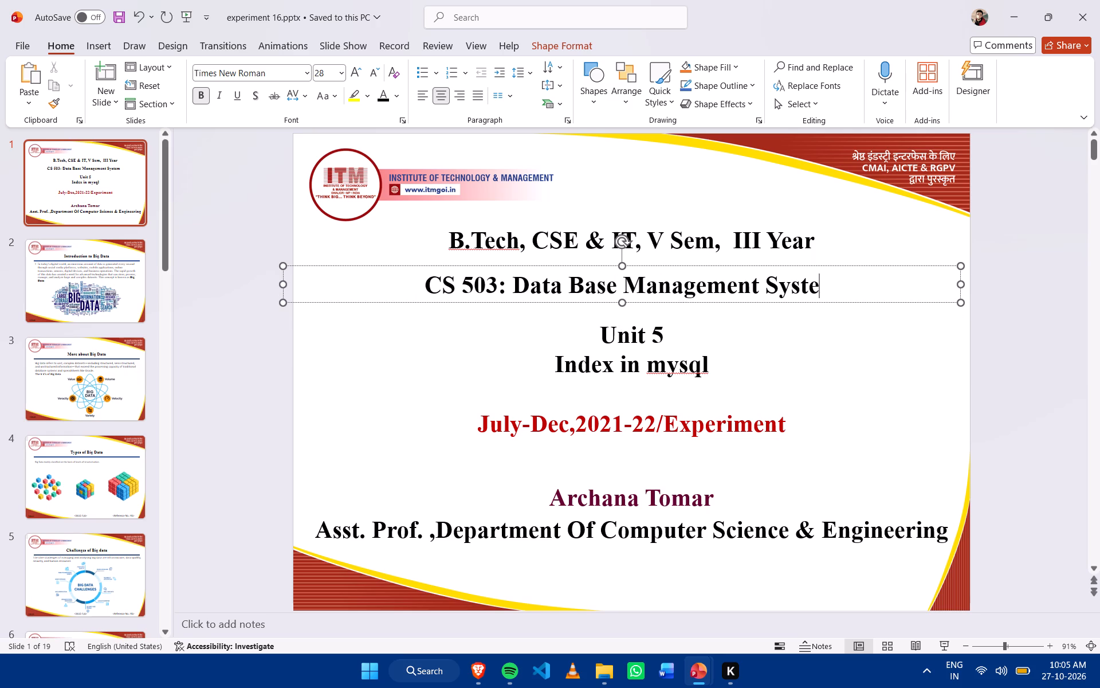
{"action": "key", "text": "BackSpace"}
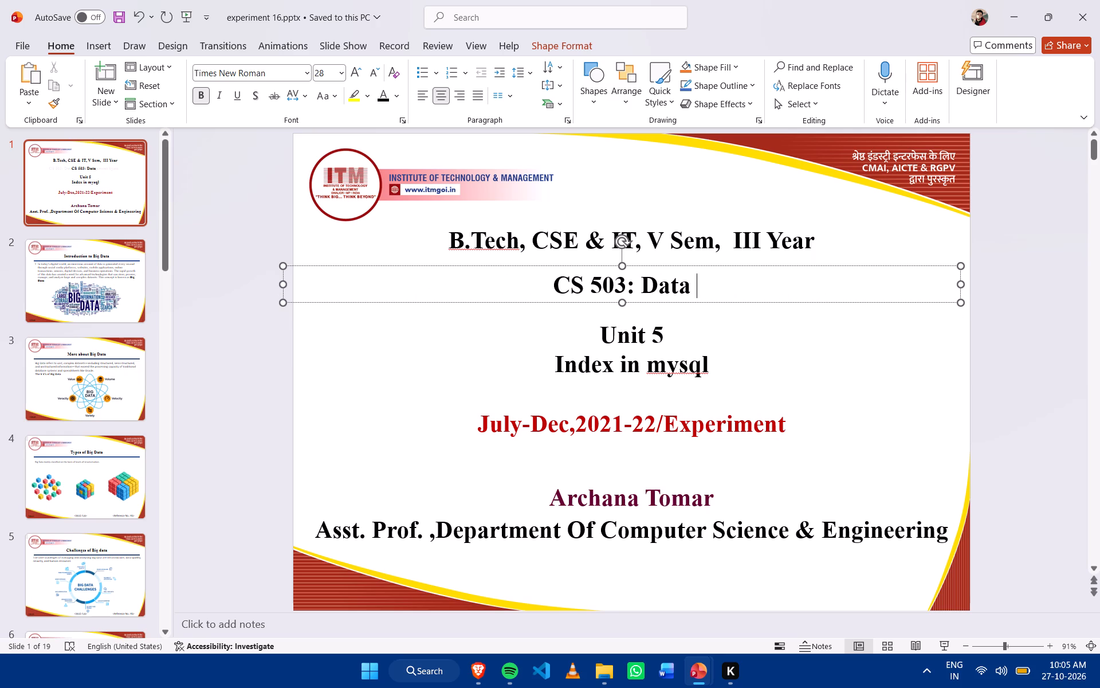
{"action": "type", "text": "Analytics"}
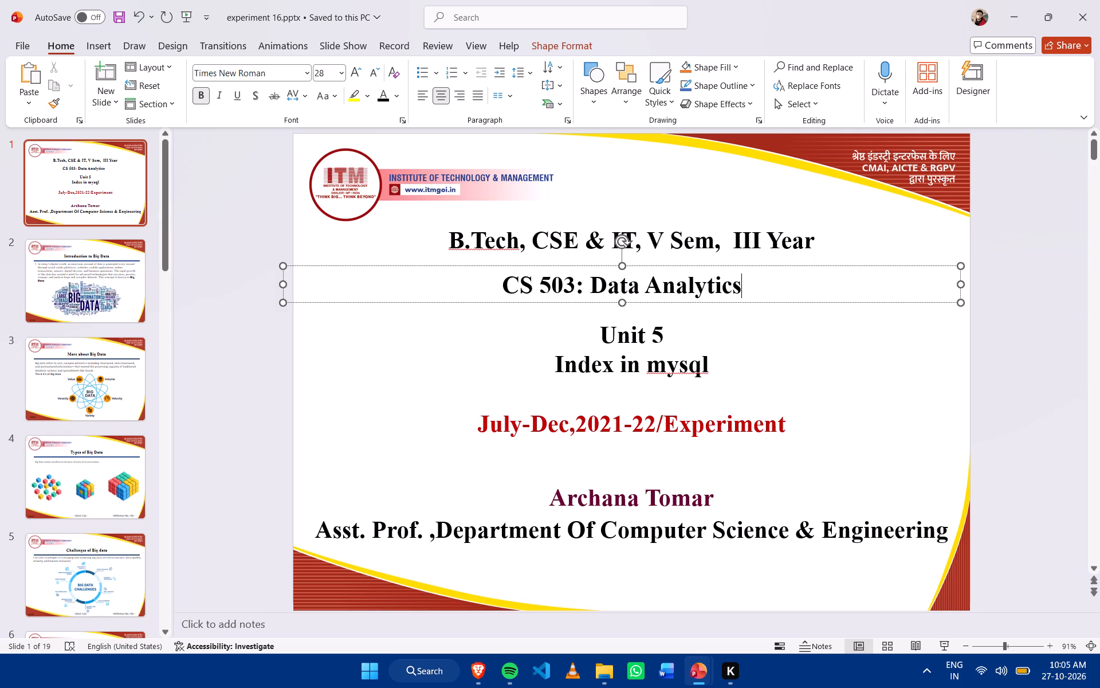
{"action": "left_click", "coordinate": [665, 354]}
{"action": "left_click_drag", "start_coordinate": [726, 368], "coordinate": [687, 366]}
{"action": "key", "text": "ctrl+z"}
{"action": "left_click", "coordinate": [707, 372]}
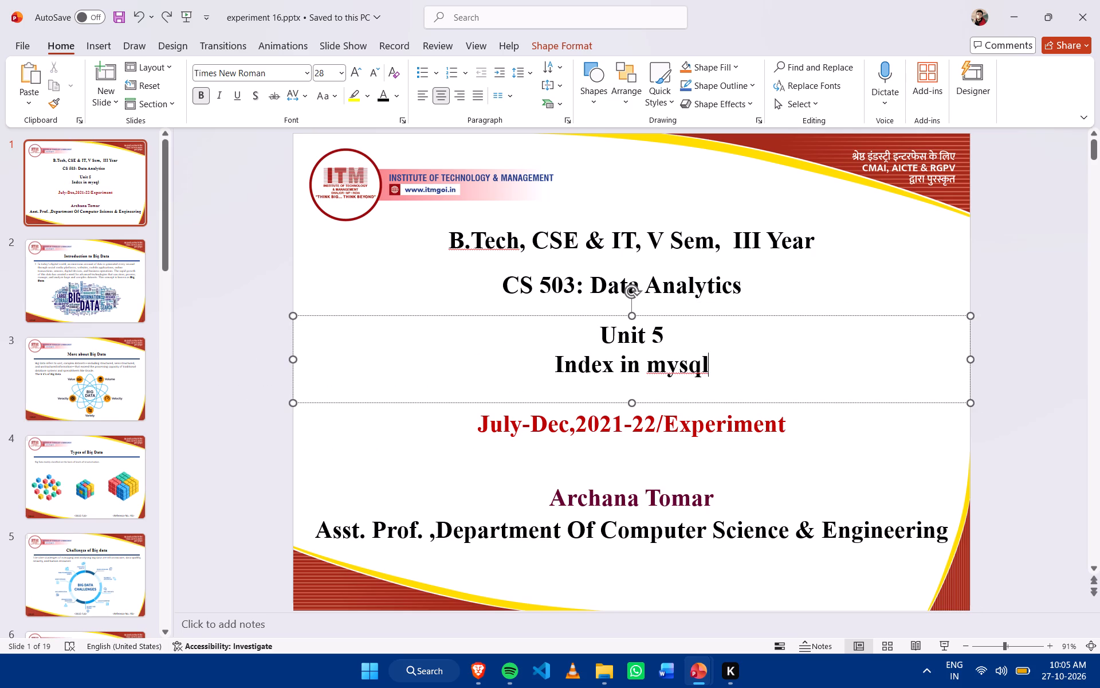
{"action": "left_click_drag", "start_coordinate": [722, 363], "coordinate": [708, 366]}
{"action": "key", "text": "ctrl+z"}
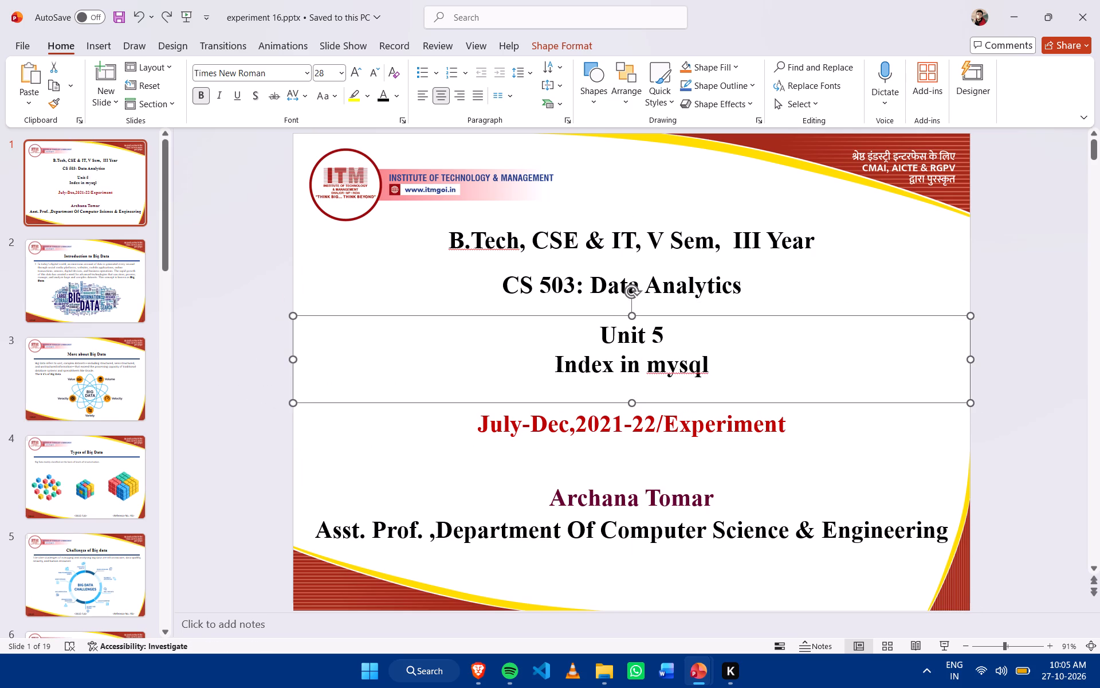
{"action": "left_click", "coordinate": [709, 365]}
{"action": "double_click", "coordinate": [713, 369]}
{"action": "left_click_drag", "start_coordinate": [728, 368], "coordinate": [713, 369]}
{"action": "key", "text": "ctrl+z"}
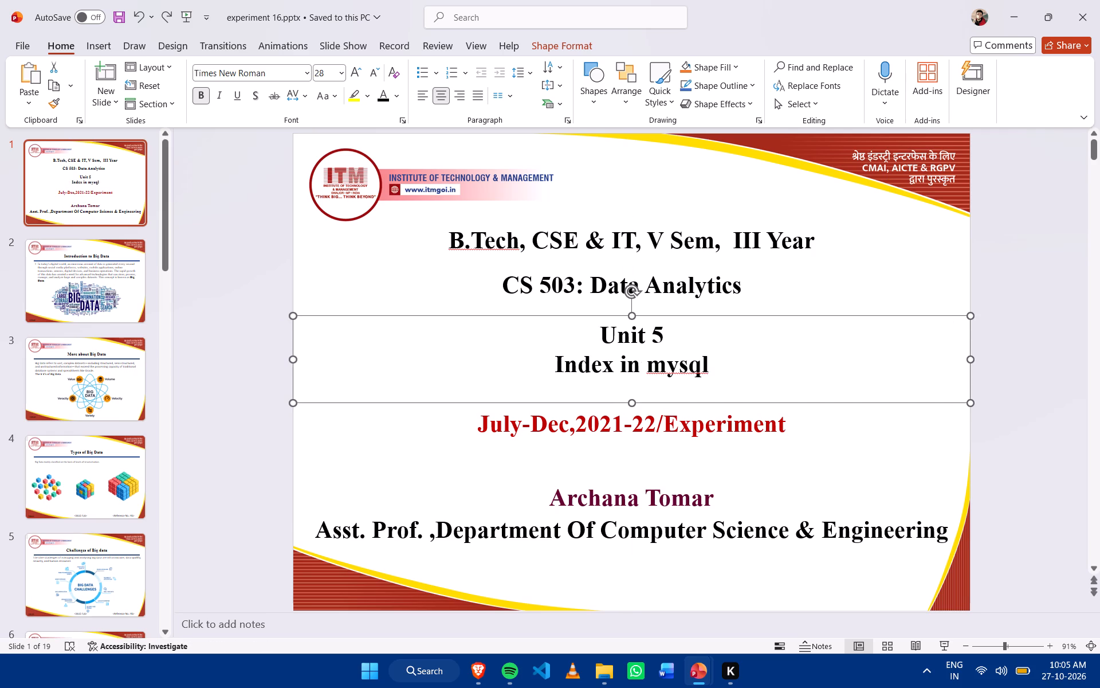
Replace slide 1's Unit 5 and Index in mysql text with "ABCA 1" and "Presentation" on separate lines.
{"action": "left_click", "coordinate": [627, 335]}
{"action": "left_click_drag", "start_coordinate": [600, 335], "coordinate": [715, 363]}
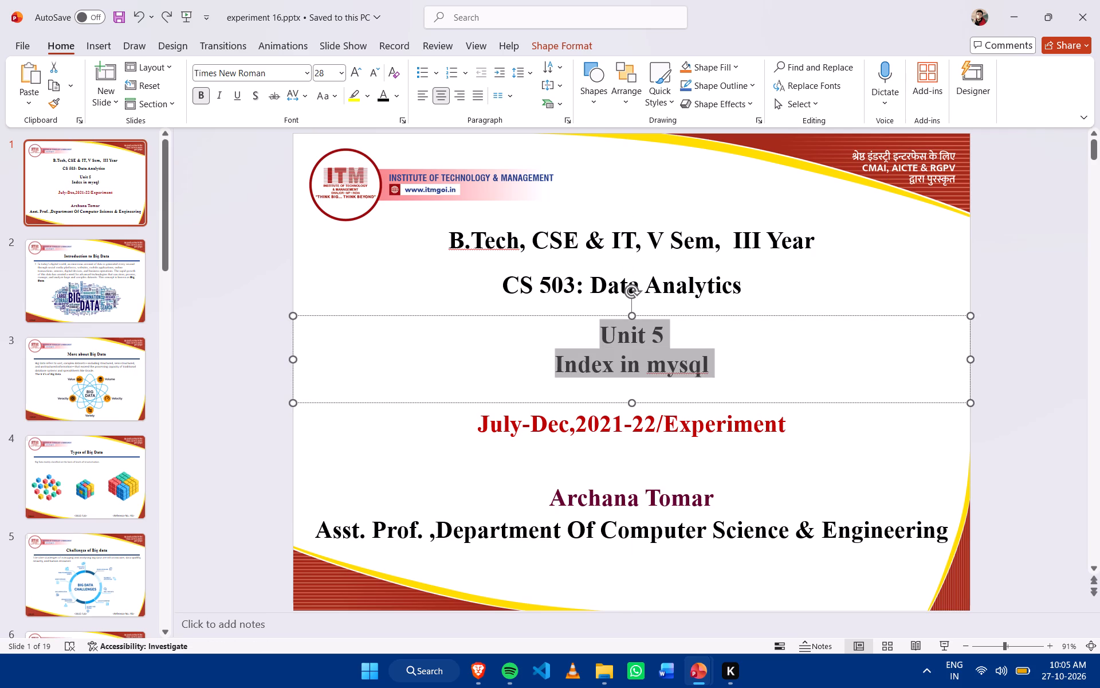
{"action": "left_click_drag", "start_coordinate": [715, 363], "coordinate": [717, 363]}
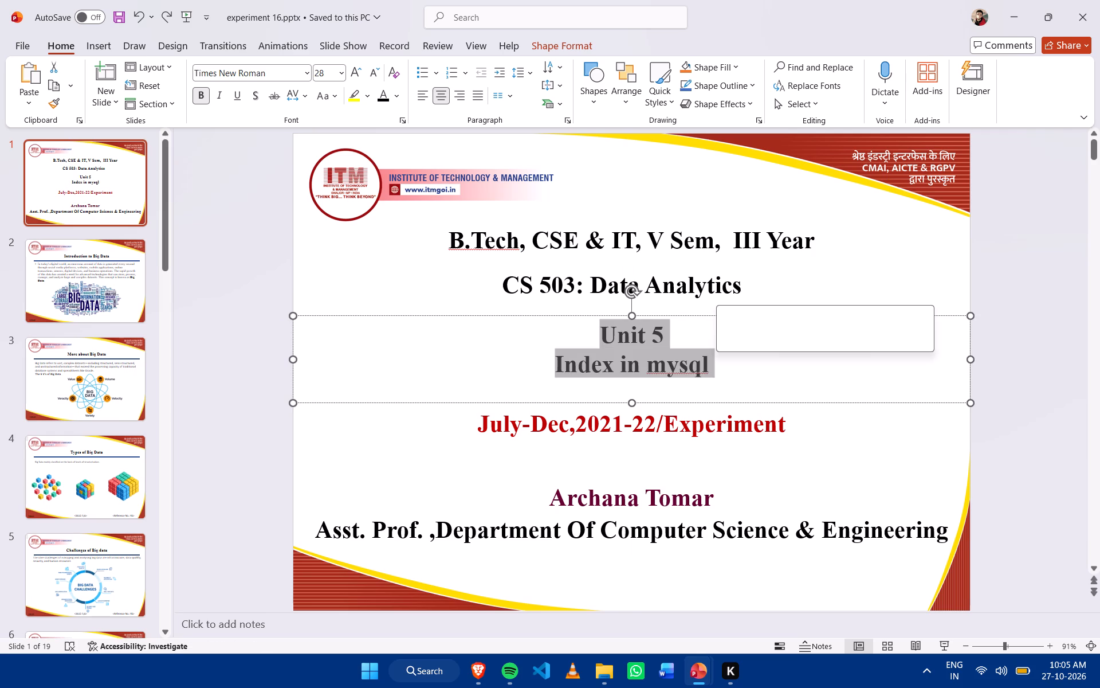
{"action": "key", "text": "BackSpace"}
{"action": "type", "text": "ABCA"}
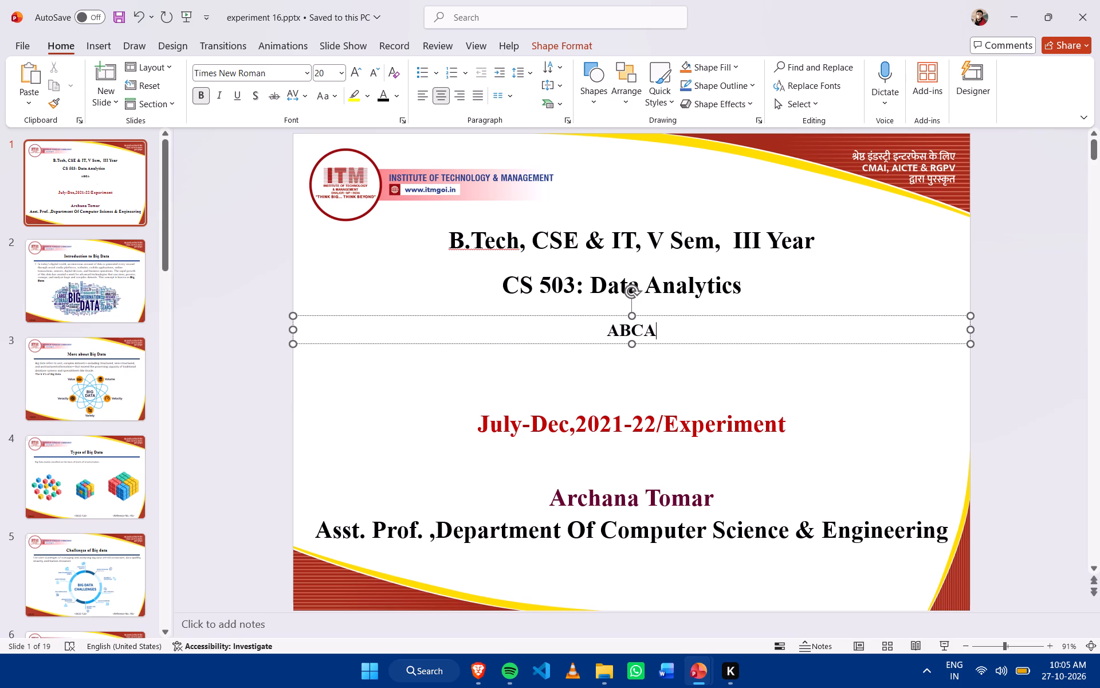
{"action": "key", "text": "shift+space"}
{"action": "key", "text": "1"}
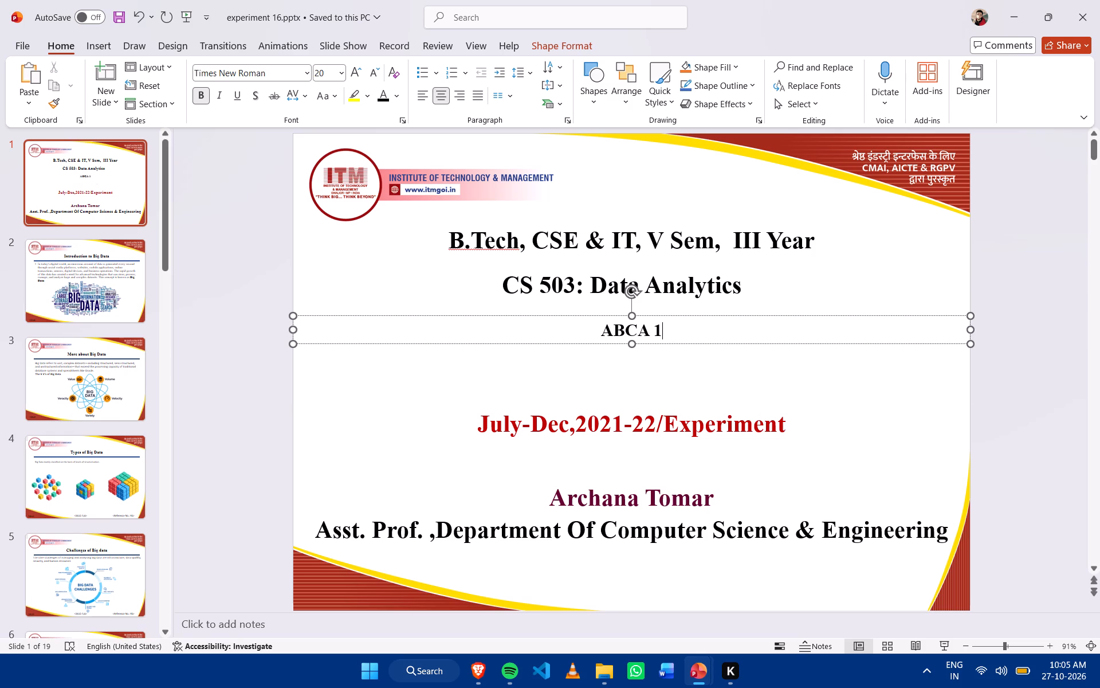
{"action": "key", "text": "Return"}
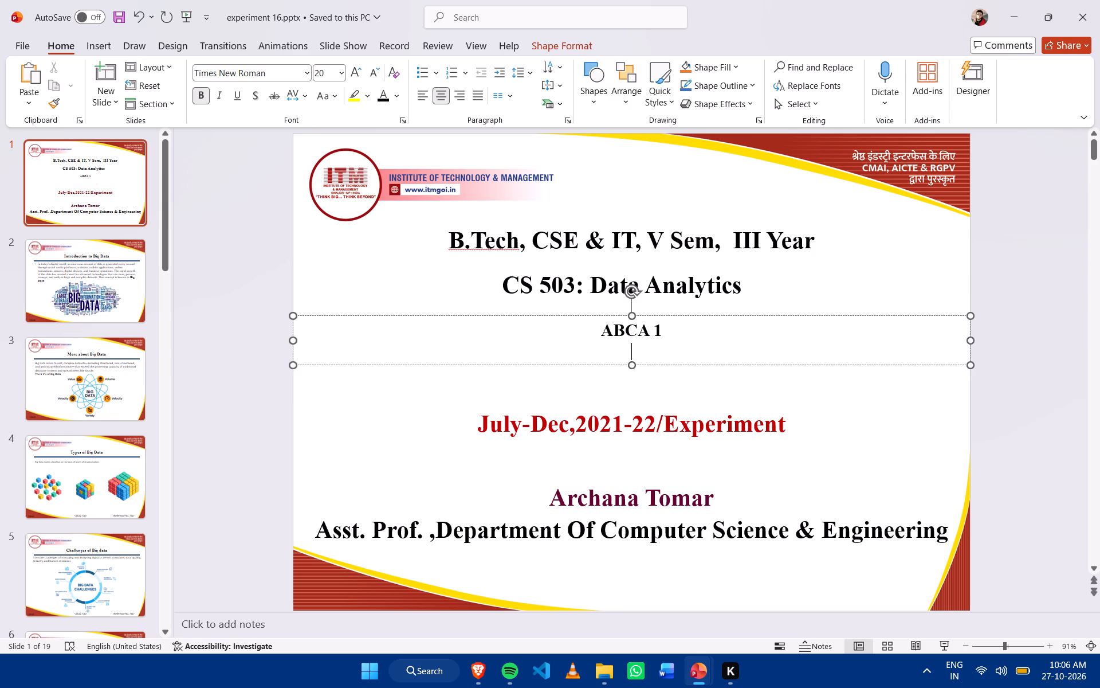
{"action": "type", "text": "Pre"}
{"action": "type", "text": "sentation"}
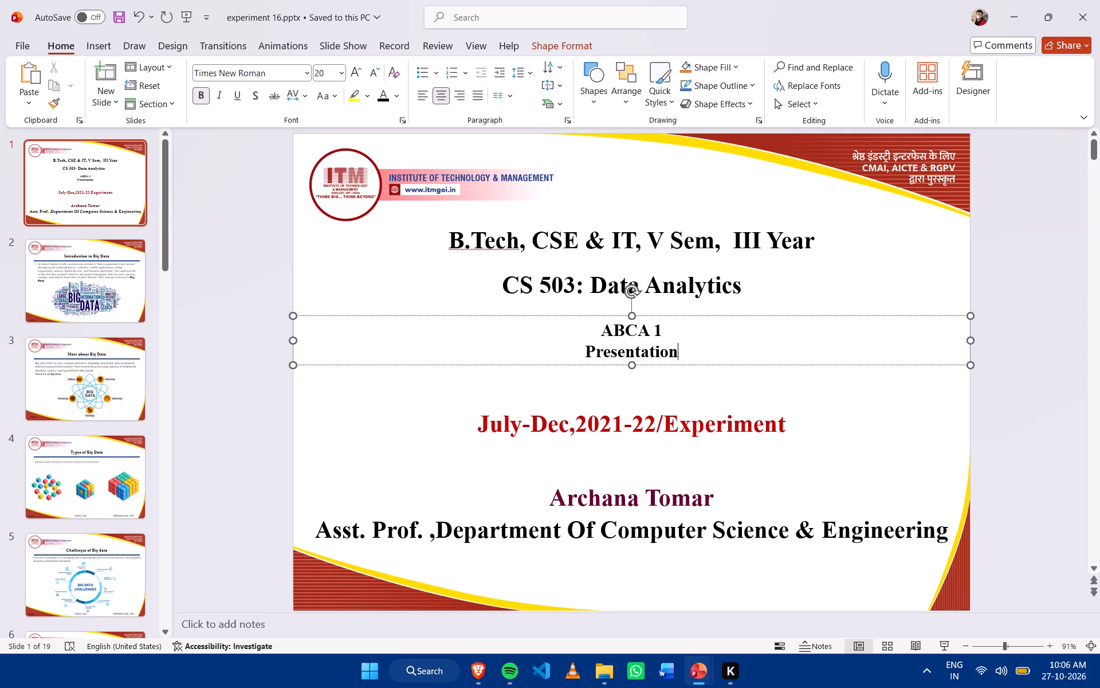
Replace the red July-Dec experiment line on slide 1 with "BIG DATA PROCESSING".
{"action": "left_click", "coordinate": [736, 422]}
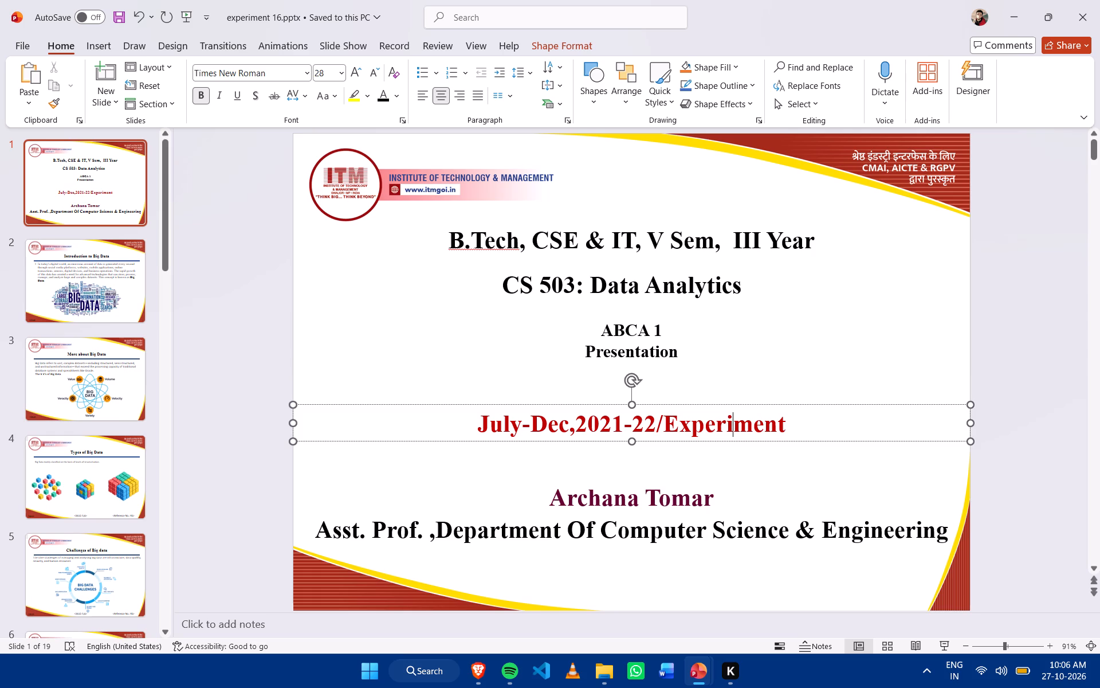
{"action": "left_click", "coordinate": [783, 427]}
{"action": "left_click_drag", "start_coordinate": [783, 427], "coordinate": [604, 429]}
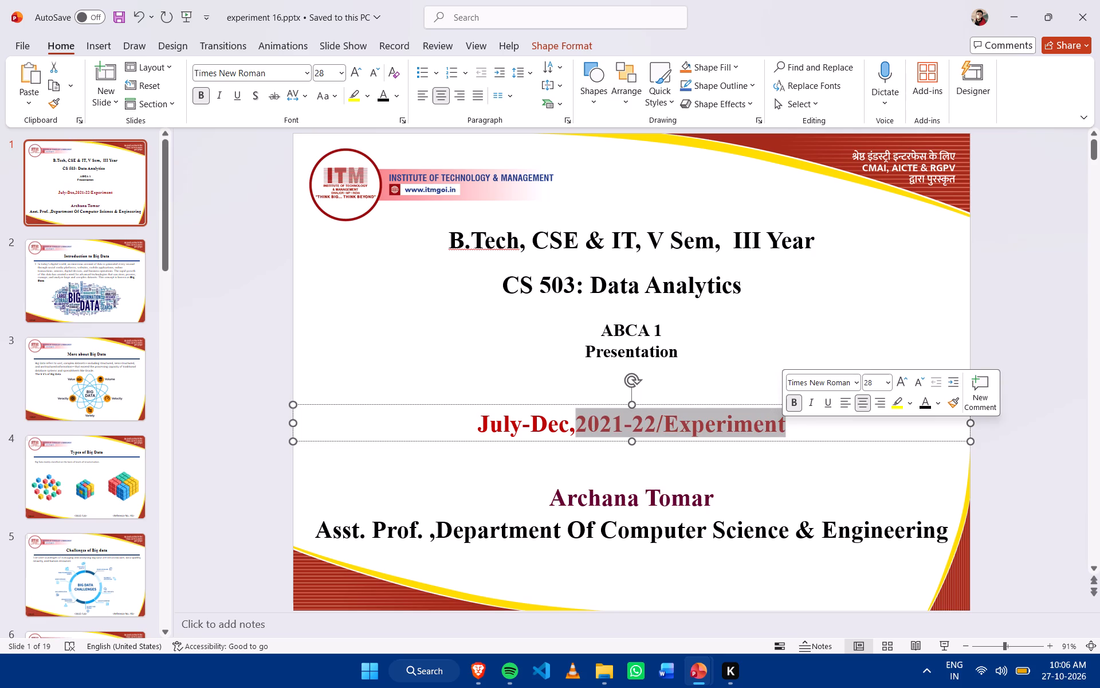
{"action": "left_click_drag", "start_coordinate": [604, 429], "coordinate": [465, 422]}
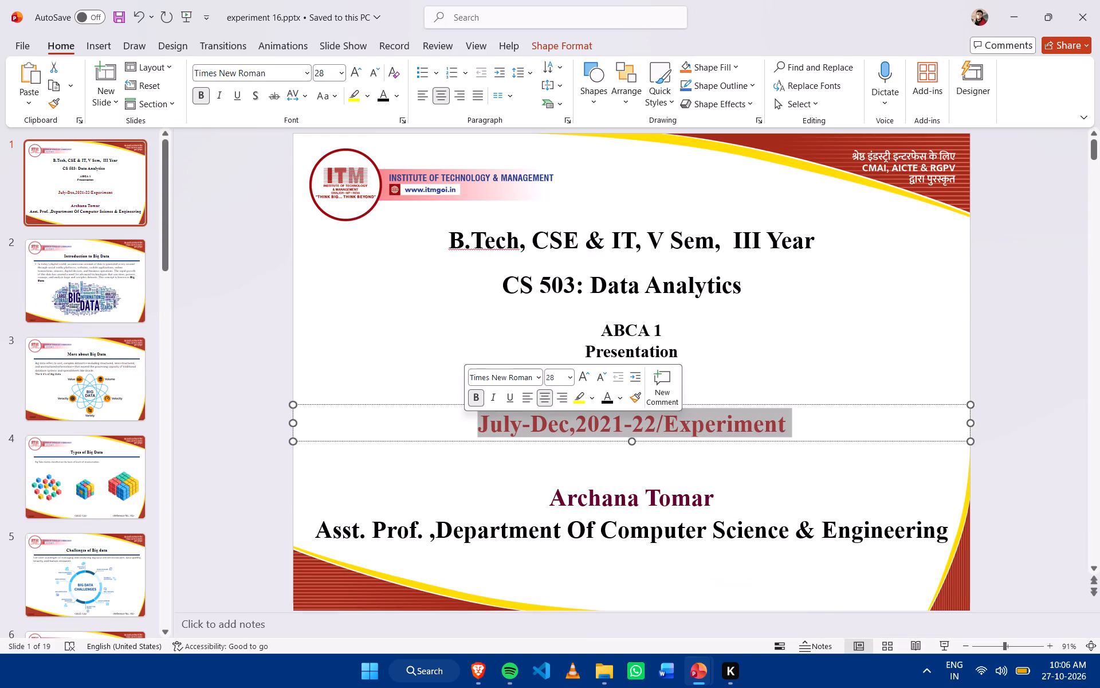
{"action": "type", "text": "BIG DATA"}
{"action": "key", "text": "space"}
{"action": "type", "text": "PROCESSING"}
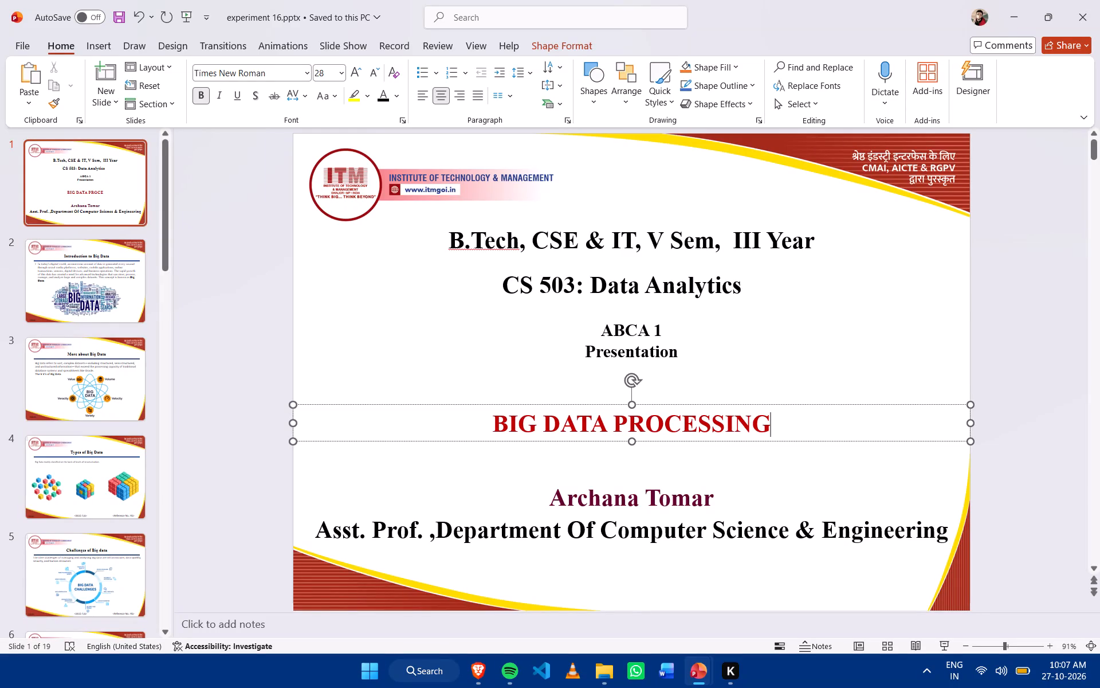
{"action": "left_click", "coordinate": [806, 389]}
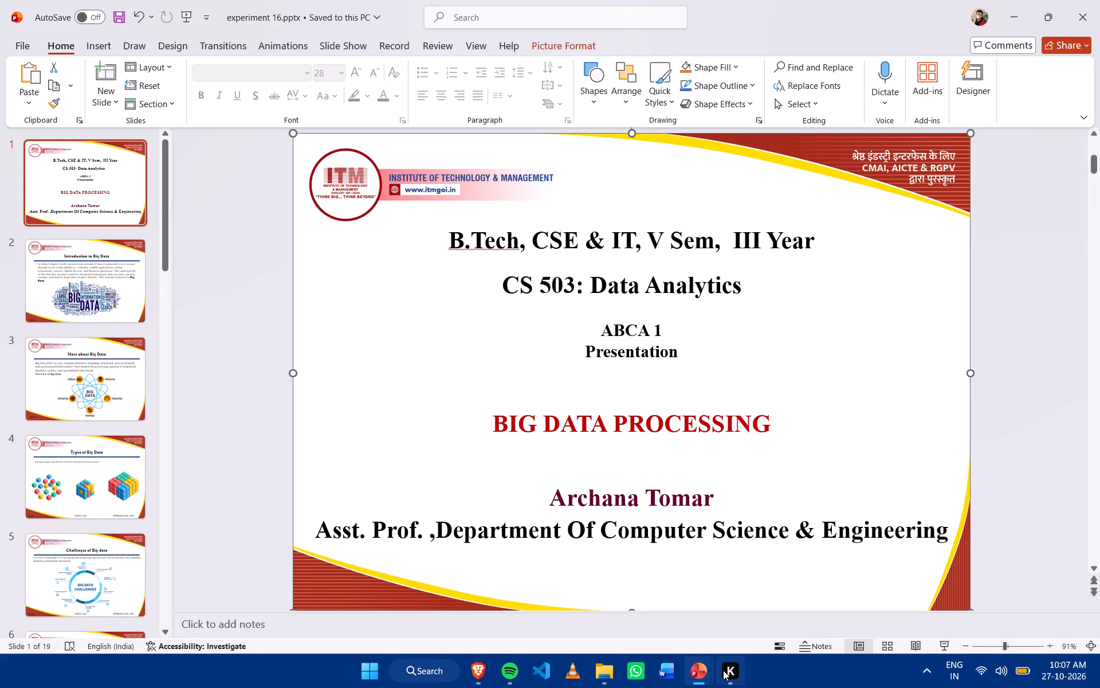
Check the Big Data deck's title slide and expand slide 1's ABCA line to "ABCA Activity 1".
{"action": "left_click", "coordinate": [754, 605]}
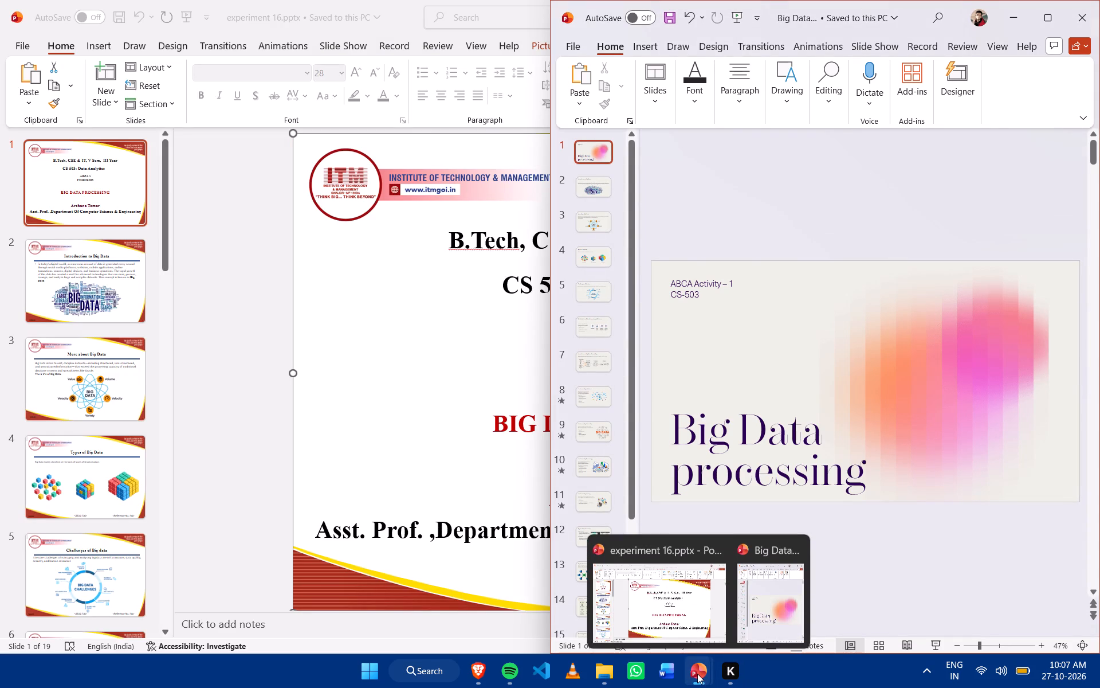
{"action": "left_click", "coordinate": [691, 597]}
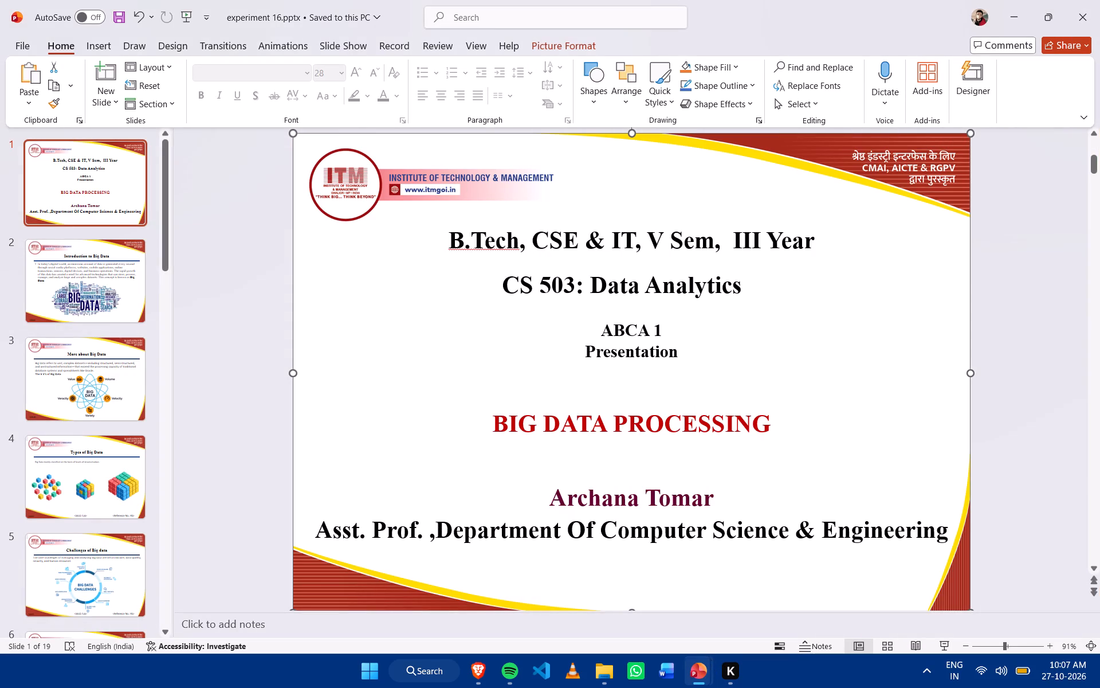
{"action": "left_click", "coordinate": [648, 334]}
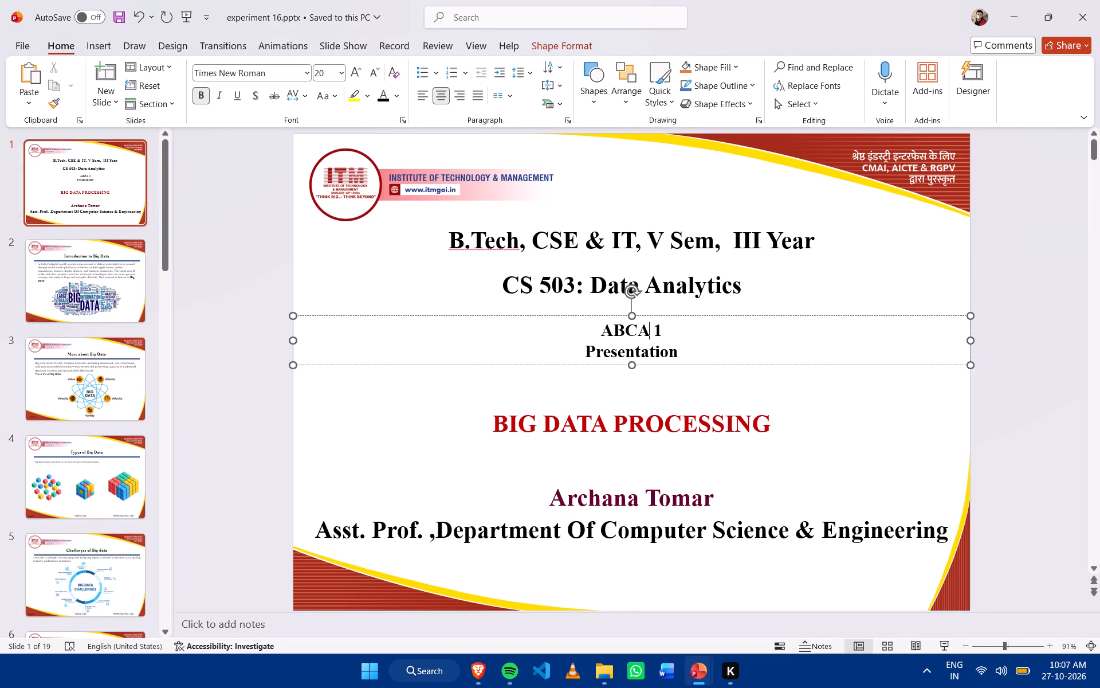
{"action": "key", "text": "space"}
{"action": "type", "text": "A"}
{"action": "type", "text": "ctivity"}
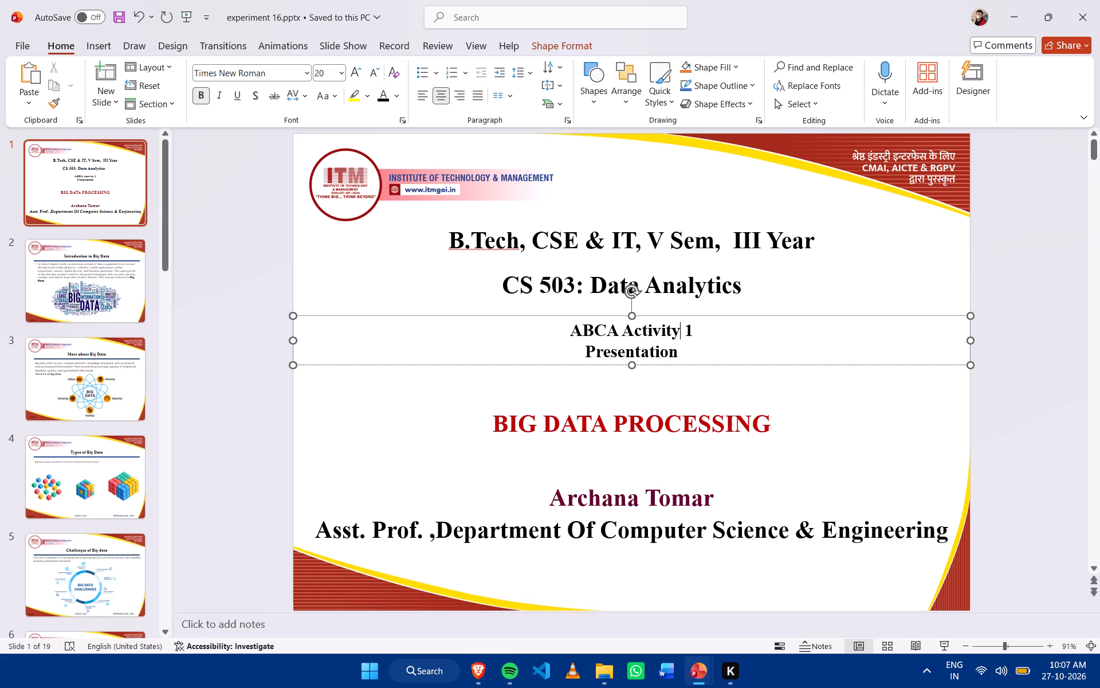
Move slide 1's "BIG DATA PROCESSING" text box up to sit directly beneath the "Presentation" line.
{"action": "left_click", "coordinate": [831, 432]}
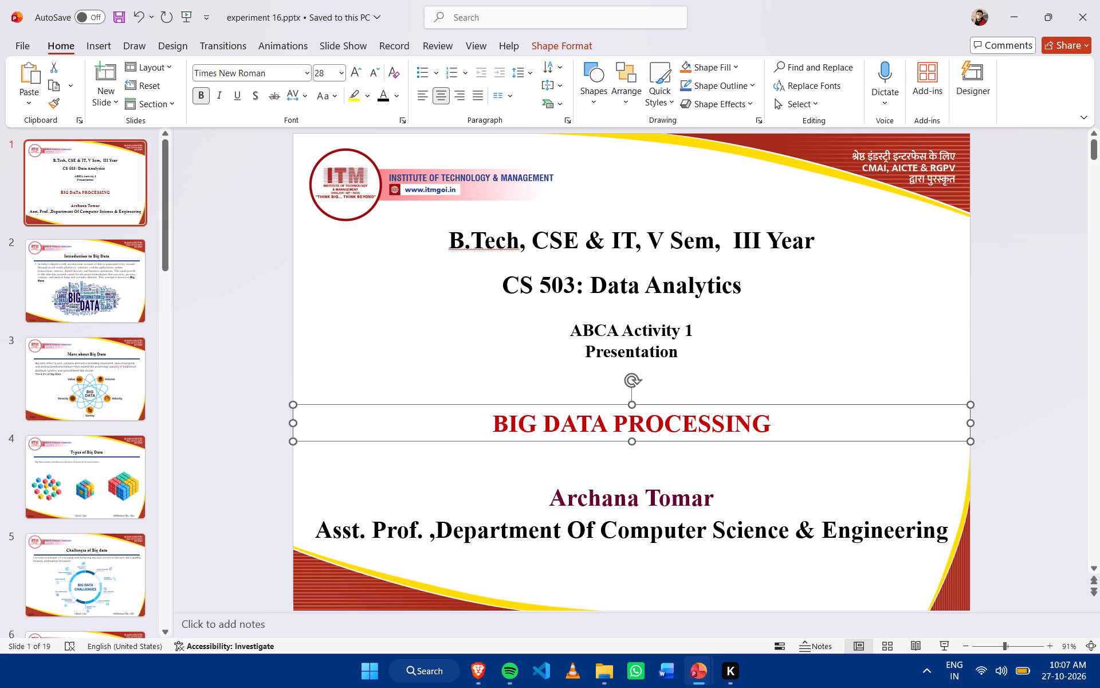
{"action": "left_click_drag", "start_coordinate": [810, 402], "coordinate": [811, 396]}
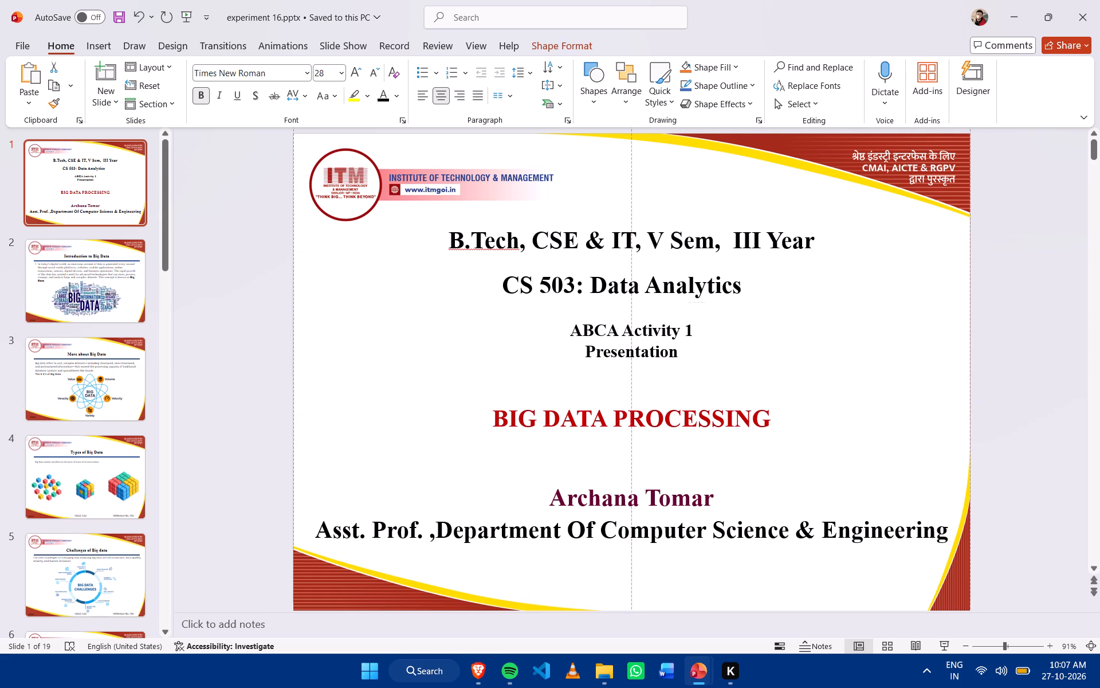
{"action": "left_click_drag", "start_coordinate": [811, 396], "coordinate": [808, 363]}
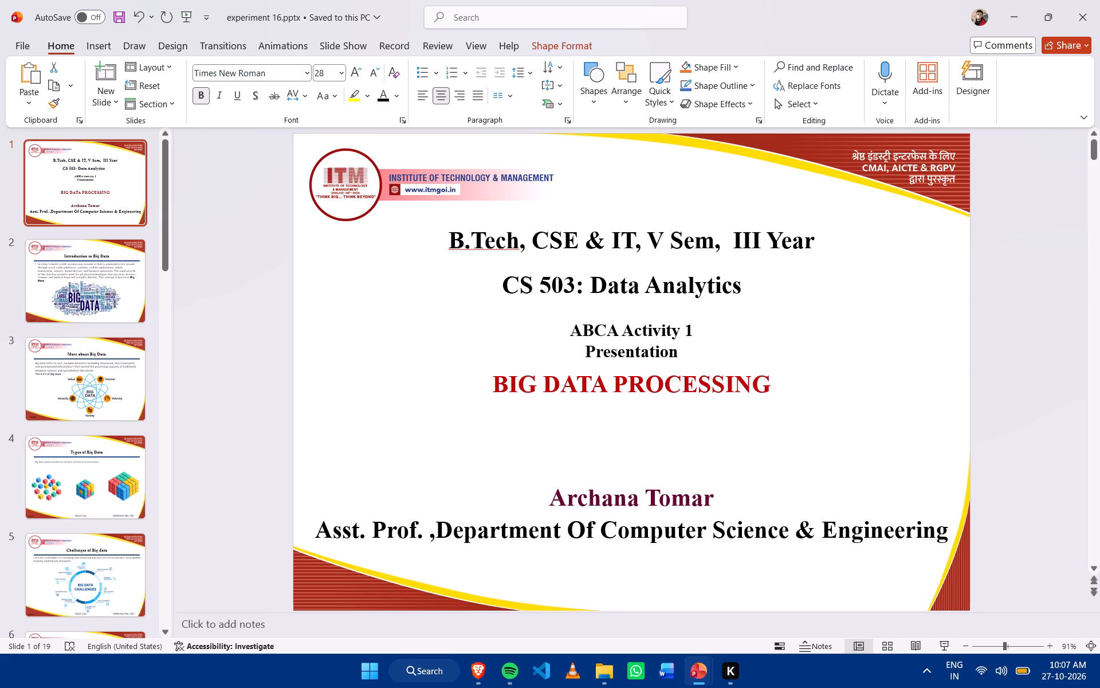
{"action": "left_click_drag", "start_coordinate": [808, 363], "coordinate": [809, 363]}
Add the line "Submitted by" above the faculty member's name on slide 1.
{"action": "left_click", "coordinate": [675, 458]}
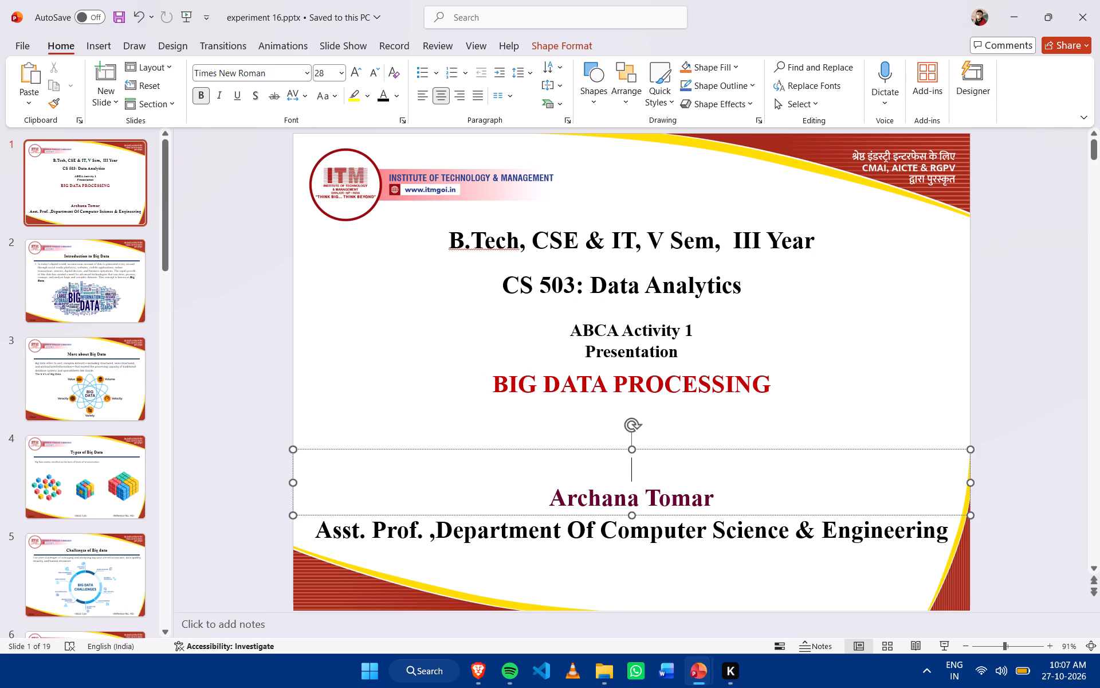
{"action": "key", "text": "BackSpace"}
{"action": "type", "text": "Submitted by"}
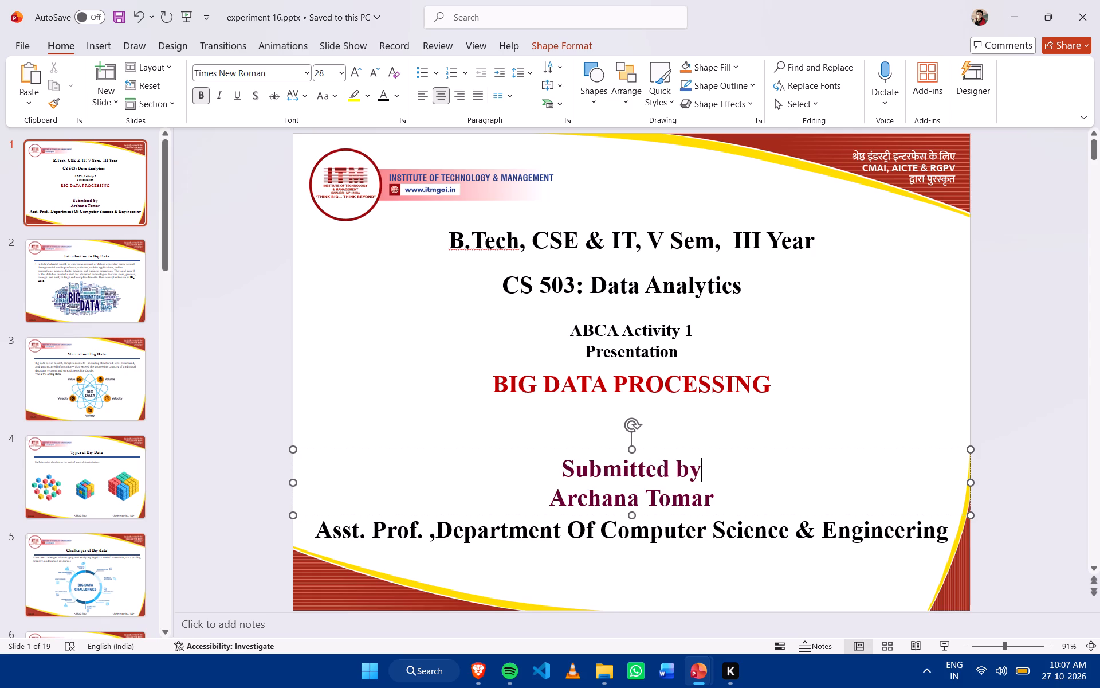
Narrow the "Submitted by" text box to the name's width and place it at the slide's right side, just above the department line.
{"action": "left_click_drag", "start_coordinate": [294, 483], "coordinate": [388, 484]}
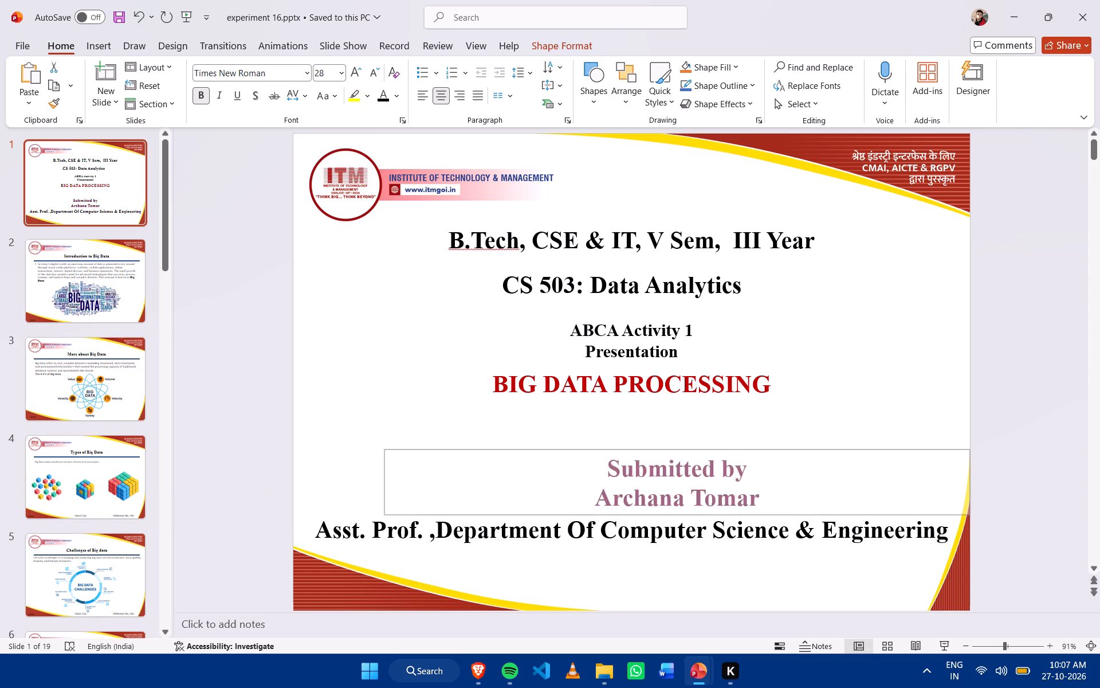
{"action": "left_click_drag", "start_coordinate": [388, 484], "coordinate": [787, 497]}
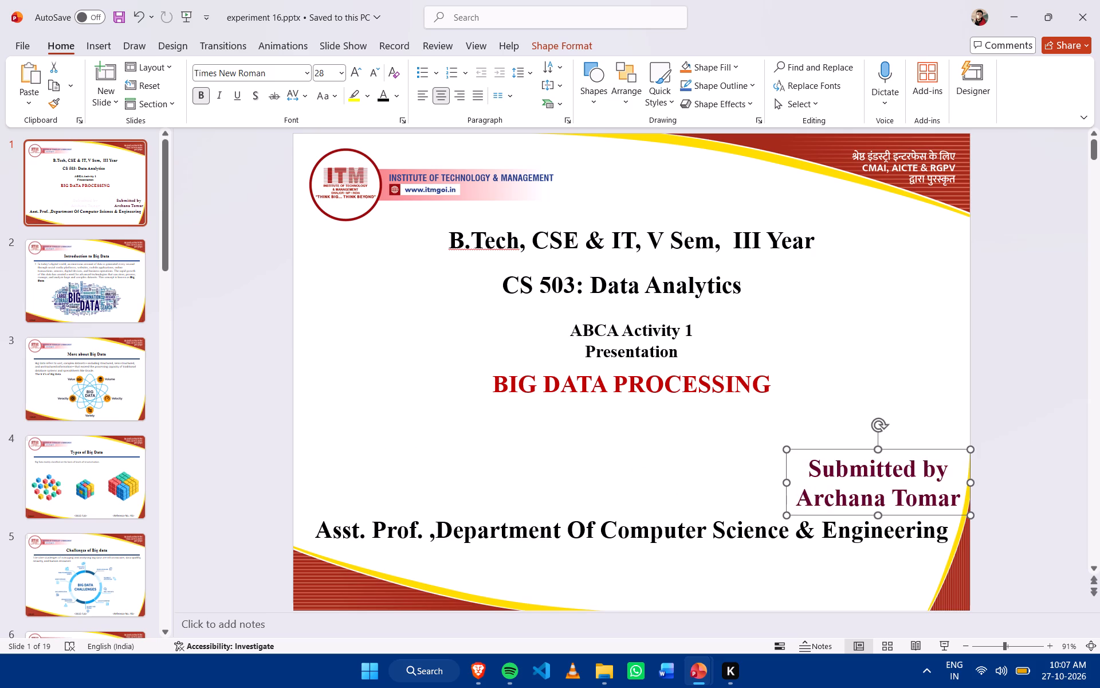
{"action": "left_click_drag", "start_coordinate": [927, 450], "coordinate": [914, 431]}
Change the "Submitted by" line on slide 1 to "Submitted to".
{"action": "left_click", "coordinate": [946, 470]}
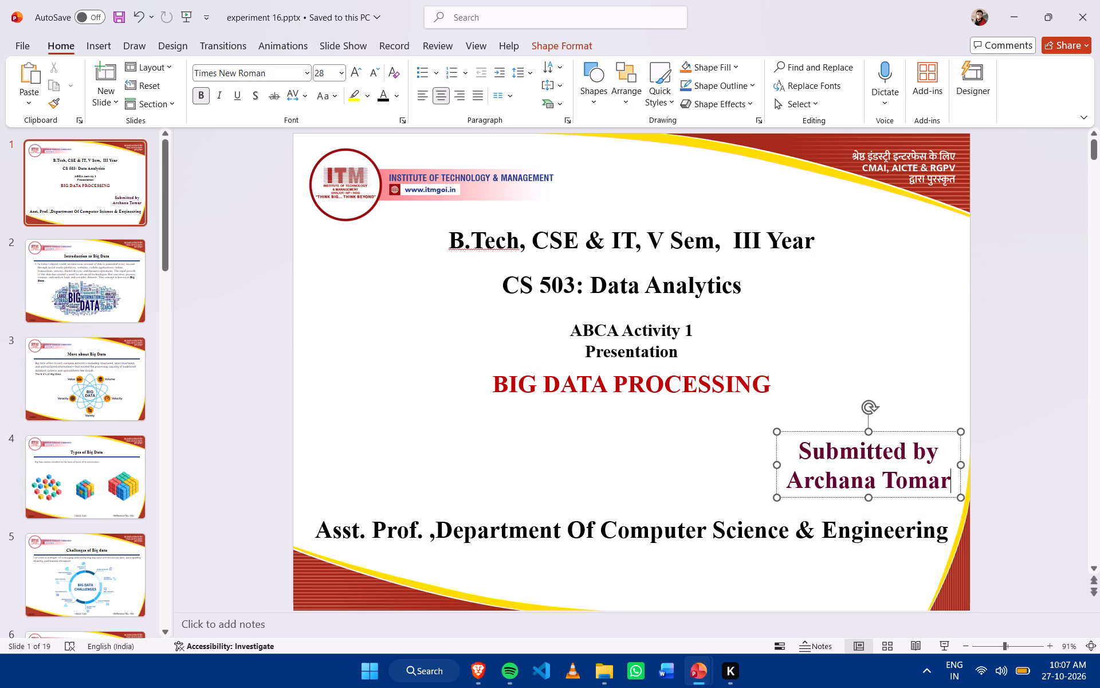
{"action": "left_click", "coordinate": [937, 452]}
{"action": "key", "text": "BackSpace"}
{"action": "key", "text": "BackSpace"}
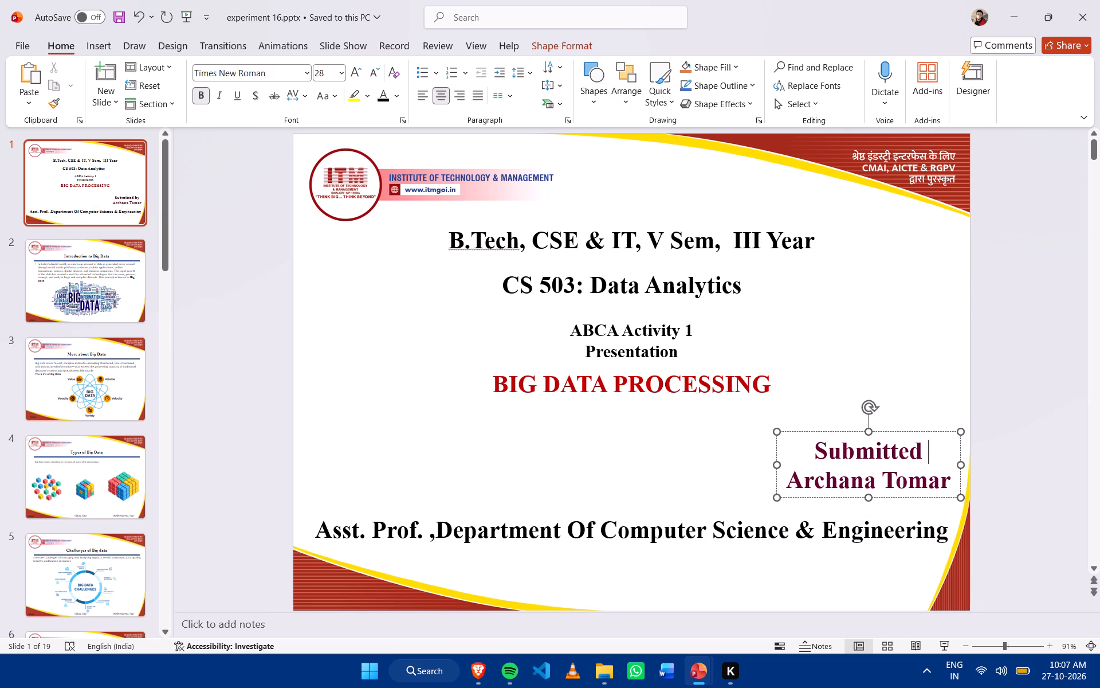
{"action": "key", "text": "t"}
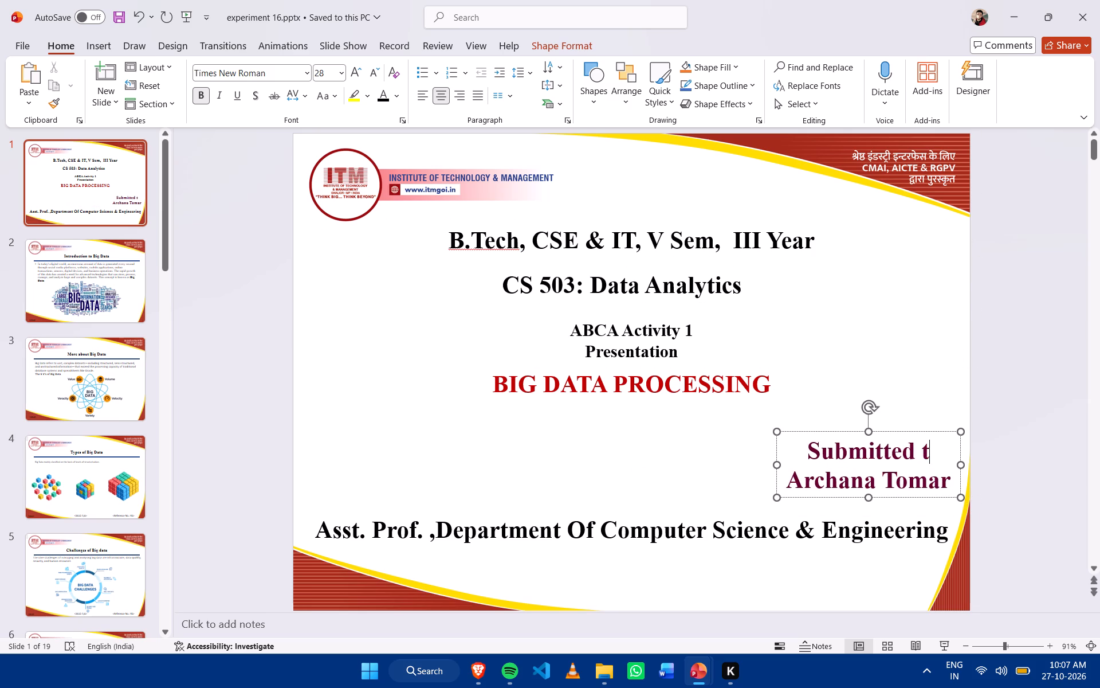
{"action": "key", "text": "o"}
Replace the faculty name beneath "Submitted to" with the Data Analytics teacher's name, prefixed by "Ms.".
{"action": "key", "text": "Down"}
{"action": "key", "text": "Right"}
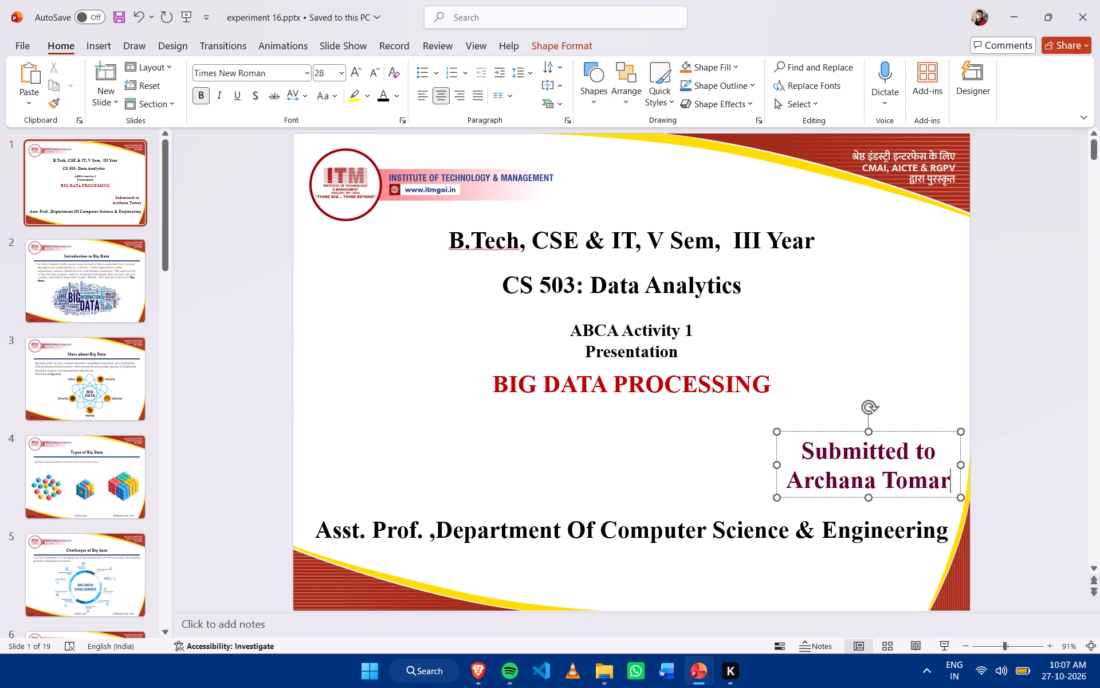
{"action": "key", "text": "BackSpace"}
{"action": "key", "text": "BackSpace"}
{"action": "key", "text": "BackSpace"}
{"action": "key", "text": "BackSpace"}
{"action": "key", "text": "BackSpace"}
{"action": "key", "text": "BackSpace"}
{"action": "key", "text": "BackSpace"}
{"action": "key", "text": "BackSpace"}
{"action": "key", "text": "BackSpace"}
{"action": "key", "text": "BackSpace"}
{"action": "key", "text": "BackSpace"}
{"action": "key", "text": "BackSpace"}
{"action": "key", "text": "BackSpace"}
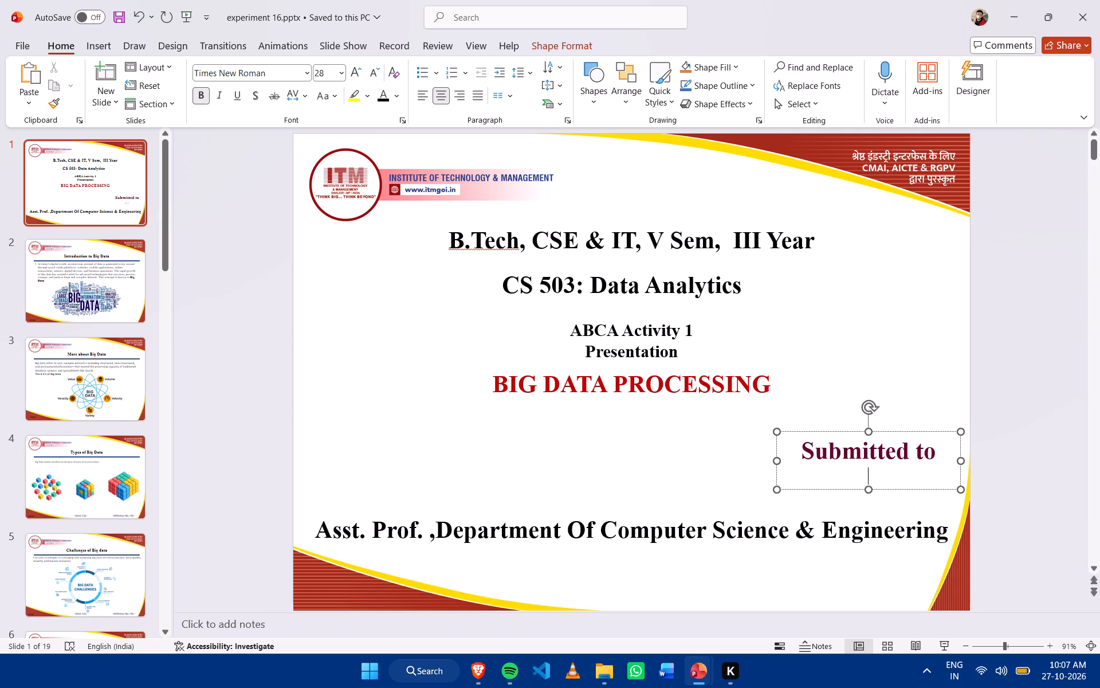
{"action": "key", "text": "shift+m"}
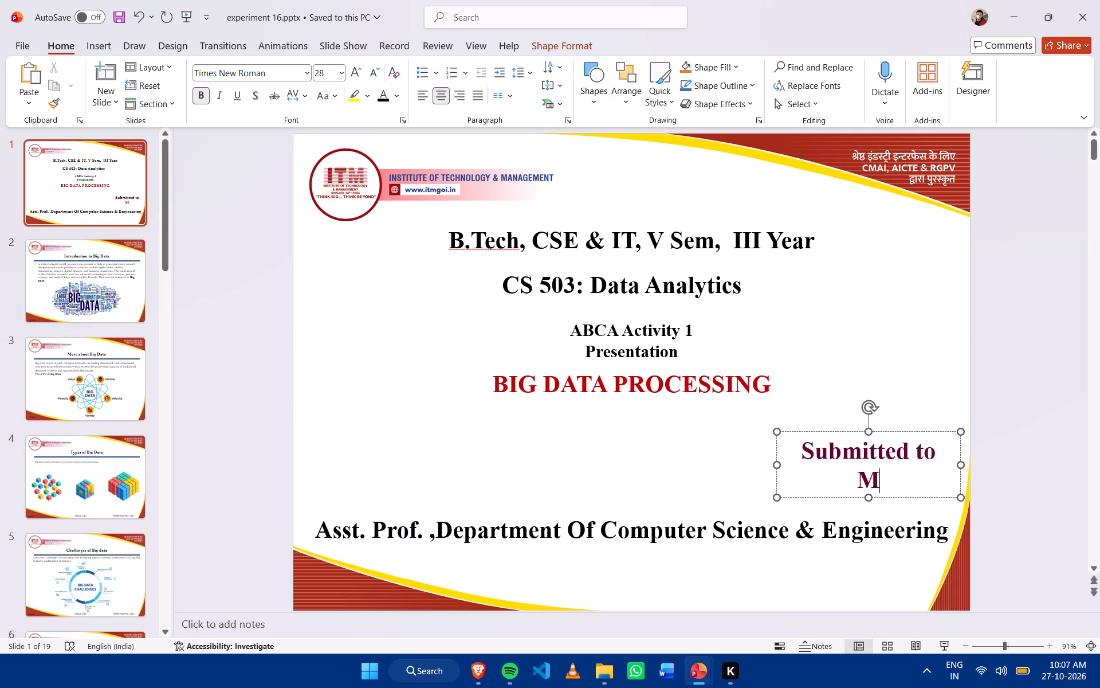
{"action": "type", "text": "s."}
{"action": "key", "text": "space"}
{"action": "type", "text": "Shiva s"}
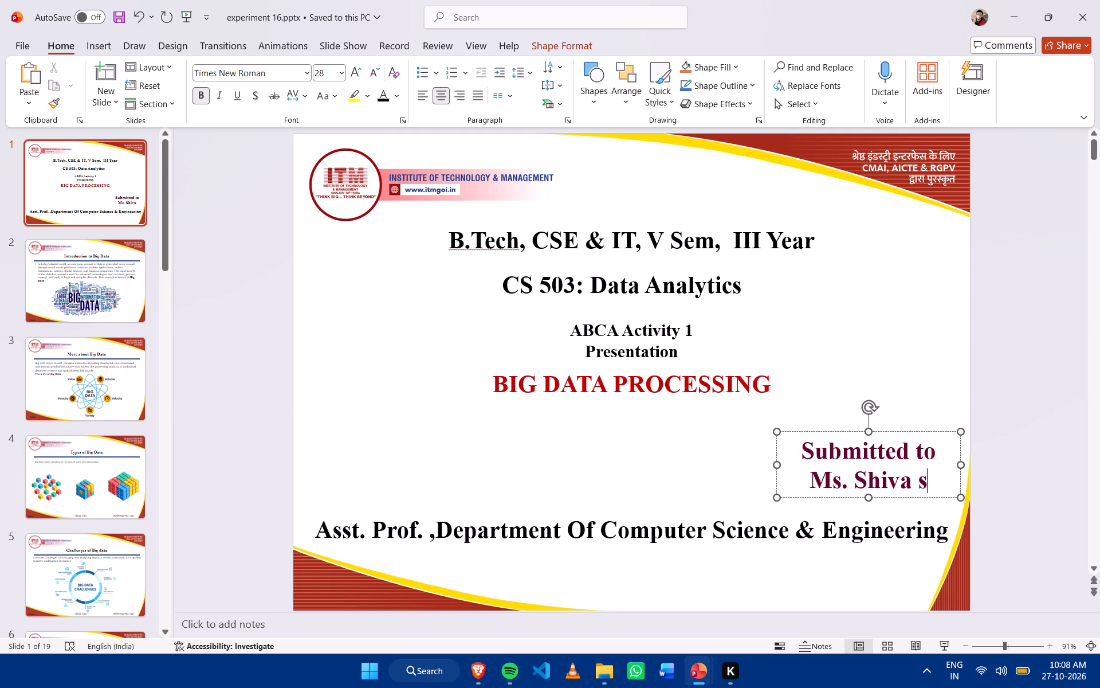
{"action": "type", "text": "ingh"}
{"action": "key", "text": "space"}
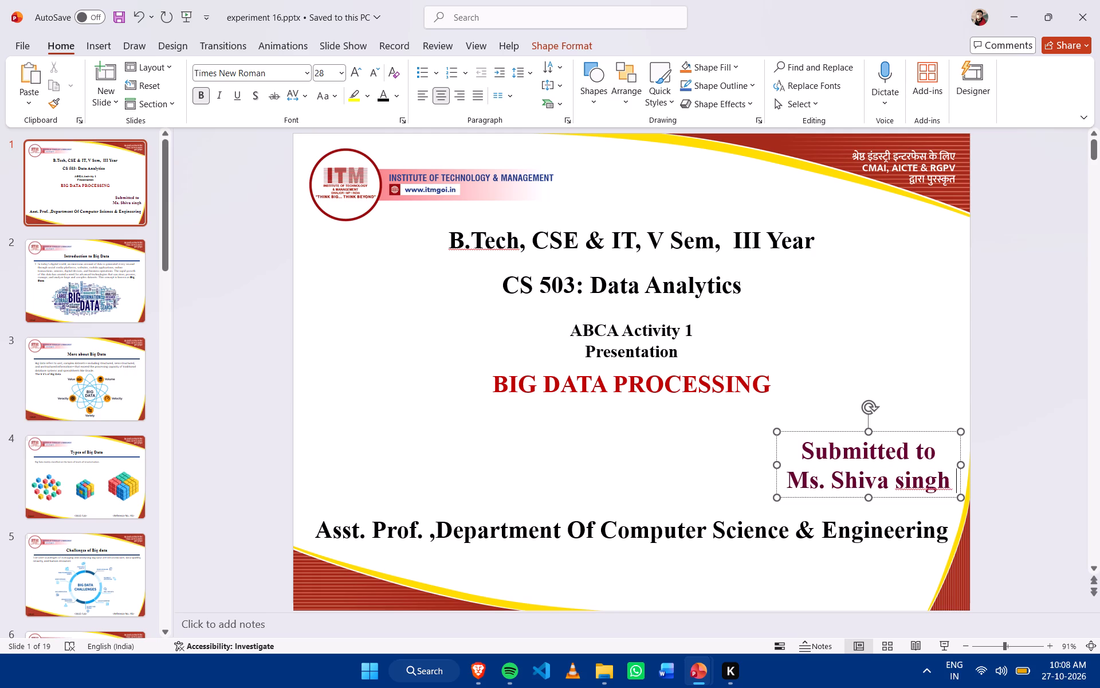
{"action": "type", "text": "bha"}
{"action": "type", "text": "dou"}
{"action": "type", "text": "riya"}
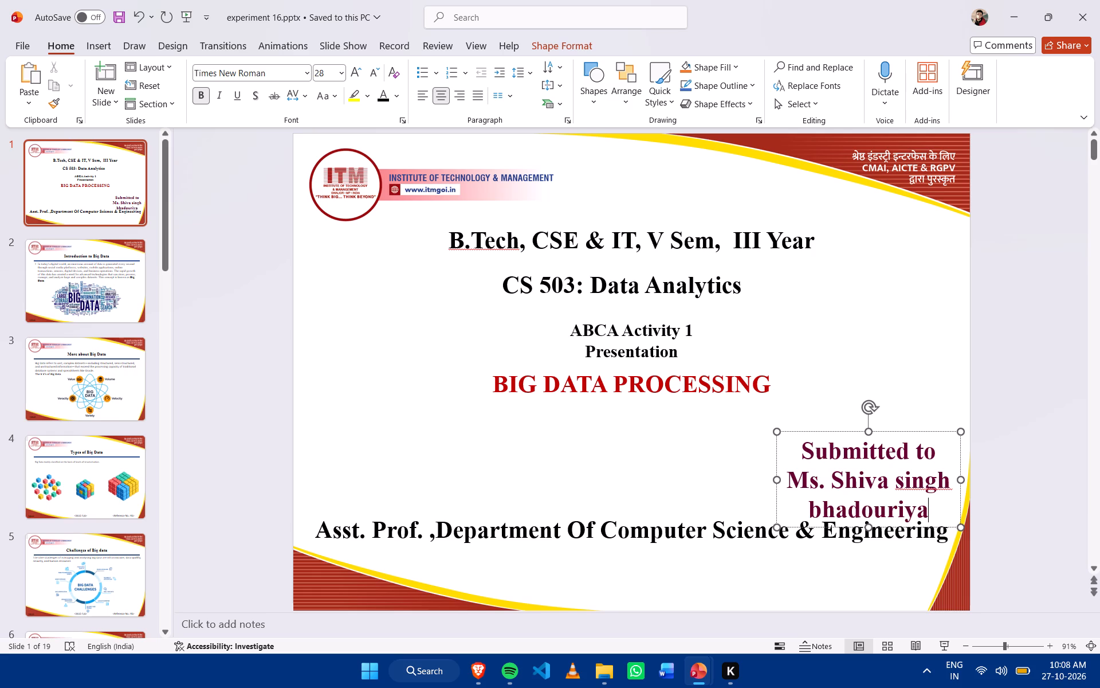
In Brave, open the CS-503 B2 [T] course's "Overview of data analytics" PDF and copy the teacher's name from its first page.
{"action": "left_click", "coordinate": [471, 681]}
{"action": "scroll", "coordinate": [148, 308], "scroll_direction": "up", "scroll_amount": 2}
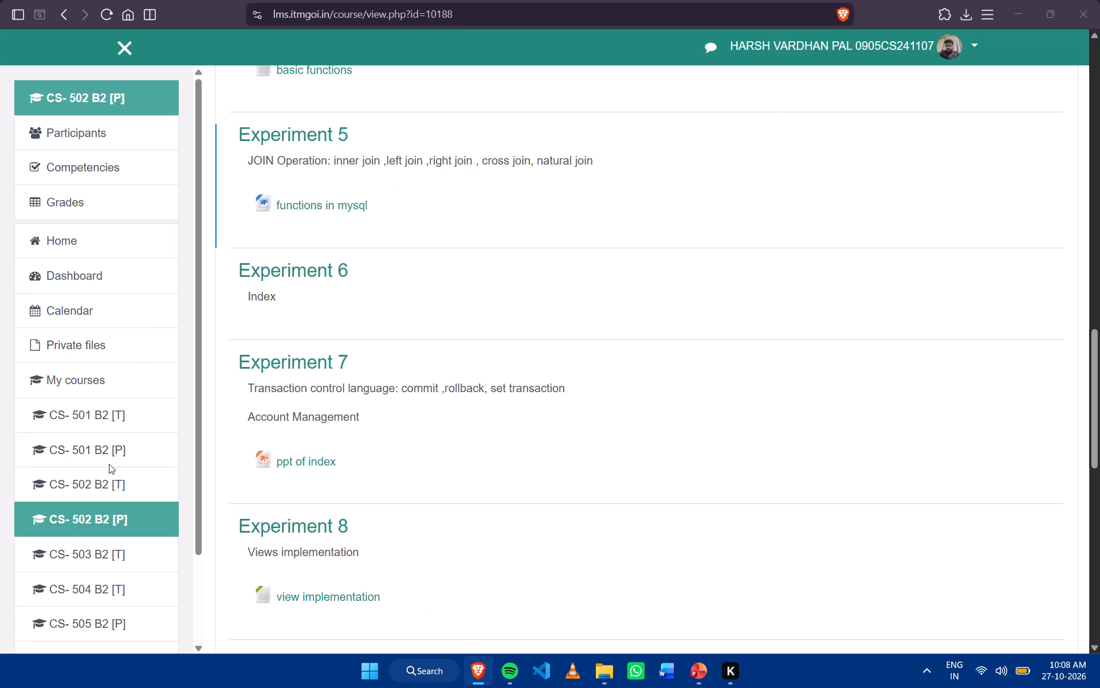
{"action": "left_click", "coordinate": [109, 553]}
{"action": "scroll", "coordinate": [416, 327], "scroll_direction": "down", "scroll_amount": 2}
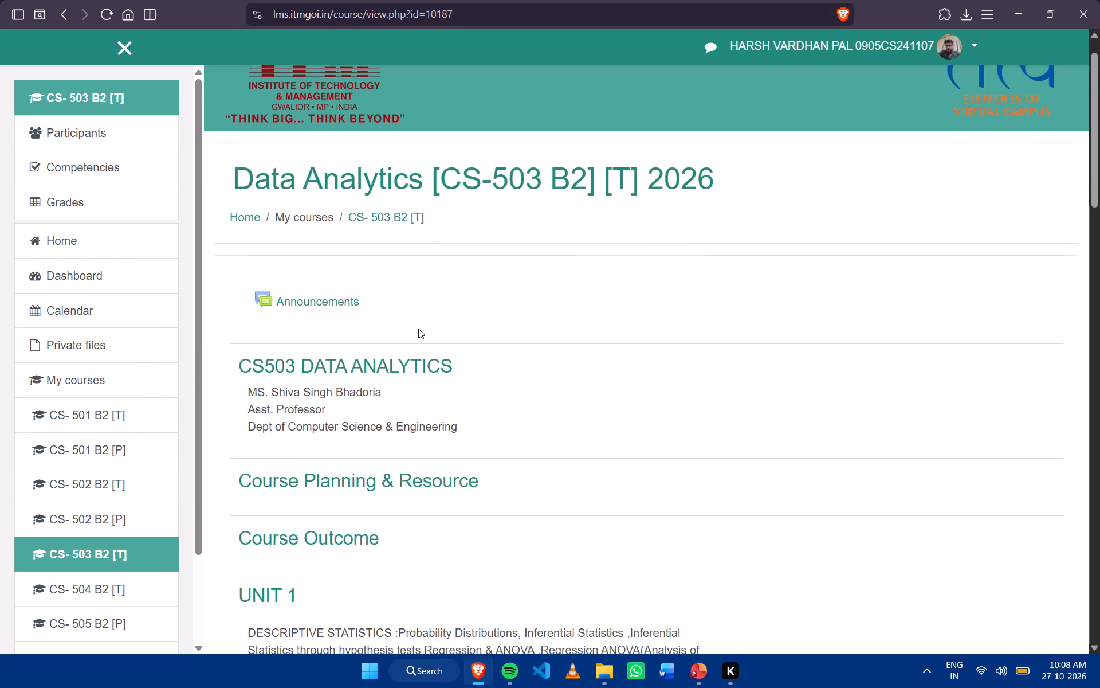
{"action": "scroll", "coordinate": [418, 329], "scroll_direction": "down", "scroll_amount": 3}
{"action": "left_click", "coordinate": [385, 416]}
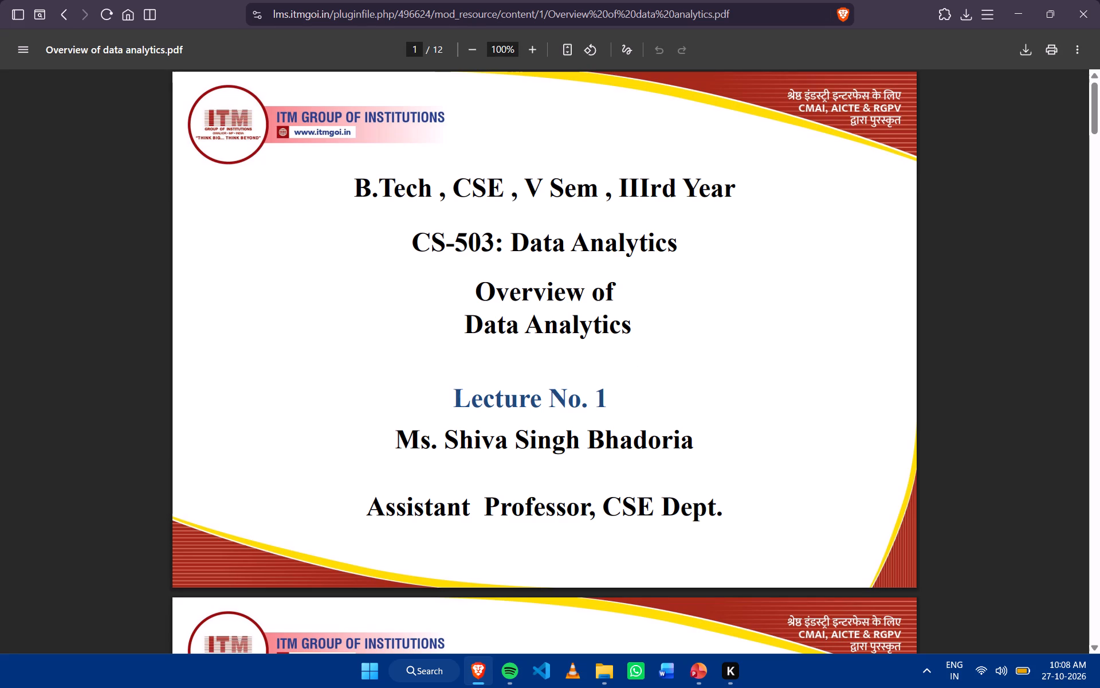
{"action": "left_click_drag", "start_coordinate": [695, 442], "coordinate": [413, 448]}
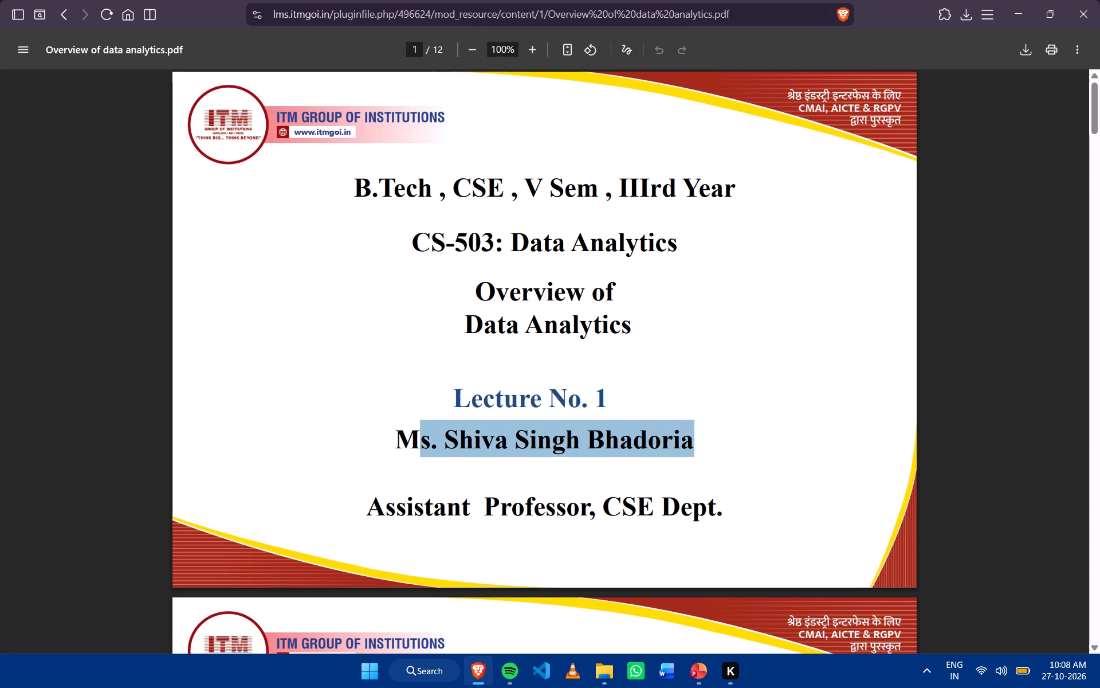
{"action": "left_click_drag", "start_coordinate": [413, 448], "coordinate": [390, 449]}
{"action": "key", "text": "ctrl+c"}
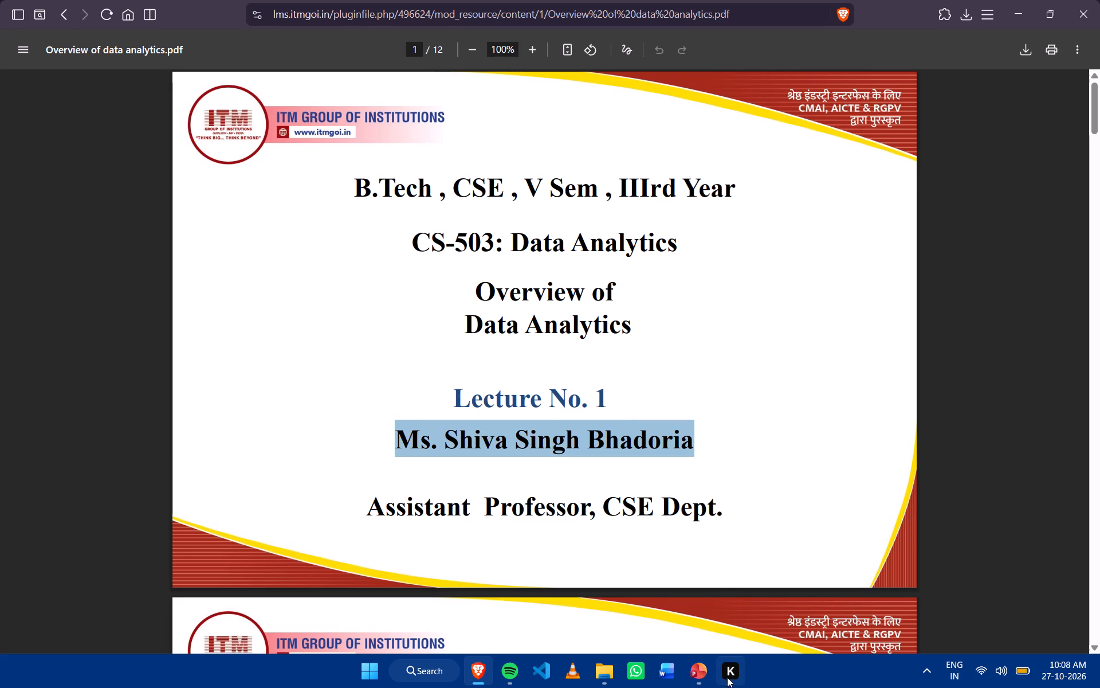
Return to the experiment 16 presentation in PowerPoint and replace the name beneath "Submitted to" with the copied teacher's name.
{"action": "left_click", "coordinate": [666, 599]}
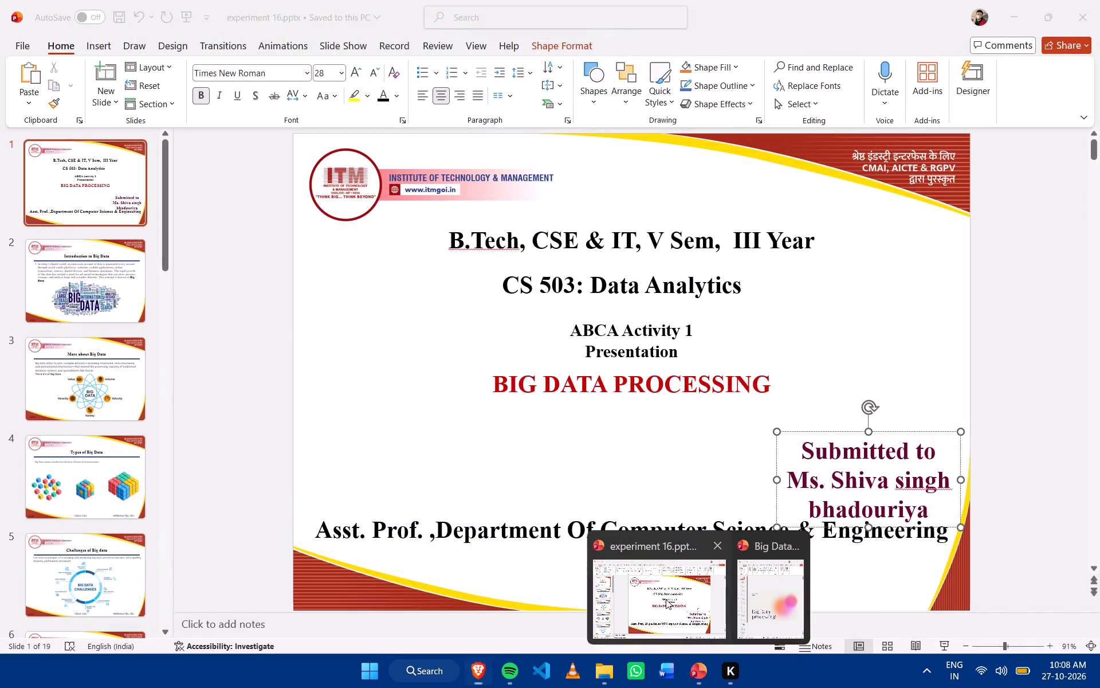
{"action": "left_click", "coordinate": [851, 514]}
{"action": "left_click", "coordinate": [944, 499]}
{"action": "left_click_drag", "start_coordinate": [935, 506], "coordinate": [930, 507]}
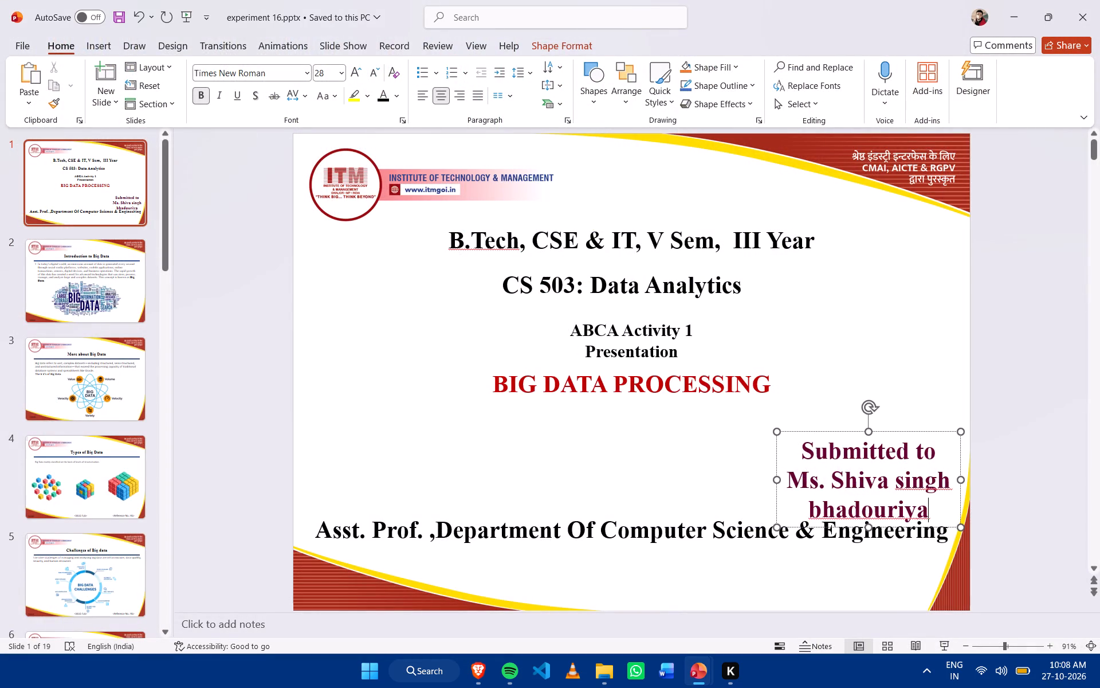
{"action": "left_click_drag", "start_coordinate": [930, 507], "coordinate": [772, 489]}
{"action": "key", "text": "ctrl+v"}
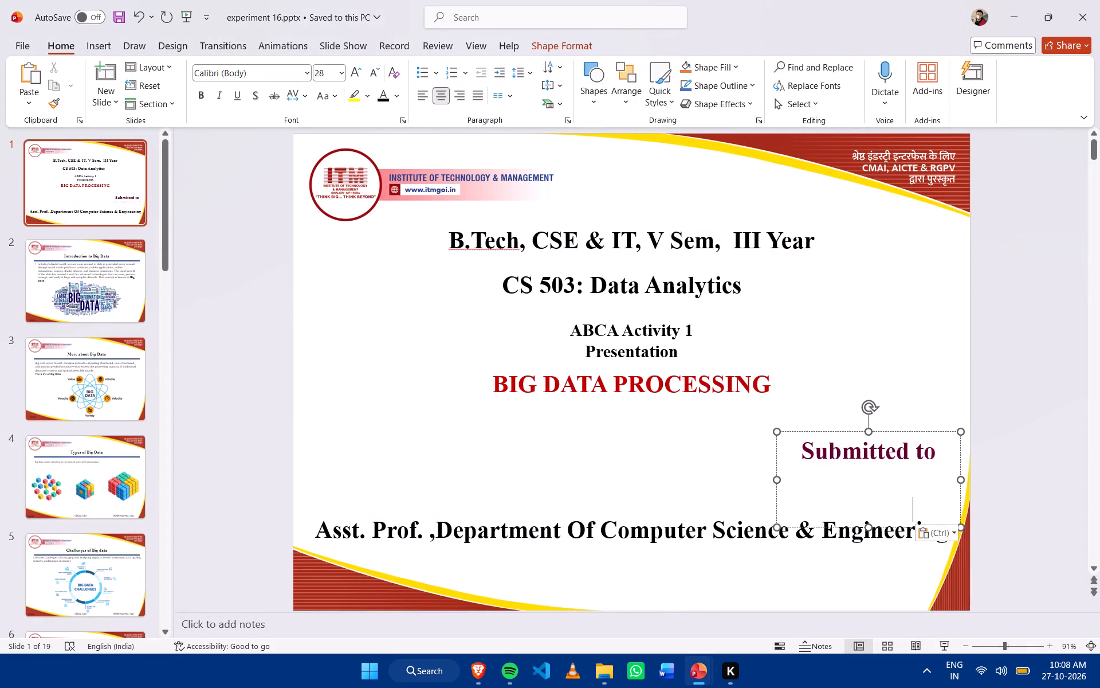
Set all text in the "Submitted to" box to black.
{"action": "left_click", "coordinate": [919, 428]}
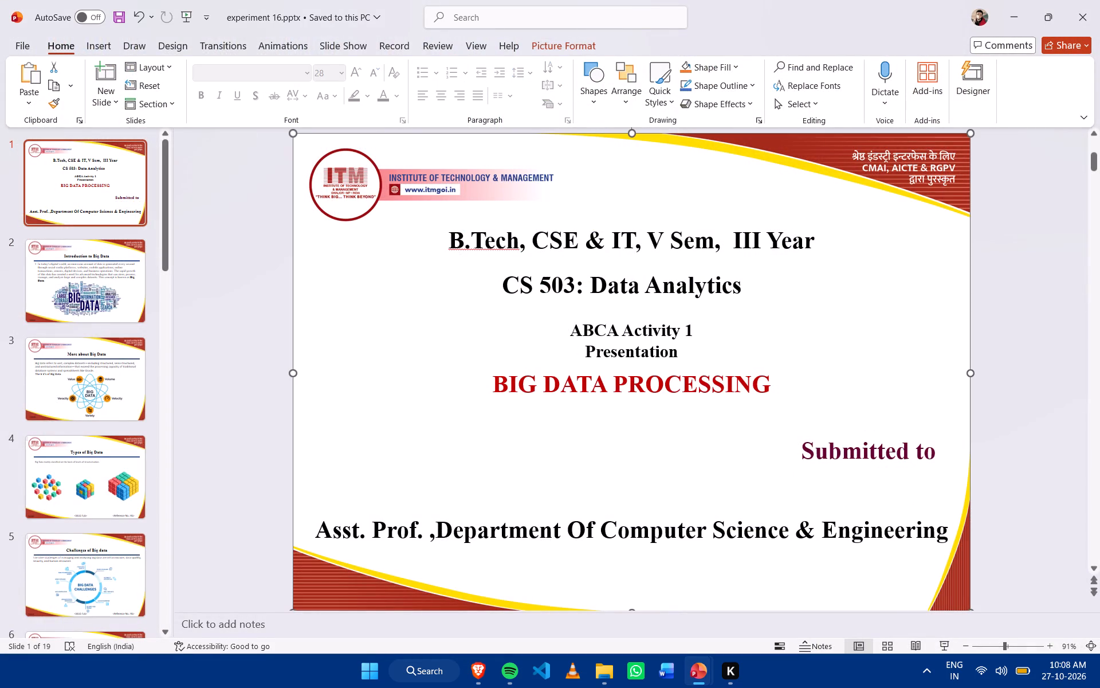
{"action": "left_click", "coordinate": [917, 432]}
{"action": "left_click", "coordinate": [911, 448]}
{"action": "left_click", "coordinate": [916, 429]}
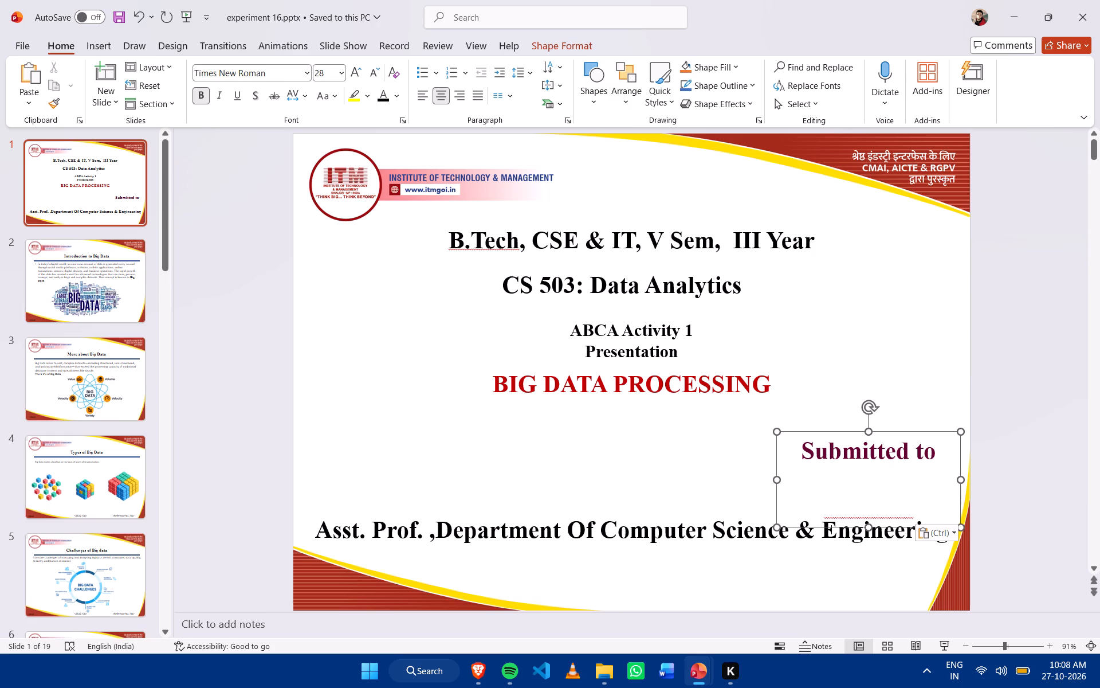
{"action": "left_click", "coordinate": [383, 97]}
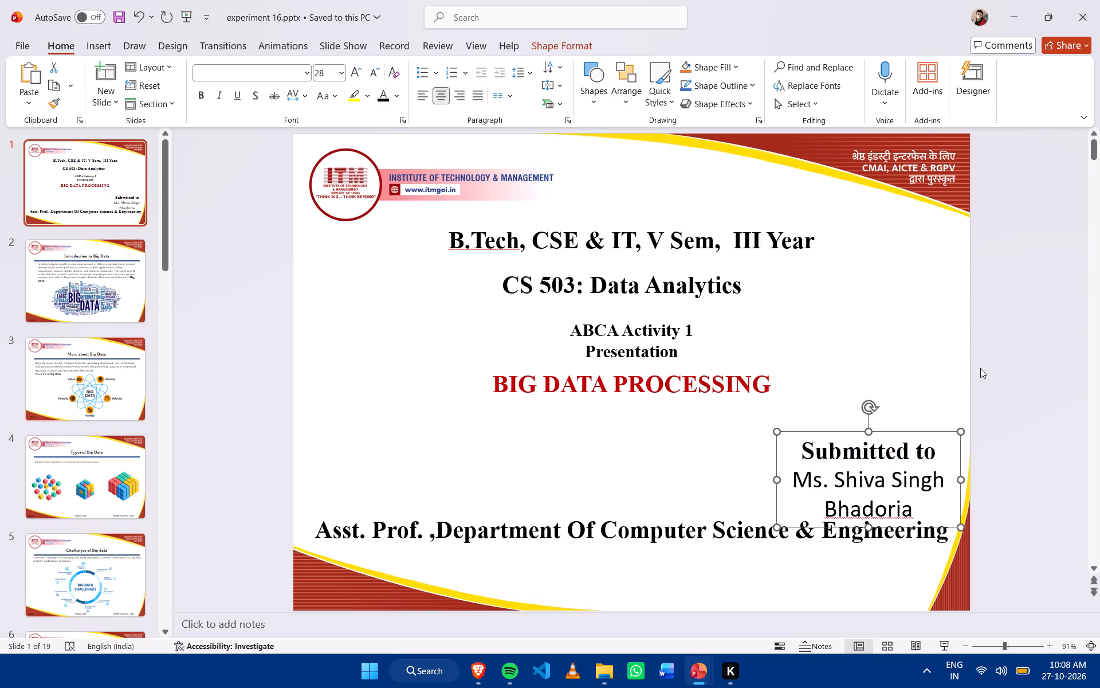
Move the "Submitted to" text box to the slide's left edge, between the "BIG DATA PROCESSING" heading and the department line.
{"action": "left_click_drag", "start_coordinate": [930, 432], "coordinate": [921, 432]}
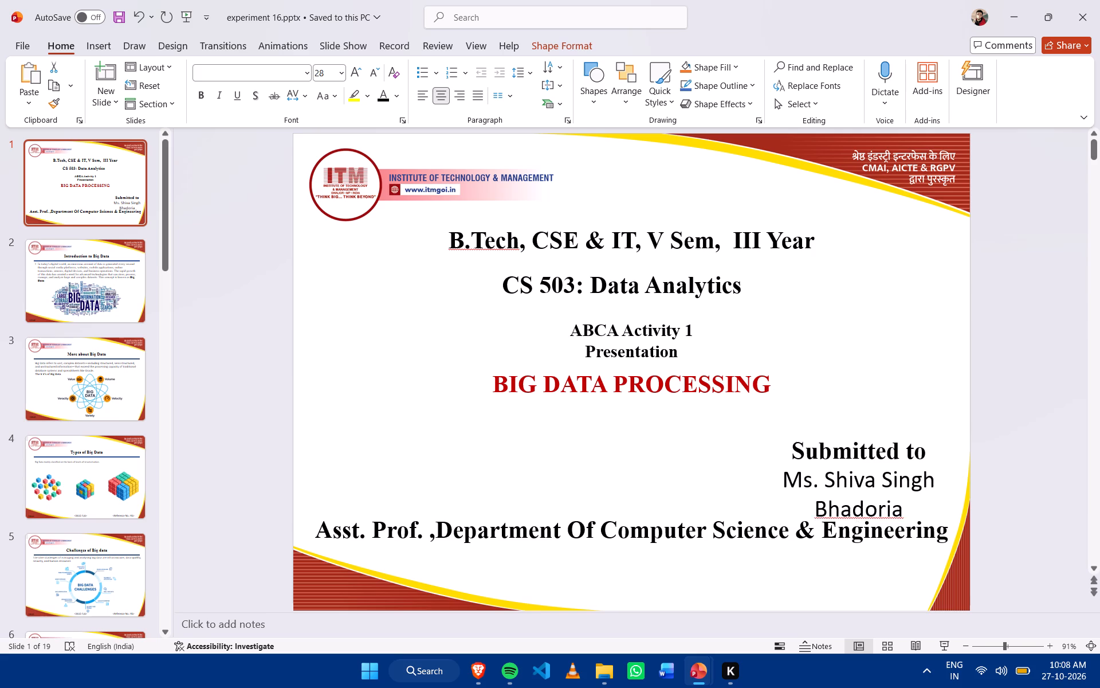
{"action": "left_click_drag", "start_coordinate": [921, 432], "coordinate": [446, 401]}
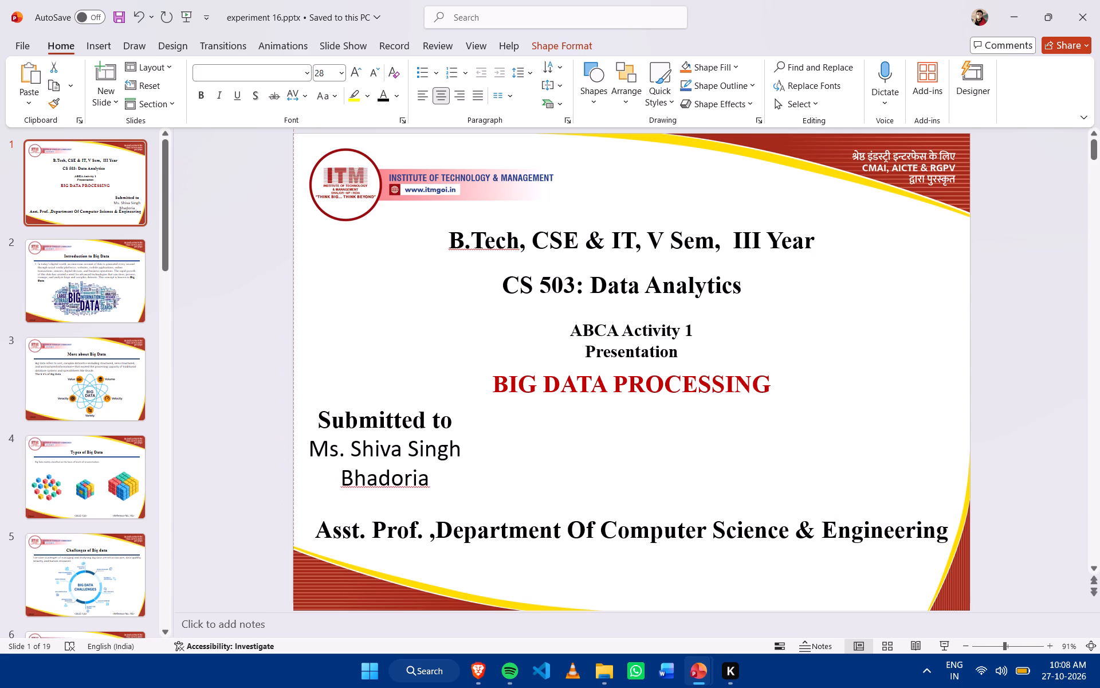
{"action": "left_click_drag", "start_coordinate": [446, 401], "coordinate": [443, 414]}
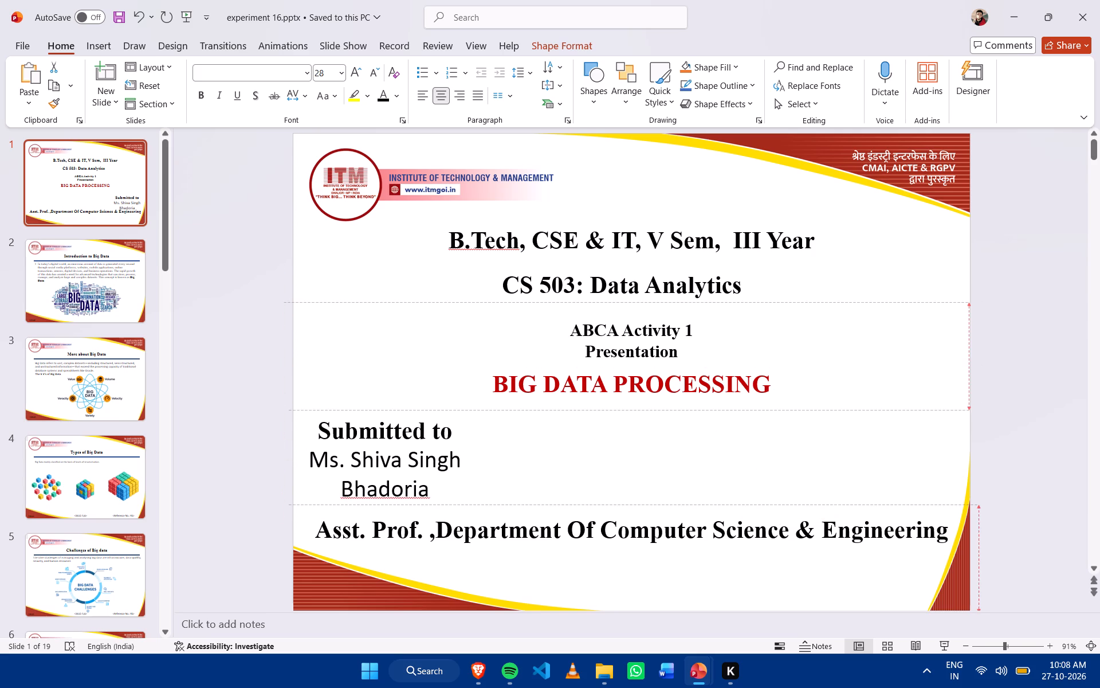
{"action": "left_click_drag", "start_coordinate": [443, 414], "coordinate": [443, 409]}
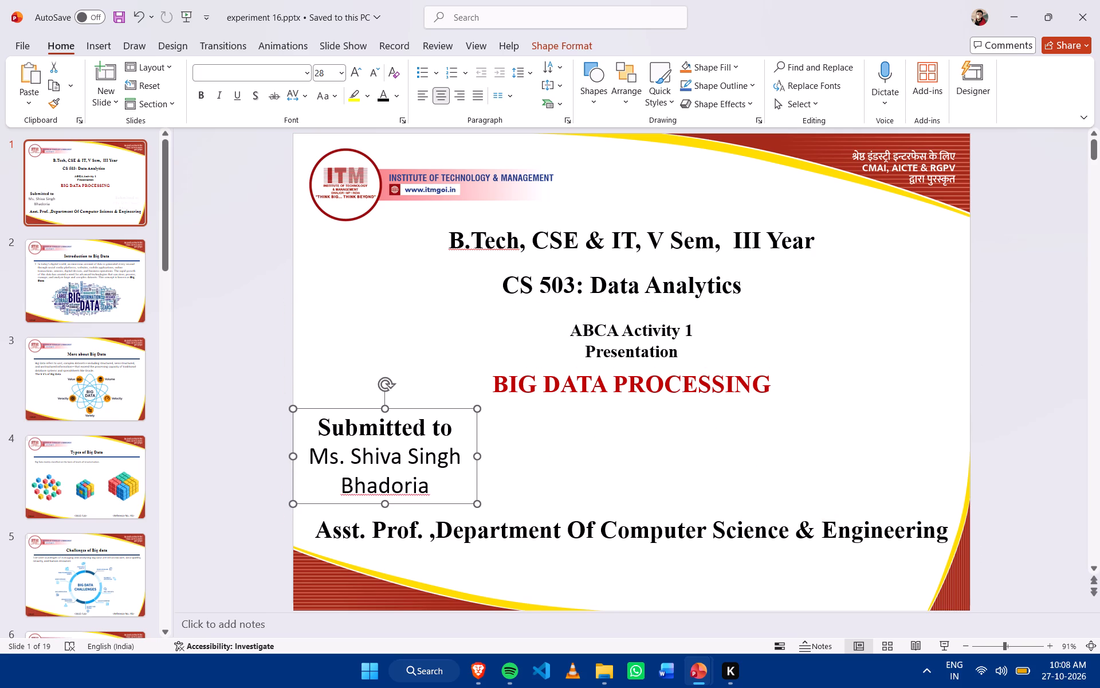
{"action": "left_click", "coordinate": [412, 495]}
{"action": "left_click", "coordinate": [439, 491]}
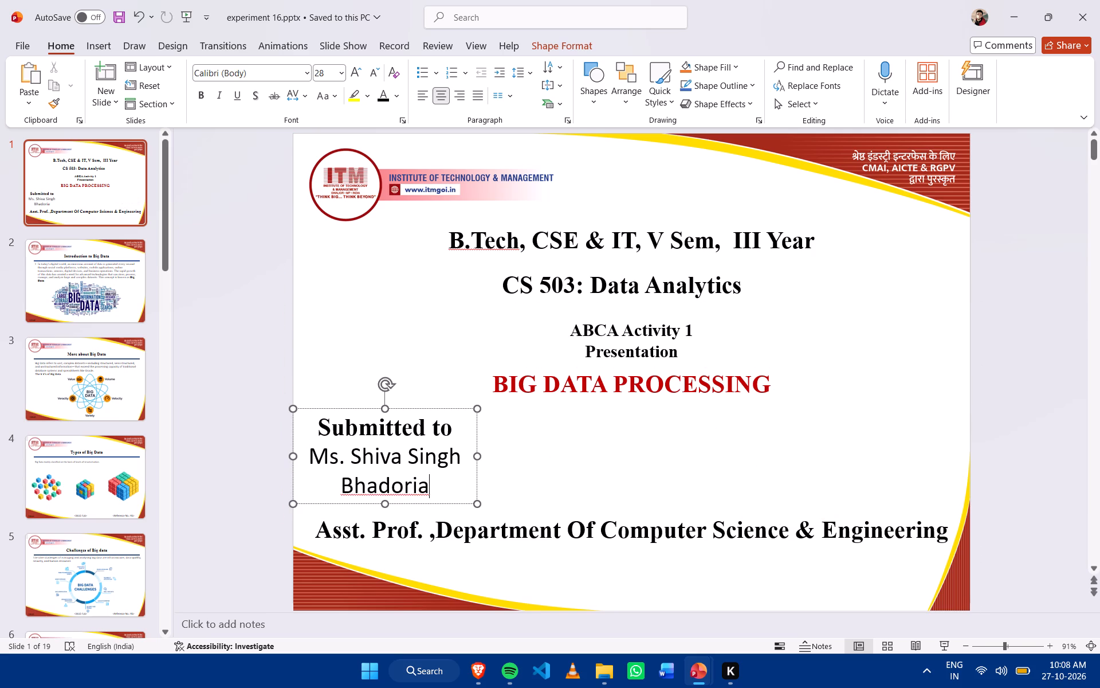
Narrow the "Asst. Prof." department text box to three lines and move it to the slide's right side, level with the "Submitted to" box.
{"action": "left_click", "coordinate": [467, 543]}
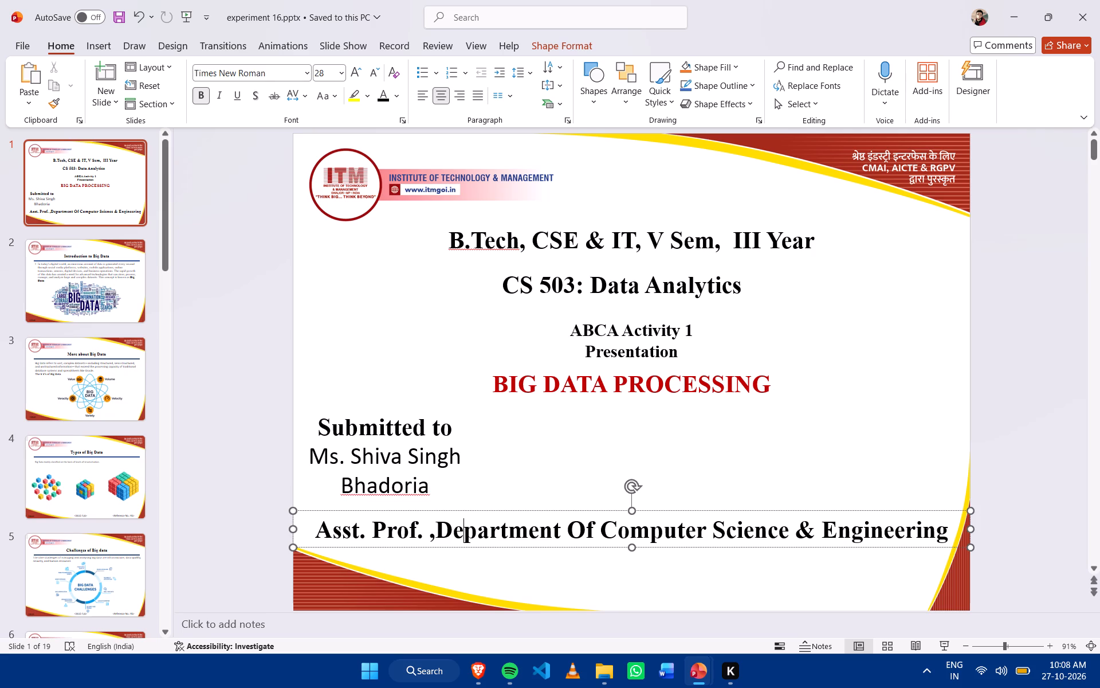
{"action": "left_click_drag", "start_coordinate": [294, 528], "coordinate": [686, 520]}
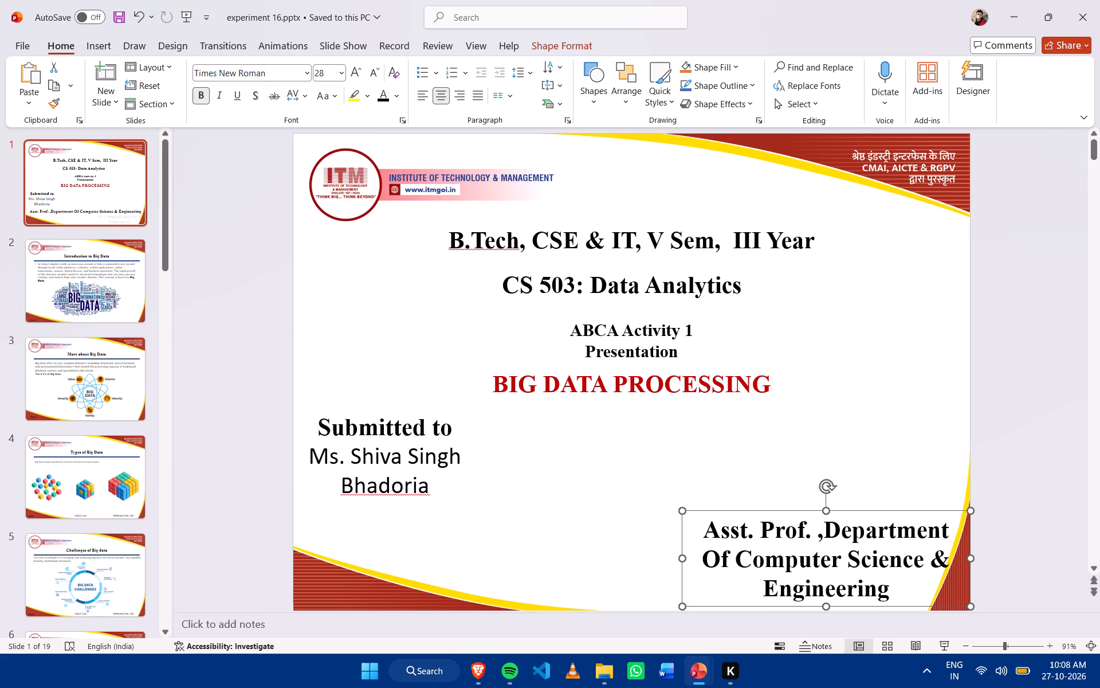
{"action": "left_click_drag", "start_coordinate": [869, 512], "coordinate": [865, 412]}
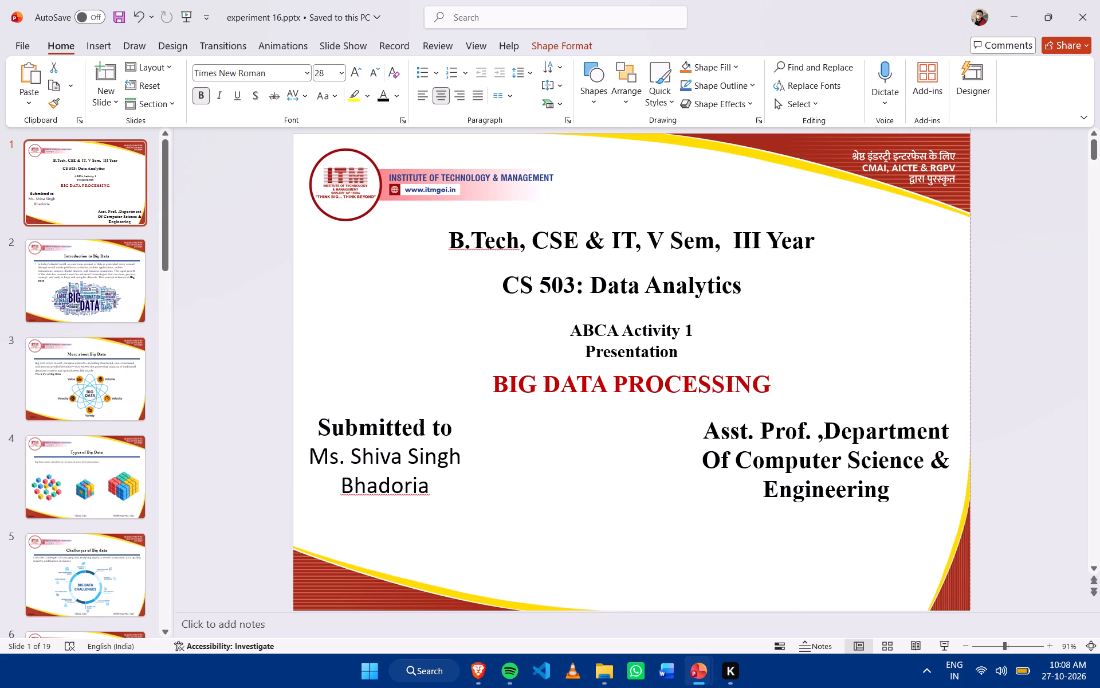
{"action": "left_click_drag", "start_coordinate": [865, 412], "coordinate": [865, 411]}
Select the "Submitted to" text box for font formatting.
{"action": "left_click", "coordinate": [411, 456]}
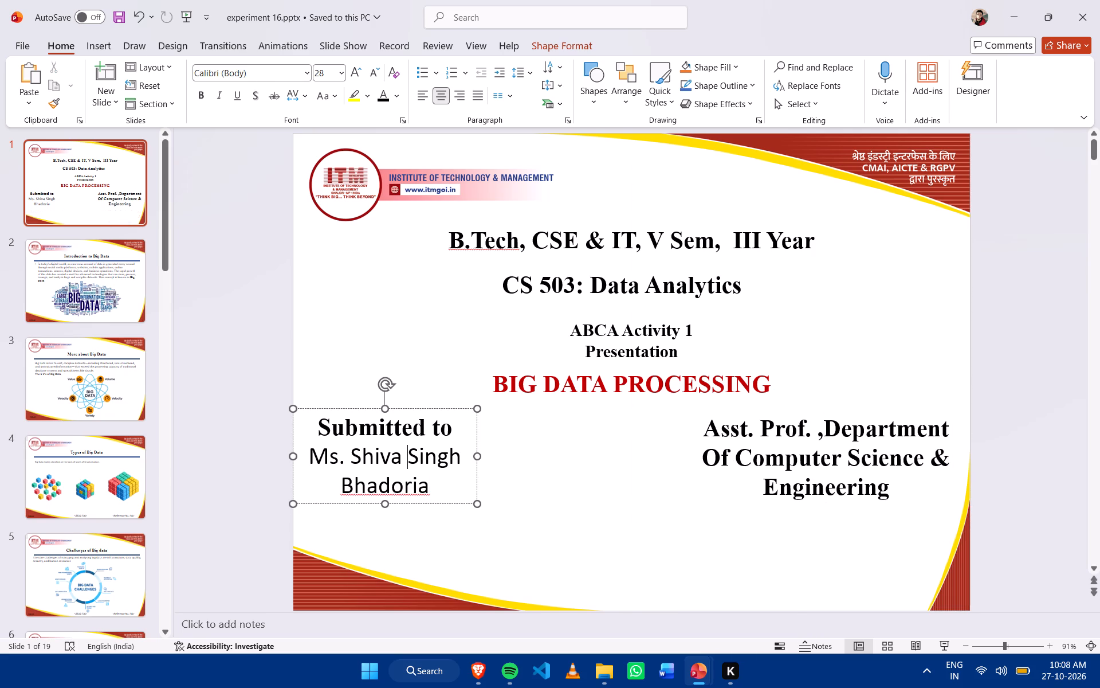
{"action": "left_click", "coordinate": [431, 485]}
Set slide 1's Submitted to text box to Calibri (Body), size 20, and widen it so the lecturer's name fits one line.
{"action": "left_click", "coordinate": [447, 408]}
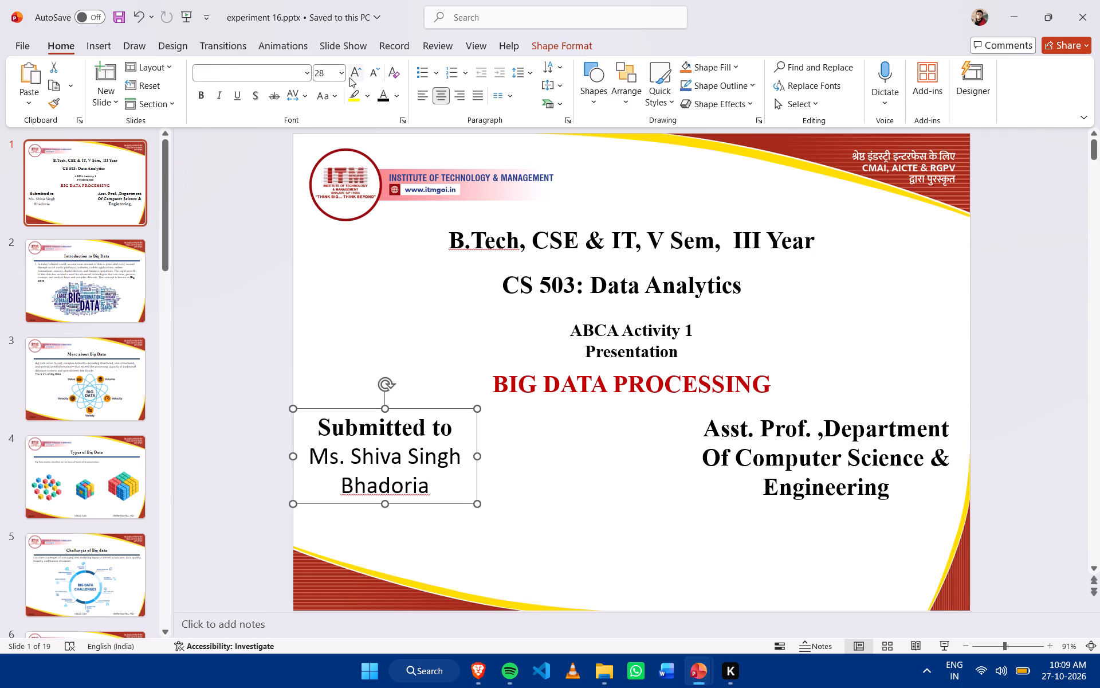
{"action": "left_click", "coordinate": [309, 72]}
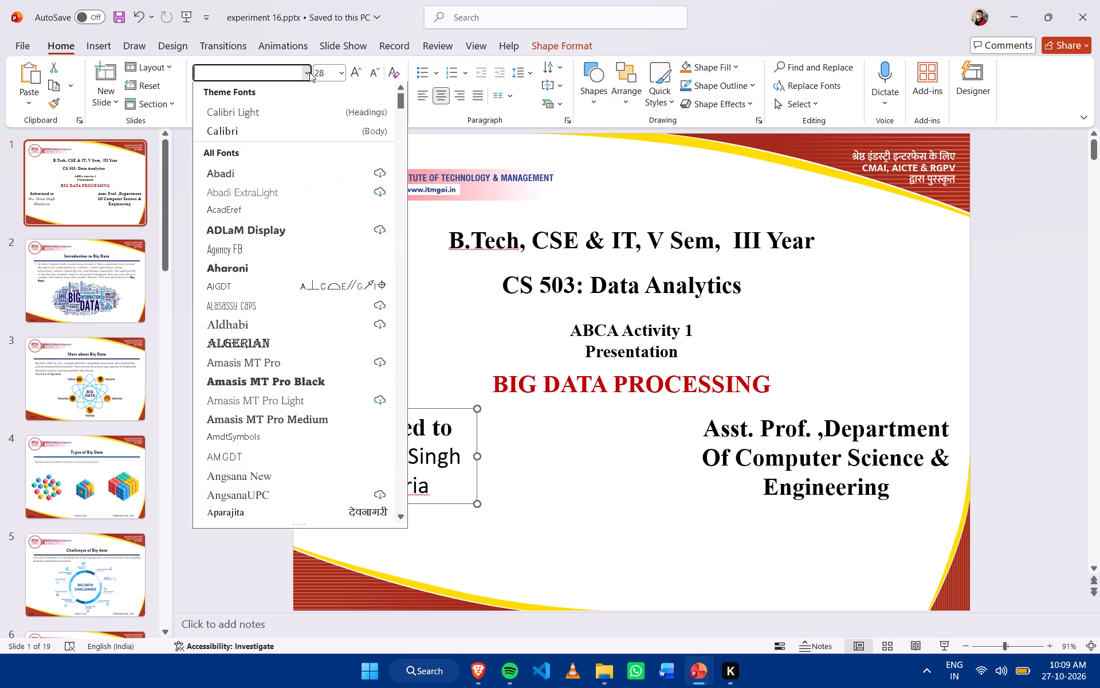
{"action": "left_click", "coordinate": [269, 127]}
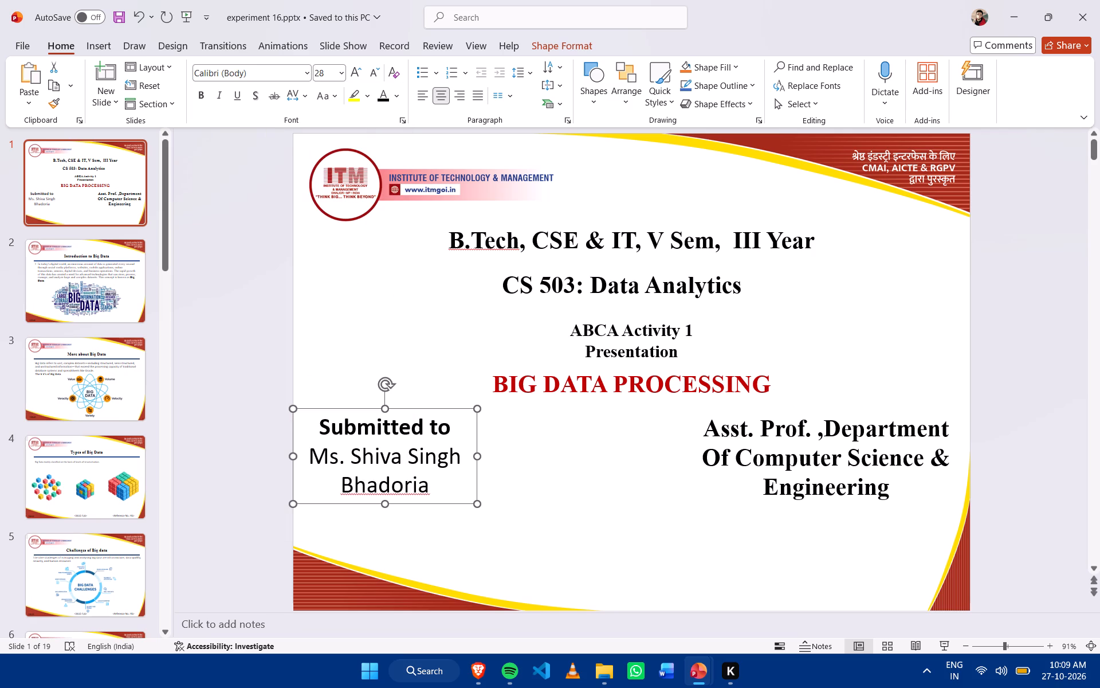
{"action": "left_click", "coordinate": [340, 71]}
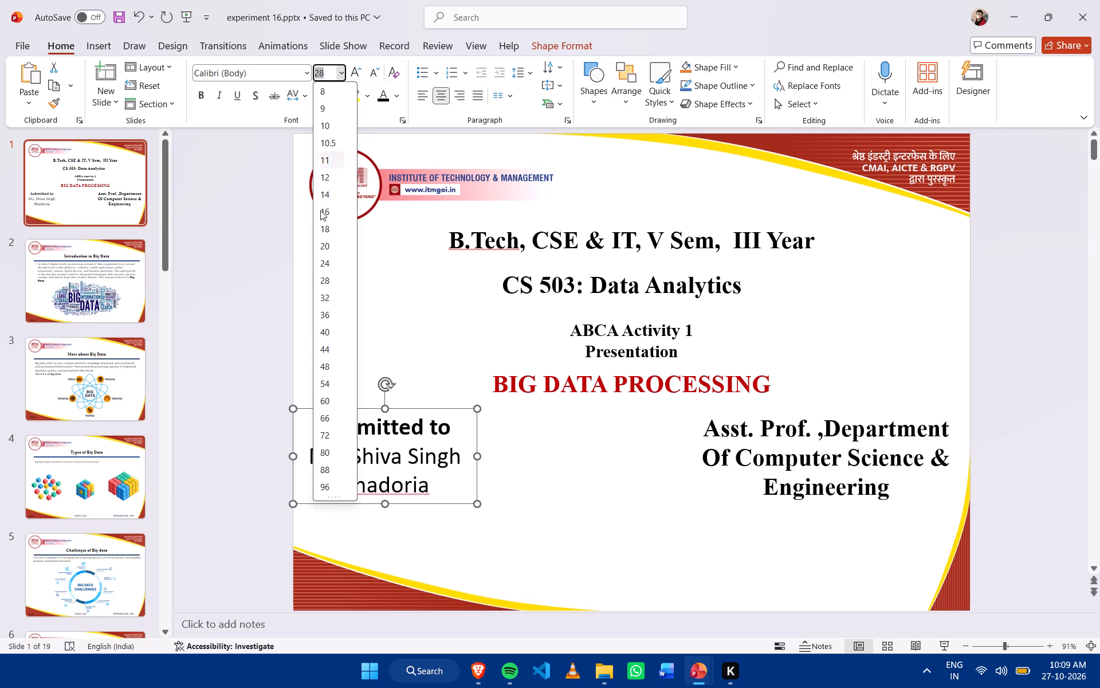
{"action": "left_click", "coordinate": [329, 244]}
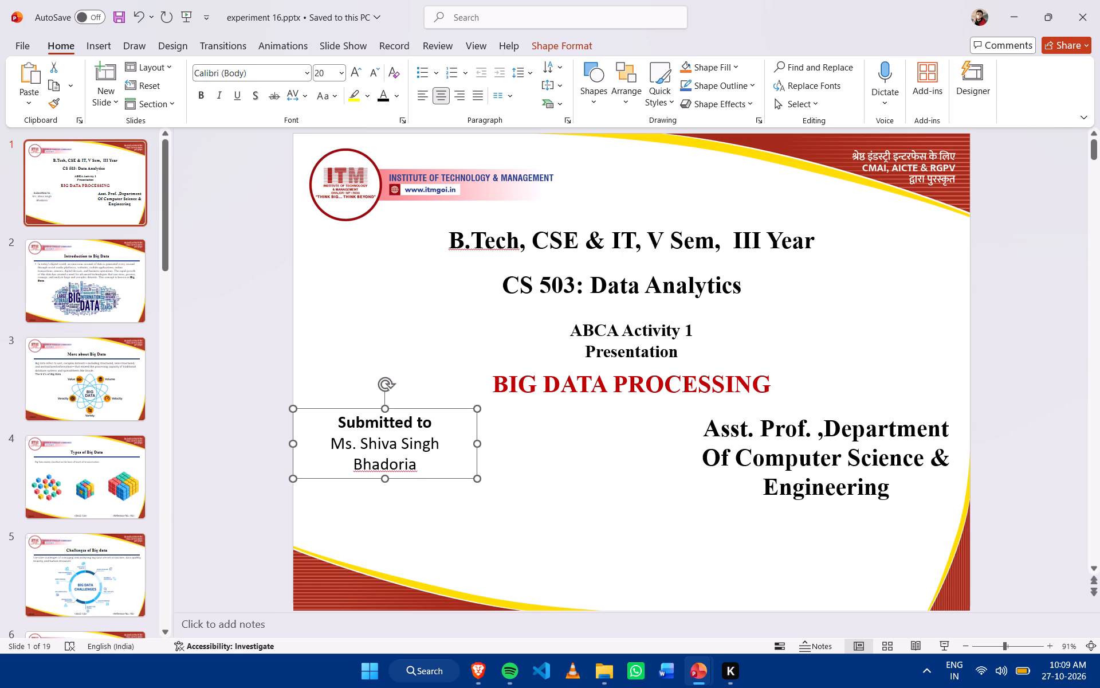
{"action": "left_click_drag", "start_coordinate": [477, 444], "coordinate": [489, 442]}
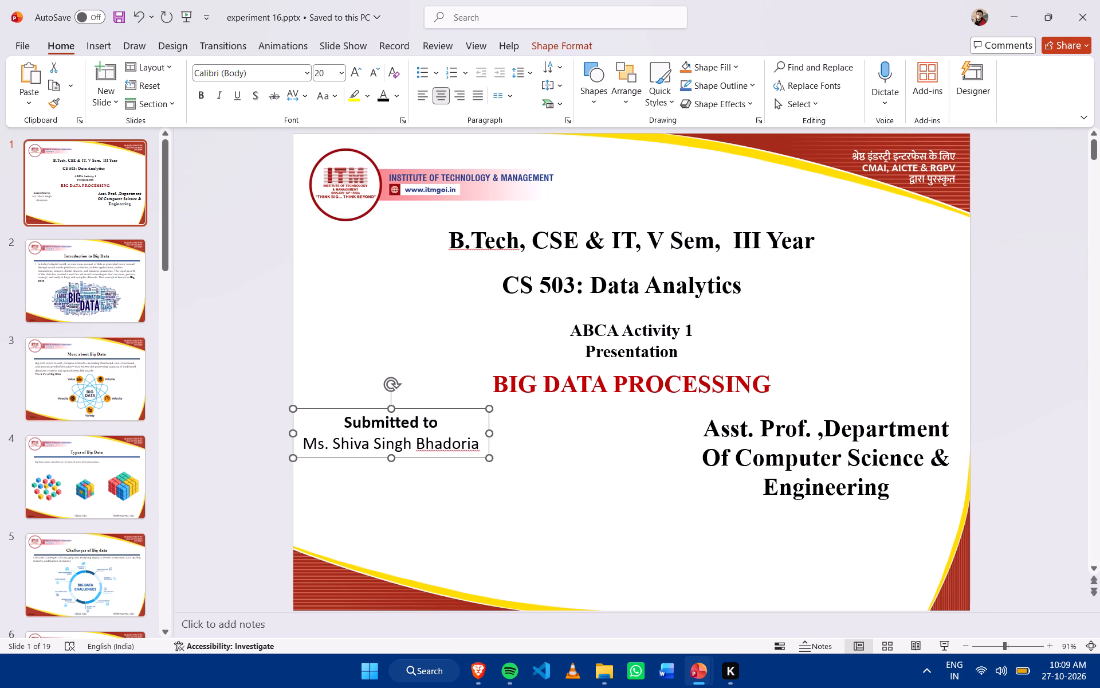
Copy "Assistant Professor, CSE Dept." from the Overview of data analytics PDF in Brave onto a new line below the lecturer's name on slide 1.
{"action": "left_click", "coordinate": [478, 445]}
{"action": "key", "text": "Return"}
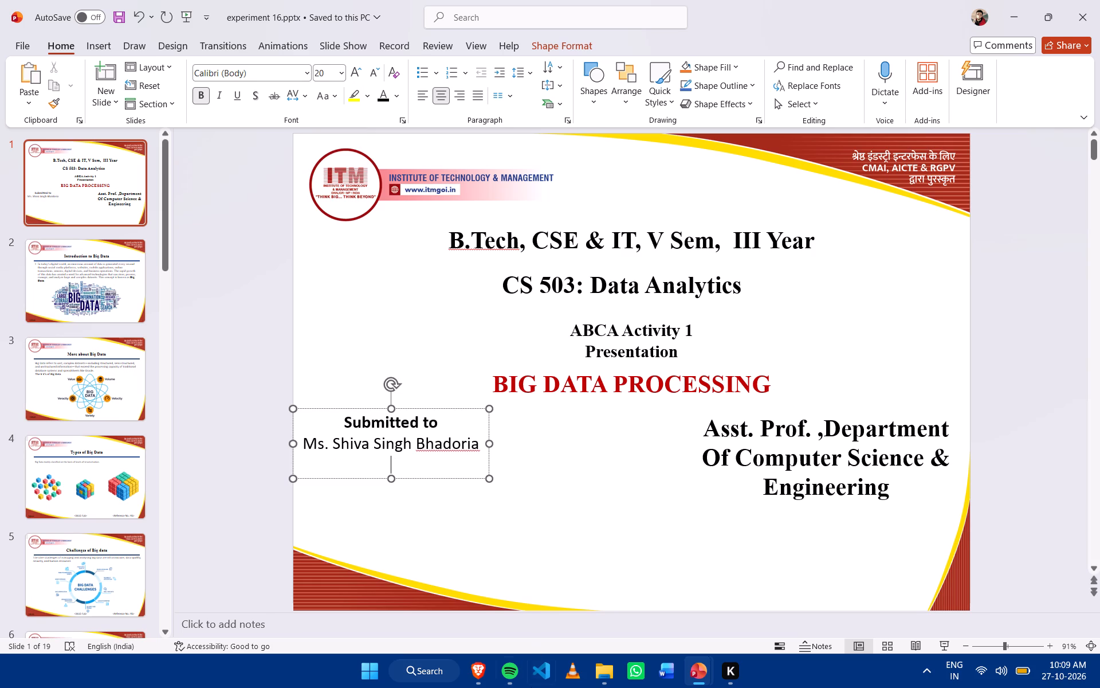
{"action": "left_click", "coordinate": [481, 678]}
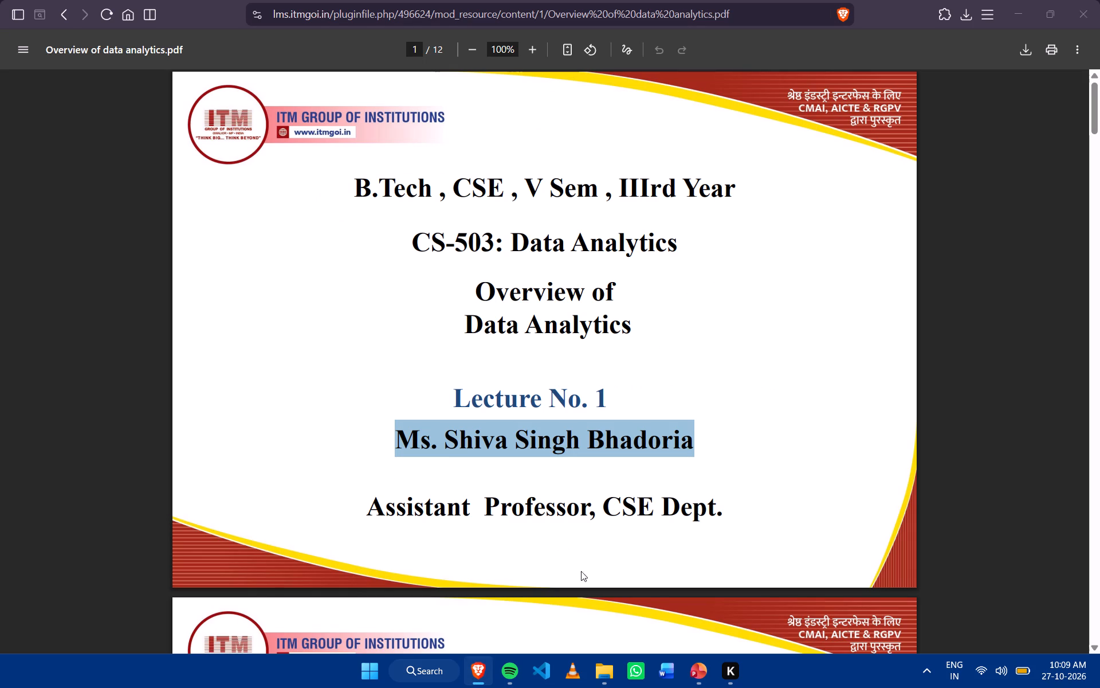
{"action": "left_click", "coordinate": [701, 679]}
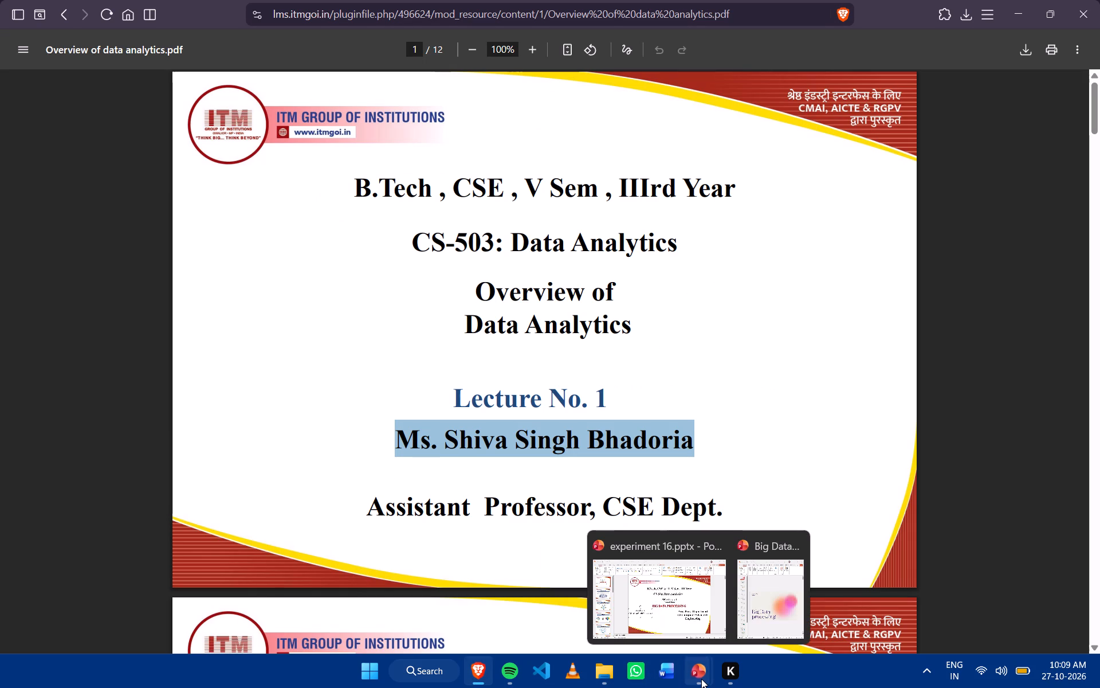
{"action": "left_click", "coordinate": [675, 622]}
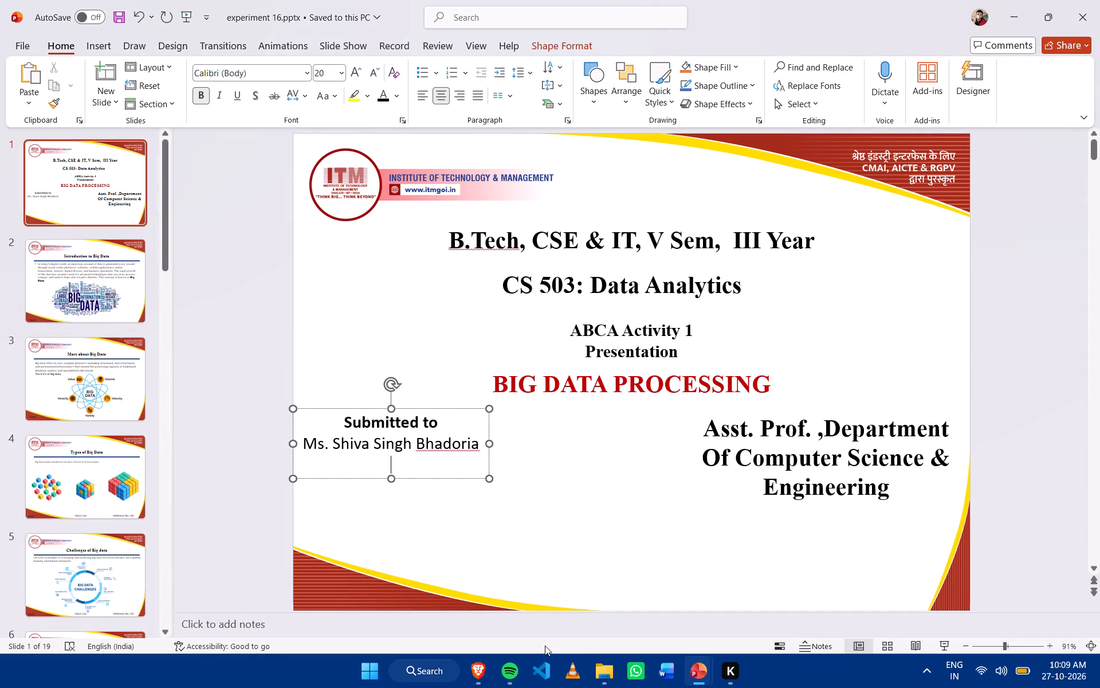
{"action": "left_click", "coordinate": [484, 670]}
{"action": "left_click", "coordinate": [707, 508]}
{"action": "left_click_drag", "start_coordinate": [726, 511], "coordinate": [535, 495]}
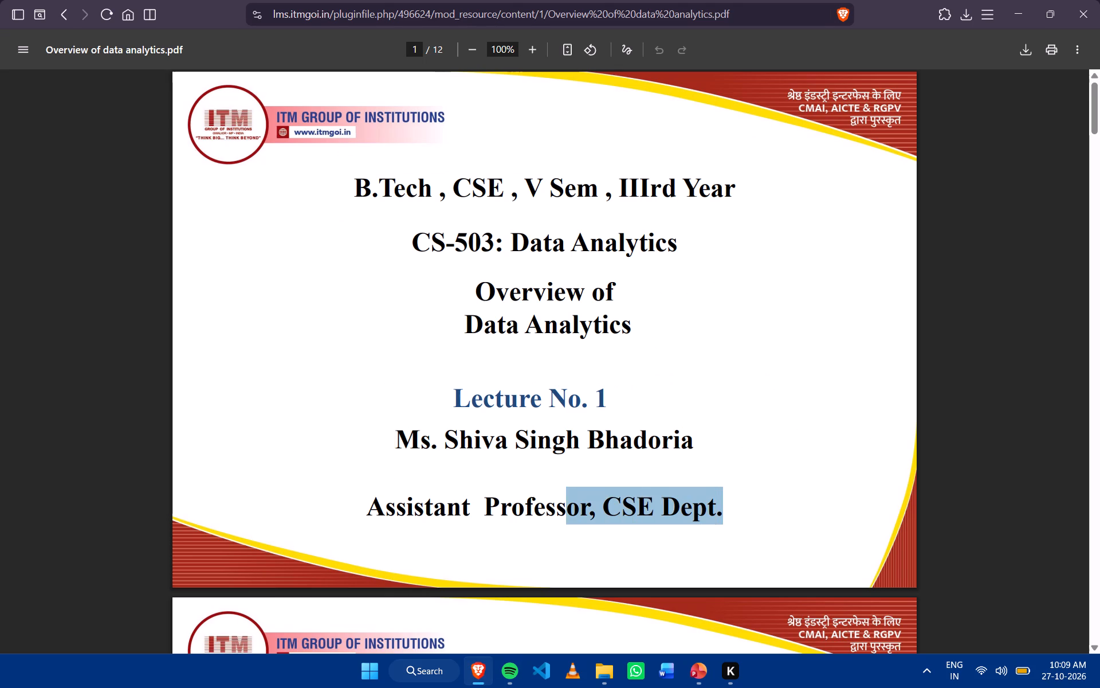
{"action": "left_click_drag", "start_coordinate": [535, 495], "coordinate": [317, 506]}
{"action": "key", "text": "ctrl+c"}
{"action": "left_click", "coordinate": [701, 677]}
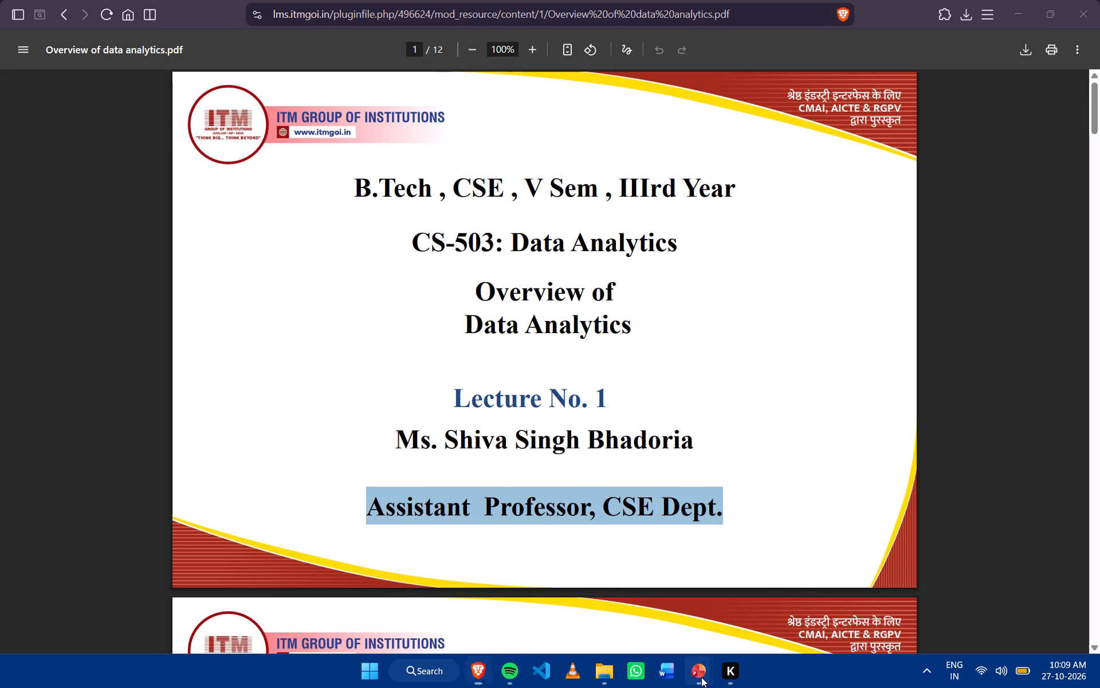
{"action": "left_click", "coordinate": [687, 613]}
{"action": "key", "text": "ctrl+v"}
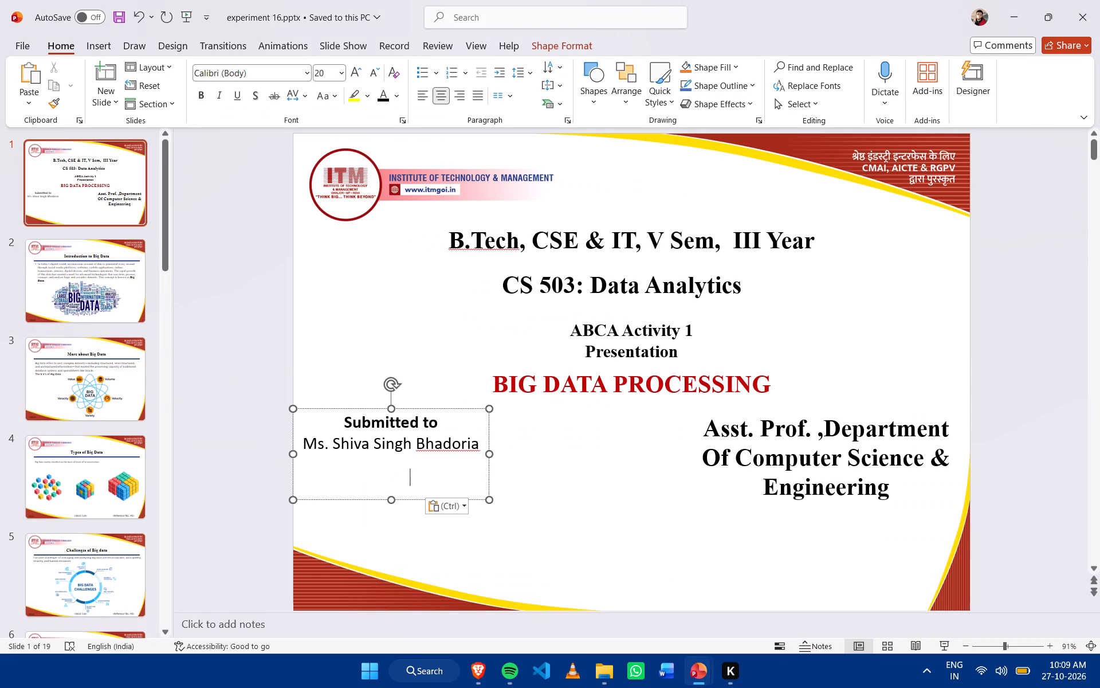
Apply the black font colour to all text in slide 1's Submitted to box.
{"action": "left_click", "coordinate": [431, 411]}
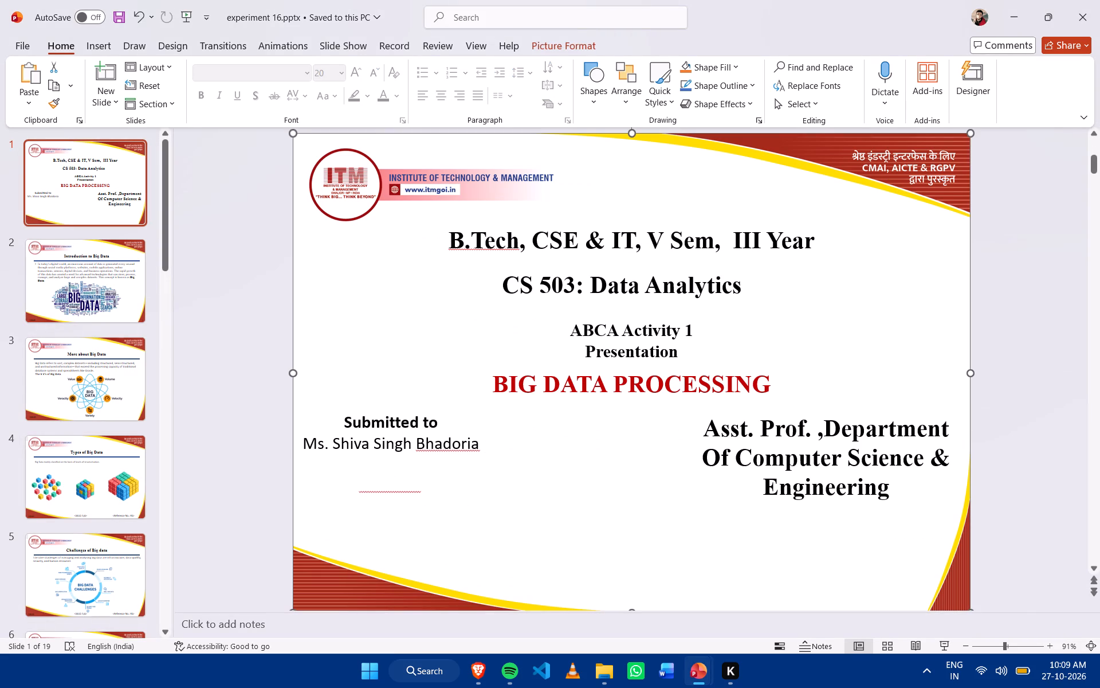
{"action": "left_click", "coordinate": [425, 404]}
{"action": "left_click", "coordinate": [443, 417]}
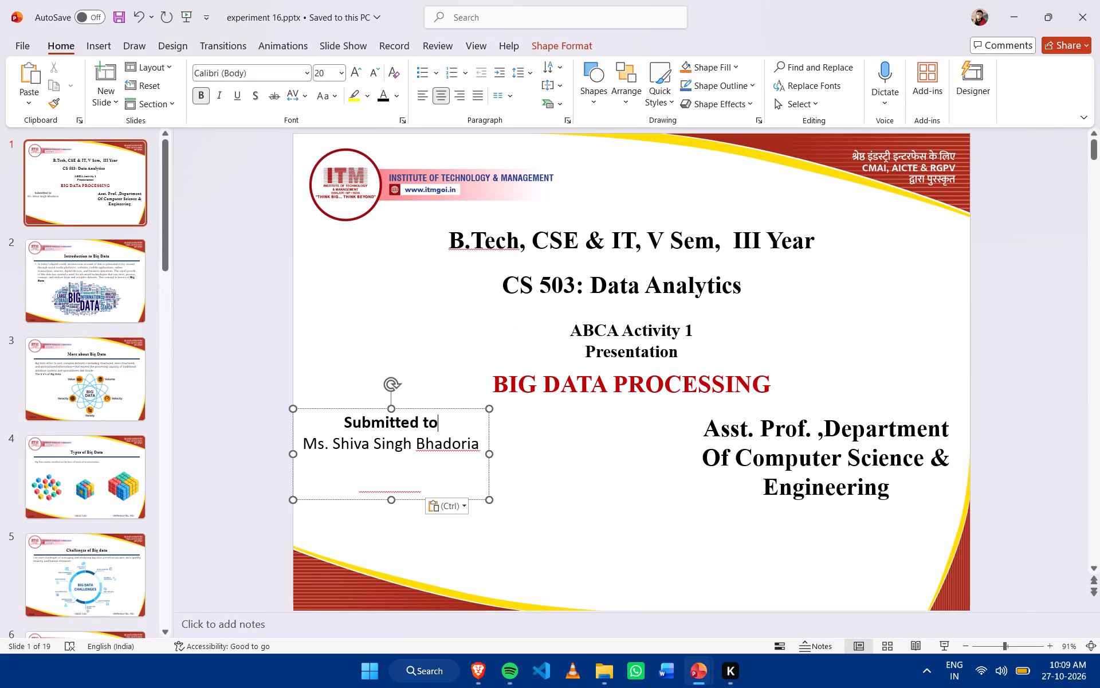
{"action": "left_click", "coordinate": [438, 407]}
{"action": "left_click", "coordinate": [383, 100]}
{"action": "left_click", "coordinate": [622, 541]}
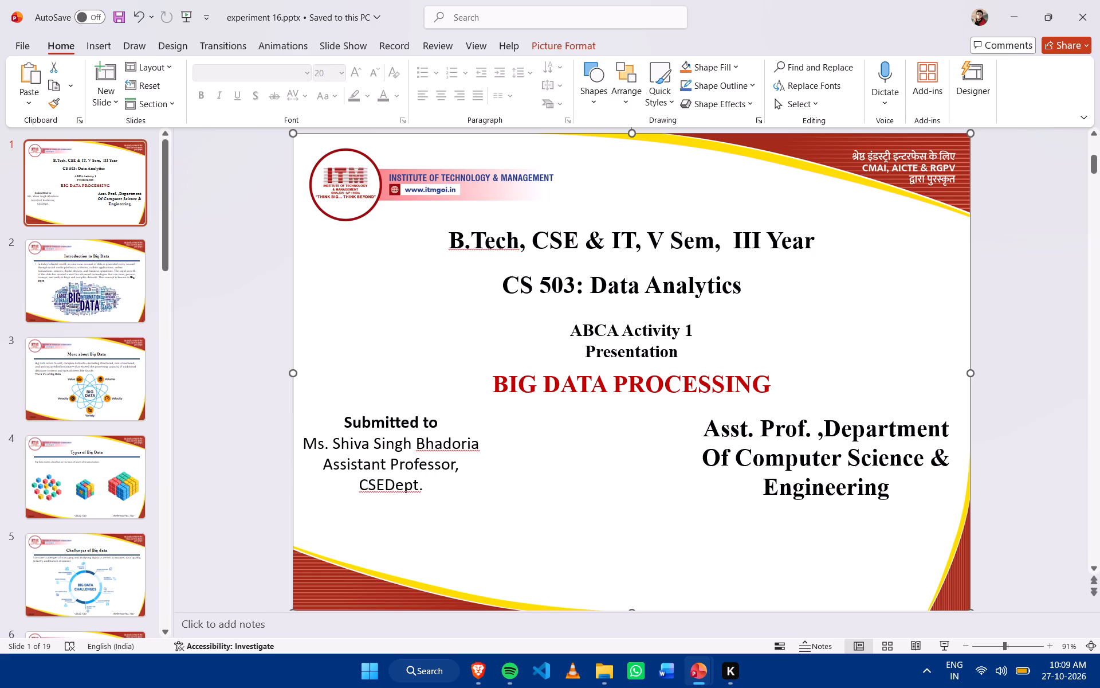
Insert a space between "CSE" and "Dept." in the Submitted to box.
{"action": "left_click", "coordinate": [380, 482]}
{"action": "left_click", "coordinate": [383, 483]}
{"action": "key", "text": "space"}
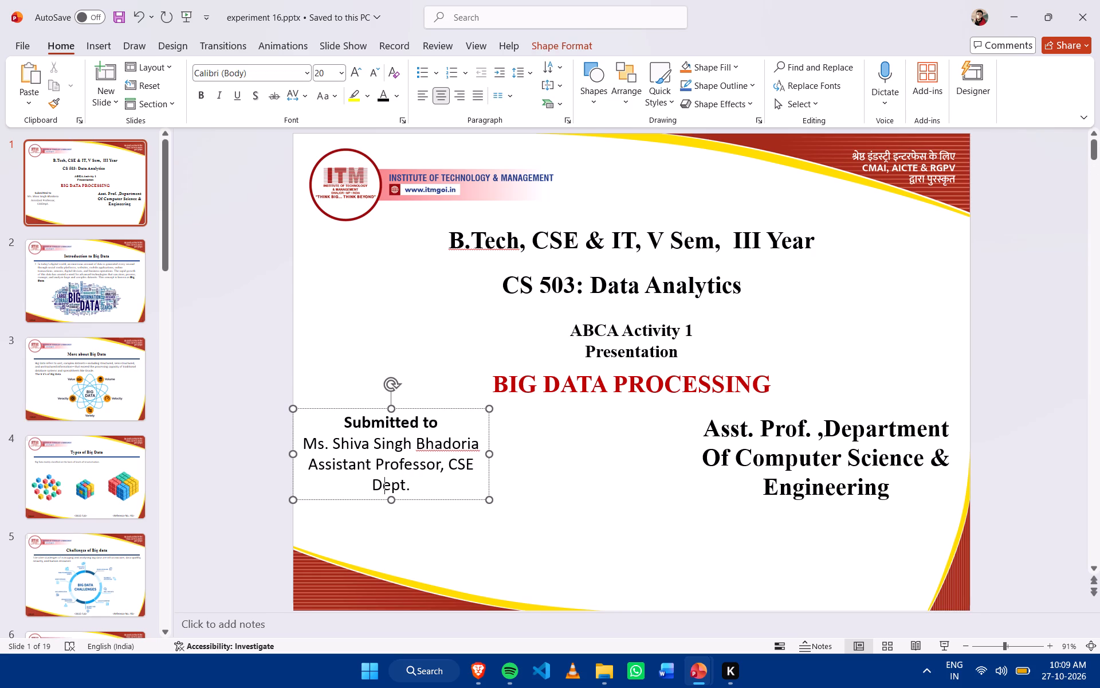
{"action": "left_click", "coordinate": [596, 486]}
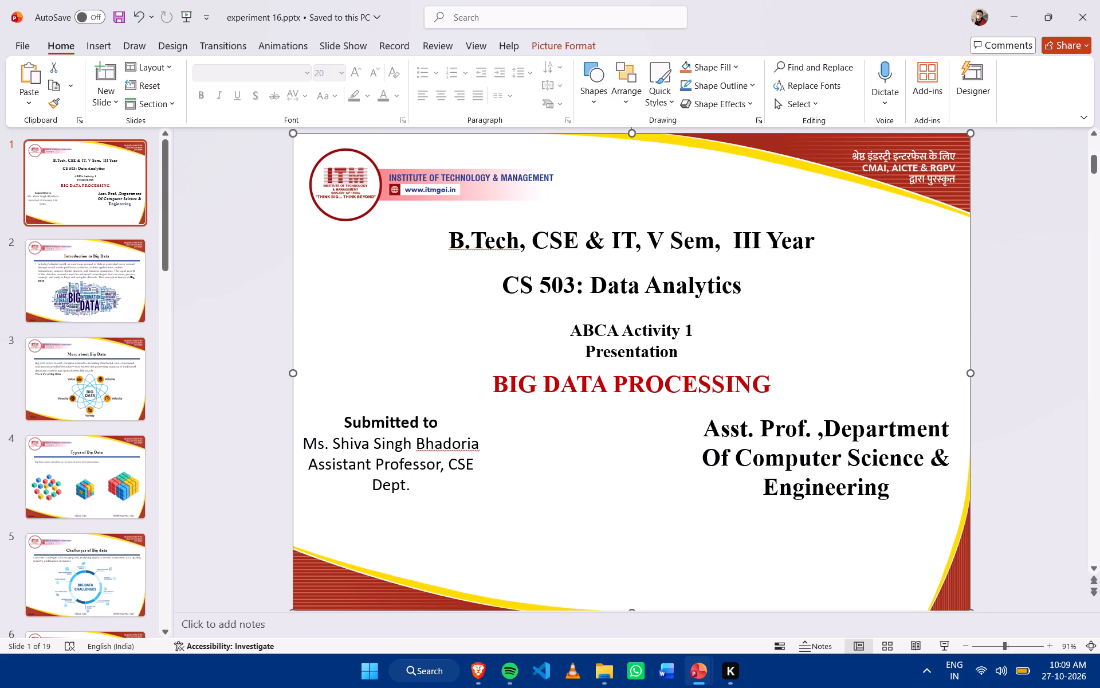
Set the font size of slide 1's Asst. Prof. department text box to 20.
{"action": "left_click", "coordinate": [796, 430]}
{"action": "left_click", "coordinate": [785, 406]}
{"action": "left_click", "coordinate": [796, 427]}
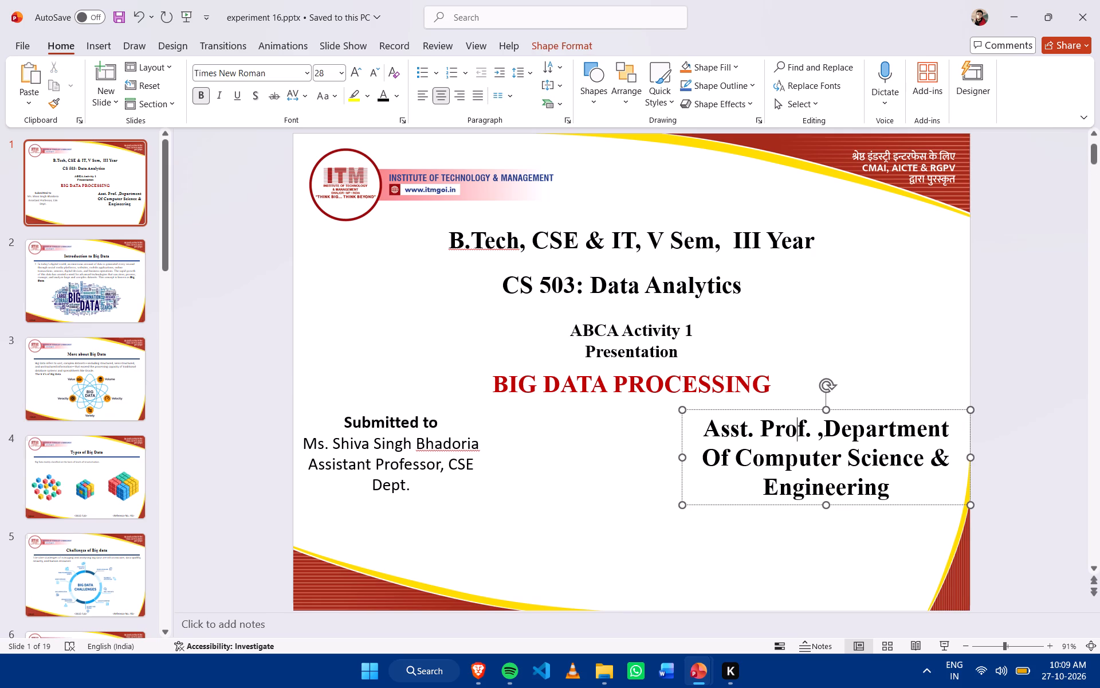
{"action": "left_click", "coordinate": [788, 411]}
{"action": "left_click", "coordinate": [339, 69]}
{"action": "left_click", "coordinate": [324, 249]}
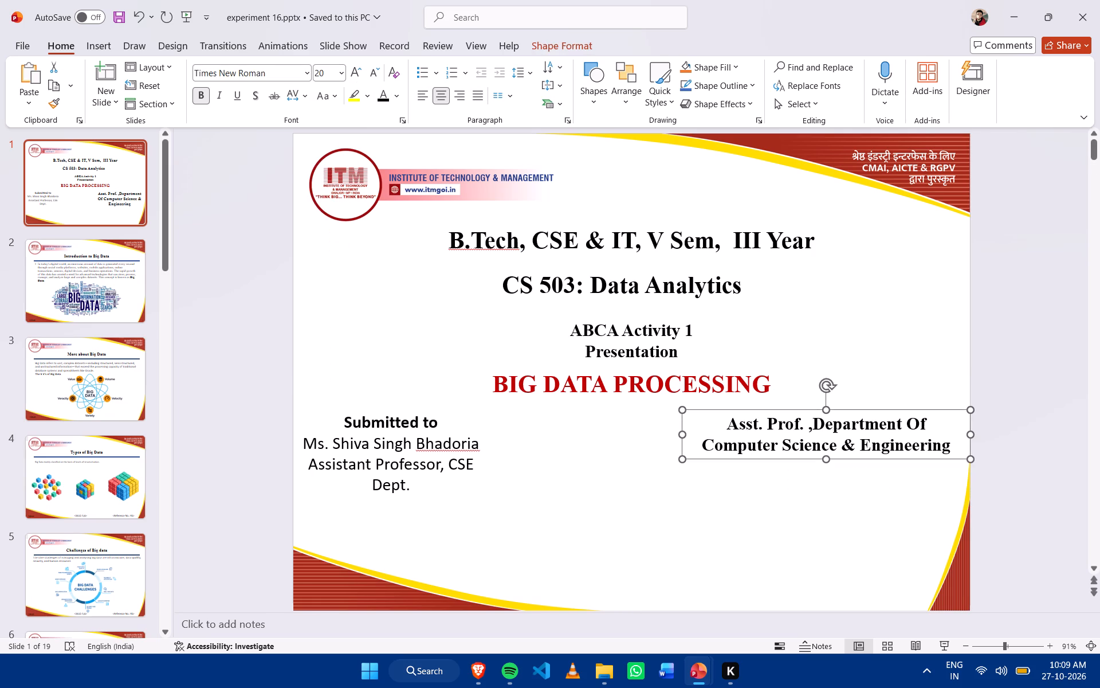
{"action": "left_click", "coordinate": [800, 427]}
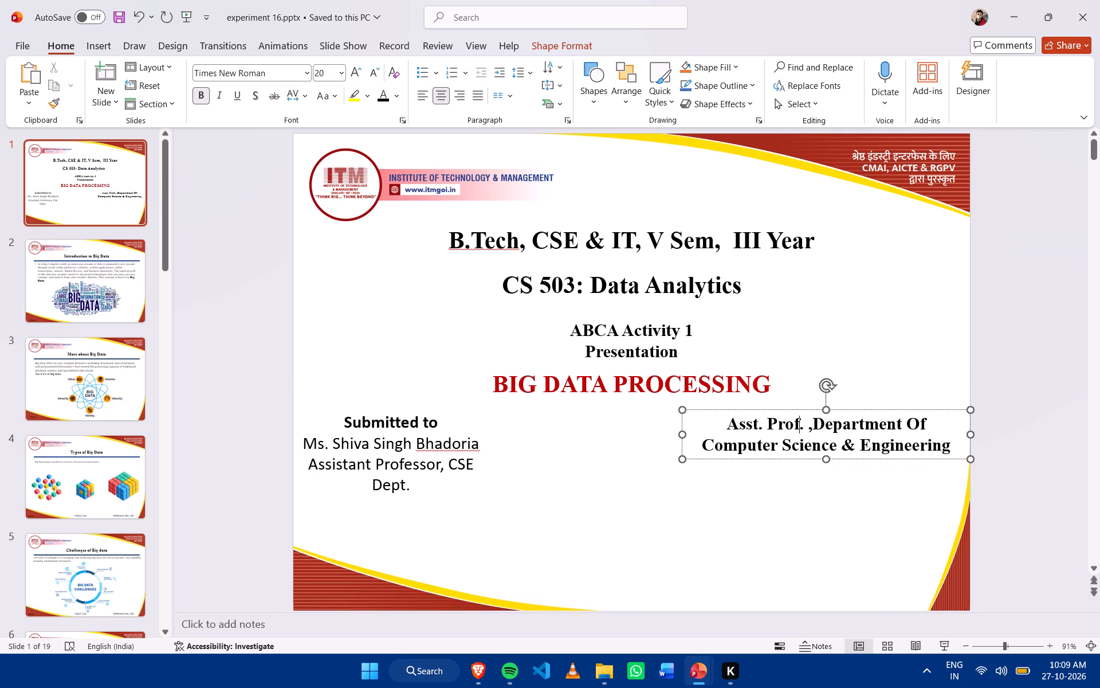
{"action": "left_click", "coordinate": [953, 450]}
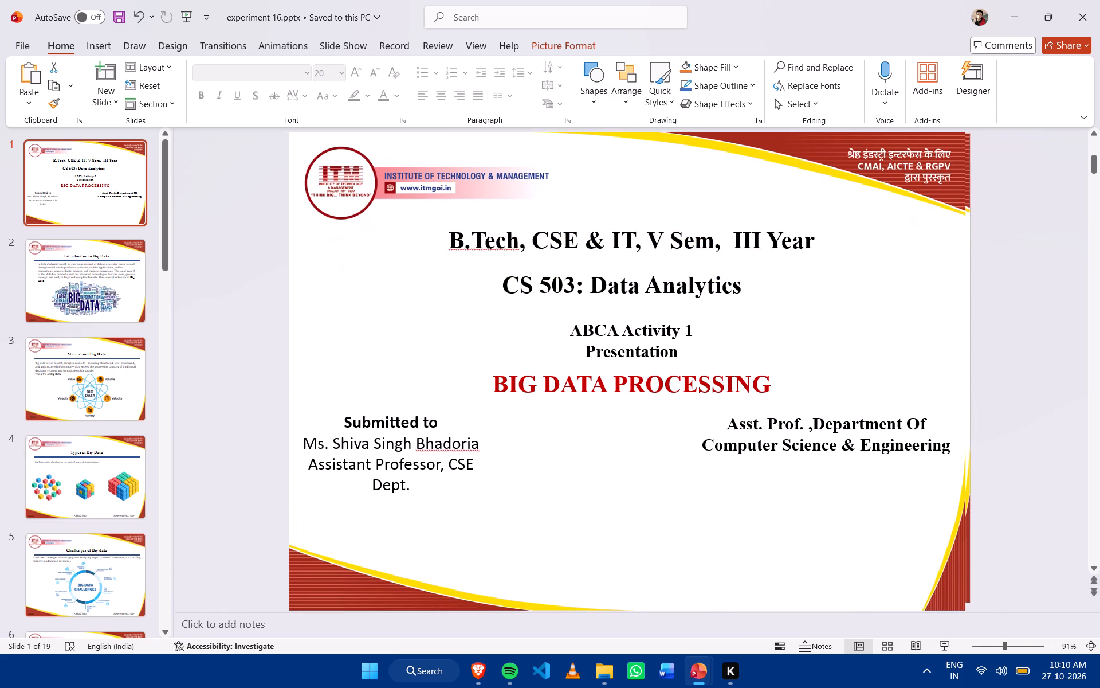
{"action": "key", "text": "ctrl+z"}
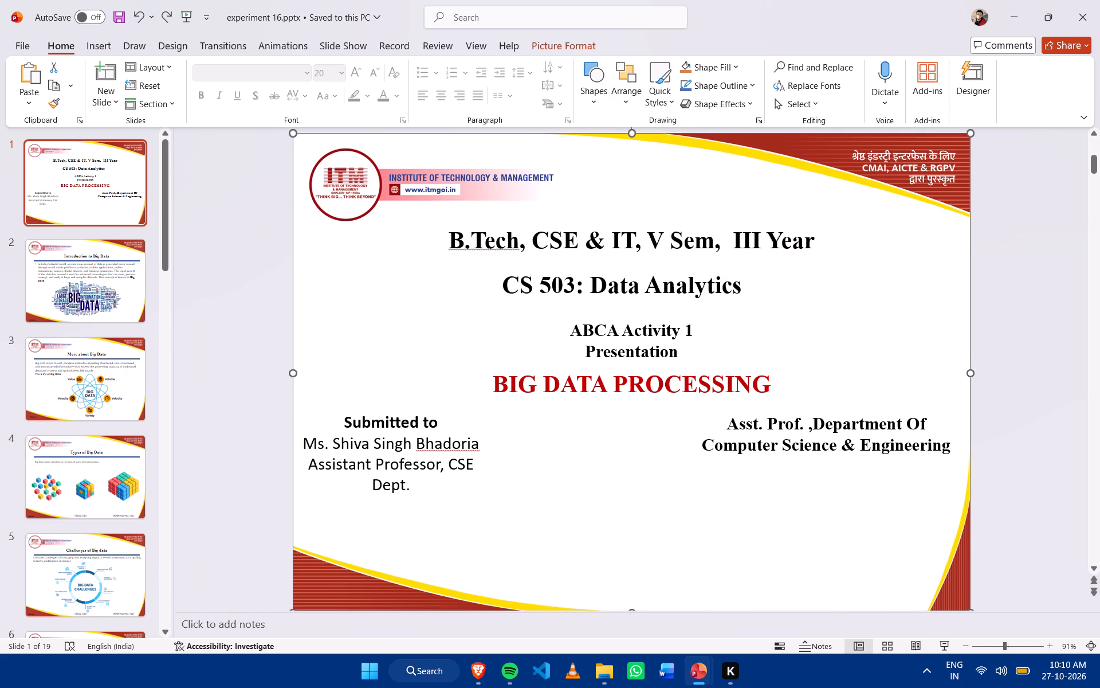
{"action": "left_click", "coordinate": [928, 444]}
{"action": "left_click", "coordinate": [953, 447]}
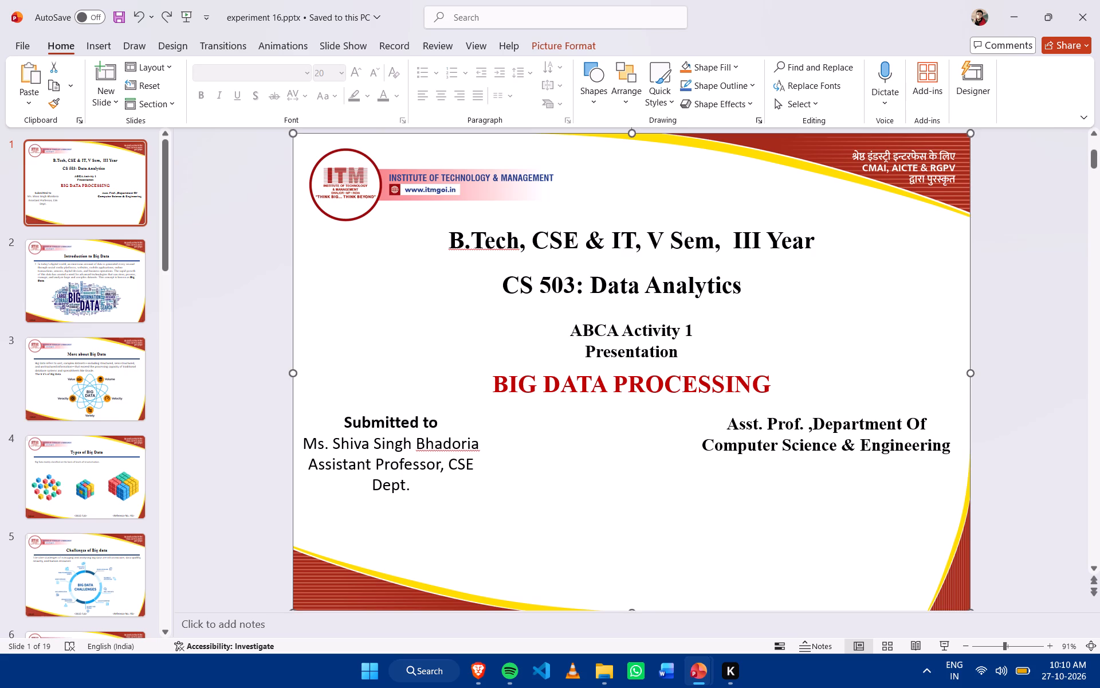
Replace the Asst. Prof. department text on slide 1 with the heading "Submitted by:" and start a new line below it.
{"action": "left_click", "coordinate": [945, 449]}
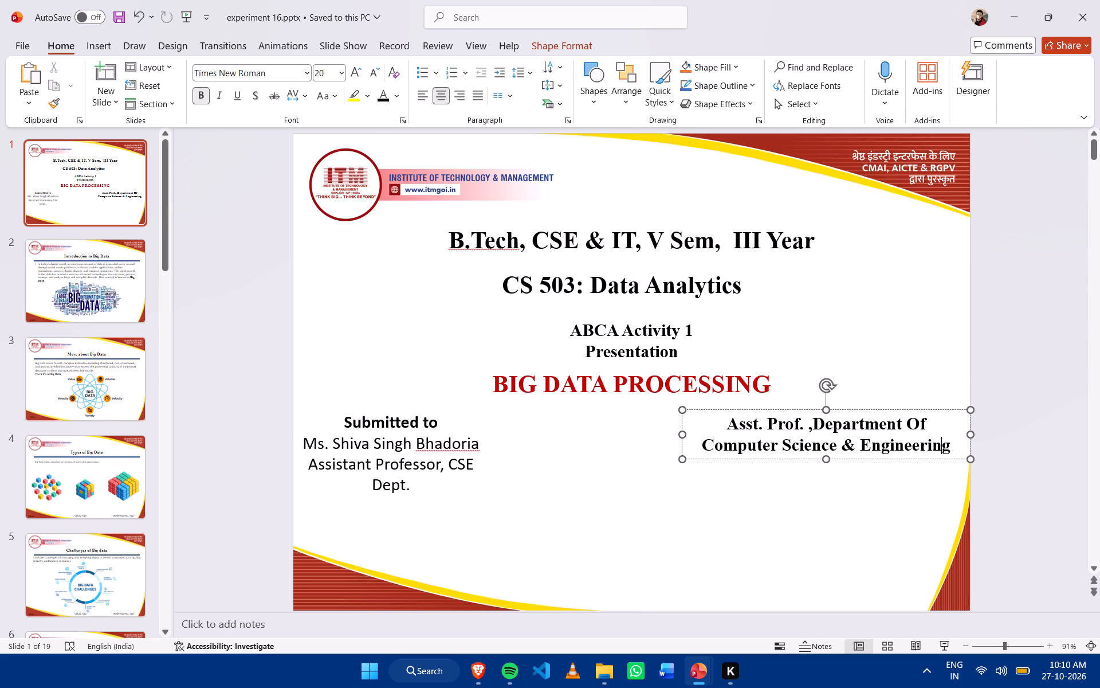
{"action": "left_click_drag", "start_coordinate": [950, 448], "coordinate": [716, 420]}
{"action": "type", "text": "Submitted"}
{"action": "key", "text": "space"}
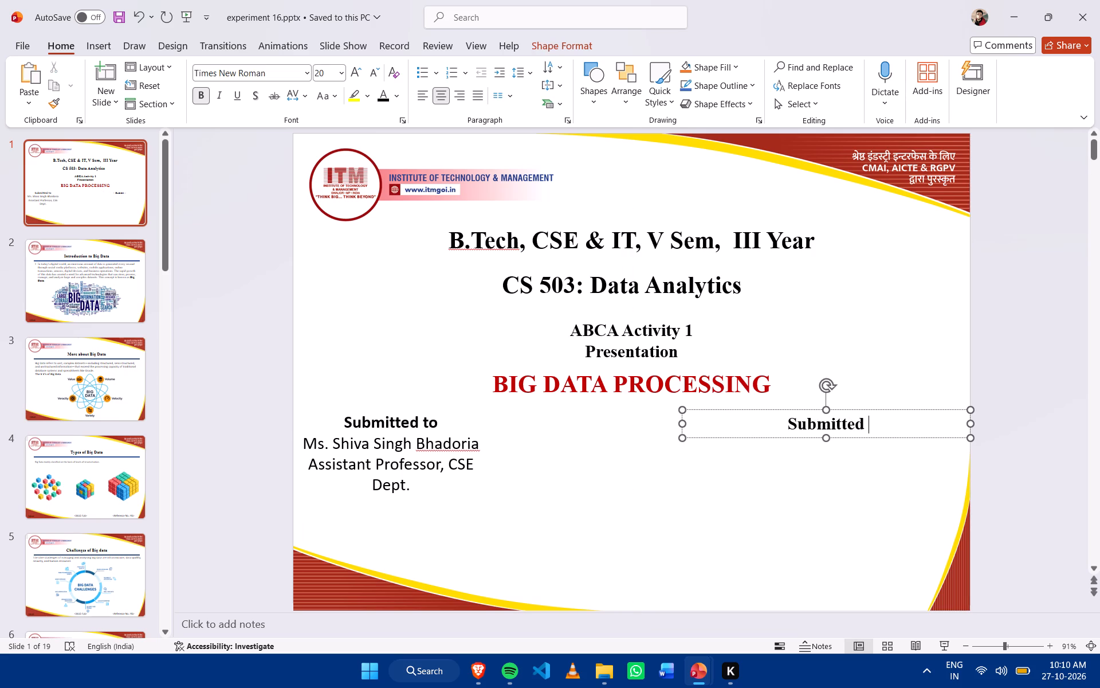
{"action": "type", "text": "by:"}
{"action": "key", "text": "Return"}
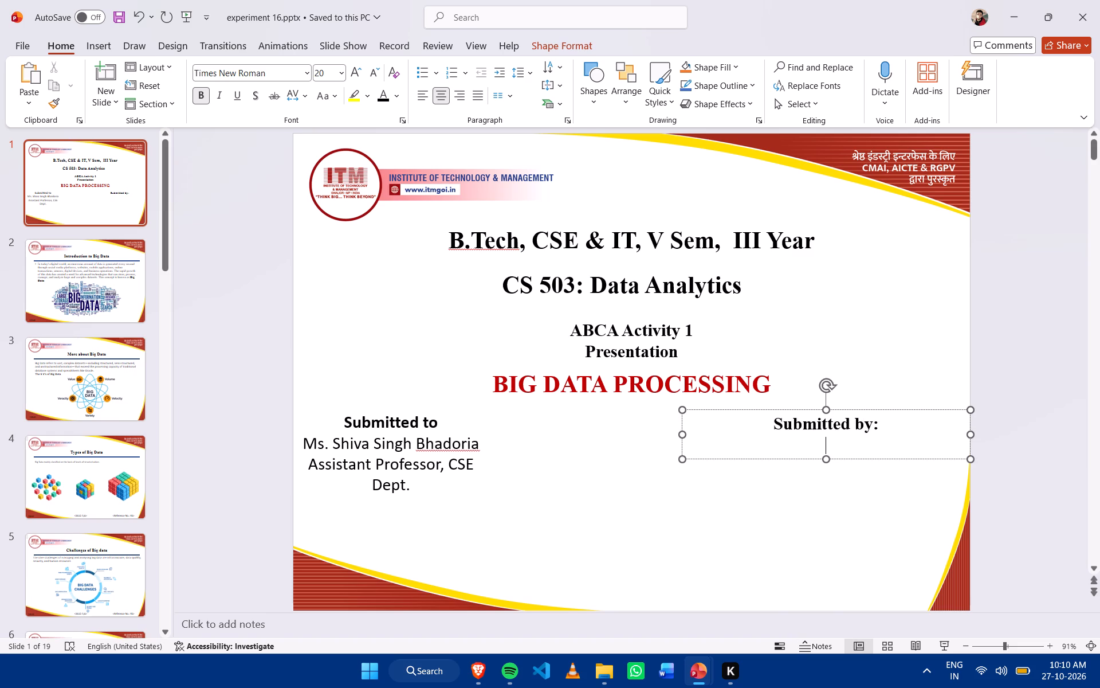
Enter the student's name and enrolment number, separated by a spaced dash, on the line below "Submitted by:".
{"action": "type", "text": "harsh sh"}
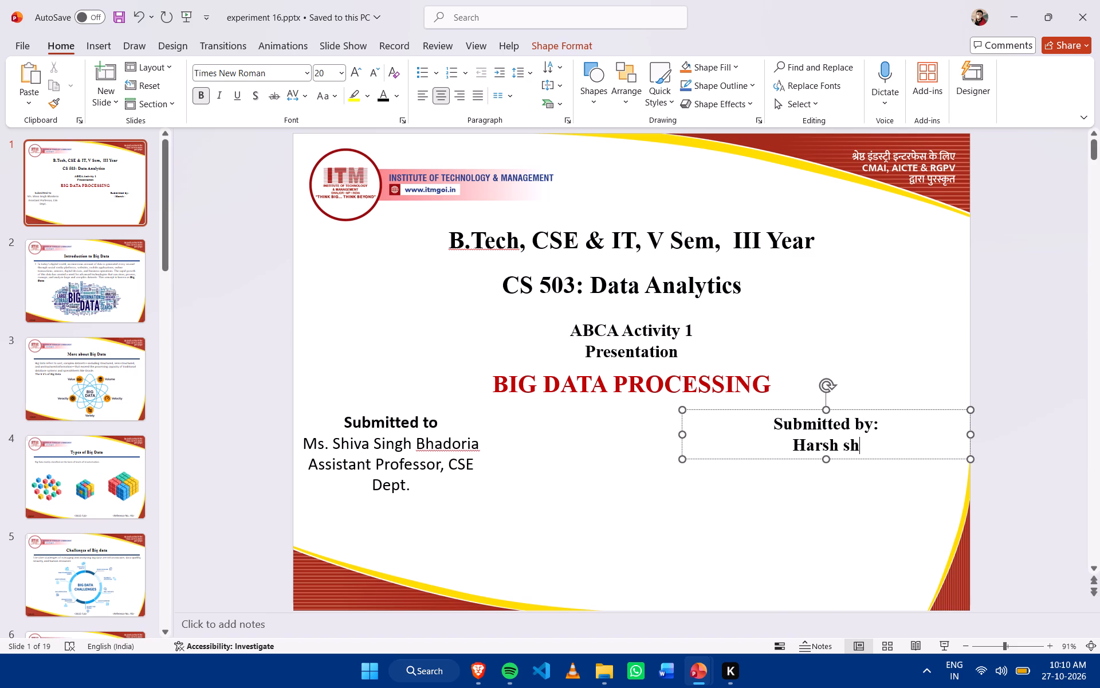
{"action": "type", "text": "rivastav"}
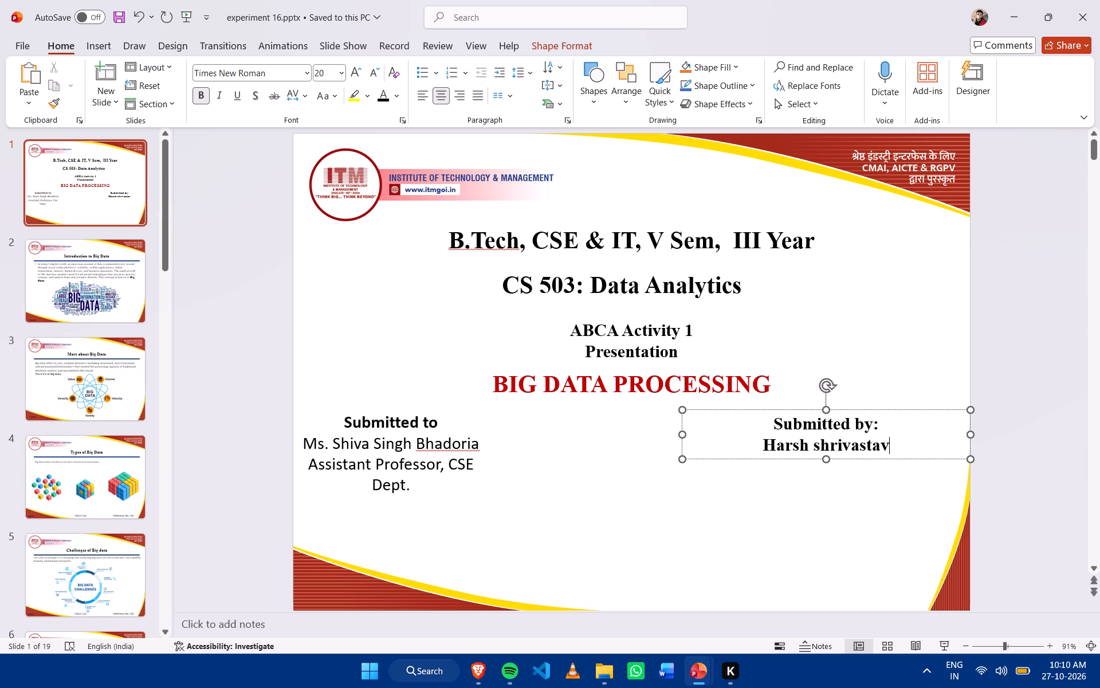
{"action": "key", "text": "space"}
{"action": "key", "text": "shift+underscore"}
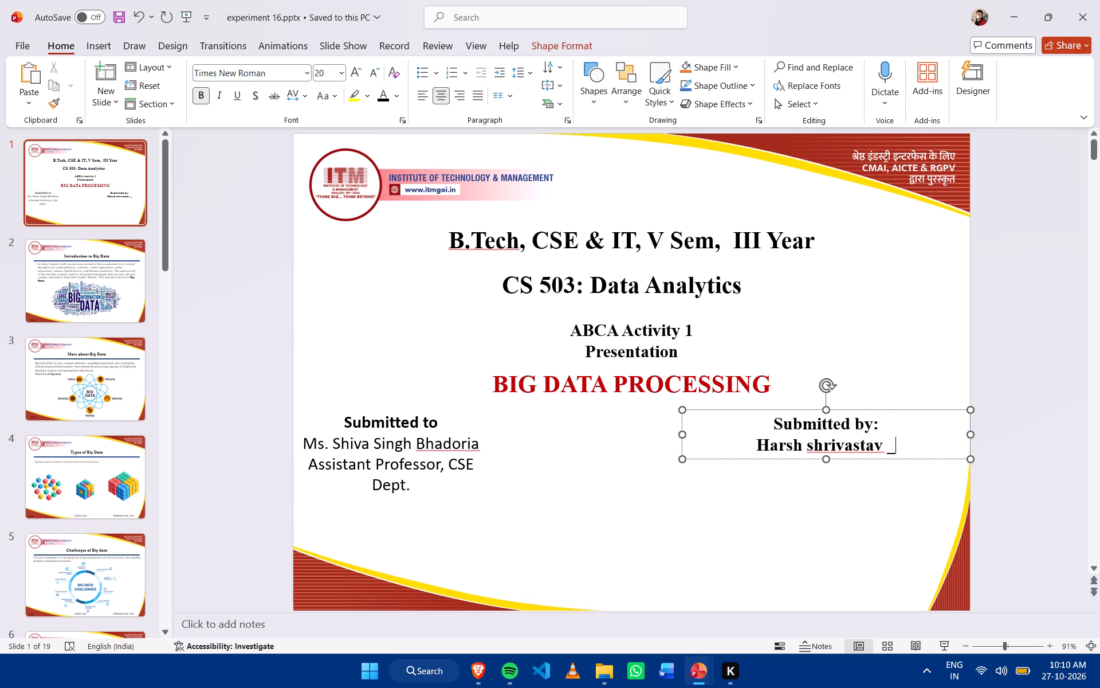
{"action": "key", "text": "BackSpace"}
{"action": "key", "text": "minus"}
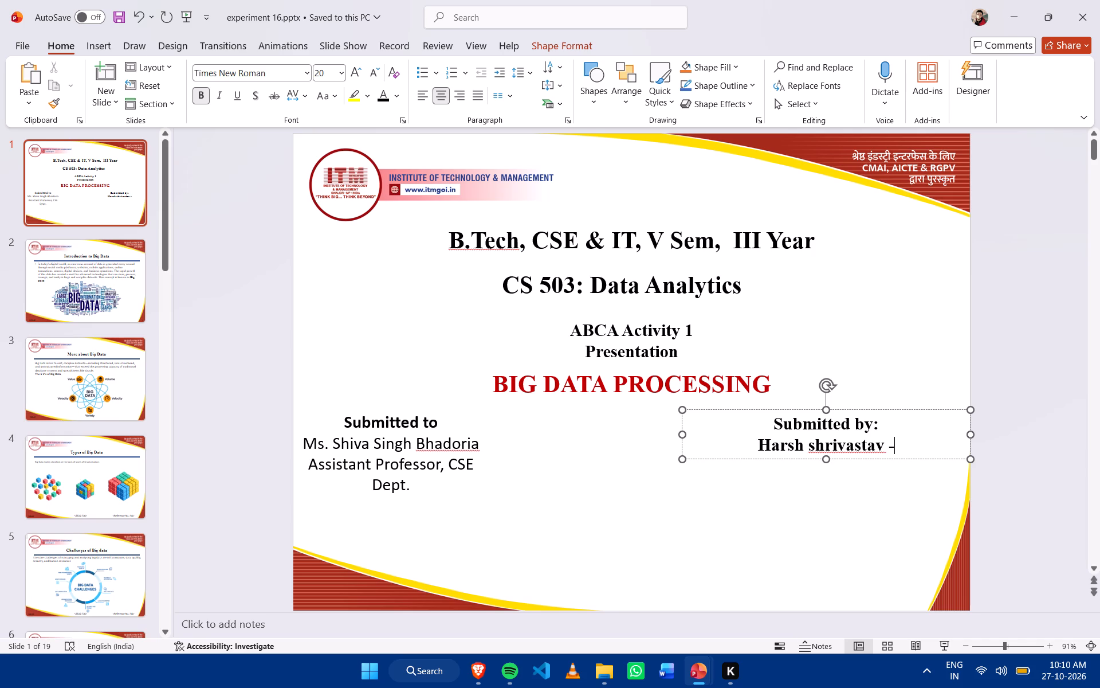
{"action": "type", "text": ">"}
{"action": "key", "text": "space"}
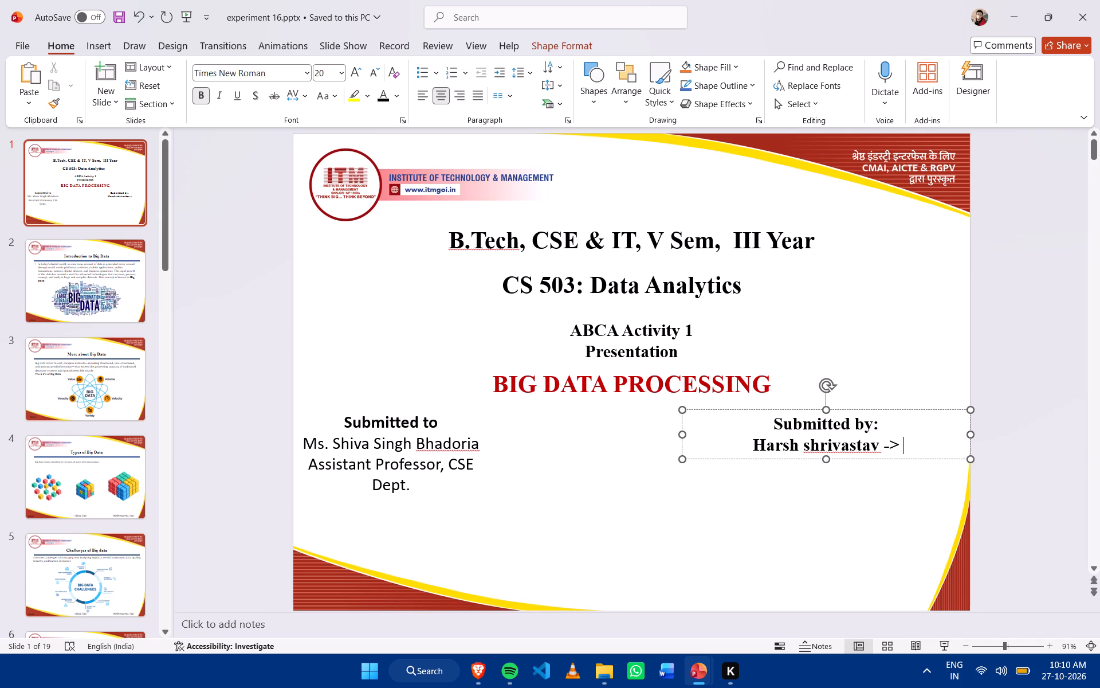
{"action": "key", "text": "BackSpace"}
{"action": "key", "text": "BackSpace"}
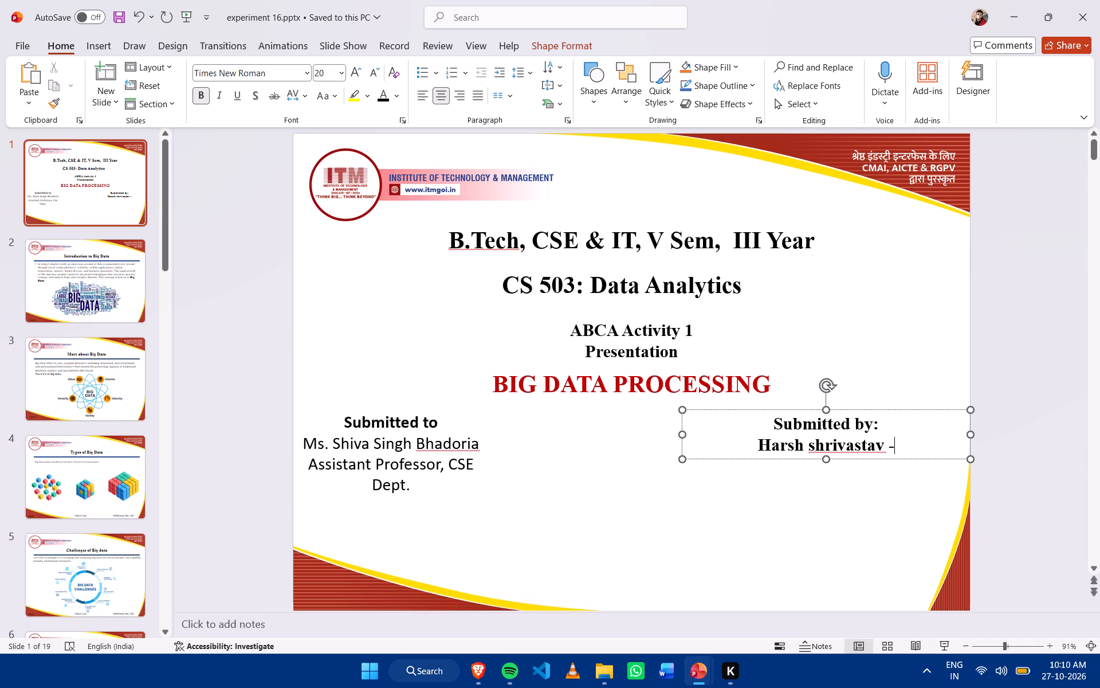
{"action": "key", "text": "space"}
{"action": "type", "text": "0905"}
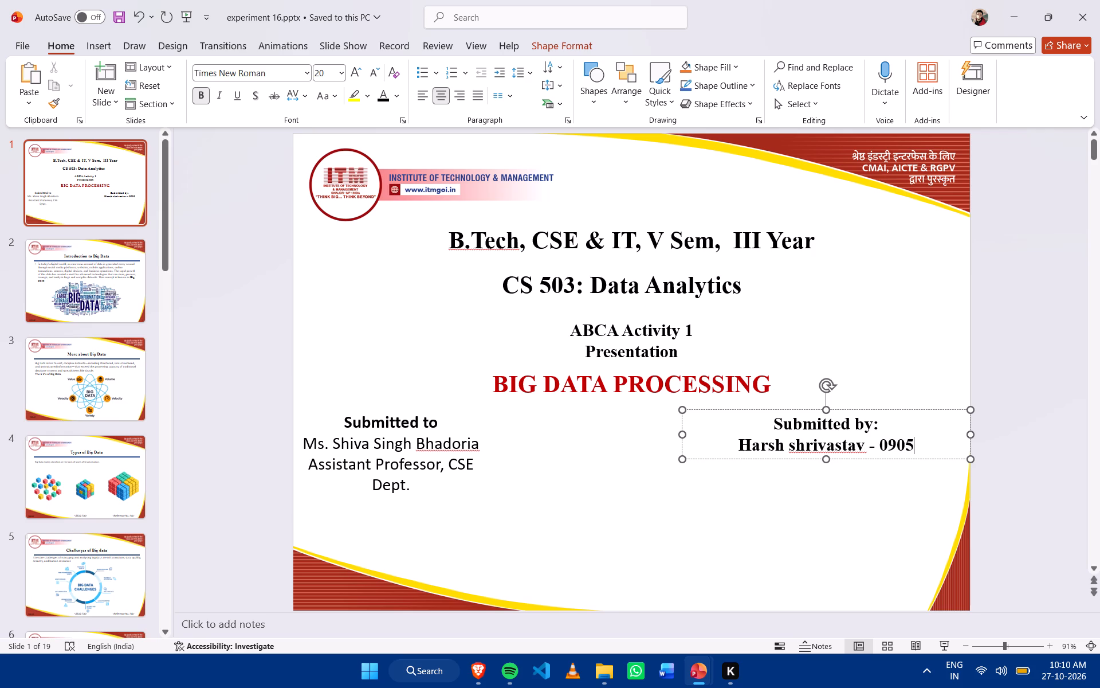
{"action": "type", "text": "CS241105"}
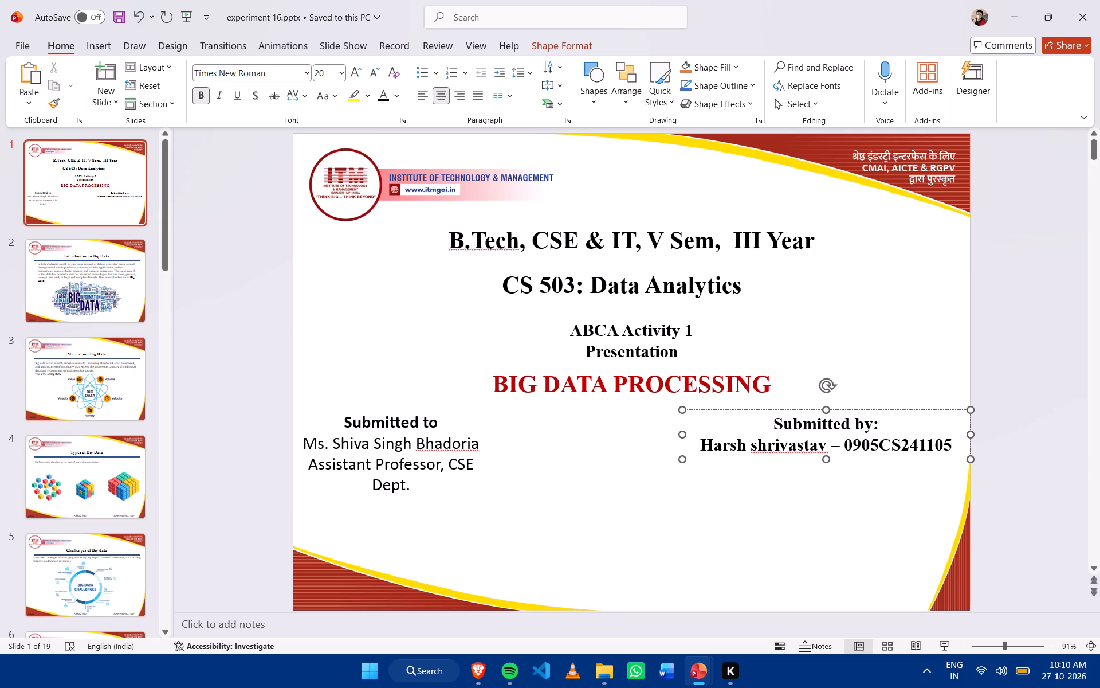
Copy the first student's enrollment number without its final digit from the Submitted by box.
{"action": "left_click", "coordinate": [845, 441]}
{"action": "left_click_drag", "start_coordinate": [845, 441], "coordinate": [870, 437]}
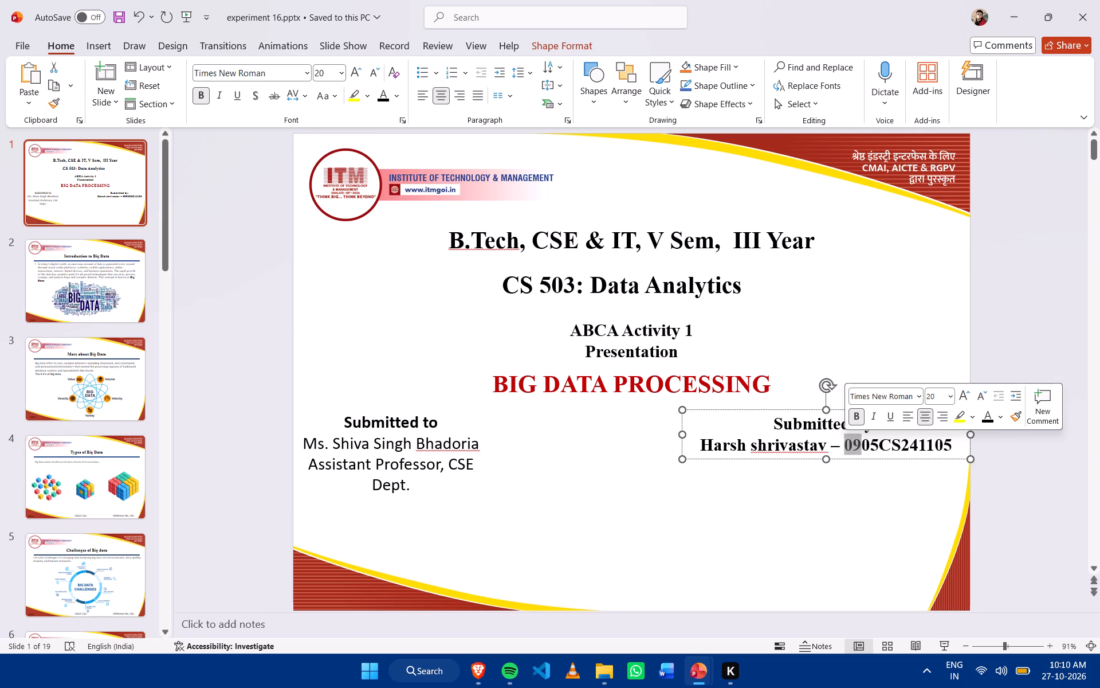
{"action": "left_click_drag", "start_coordinate": [870, 437], "coordinate": [958, 446]}
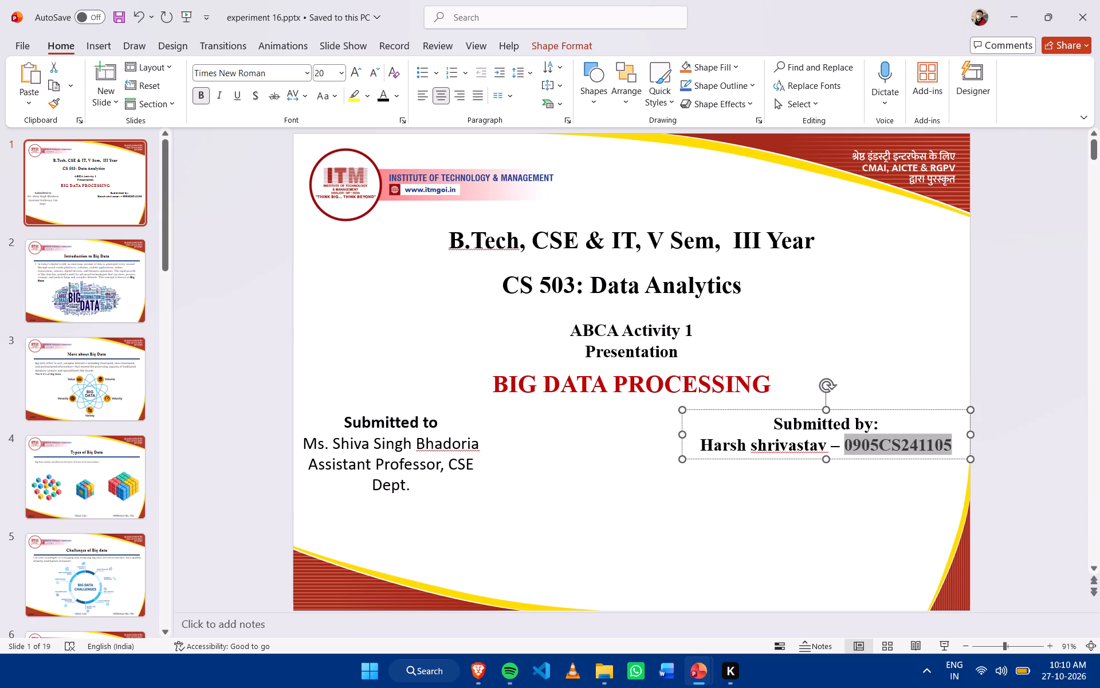
{"action": "left_click", "coordinate": [844, 445]}
{"action": "left_click_drag", "start_coordinate": [843, 445], "coordinate": [945, 446]}
{"action": "key", "text": "ctrl+c"}
Add a line below the first student's entry with the second student's name, a dash and the copied partial enrollment number.
{"action": "left_click", "coordinate": [930, 443]}
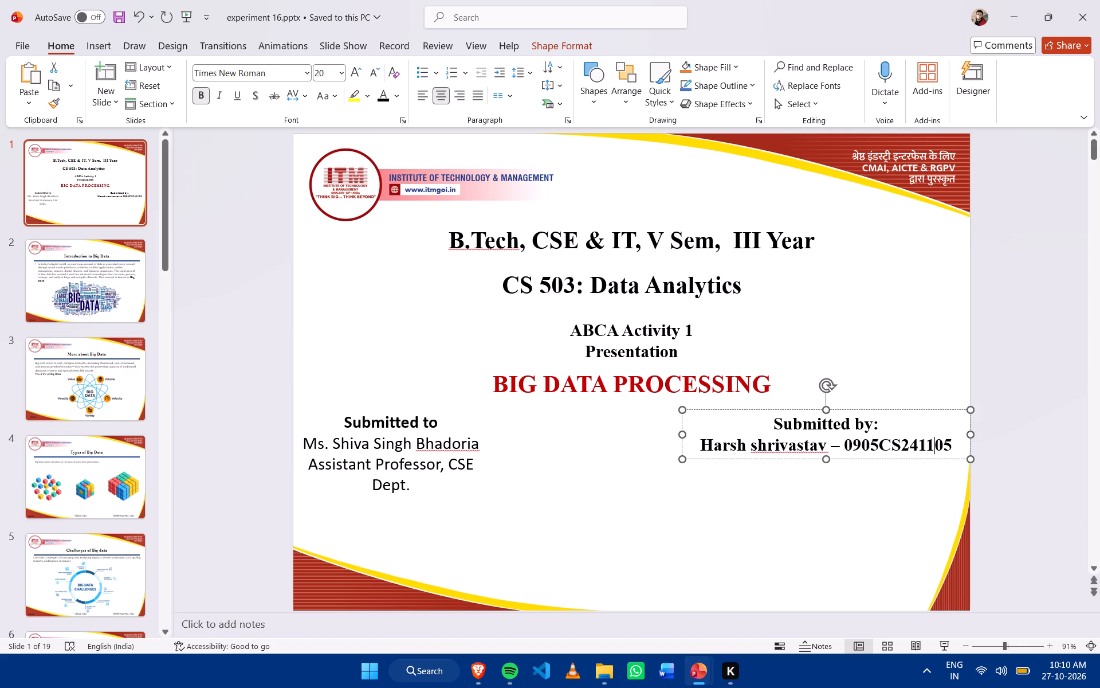
{"action": "left_click", "coordinate": [950, 443]}
{"action": "key", "text": "Return"}
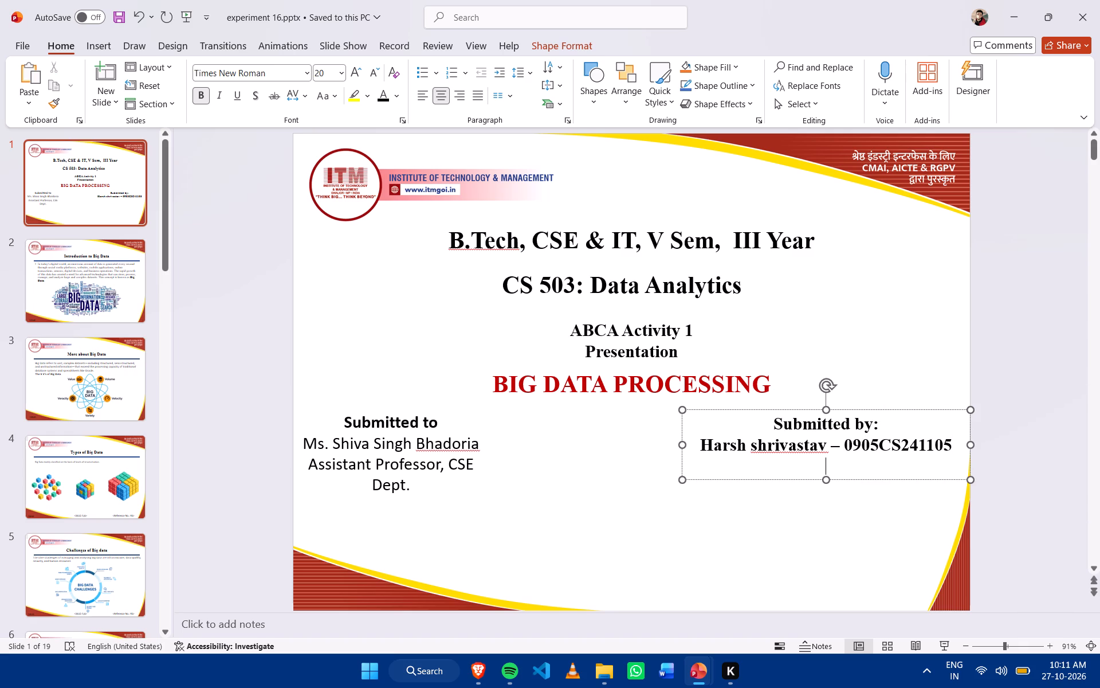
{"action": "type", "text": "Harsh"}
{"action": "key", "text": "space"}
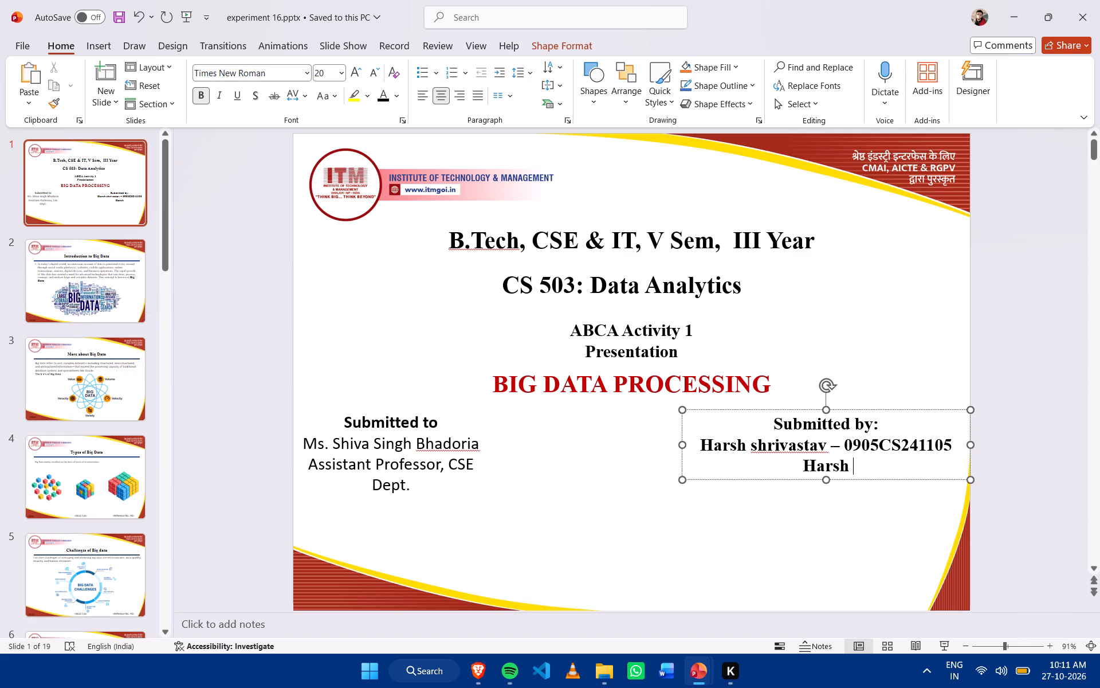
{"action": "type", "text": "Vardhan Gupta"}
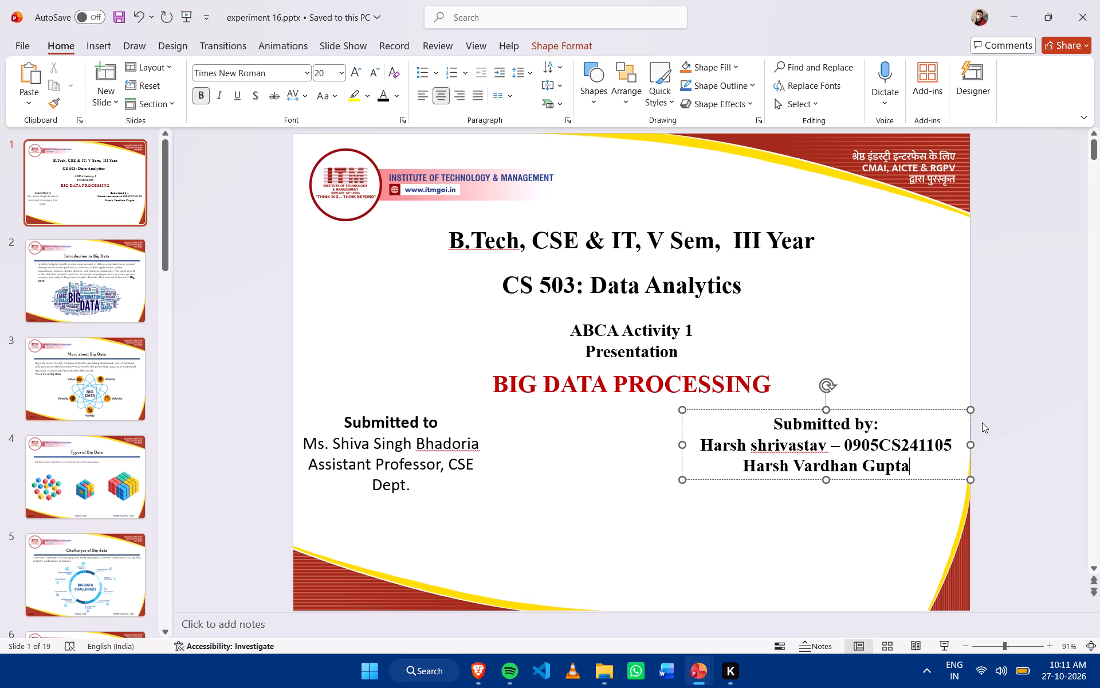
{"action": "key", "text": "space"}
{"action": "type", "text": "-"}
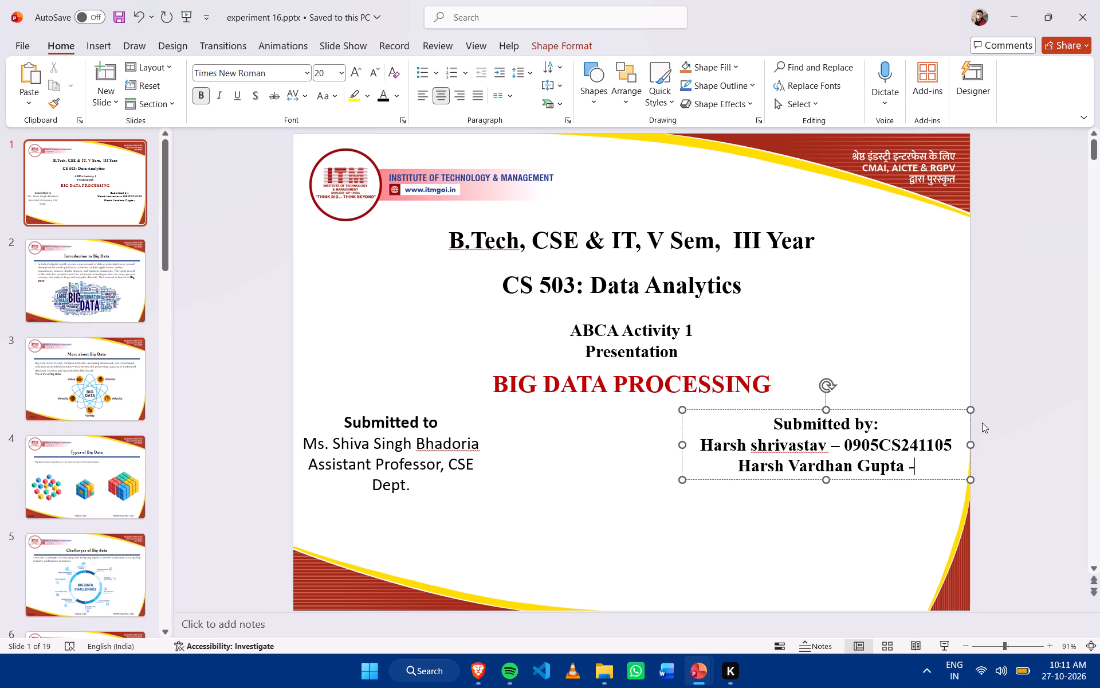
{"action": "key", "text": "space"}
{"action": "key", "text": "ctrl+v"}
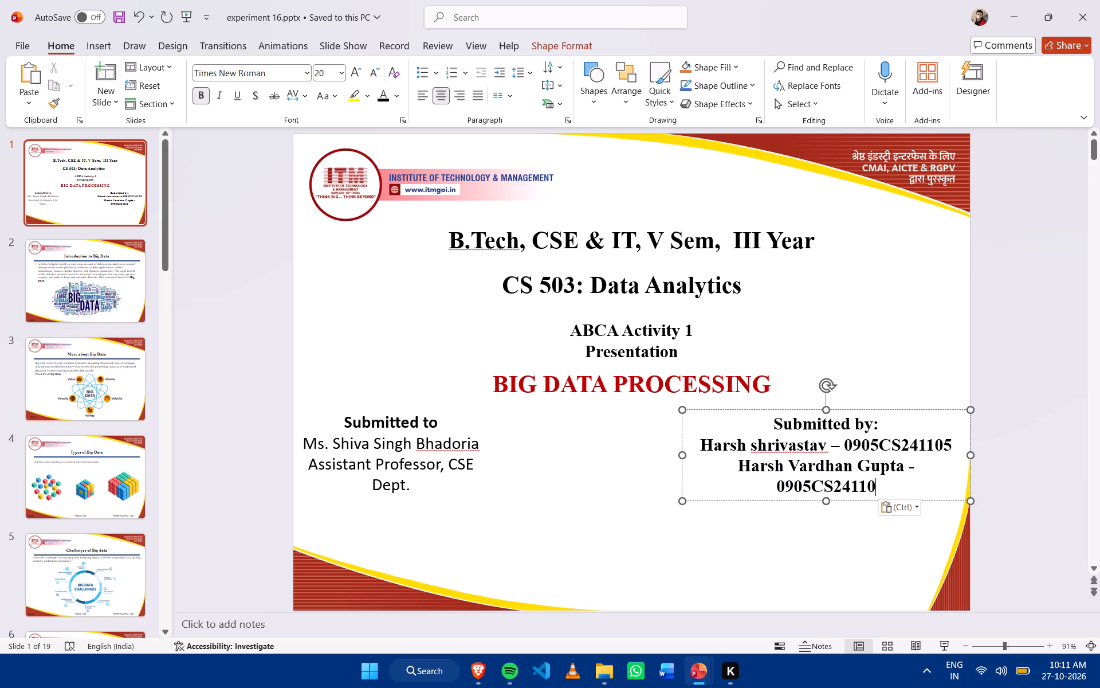
Widen the Submitted by box slightly so the second student's entry fits on one line.
{"action": "left_click_drag", "start_coordinate": [684, 453], "coordinate": [669, 456]}
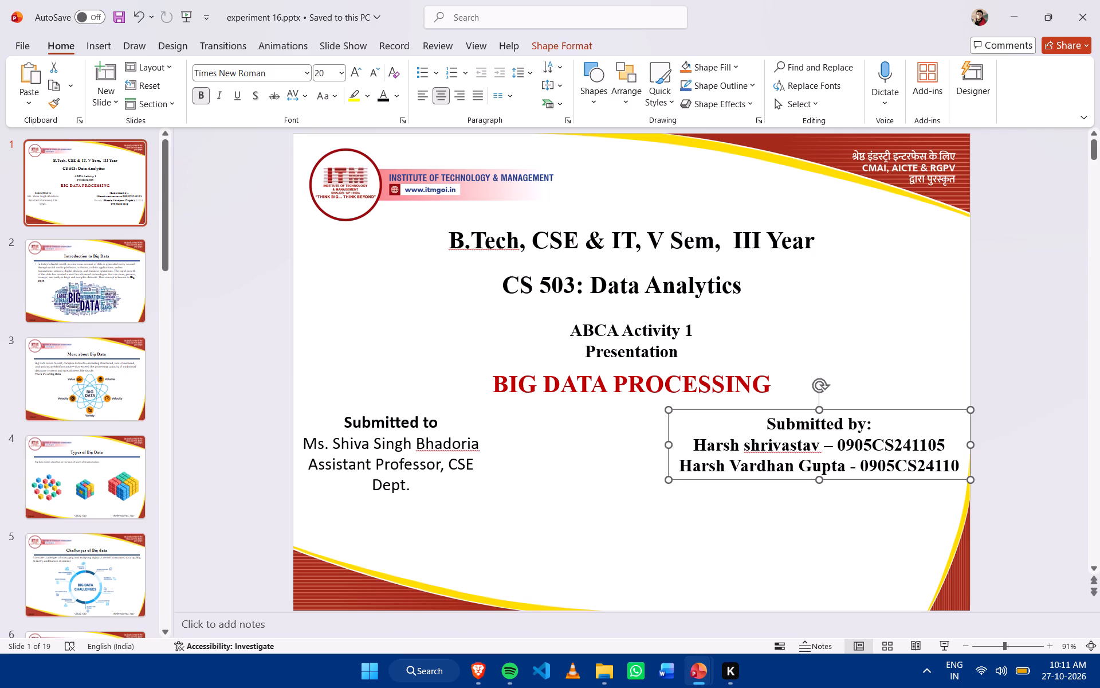
Place the text cursor among the final digits of the second student's enrollment number for editing.
{"action": "left_click", "coordinate": [954, 458]}
{"action": "left_click", "coordinate": [960, 460]}
{"action": "left_click", "coordinate": [950, 464]}
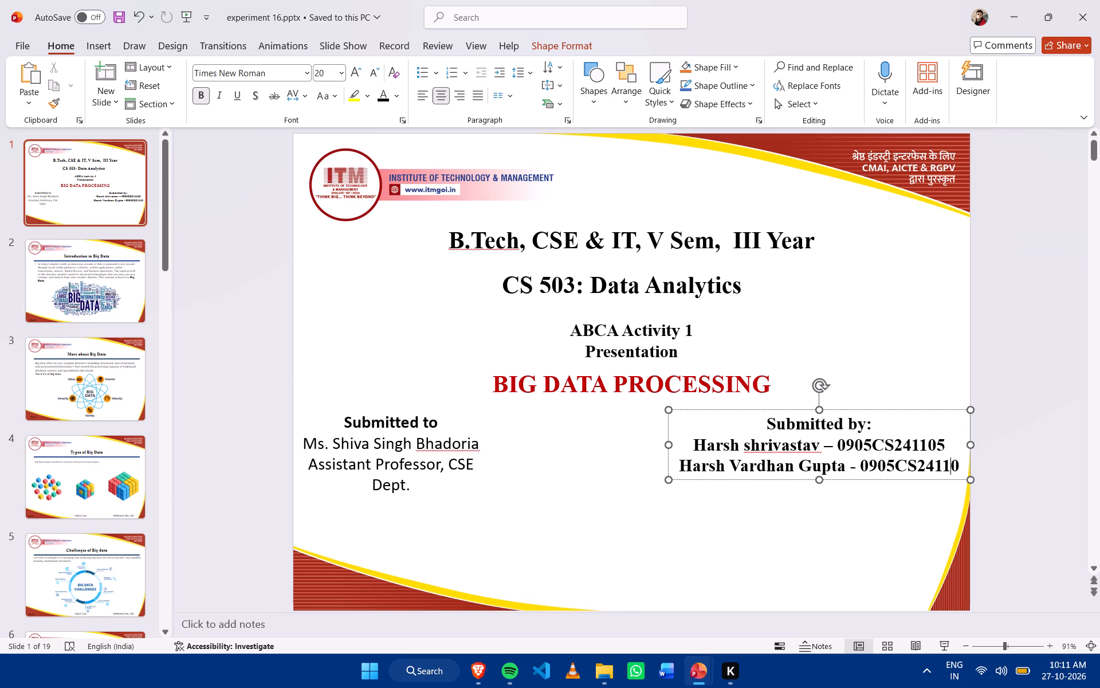
Complete the second student's enrollment number by adding its final digit.
{"action": "key", "text": "Right"}
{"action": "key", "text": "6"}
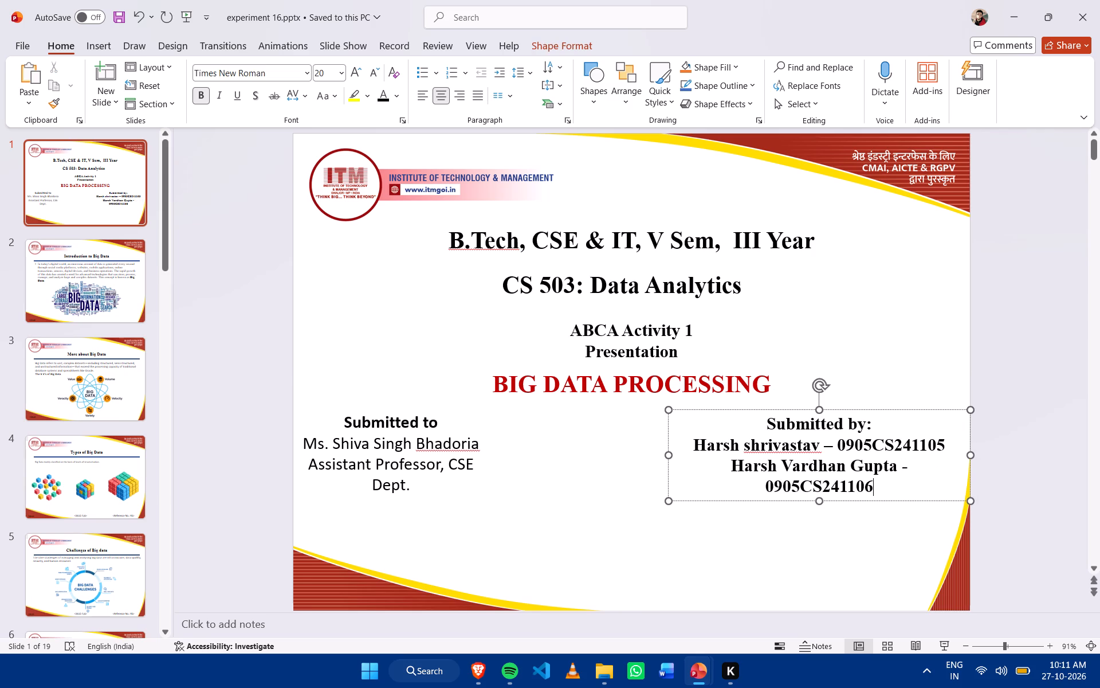
Widen the Submitted by box slightly so the second student's completed entry fits on one line.
{"action": "left_click_drag", "start_coordinate": [665, 454], "coordinate": [659, 454]}
{"action": "left_click", "coordinate": [737, 411]}
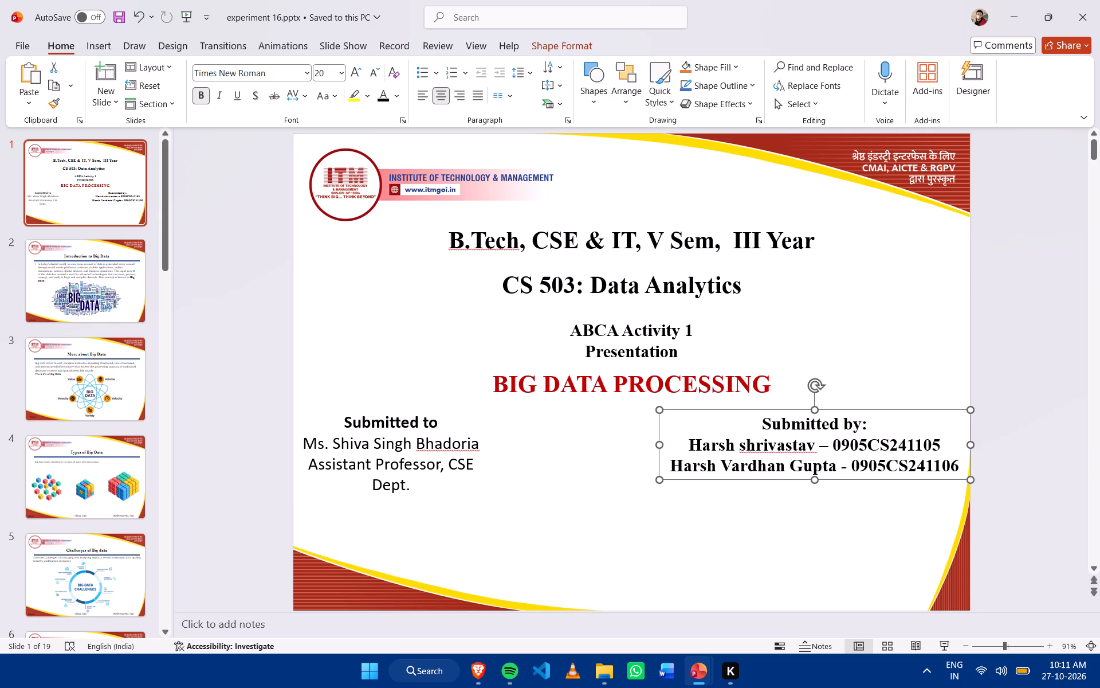
{"action": "left_click", "coordinate": [750, 406]}
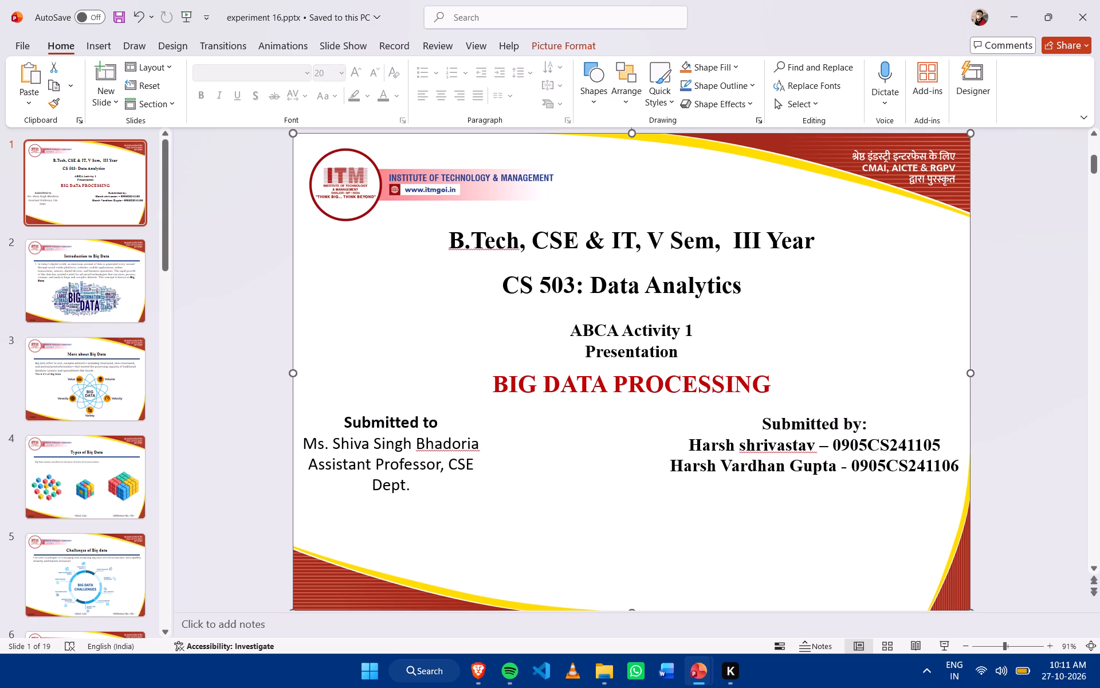
Format the two student entries under the Submitted by heading as non-bold, right-aligned text.
{"action": "left_click", "coordinate": [795, 446]}
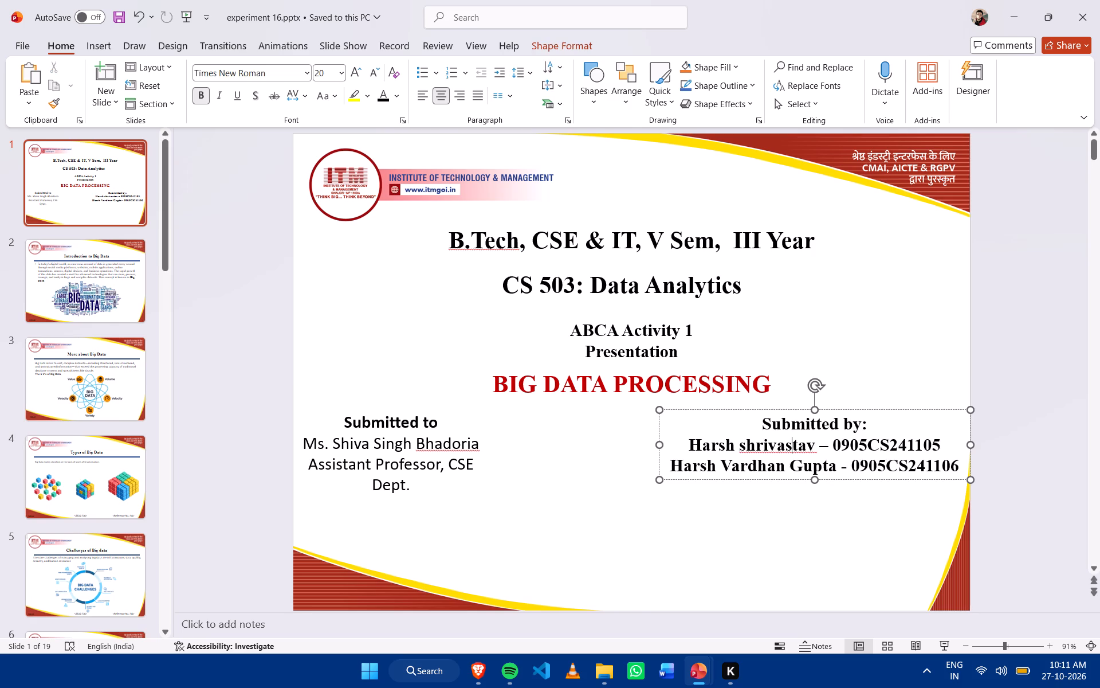
{"action": "left_click_drag", "start_coordinate": [672, 466], "coordinate": [698, 461]}
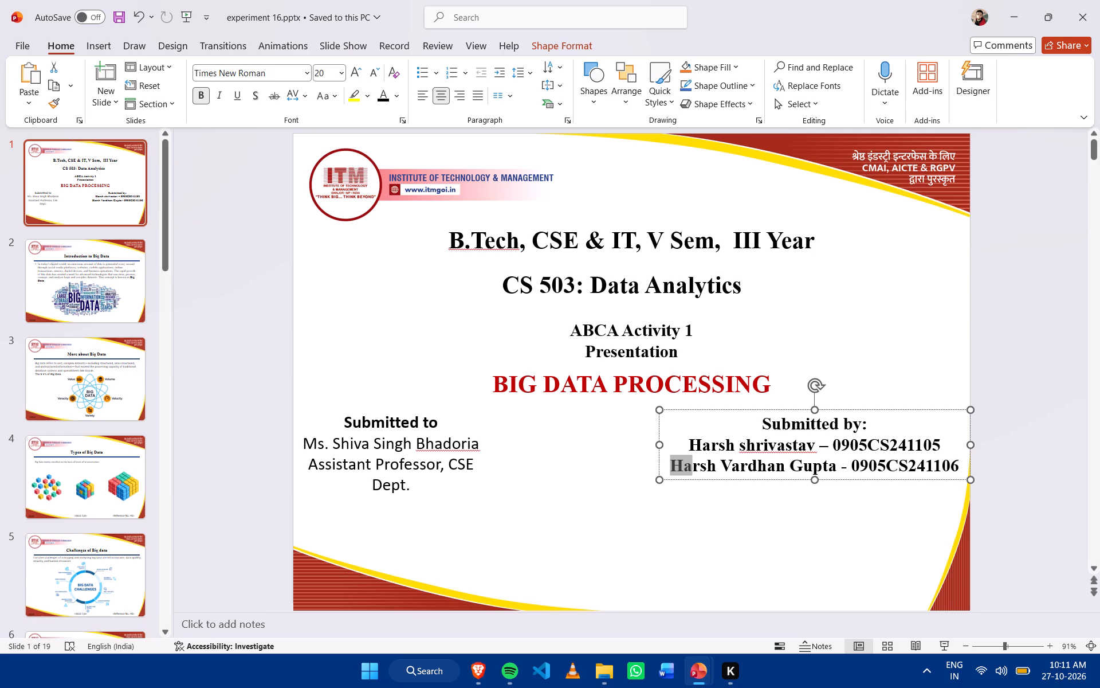
{"action": "left_click_drag", "start_coordinate": [698, 461], "coordinate": [916, 448]}
{"action": "left_click", "coordinate": [949, 471]}
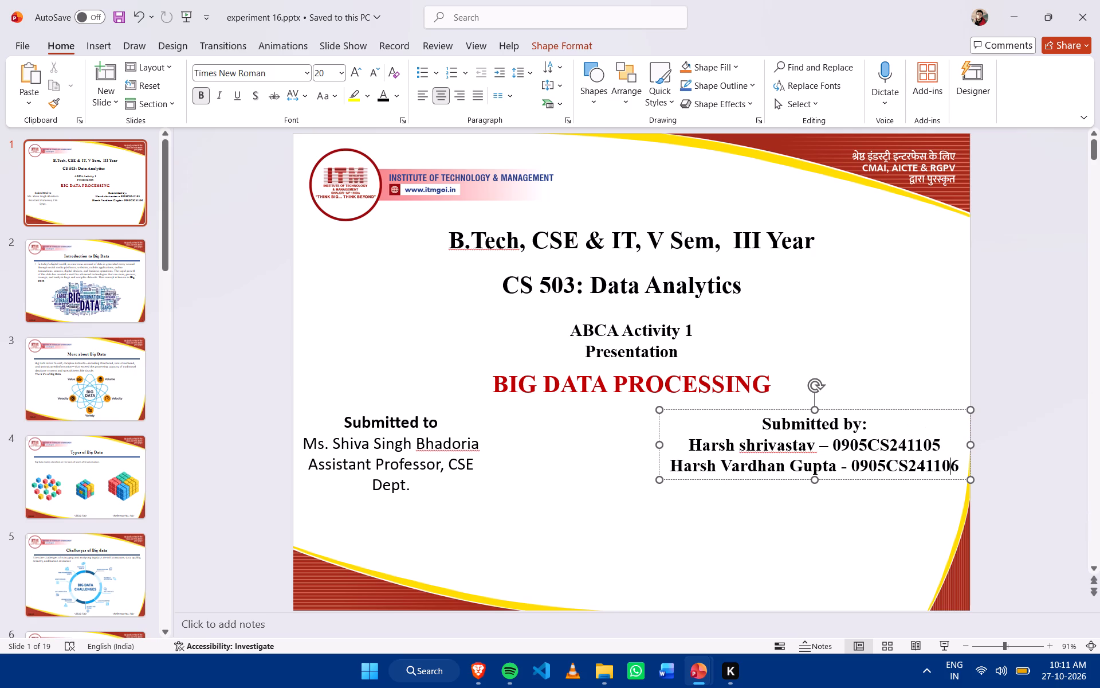
{"action": "left_click_drag", "start_coordinate": [957, 465], "coordinate": [689, 451]}
{"action": "left_click", "coordinate": [700, 424]}
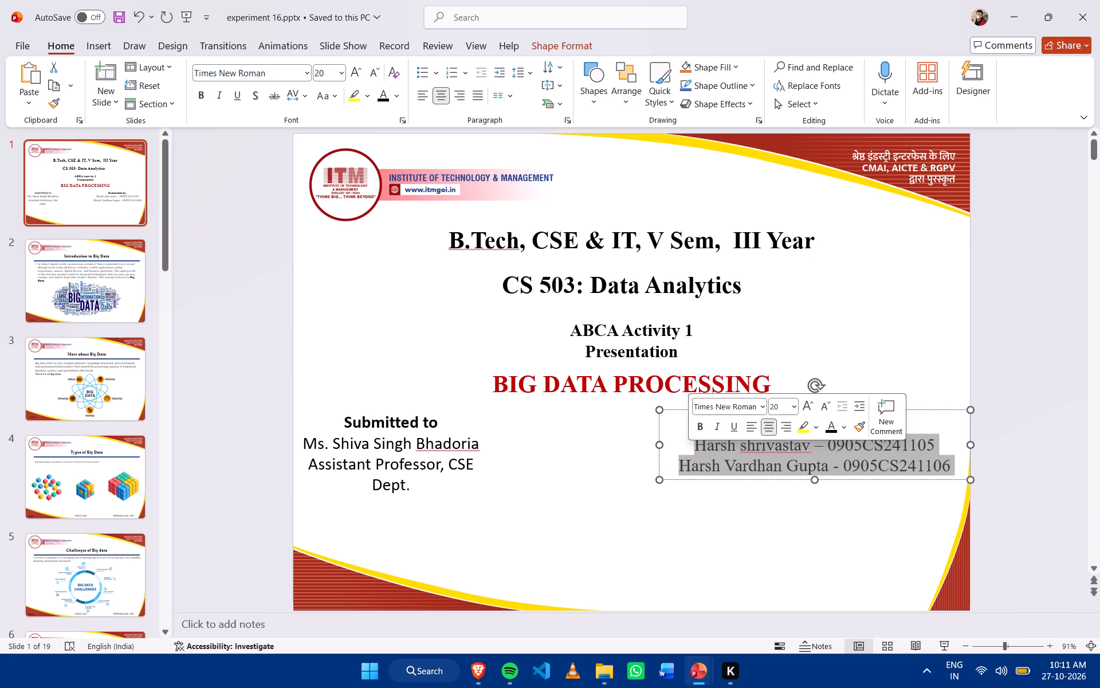
{"action": "left_click", "coordinate": [783, 424]}
Place the text cursor just before the dash in the second student's entry.
{"action": "left_click", "coordinate": [840, 467]}
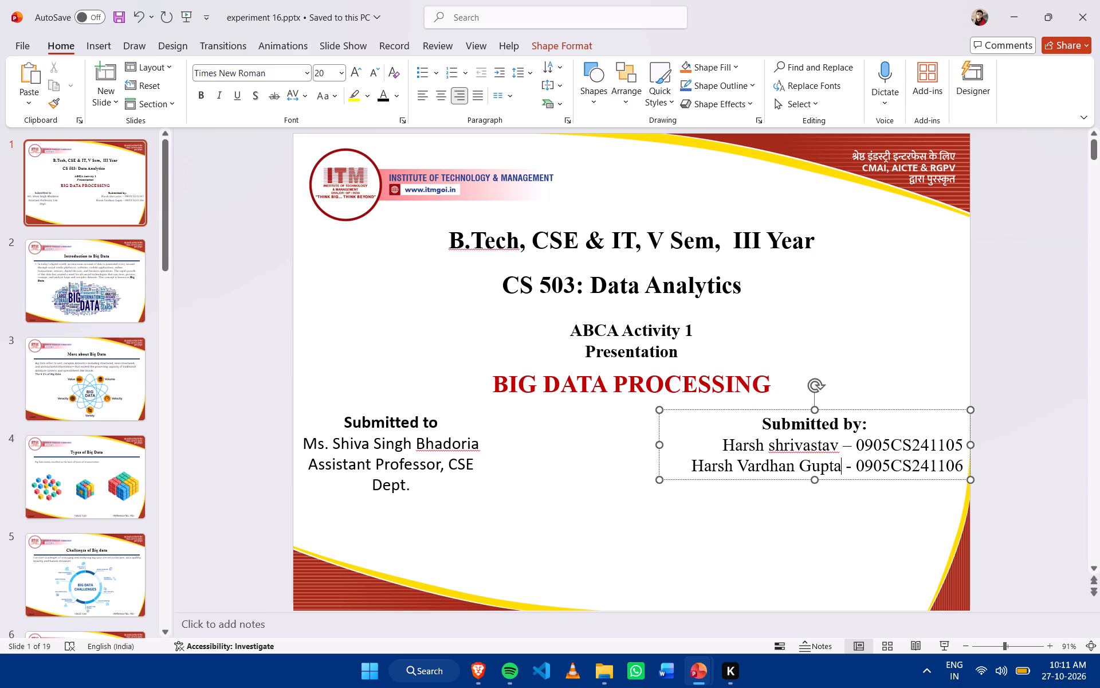
{"action": "left_click", "coordinate": [877, 449]}
{"action": "left_click", "coordinate": [855, 463]}
{"action": "left_click", "coordinate": [850, 444]}
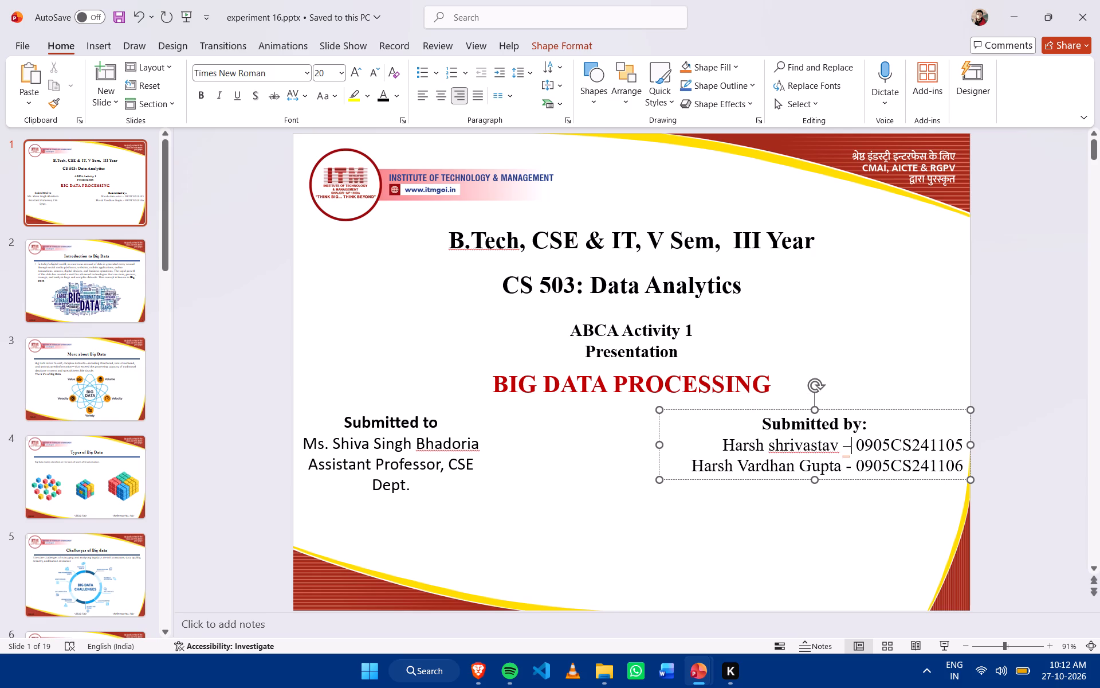
{"action": "left_click", "coordinate": [847, 470]}
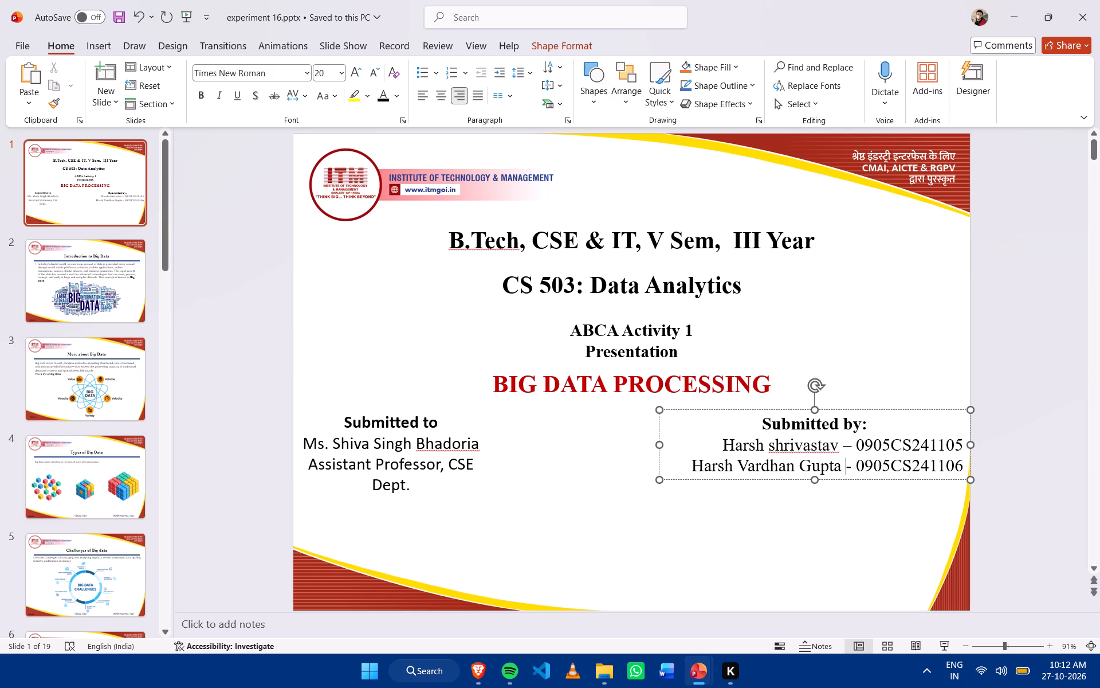
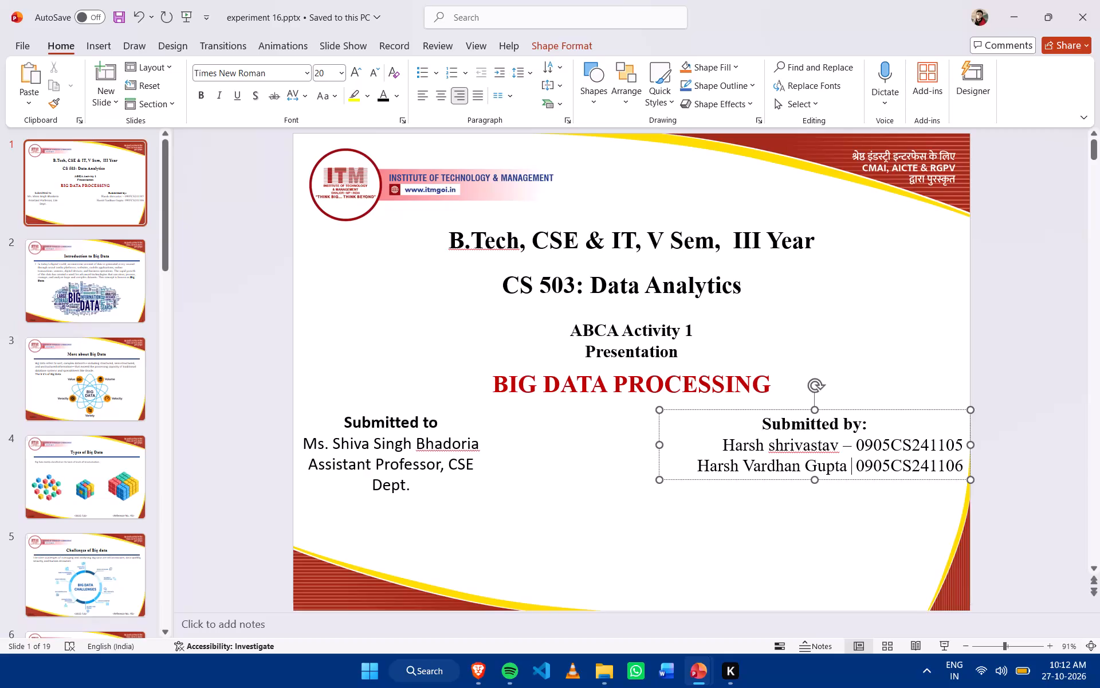
Insert a hyphen between the second student's name and enrollment number, with a single space on each side.
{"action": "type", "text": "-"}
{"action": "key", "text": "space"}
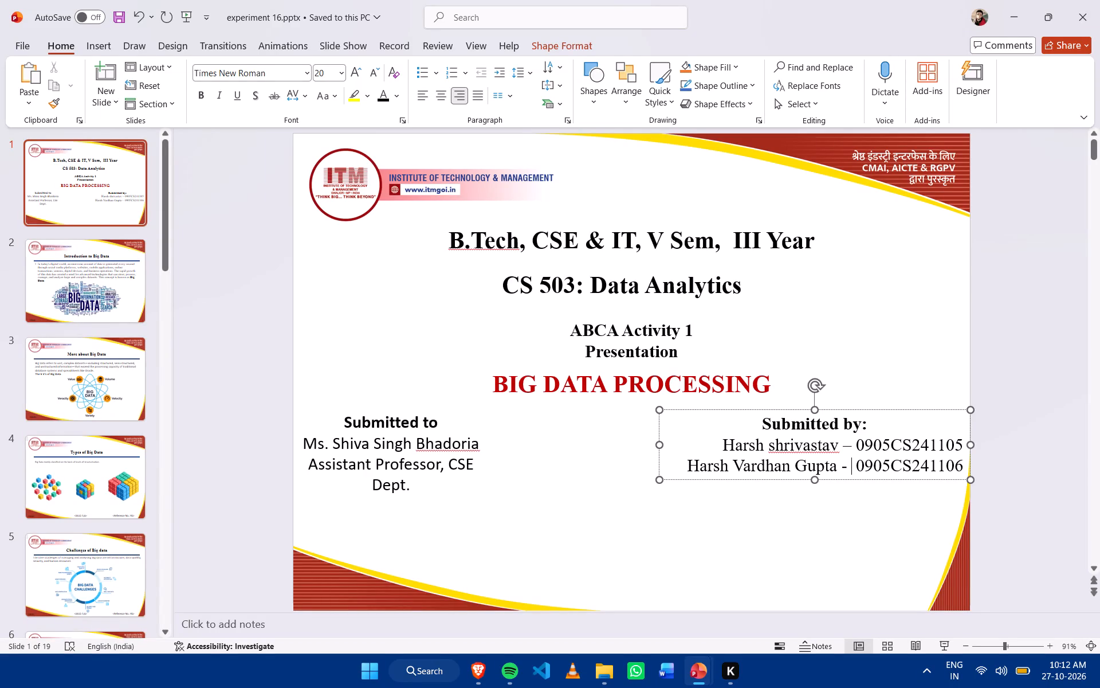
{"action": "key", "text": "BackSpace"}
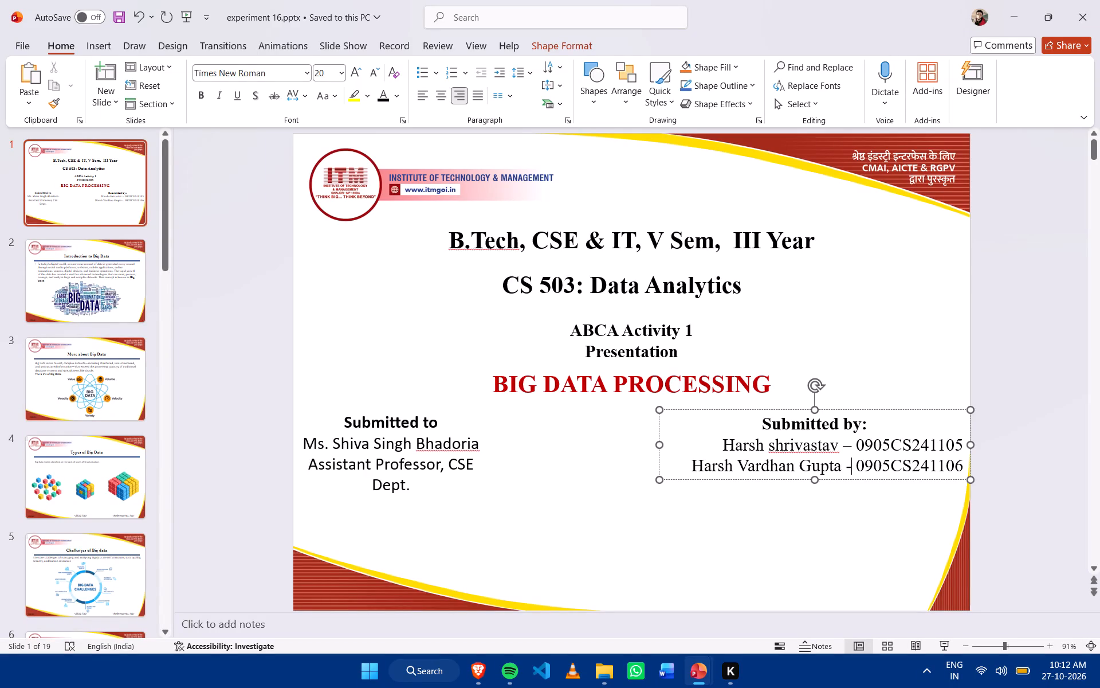
Replace the long dash between the first student's name and enrollment number with a short hyphen.
{"action": "left_click", "coordinate": [846, 455]}
{"action": "key", "text": "Up"}
{"action": "key", "text": "Right"}
{"action": "key", "text": "BackSpace"}
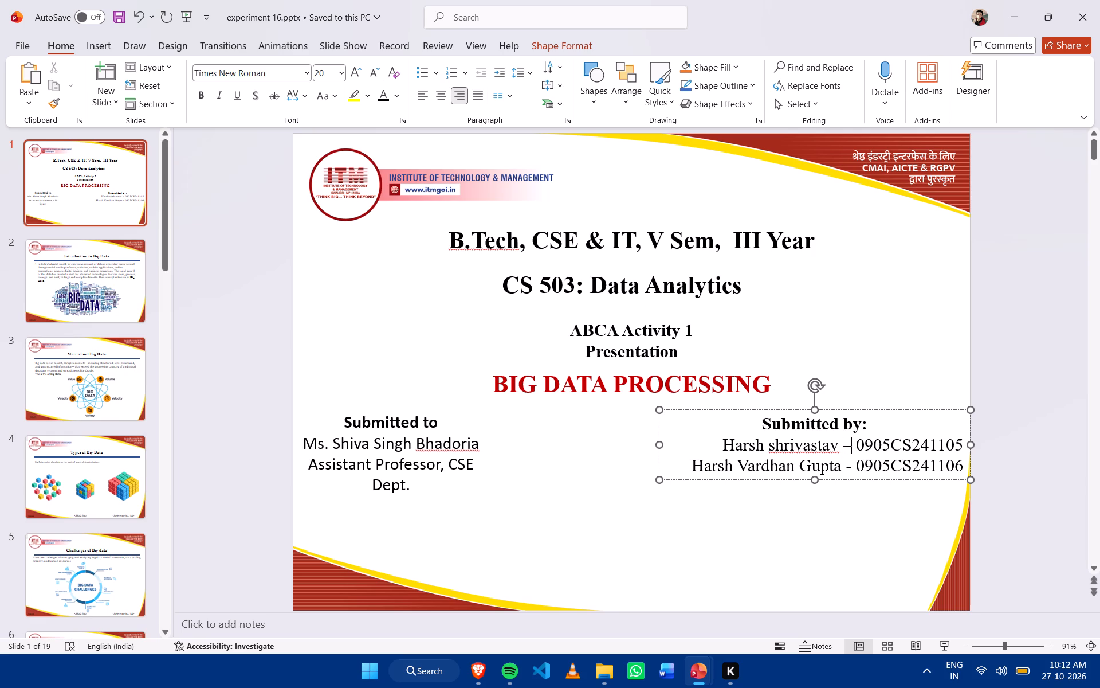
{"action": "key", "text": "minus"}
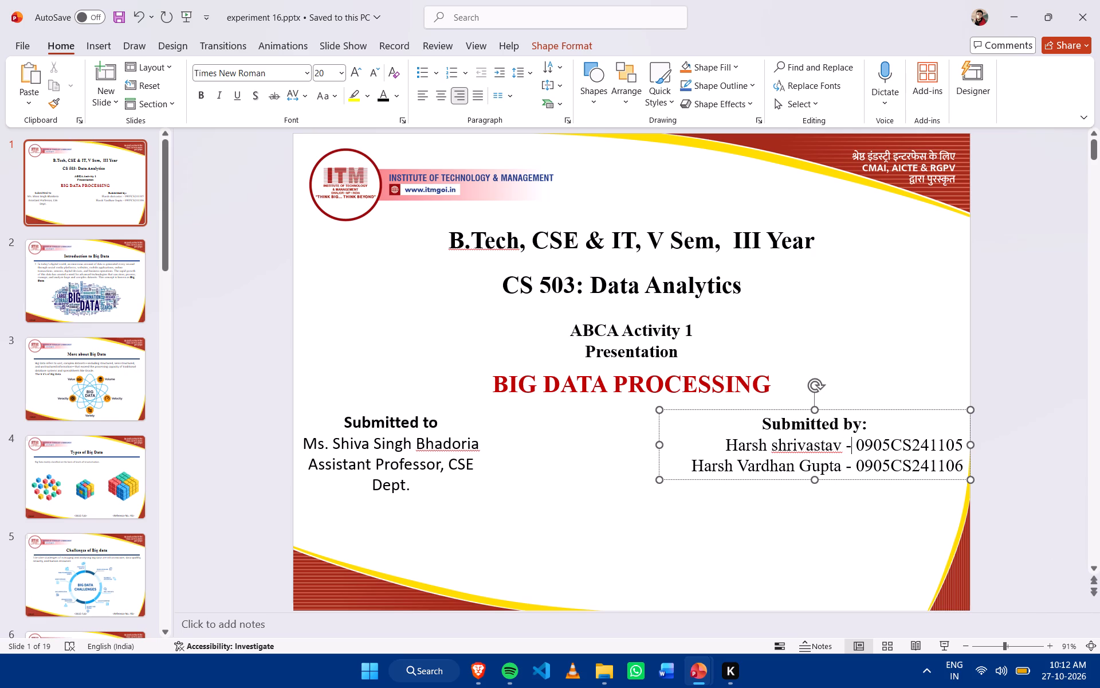
Add the third and fourth students' names and enrollment numbers on new lines below the second student's entry in the Submitted by box.
{"action": "left_click", "coordinate": [897, 463]}
{"action": "key", "text": "Right"}
{"action": "key", "text": "Right"}
{"action": "key", "text": "Right"}
{"action": "key", "text": "Right"}
{"action": "key", "text": "Right"}
{"action": "key", "text": "Right"}
{"action": "key", "text": "Right"}
{"action": "key", "text": "Return"}
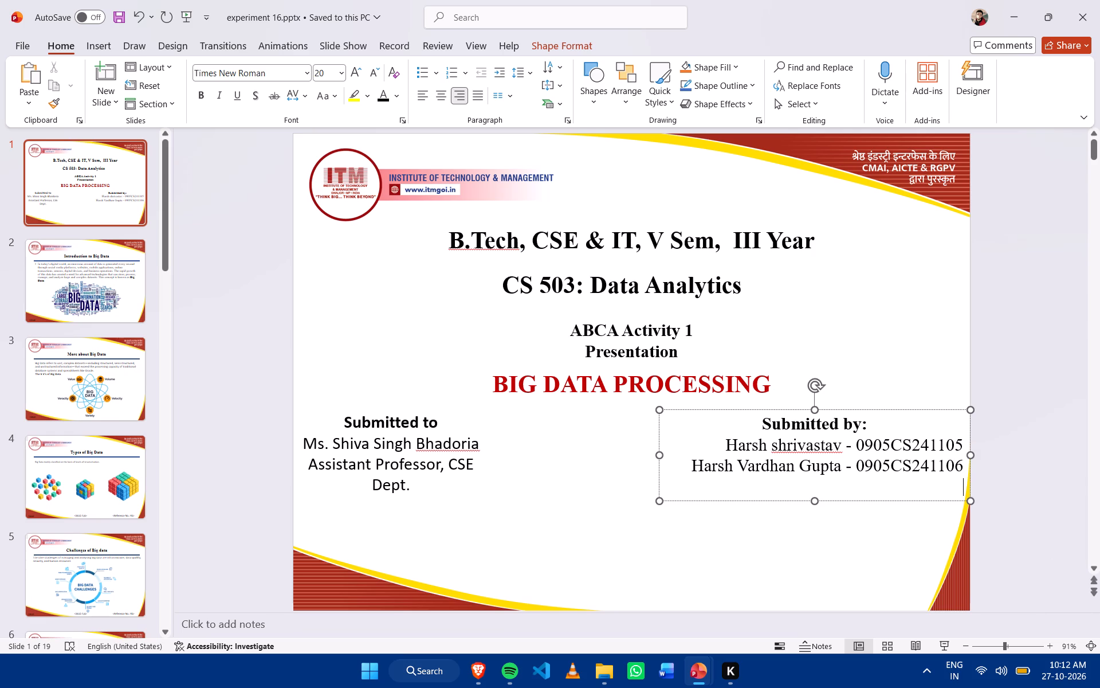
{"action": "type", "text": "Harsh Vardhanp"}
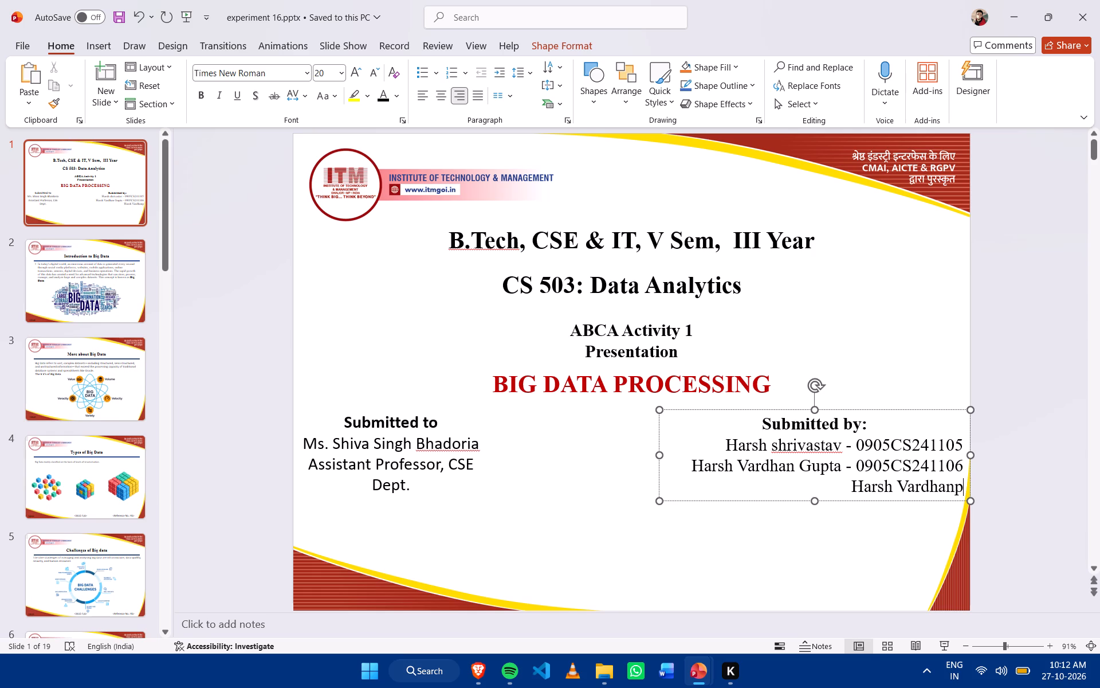
Complete the third student's name in the Submitted by box, followed by a dash and the copied partial enrollment number.
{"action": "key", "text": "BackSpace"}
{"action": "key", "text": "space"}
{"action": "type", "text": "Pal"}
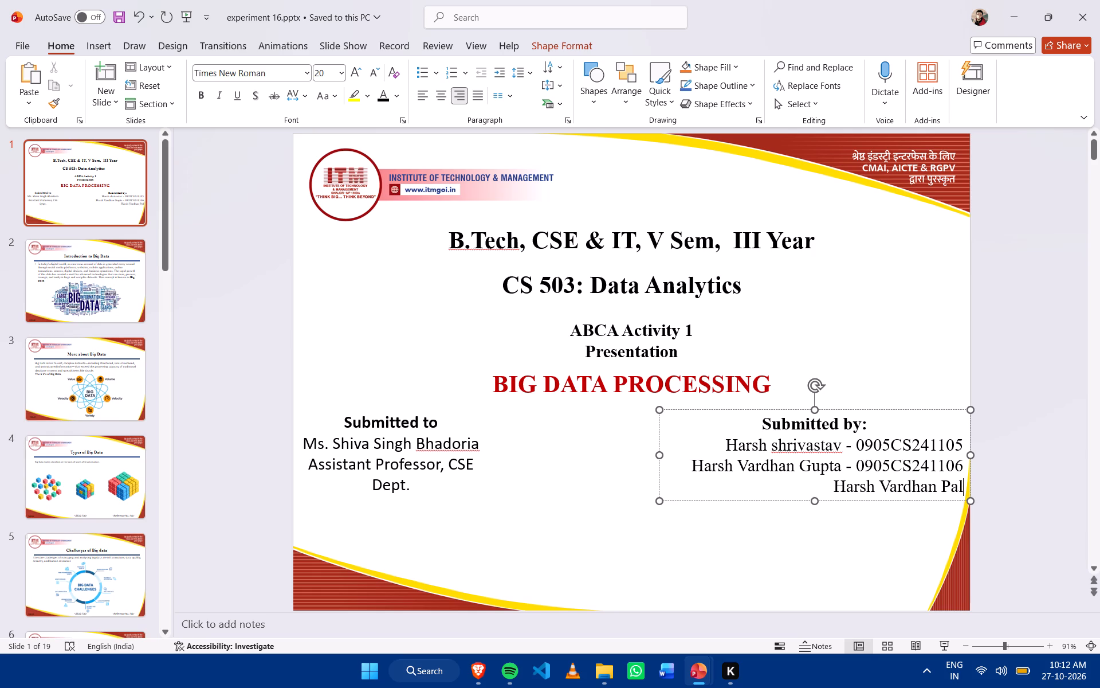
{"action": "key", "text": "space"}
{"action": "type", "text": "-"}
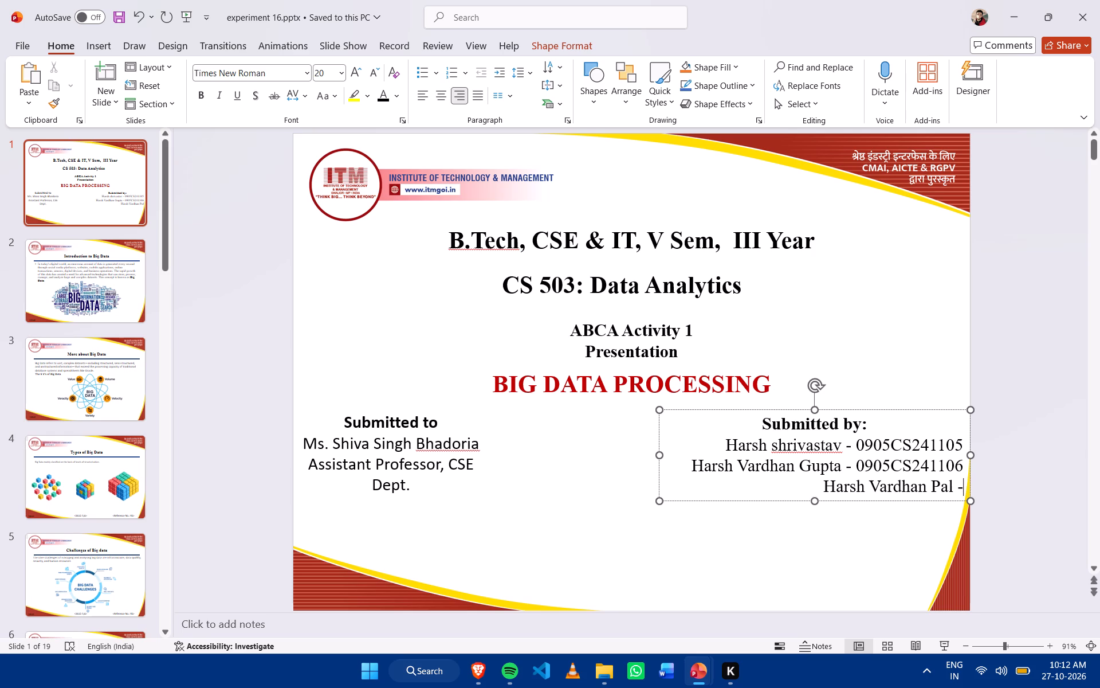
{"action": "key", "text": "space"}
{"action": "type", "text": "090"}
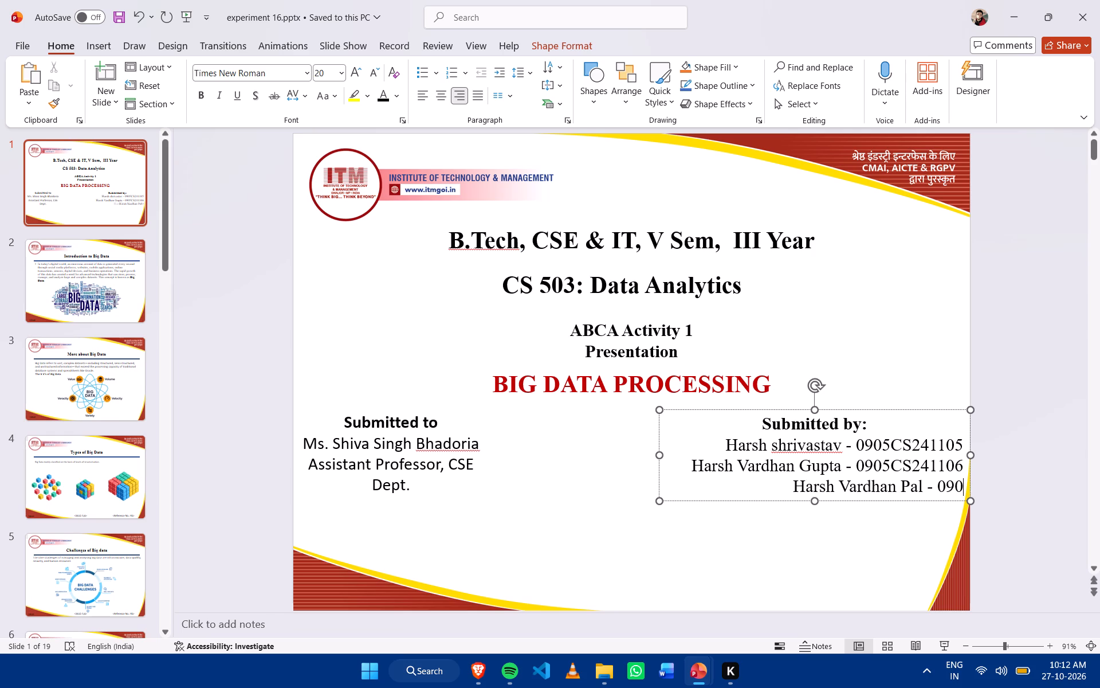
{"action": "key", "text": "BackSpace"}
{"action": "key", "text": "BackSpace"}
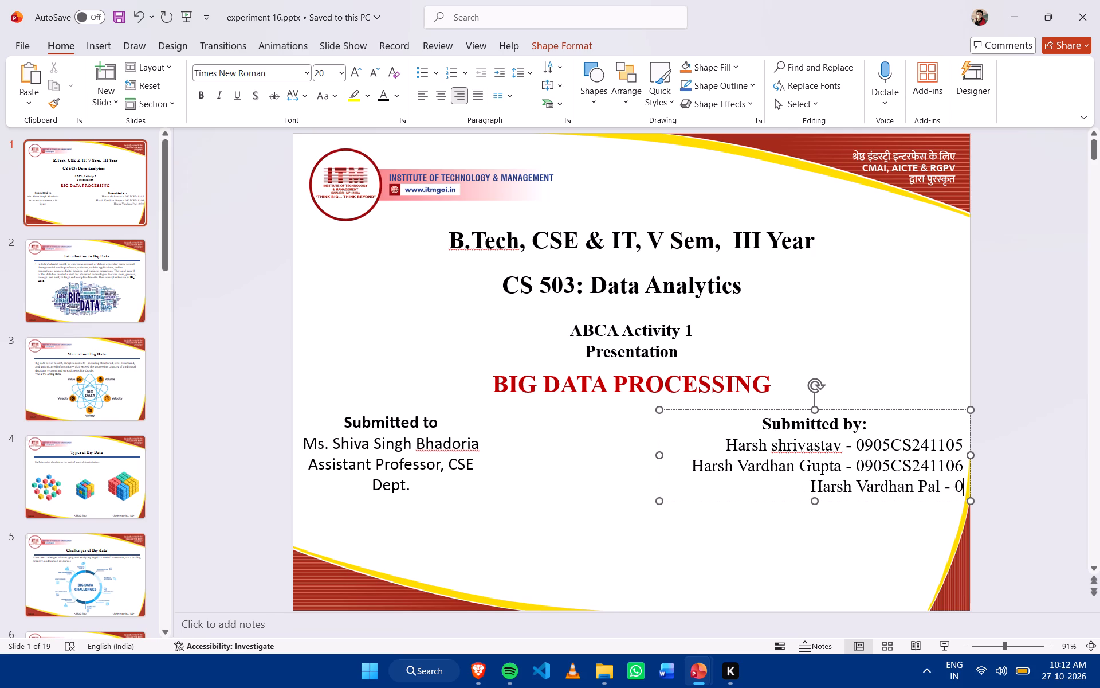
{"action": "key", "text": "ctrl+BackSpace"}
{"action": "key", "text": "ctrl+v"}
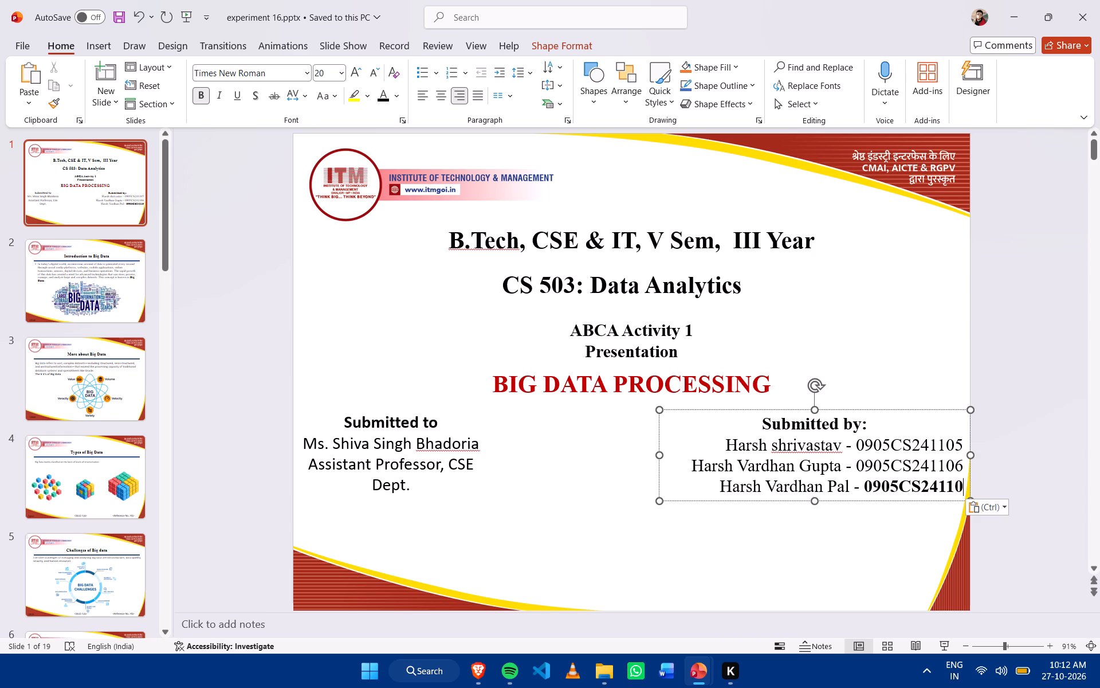
Remove the bold formatting from the third student's partial enrollment number.
{"action": "left_click", "coordinate": [865, 487]}
{"action": "left_click_drag", "start_coordinate": [865, 487], "coordinate": [964, 497]}
{"action": "left_click", "coordinate": [893, 479]}
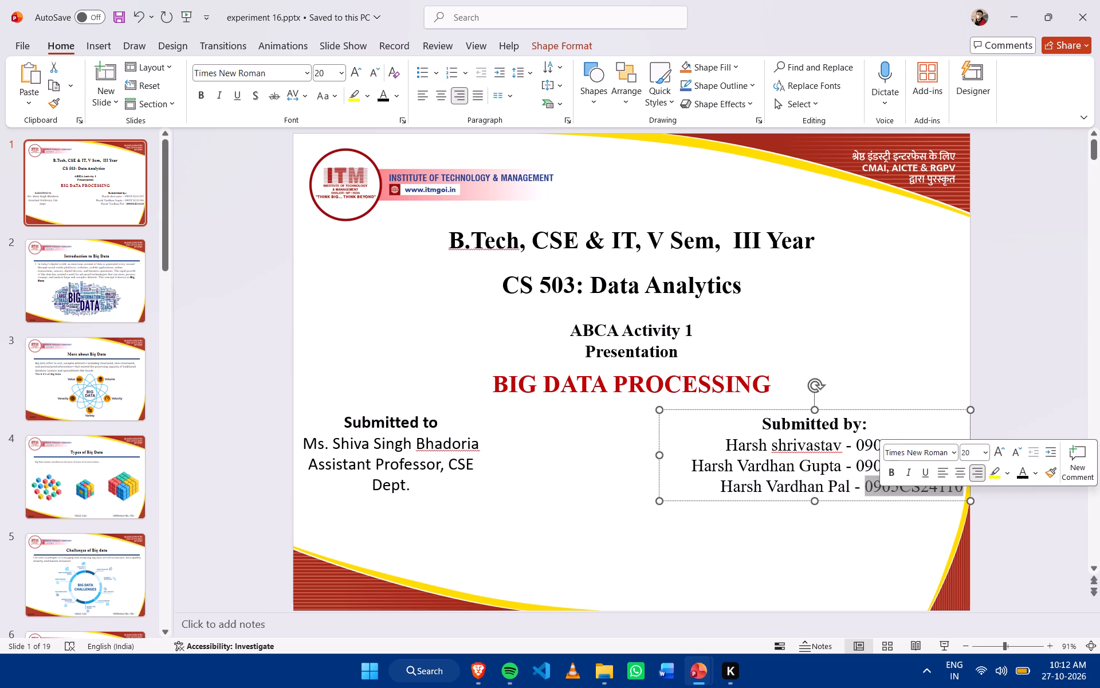
Copy the second student's enrollment number without its last digit.
{"action": "left_click", "coordinate": [858, 466]}
{"action": "left_click_drag", "start_coordinate": [858, 466], "coordinate": [951, 466]}
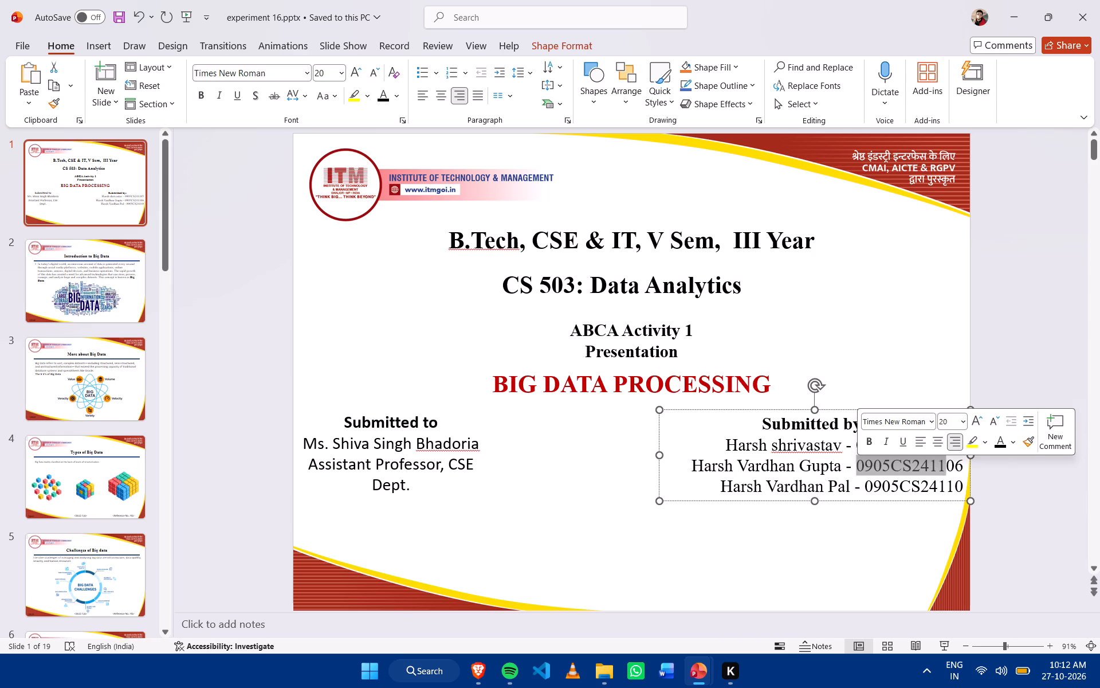
{"action": "left_click_drag", "start_coordinate": [951, 466], "coordinate": [953, 466]}
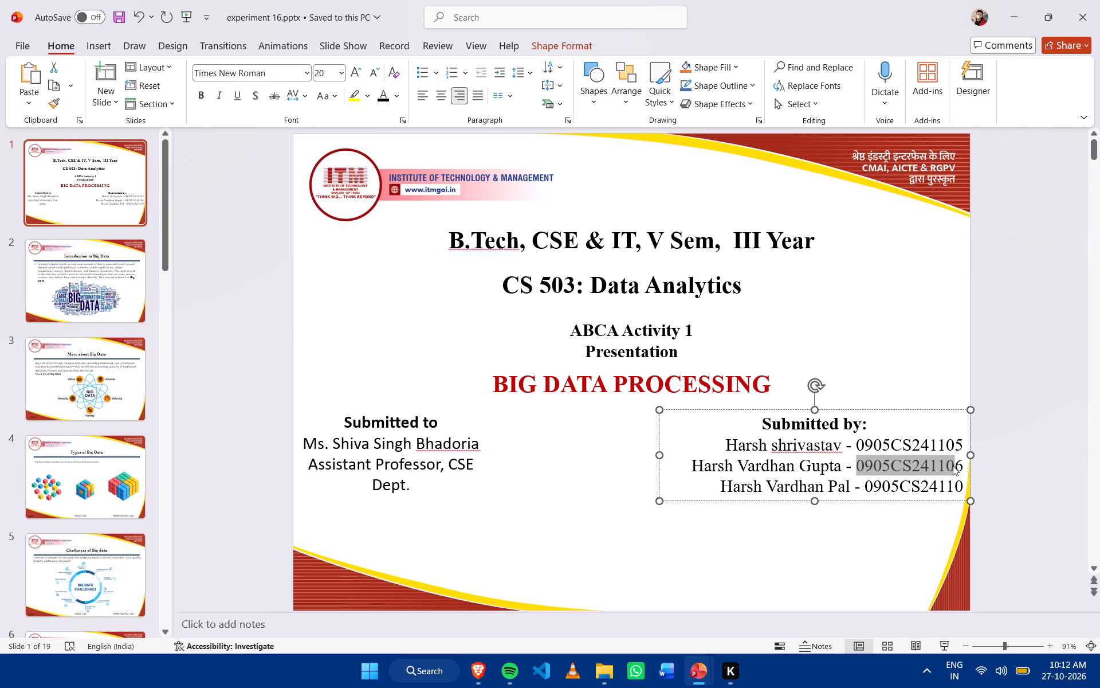
{"action": "key", "text": "ctrl+c"}
Complete the third student's enrollment number with the final digit 7.
{"action": "left_click", "coordinate": [957, 494]}
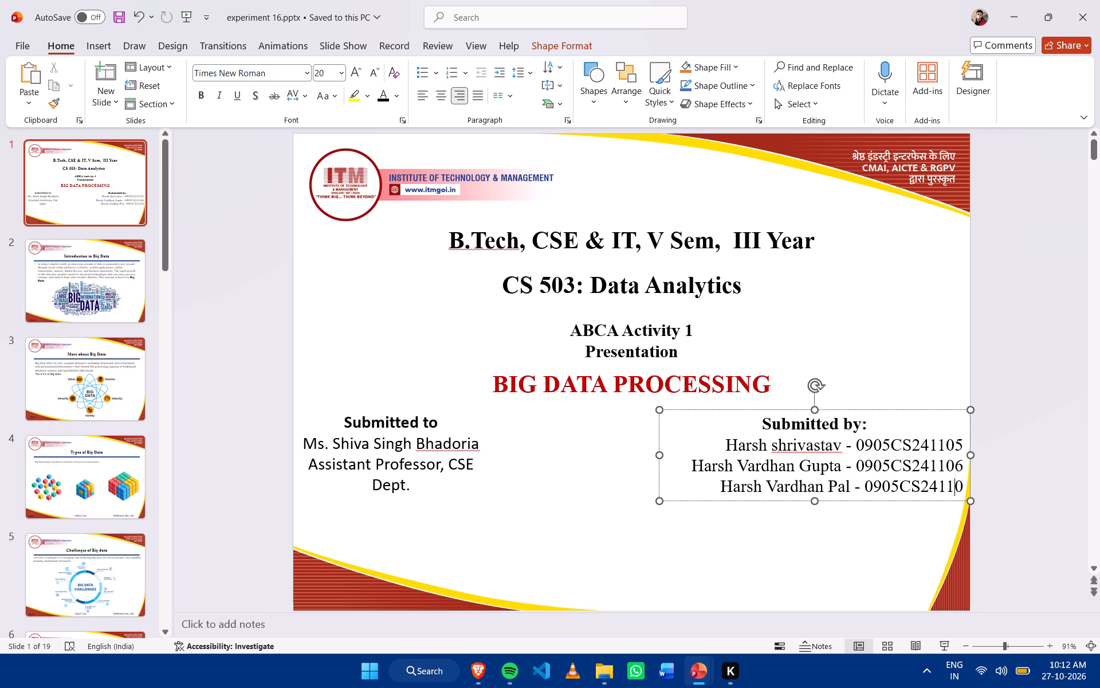
{"action": "key", "text": "Right"}
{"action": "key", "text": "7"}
Add a line below the third student's entry with the fourth student's name, first name and surname capitalised, followed by a dash.
{"action": "key", "text": "Return"}
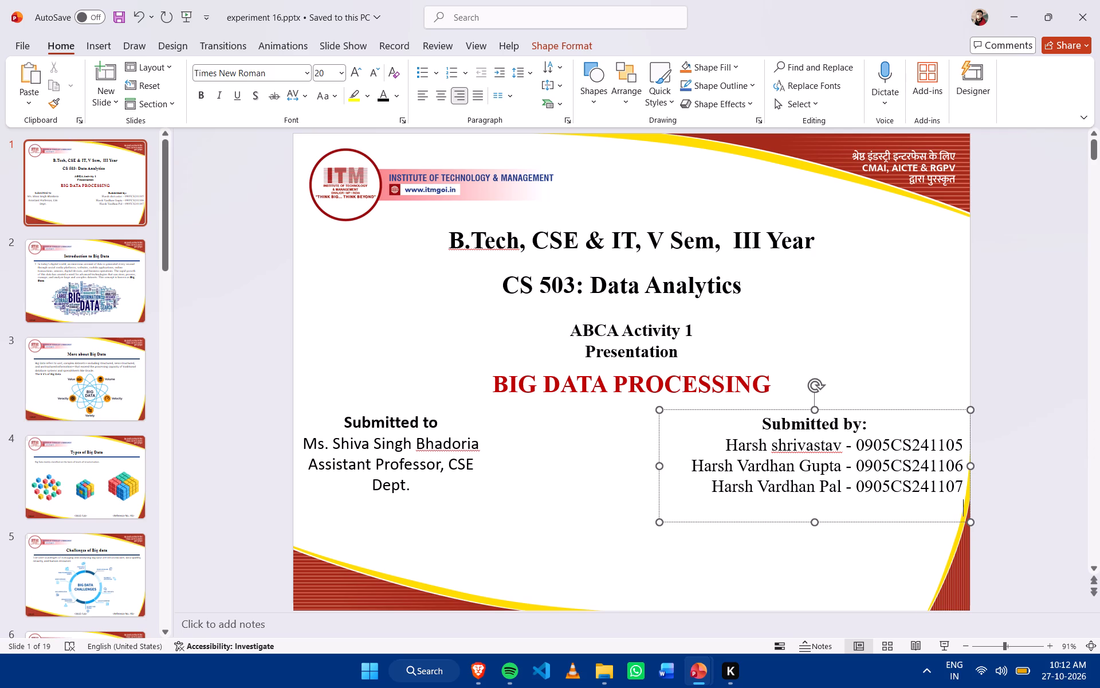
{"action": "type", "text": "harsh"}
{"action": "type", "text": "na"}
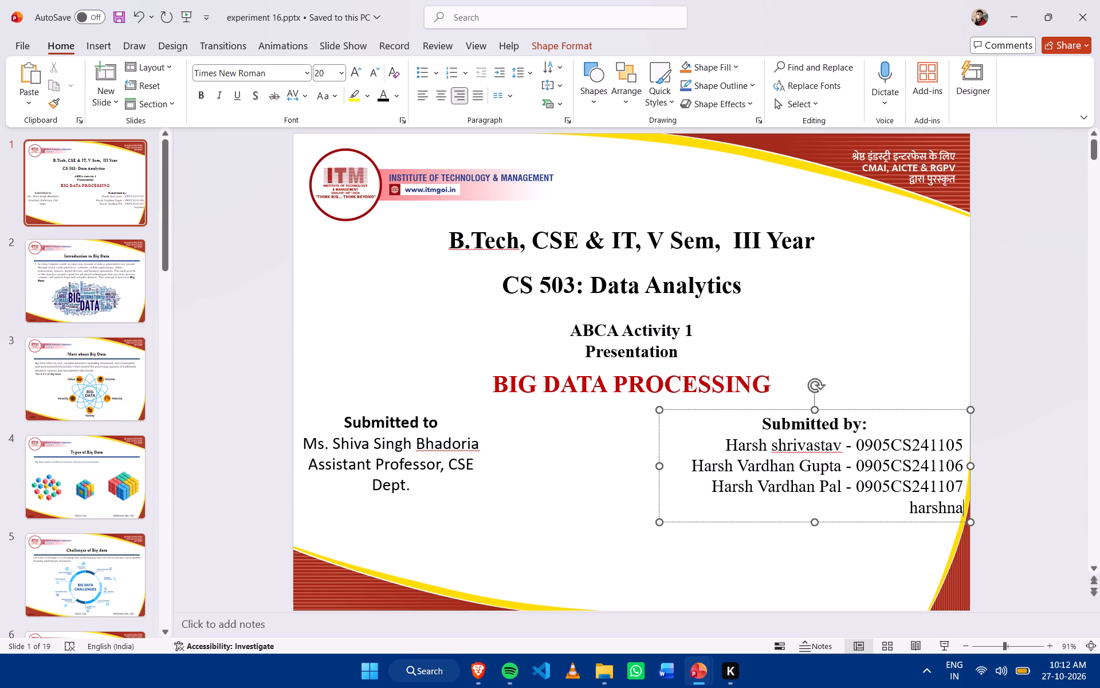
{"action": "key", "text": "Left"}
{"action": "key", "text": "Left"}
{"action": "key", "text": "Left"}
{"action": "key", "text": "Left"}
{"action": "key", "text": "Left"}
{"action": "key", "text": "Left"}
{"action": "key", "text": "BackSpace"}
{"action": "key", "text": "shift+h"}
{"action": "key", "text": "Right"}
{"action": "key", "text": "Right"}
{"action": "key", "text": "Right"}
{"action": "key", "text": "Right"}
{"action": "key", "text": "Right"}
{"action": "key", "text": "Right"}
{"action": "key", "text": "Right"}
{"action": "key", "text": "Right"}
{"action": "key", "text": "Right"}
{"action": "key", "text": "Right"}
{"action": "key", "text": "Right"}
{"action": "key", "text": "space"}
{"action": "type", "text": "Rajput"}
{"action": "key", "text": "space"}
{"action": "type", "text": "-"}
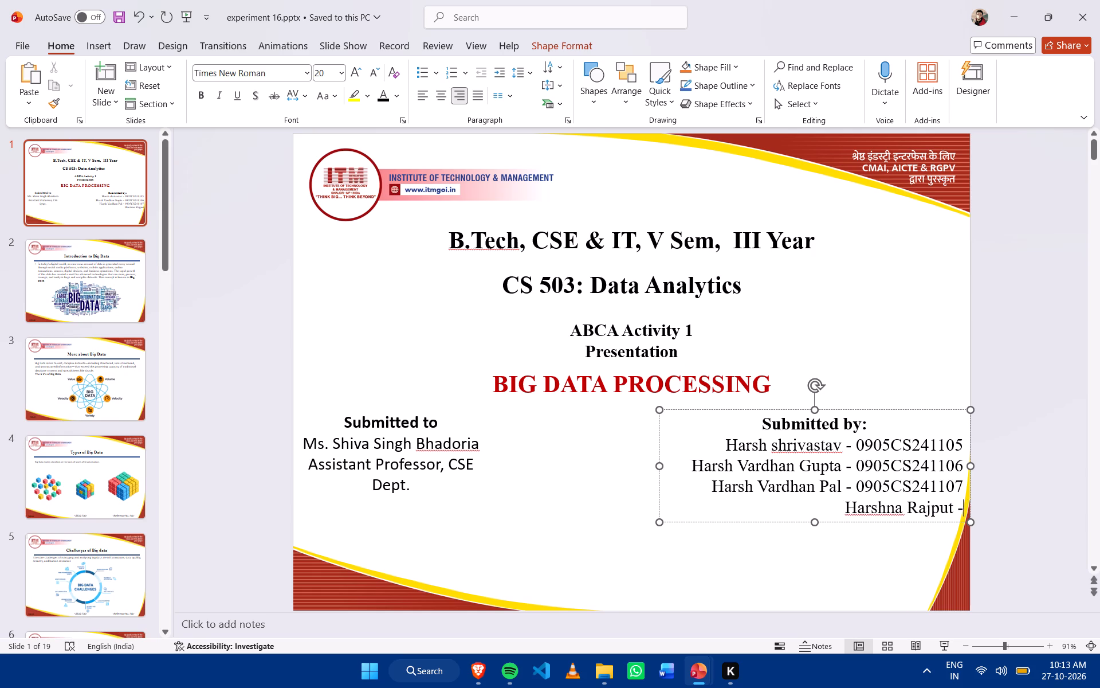
Add the copied partial enrollment number after the fourth student's dash and complete it with the final digit 8.
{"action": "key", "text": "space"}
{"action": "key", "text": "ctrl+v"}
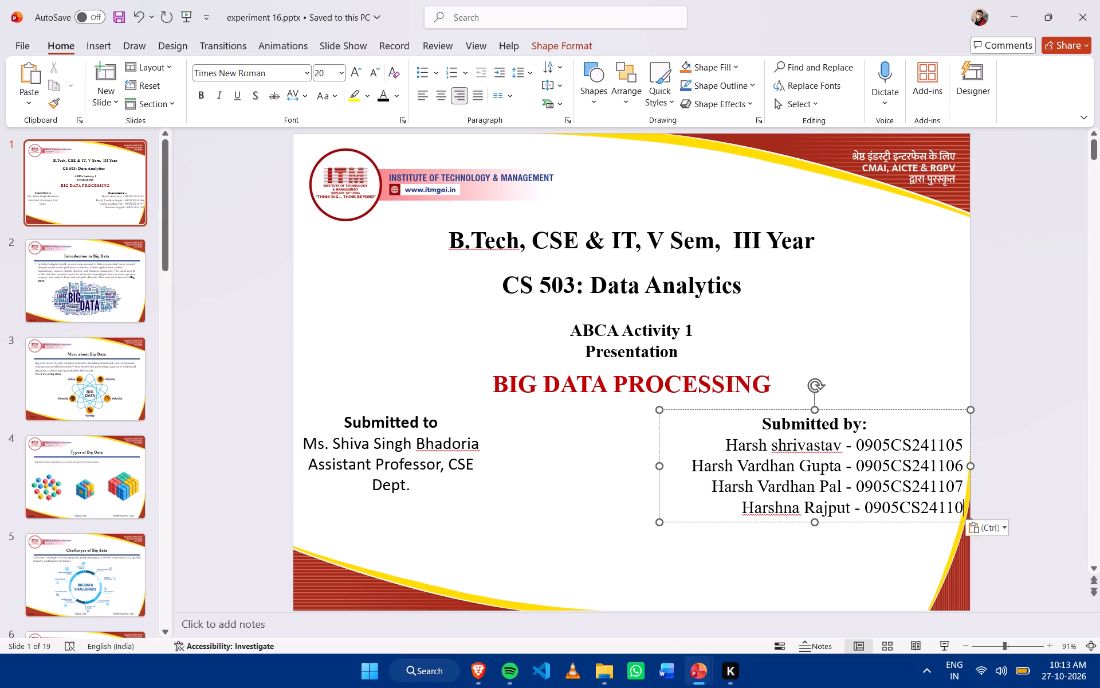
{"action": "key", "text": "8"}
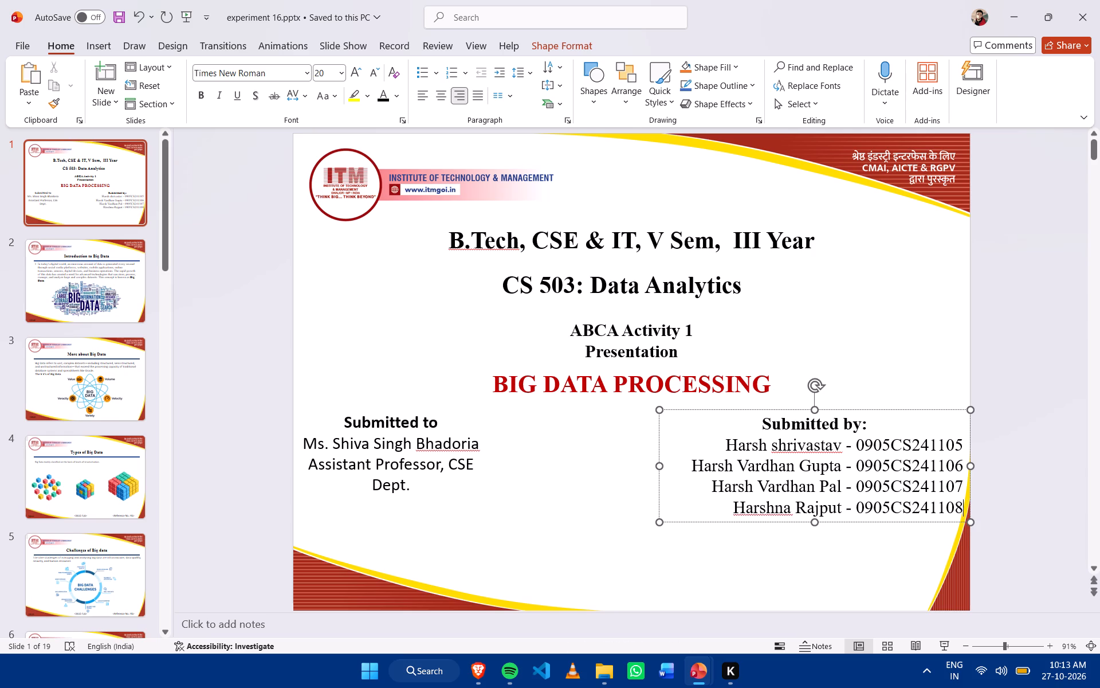
{"action": "left_click", "coordinate": [744, 572]}
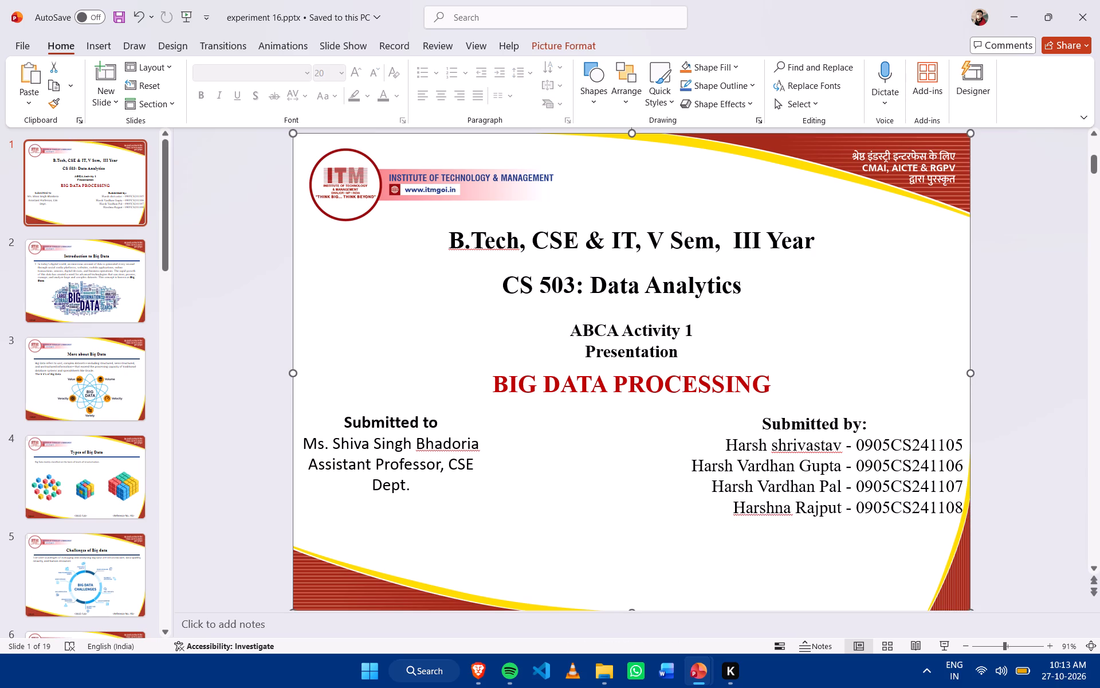
Open the font choices for all four student entries in the Submitted by box.
{"action": "left_click", "coordinate": [687, 498]}
{"action": "left_click", "coordinate": [769, 476]}
{"action": "left_click_drag", "start_coordinate": [716, 441], "coordinate": [777, 464]}
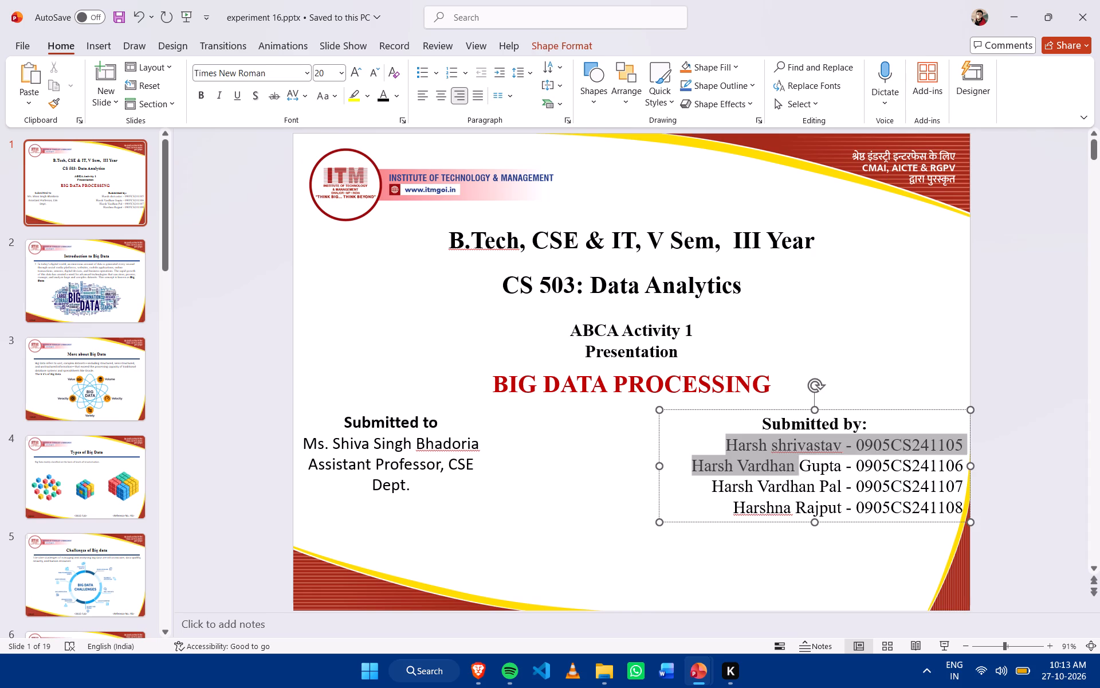
{"action": "left_click_drag", "start_coordinate": [777, 464], "coordinate": [941, 500]}
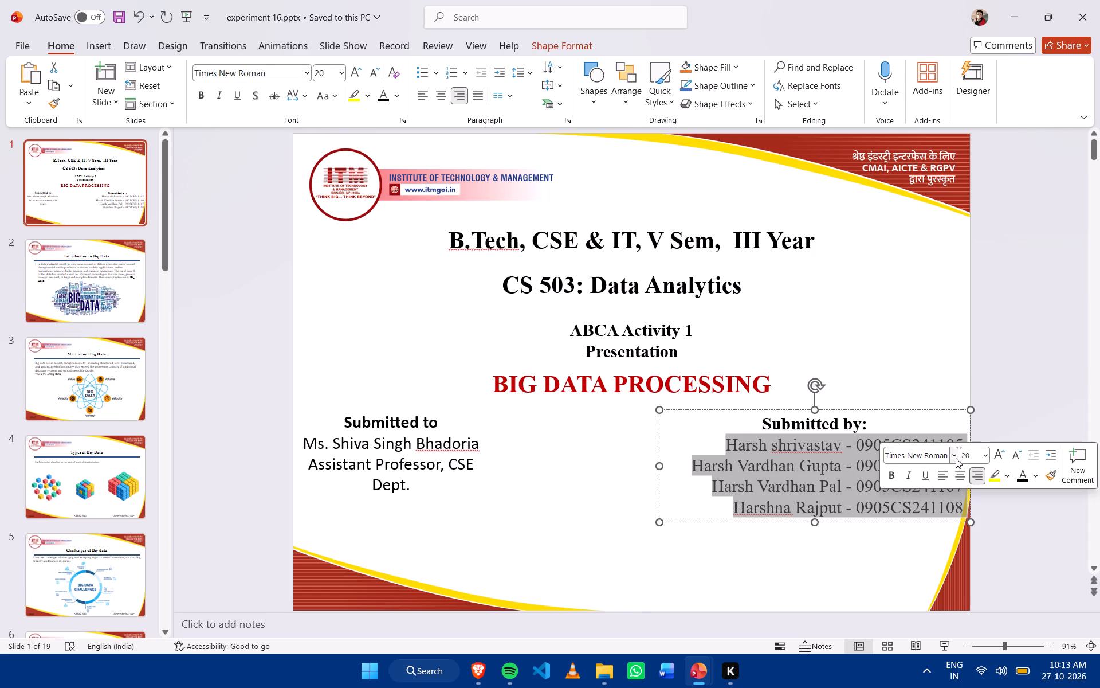
{"action": "left_click", "coordinate": [956, 457]}
{"action": "scroll", "coordinate": [947, 198], "scroll_direction": "up", "scroll_amount": 7}
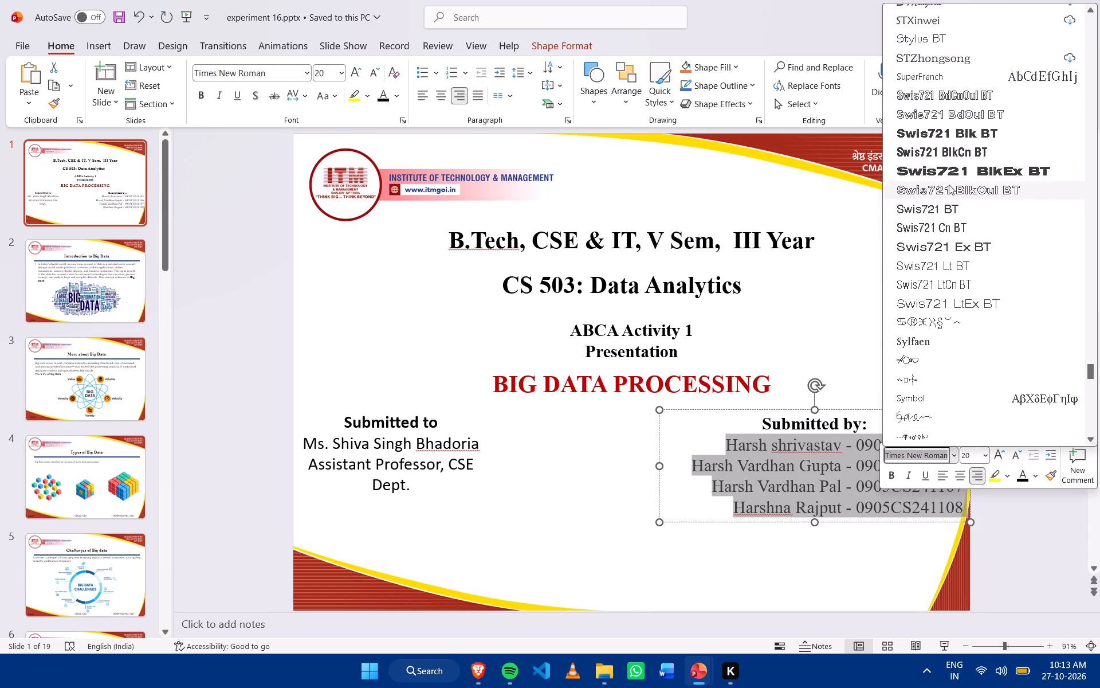
Set the font of the four student entries in the Submitted by box to Calibri (Body).
{"action": "scroll", "coordinate": [949, 185], "scroll_direction": "up", "scroll_amount": 20}
{"action": "scroll", "coordinate": [949, 185], "scroll_direction": "up", "scroll_amount": 20}
{"action": "scroll", "coordinate": [949, 185], "scroll_direction": "up", "scroll_amount": 5}
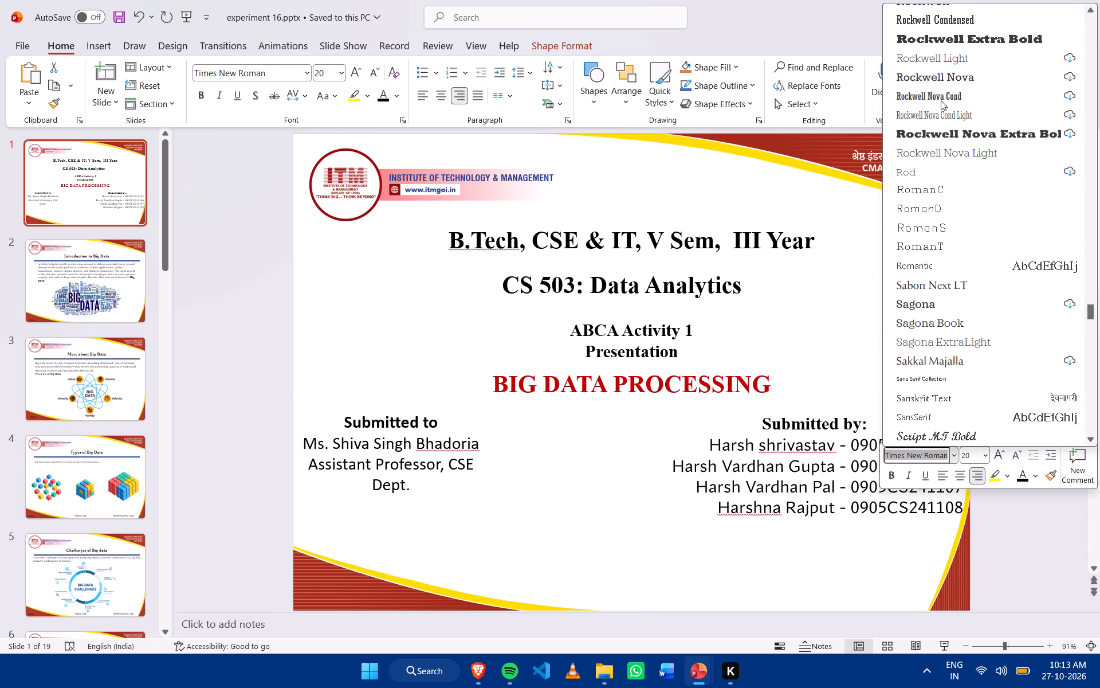
{"action": "scroll", "coordinate": [941, 100], "scroll_direction": "up", "scroll_amount": 2}
{"action": "left_click_drag", "start_coordinate": [1091, 279], "coordinate": [1089, 113]}
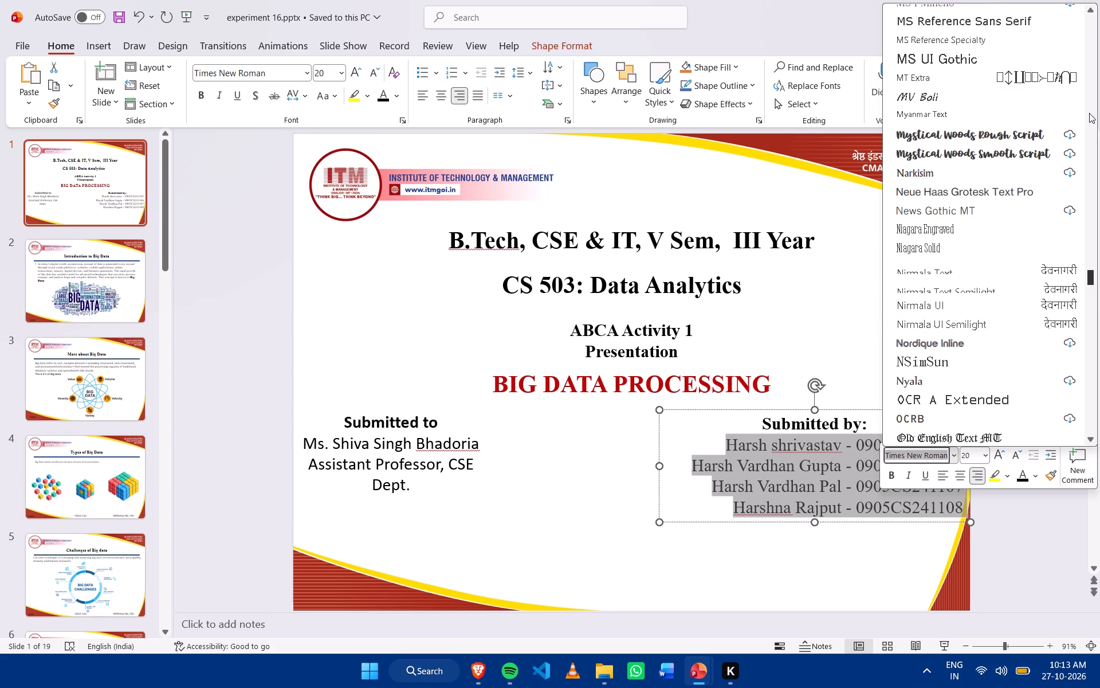
{"action": "left_click_drag", "start_coordinate": [1089, 113], "coordinate": [1093, 24]}
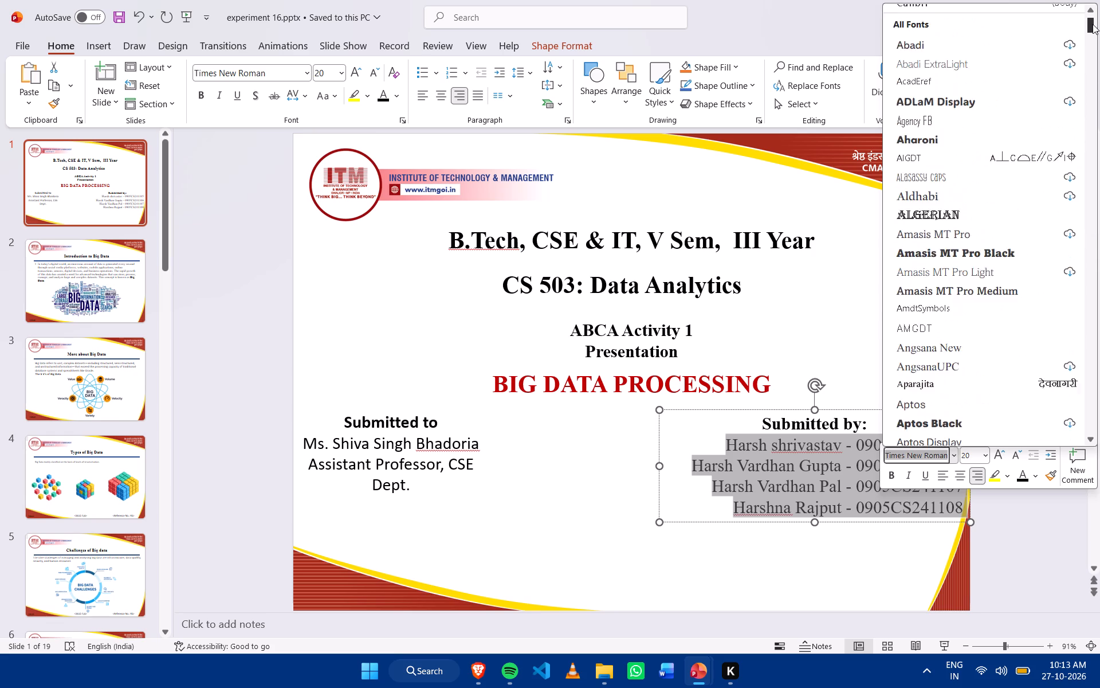
{"action": "left_click_drag", "start_coordinate": [1093, 24], "coordinate": [1093, 19]}
{"action": "left_click", "coordinate": [1031, 59]}
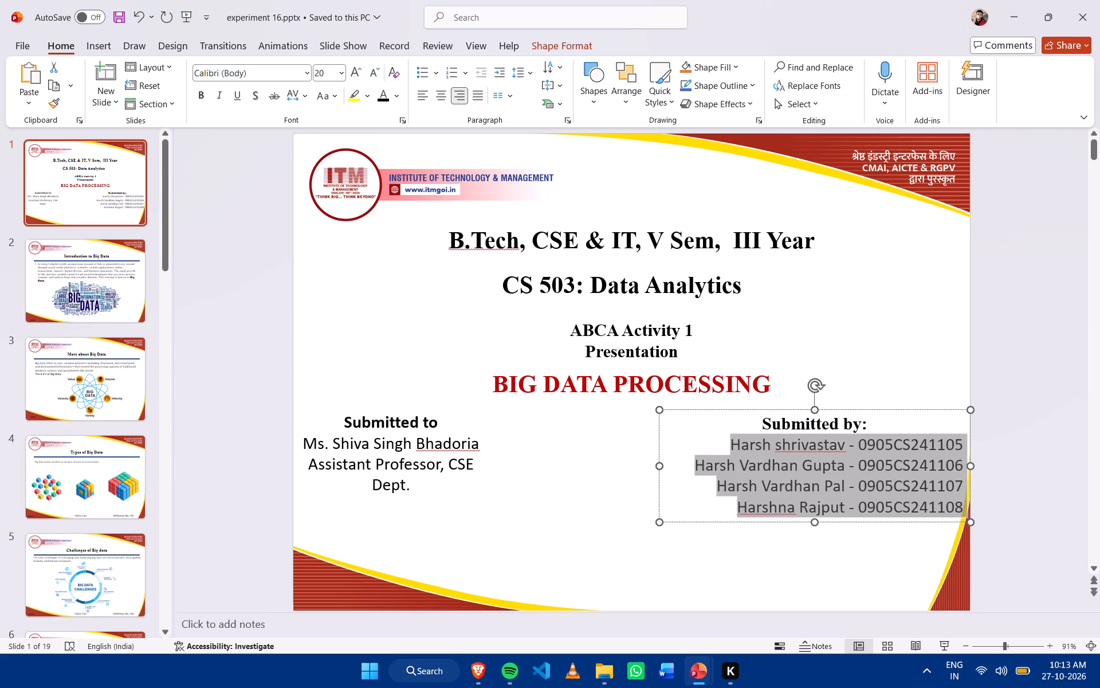
Nudge the Submitted by box up slightly so its student lines align with the Submitted to text.
{"action": "left_click", "coordinate": [548, 467]}
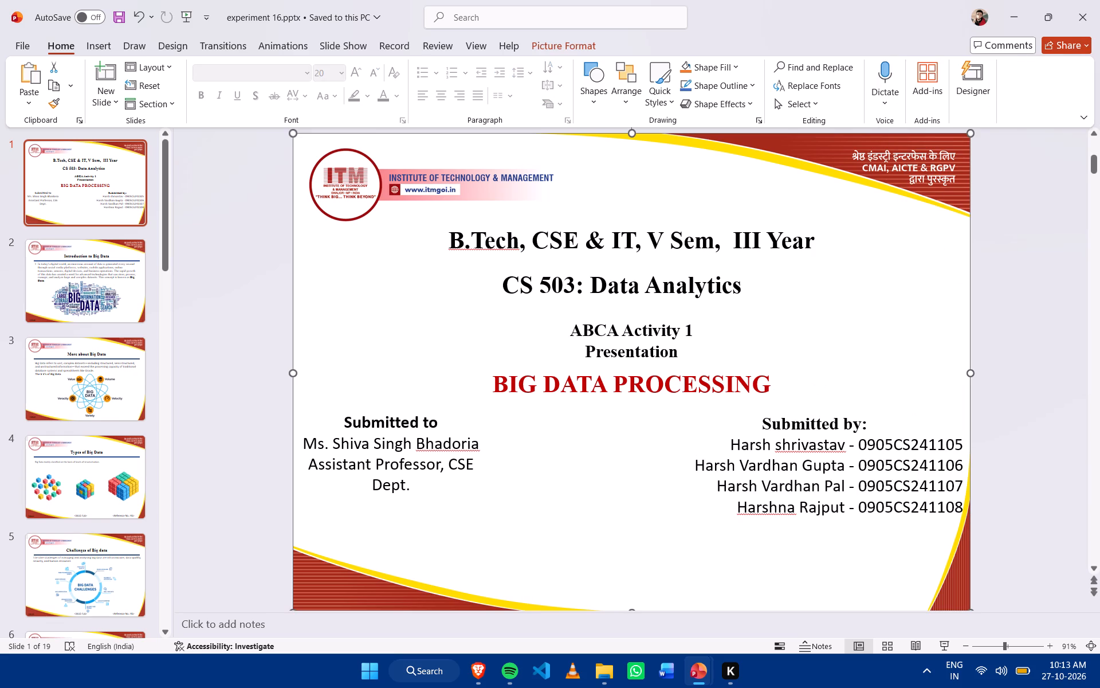
{"action": "left_click", "coordinate": [811, 416]}
{"action": "left_click", "coordinate": [863, 407]}
{"action": "left_click", "coordinate": [840, 455]}
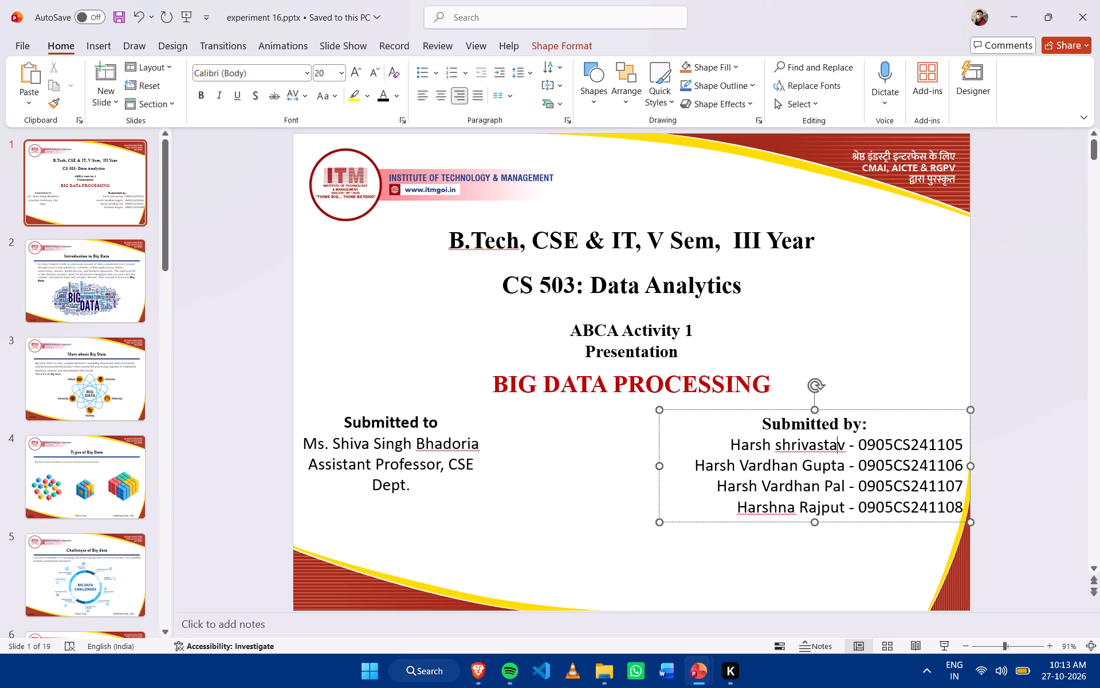
{"action": "left_click", "coordinate": [890, 411]}
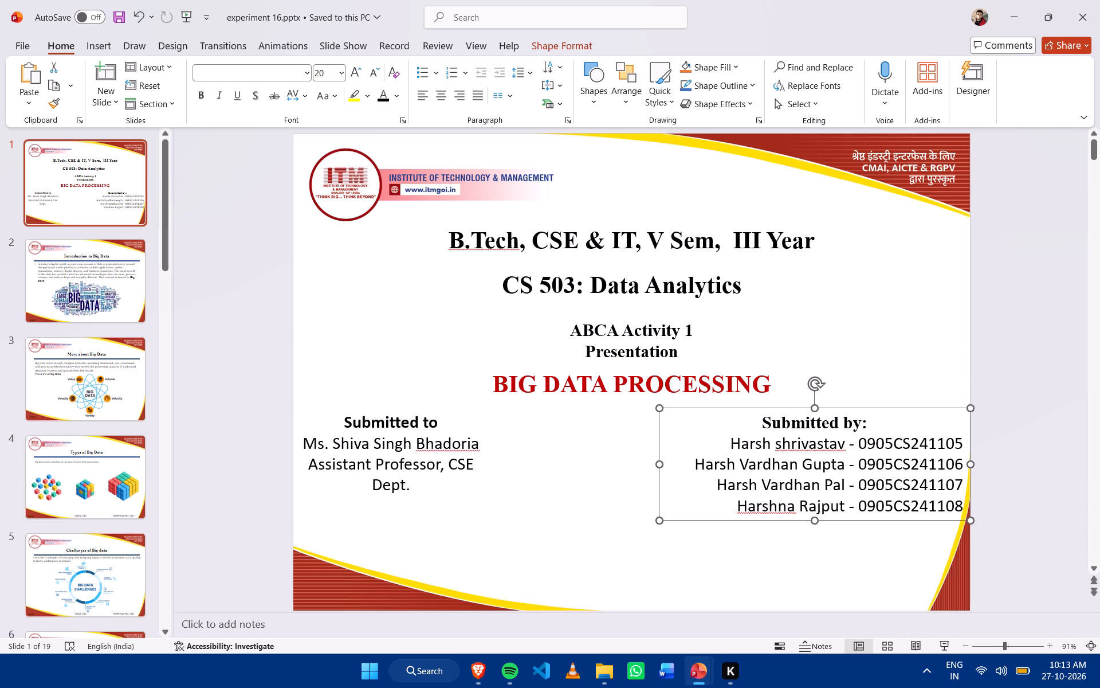
{"action": "left_click", "coordinate": [539, 591]}
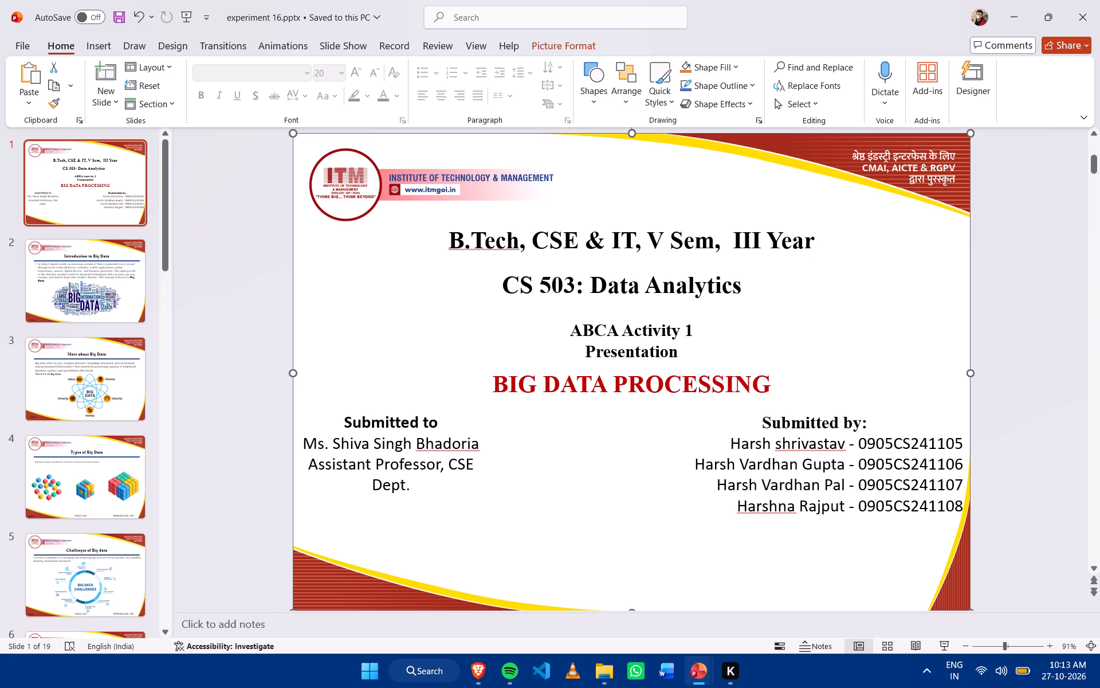
Set the body text on the Introduction to Big Data slide to font size 16.
{"action": "left_click", "coordinate": [85, 286]}
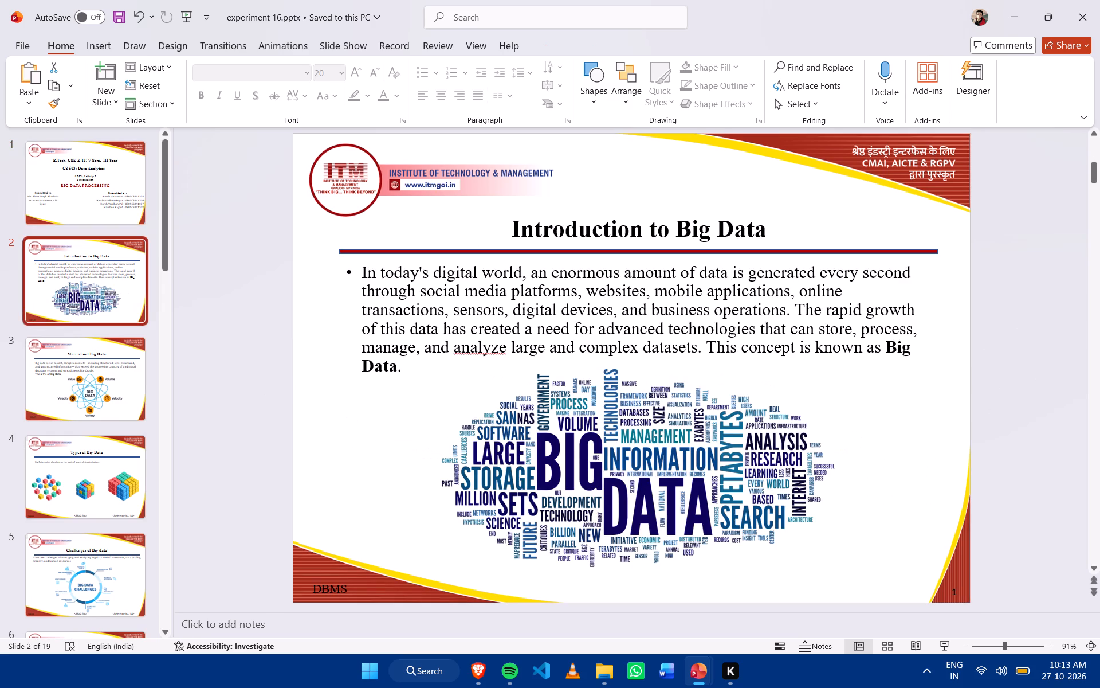
{"action": "left_click", "coordinate": [375, 327]}
{"action": "left_click", "coordinate": [430, 260]}
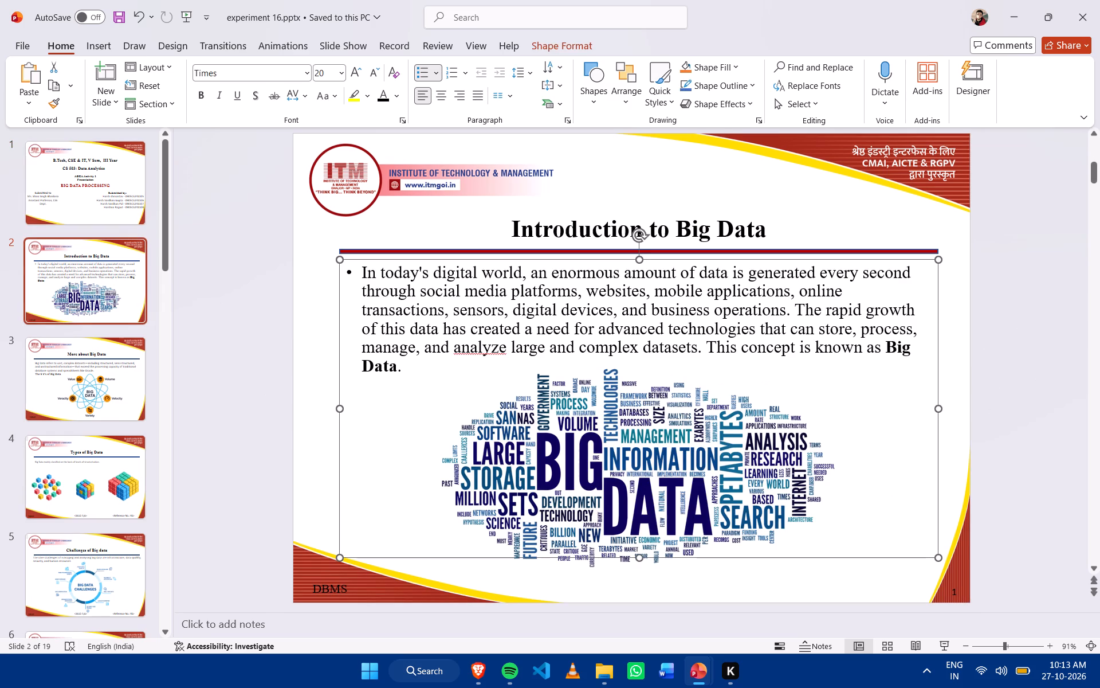
{"action": "left_click", "coordinate": [419, 257]}
{"action": "left_click", "coordinate": [339, 68]}
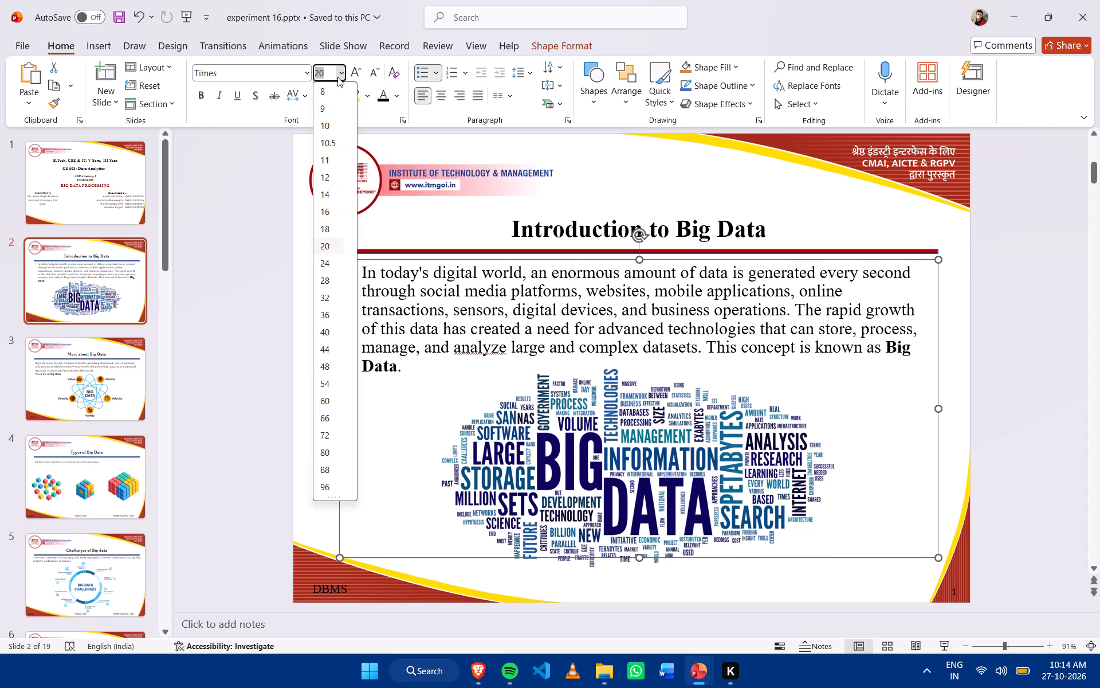
{"action": "left_click", "coordinate": [329, 215]}
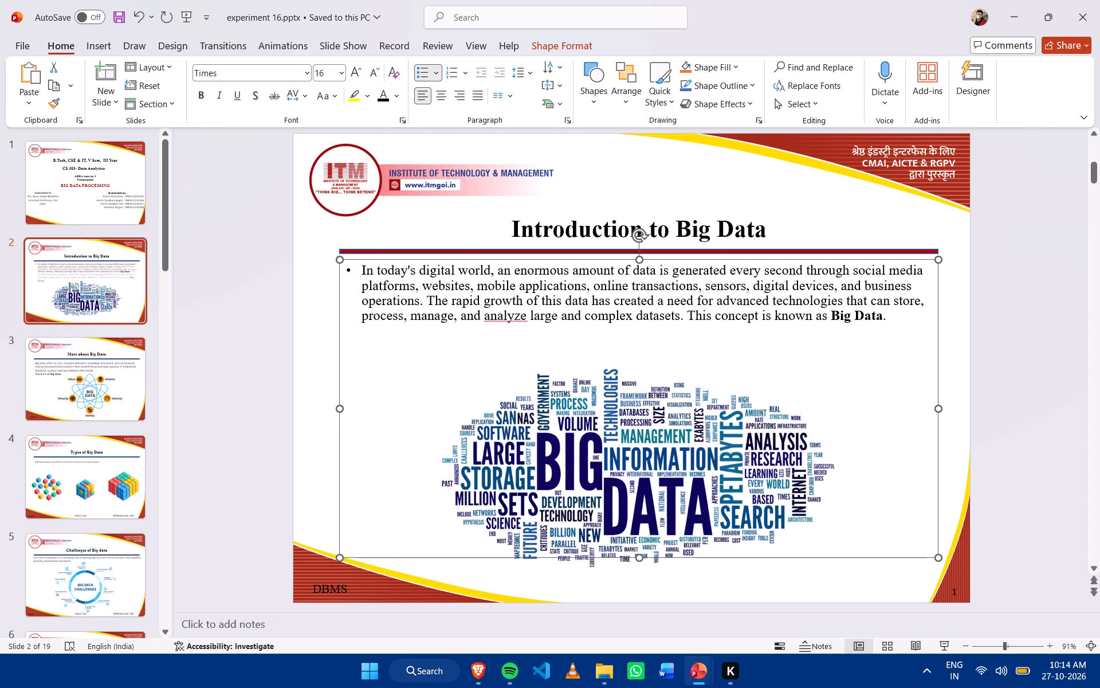
Move the word cloud picture on the Introduction to Big Data slide up, closer to the paragraph.
{"action": "left_click", "coordinate": [585, 486]}
{"action": "left_click_drag", "start_coordinate": [646, 479], "coordinate": [641, 440]}
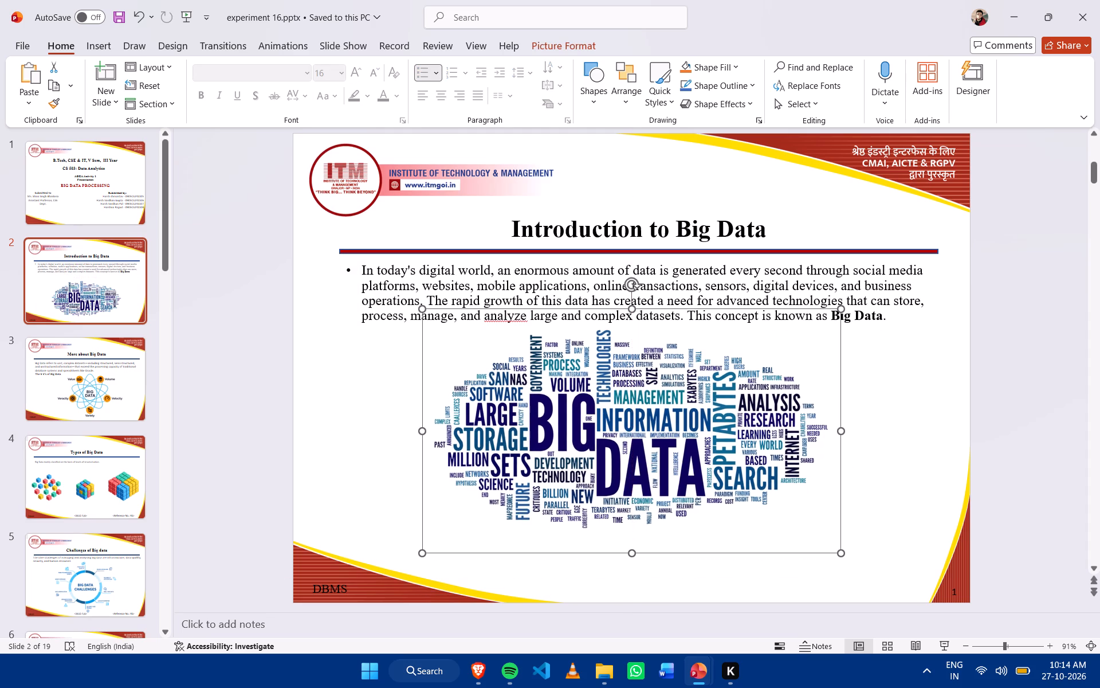
{"action": "left_click_drag", "start_coordinate": [641, 440], "coordinate": [642, 444]}
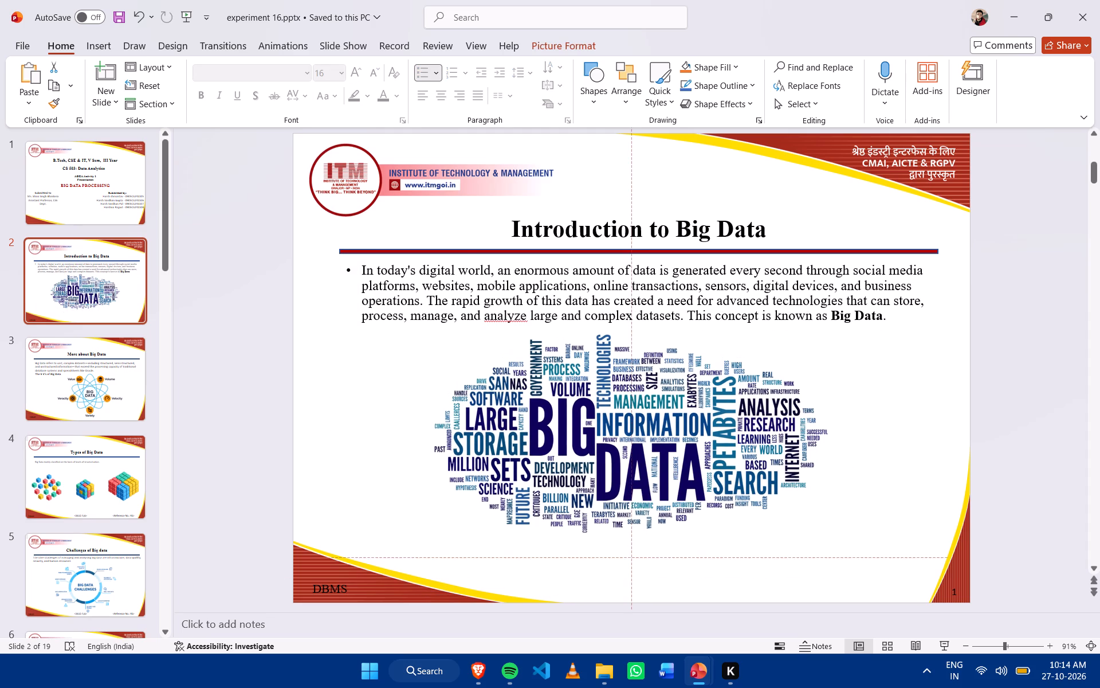
{"action": "left_click_drag", "start_coordinate": [642, 444], "coordinate": [643, 445]}
Remove the bullet from the paragraph on the Introduction to Big Data slide.
{"action": "scroll", "coordinate": [504, 354], "scroll_direction": "down", "scroll_amount": 1}
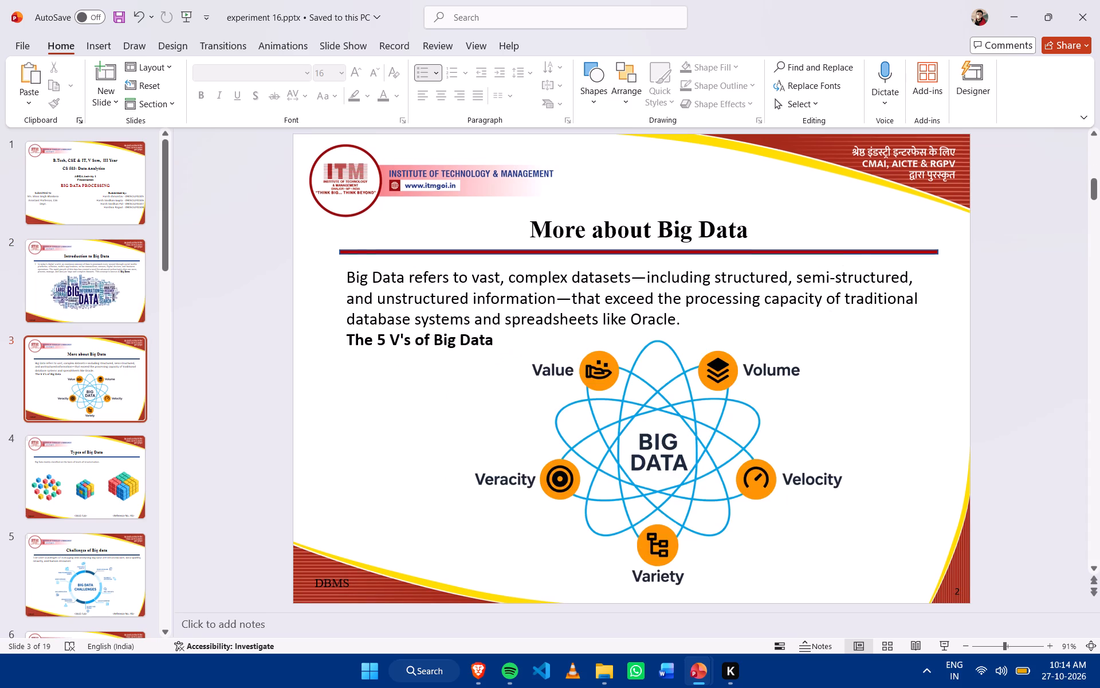
{"action": "scroll", "coordinate": [504, 353], "scroll_direction": "up", "scroll_amount": 1}
{"action": "left_click", "coordinate": [374, 286]}
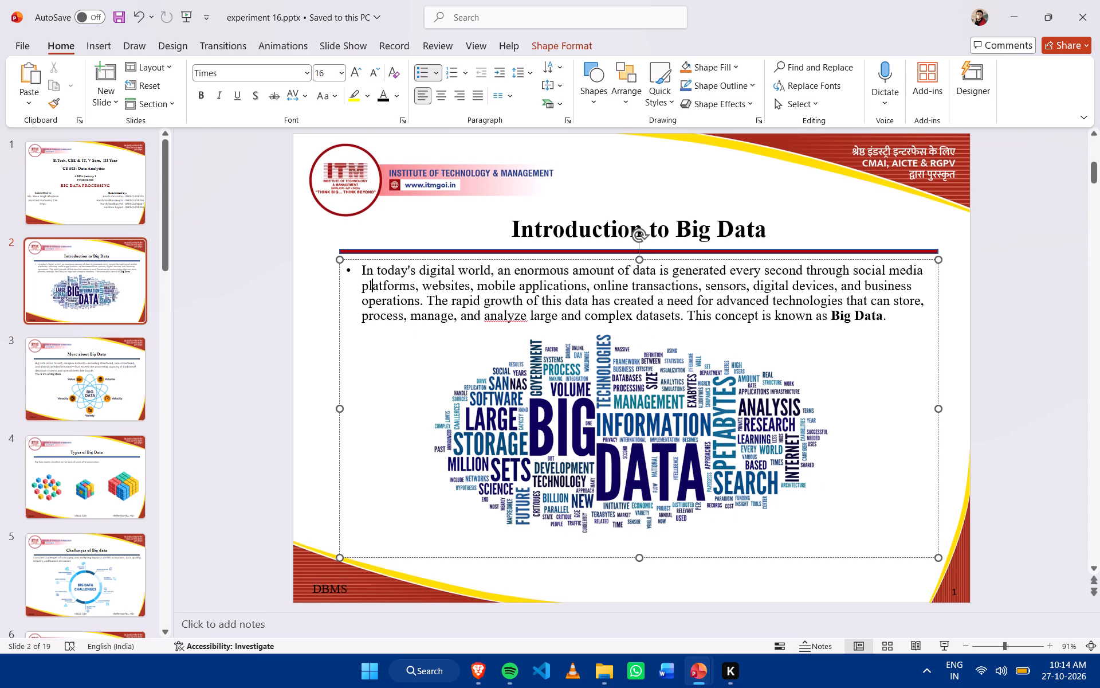
{"action": "left_click", "coordinate": [362, 271]}
{"action": "key", "text": "BackSpace"}
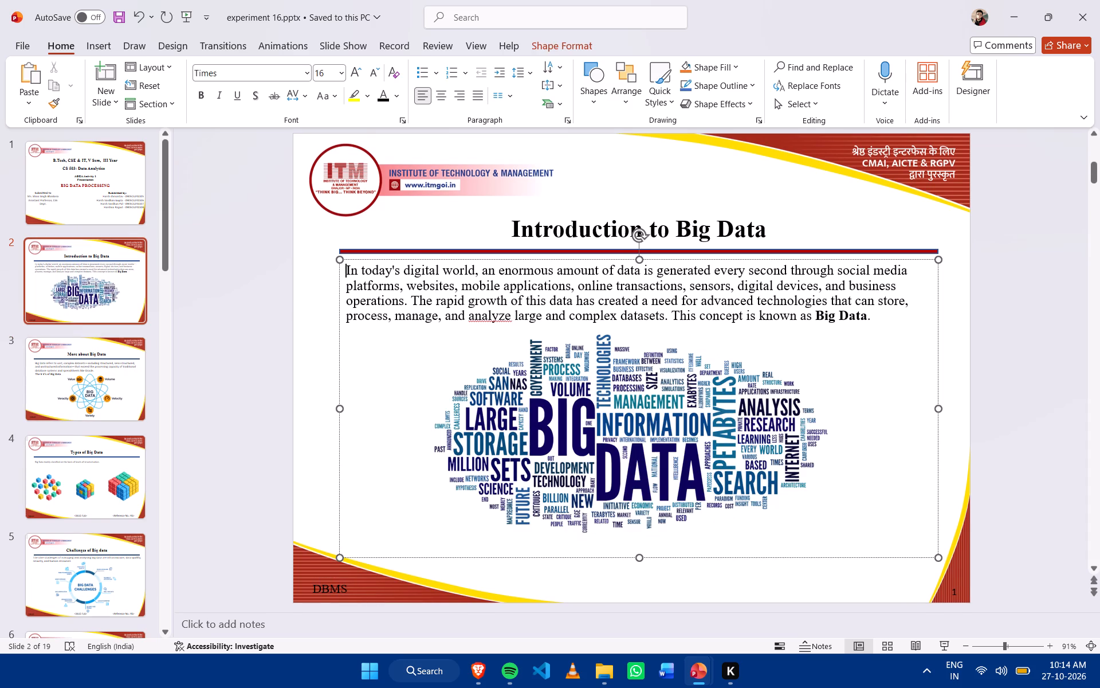
{"action": "left_click", "coordinate": [218, 330]}
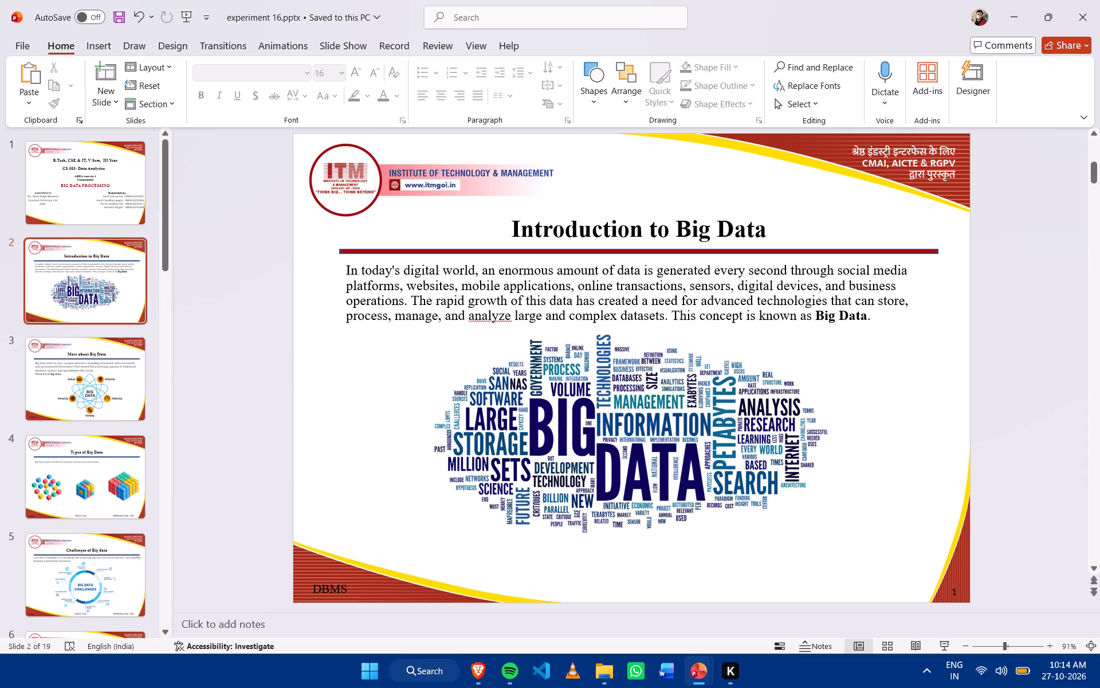
Set the body text on the More about Big Data slide to font size 16.
{"action": "scroll", "coordinate": [598, 389], "scroll_direction": "down", "scroll_amount": 1}
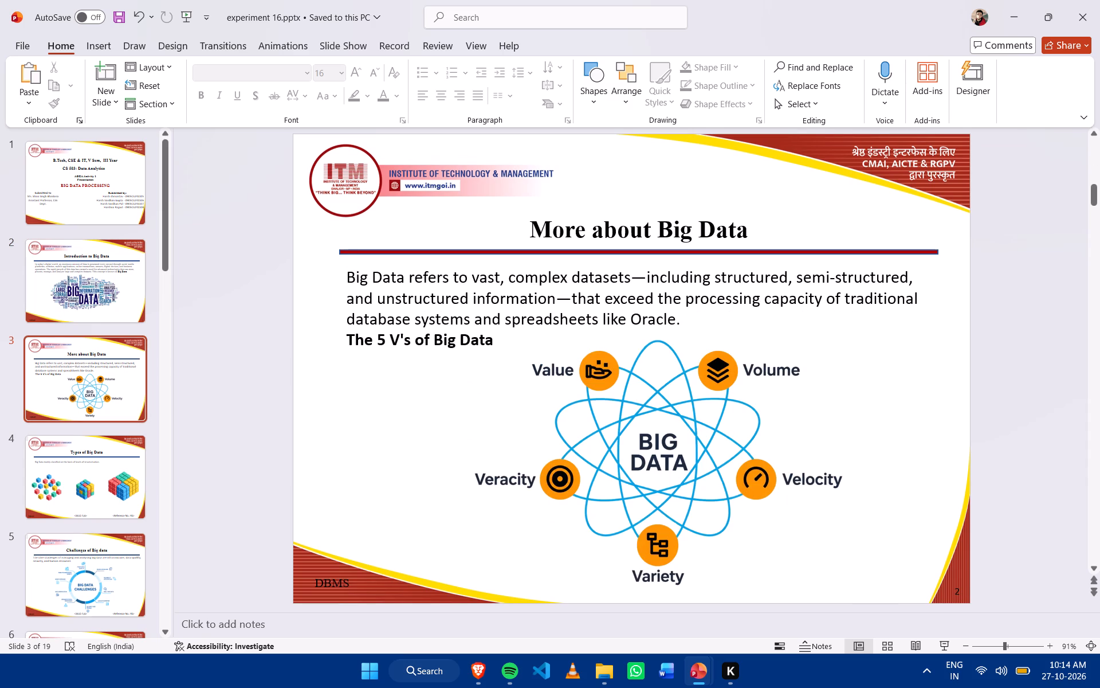
{"action": "left_click", "coordinate": [455, 295]}
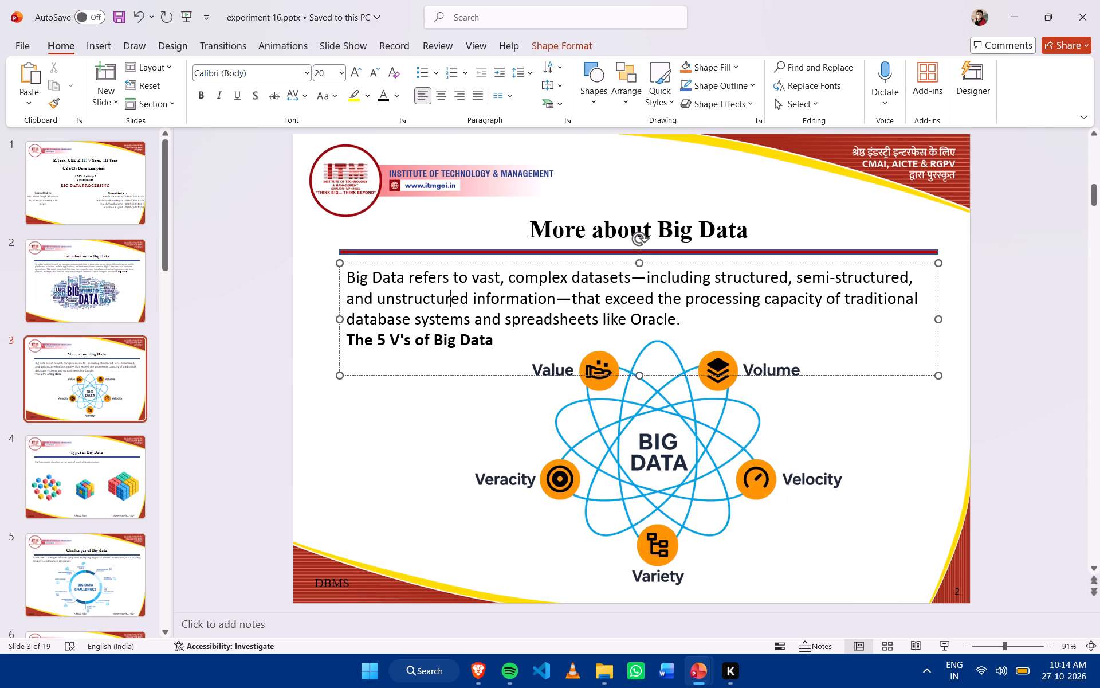
{"action": "left_click", "coordinate": [430, 263]}
{"action": "left_click", "coordinate": [336, 77]}
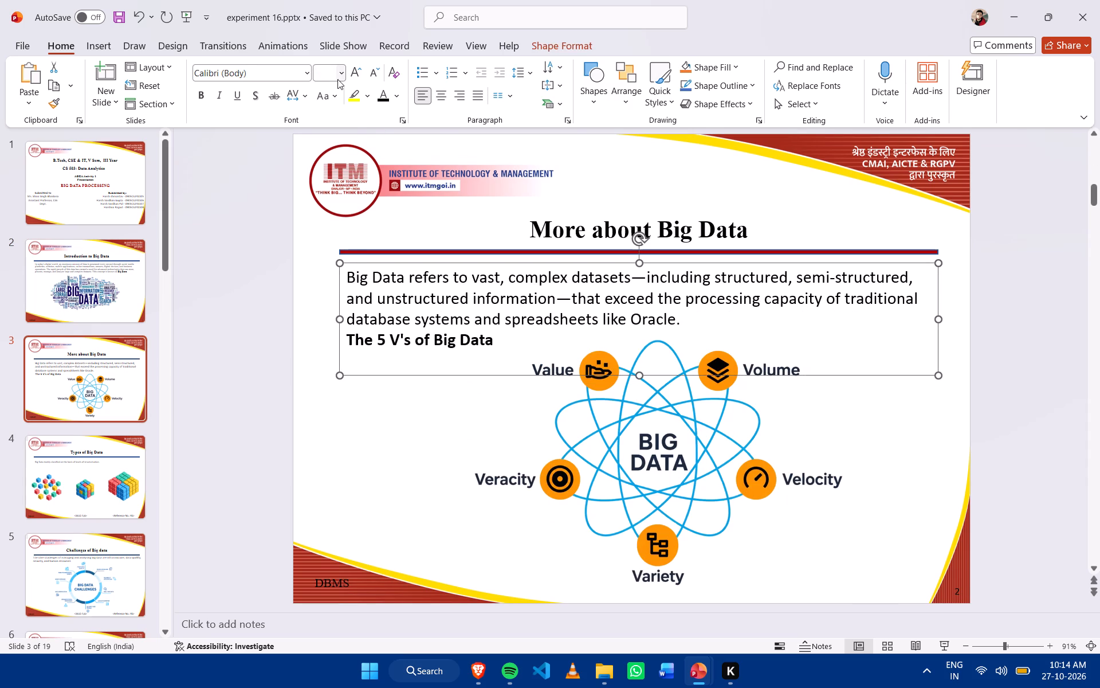
{"action": "left_click", "coordinate": [340, 79]}
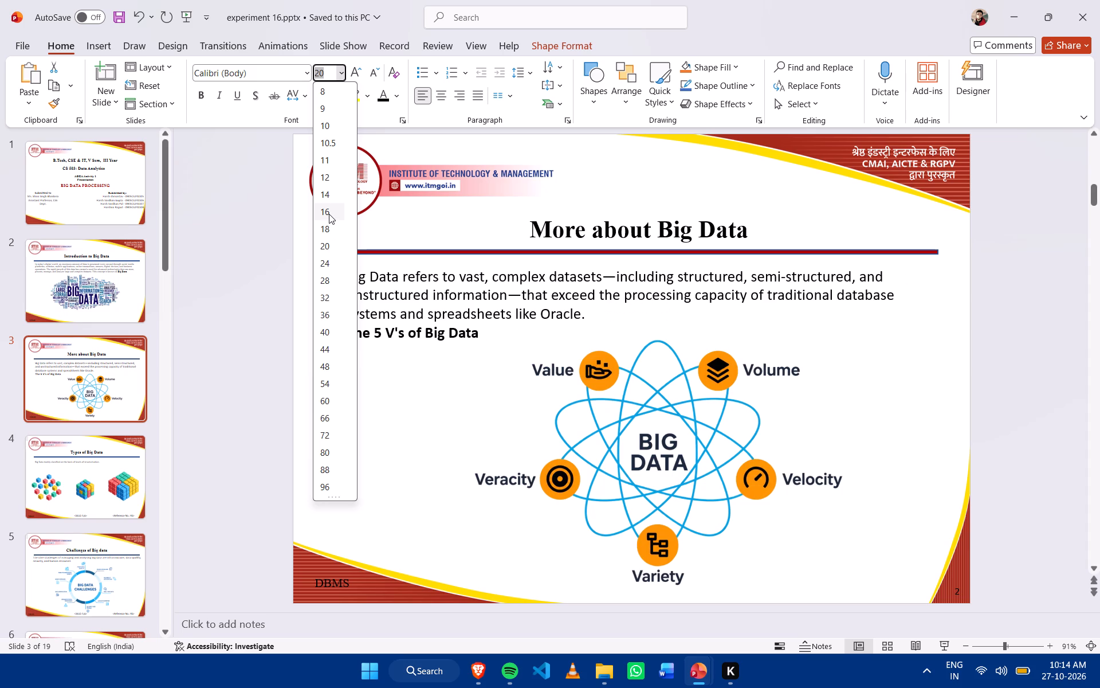
{"action": "left_click", "coordinate": [329, 214]}
Move the 5 V's diagram slightly up and left to centre it beneath the text on the More about Big Data slide.
{"action": "left_click", "coordinate": [597, 427]}
{"action": "left_click_drag", "start_coordinate": [609, 436], "coordinate": [590, 424]}
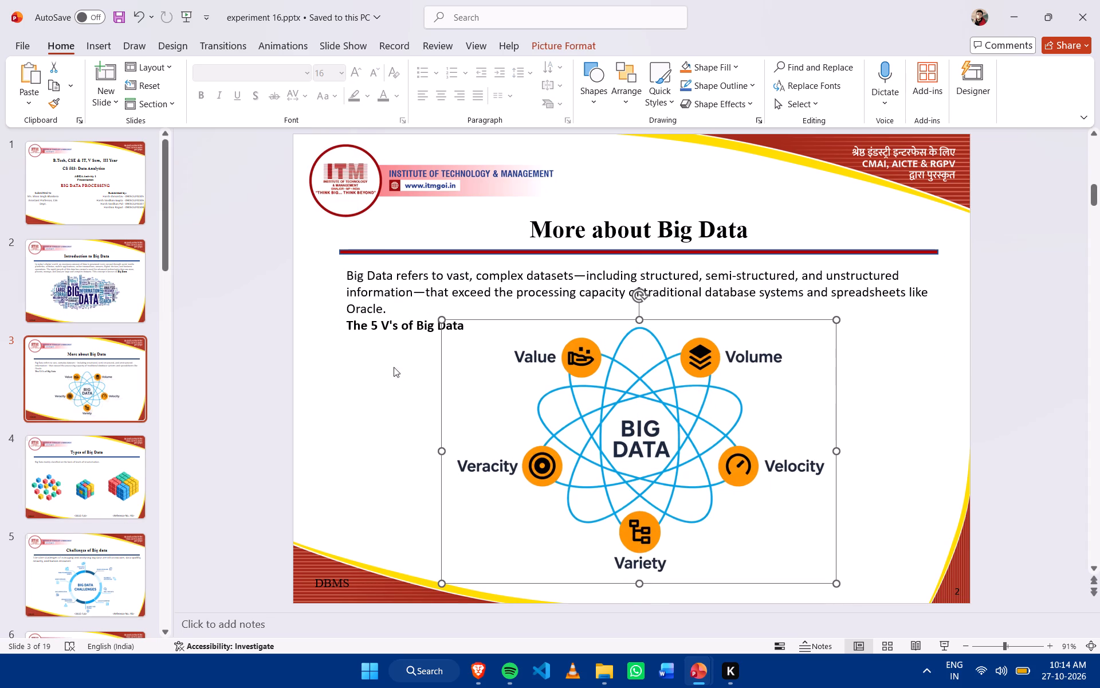
{"action": "left_click", "coordinate": [380, 396]}
Shrink the cubes picture on the Types of Big Data slide proportionally from its upper-left corner.
{"action": "scroll", "coordinate": [501, 369], "scroll_direction": "down", "scroll_amount": 1}
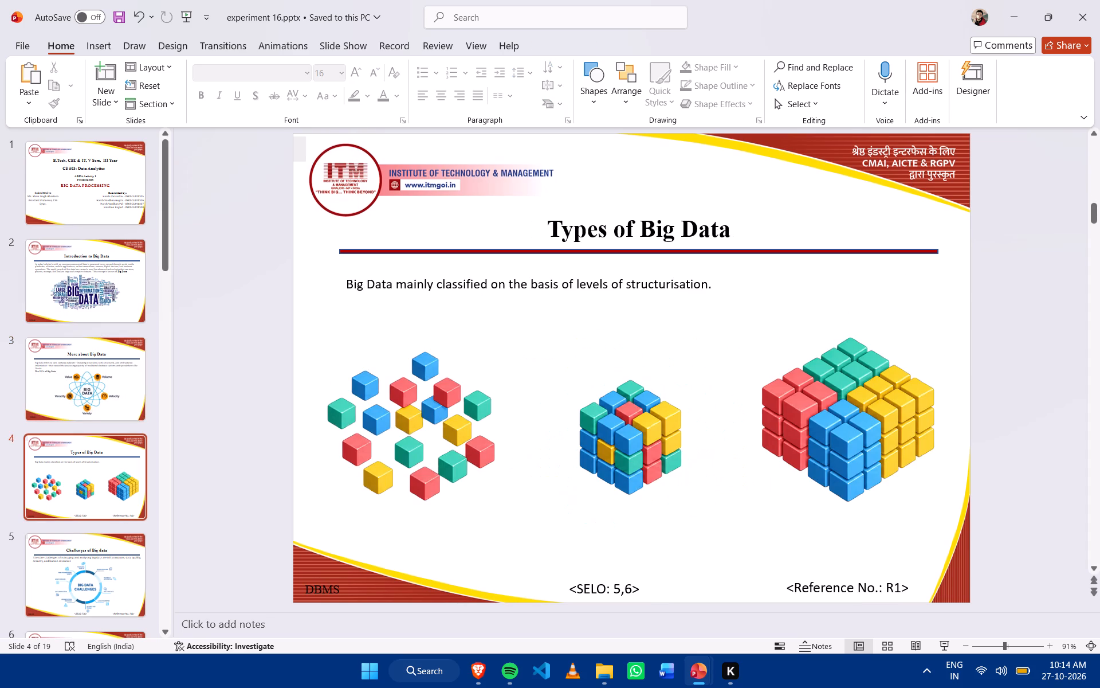
{"action": "left_click", "coordinate": [427, 282]}
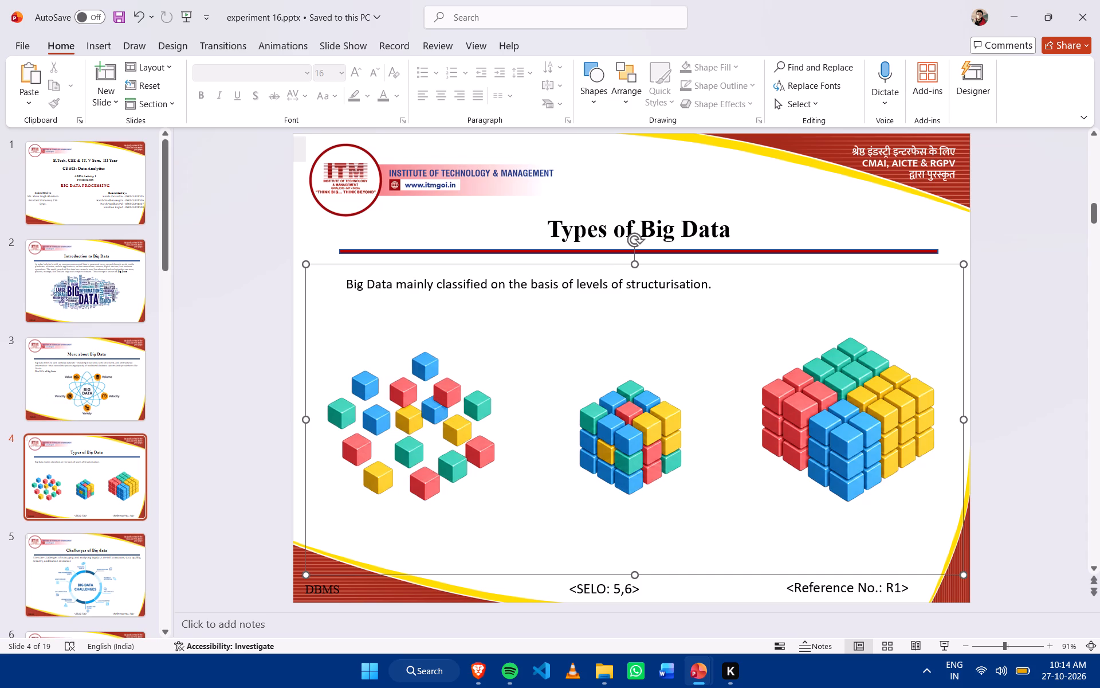
{"action": "left_click", "coordinate": [465, 263]}
{"action": "left_click", "coordinate": [480, 408]}
{"action": "left_click", "coordinate": [421, 425]}
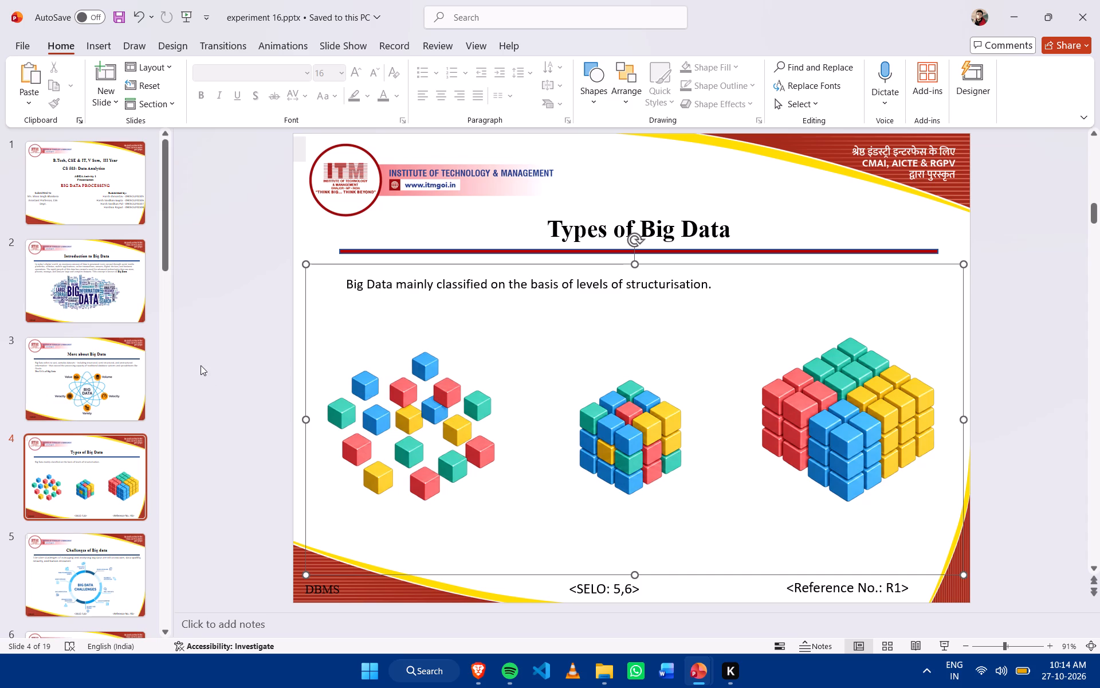
{"action": "left_click", "coordinate": [201, 365]}
{"action": "left_click", "coordinate": [316, 275]}
{"action": "left_click_drag", "start_coordinate": [304, 264], "coordinate": [380, 308]}
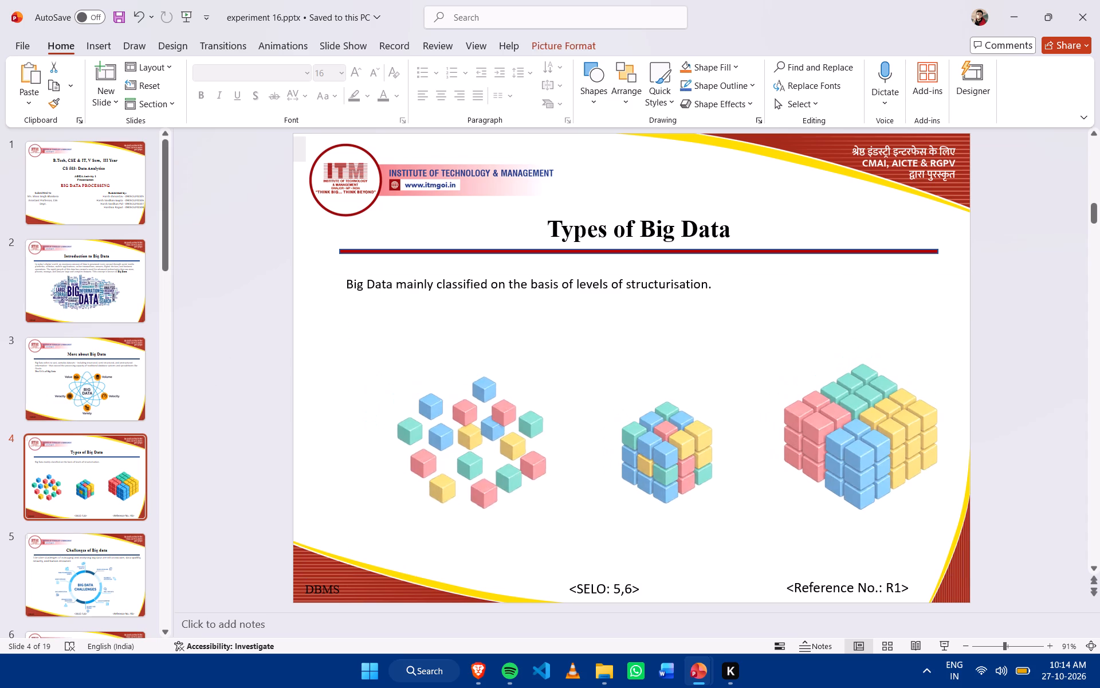
{"action": "left_click_drag", "start_coordinate": [380, 308], "coordinate": [425, 338]}
Move the reduced cubes picture left and slightly down to roughly centre it below the Types of Big Data text.
{"action": "left_click_drag", "start_coordinate": [700, 475], "coordinate": [664, 480]}
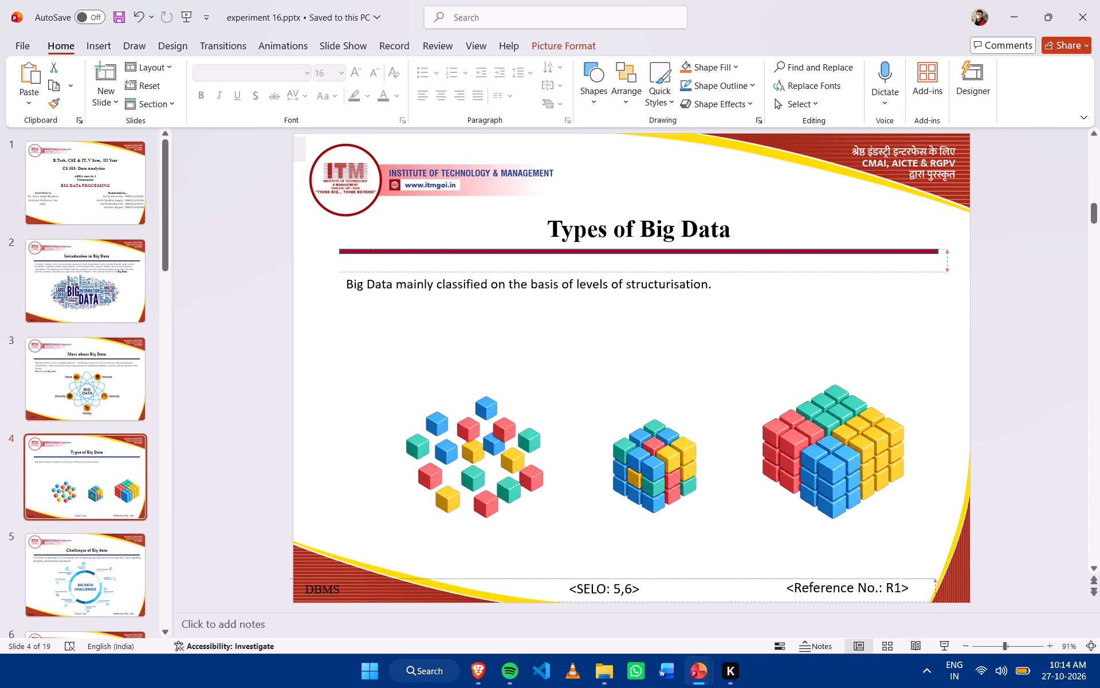
{"action": "left_click_drag", "start_coordinate": [664, 480], "coordinate": [658, 483]}
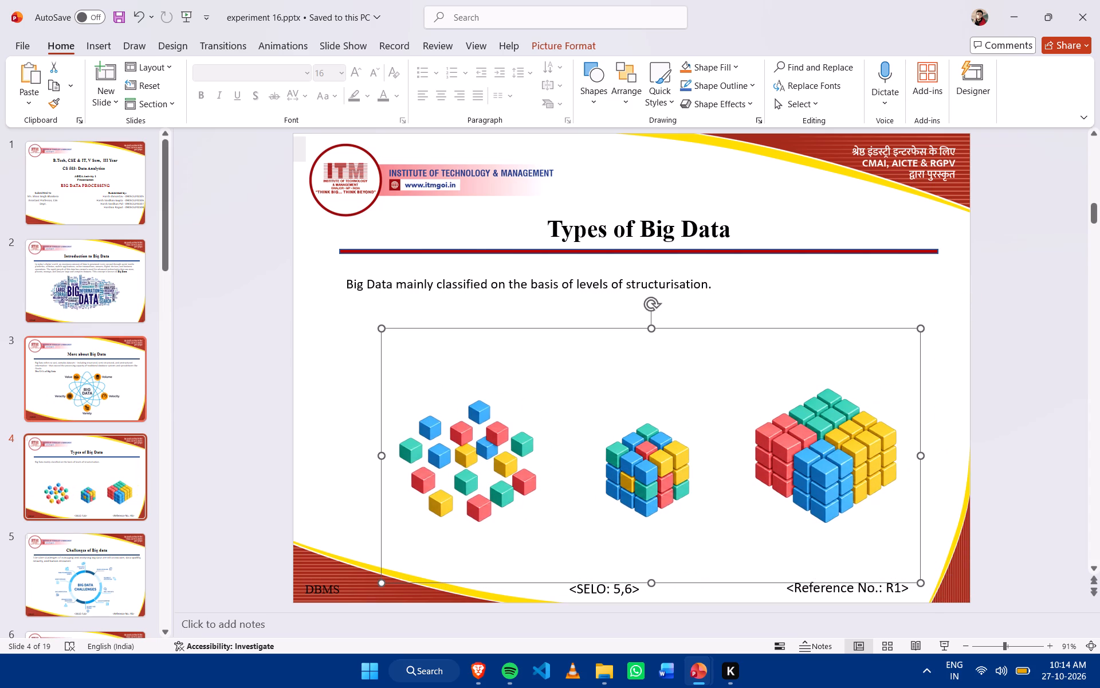
Delete the stray white text box overlapping the body text on the Challenges of Big data slide.
{"action": "left_click", "coordinate": [246, 419]}
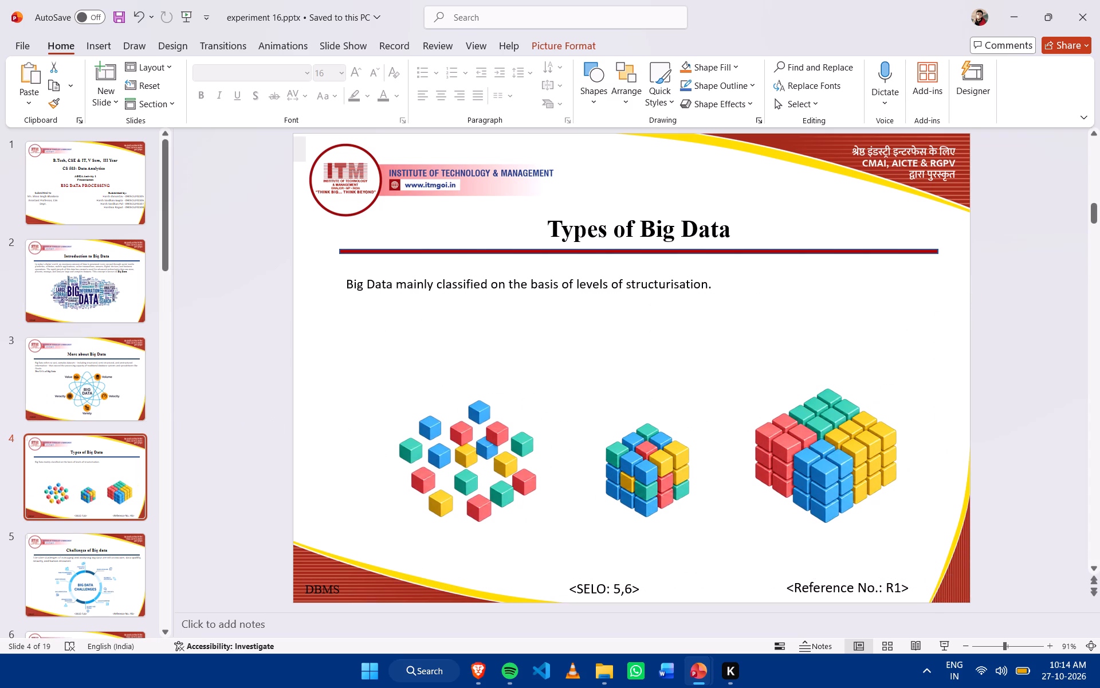
{"action": "left_click", "coordinate": [446, 281]}
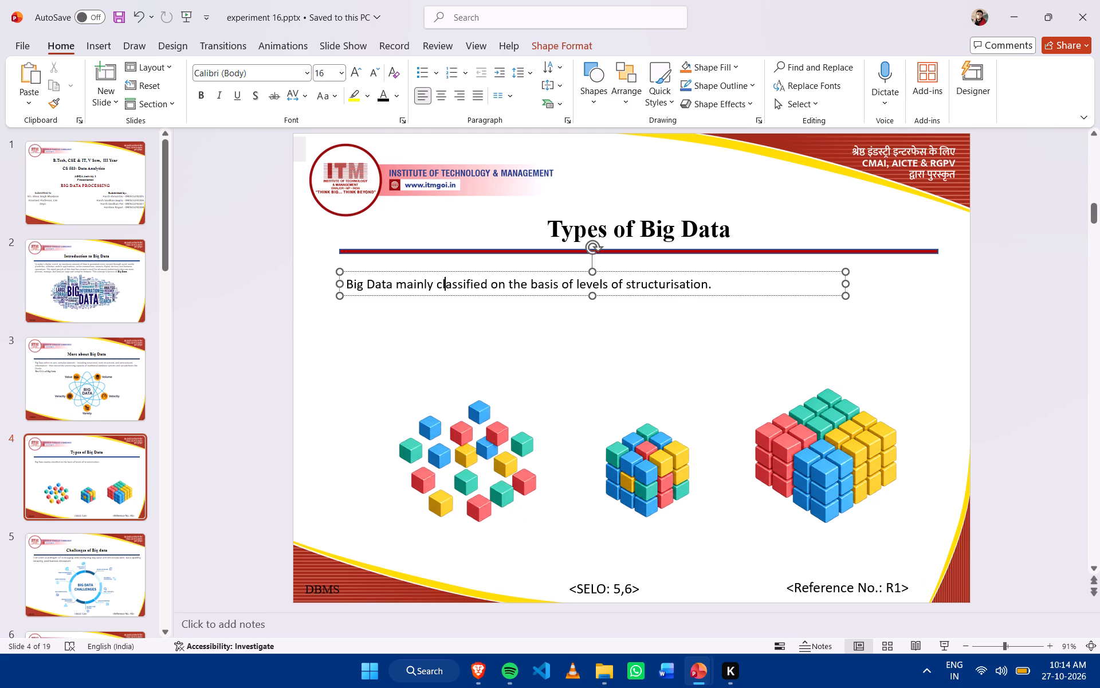
{"action": "scroll", "coordinate": [425, 358], "scroll_direction": "down", "scroll_amount": 1}
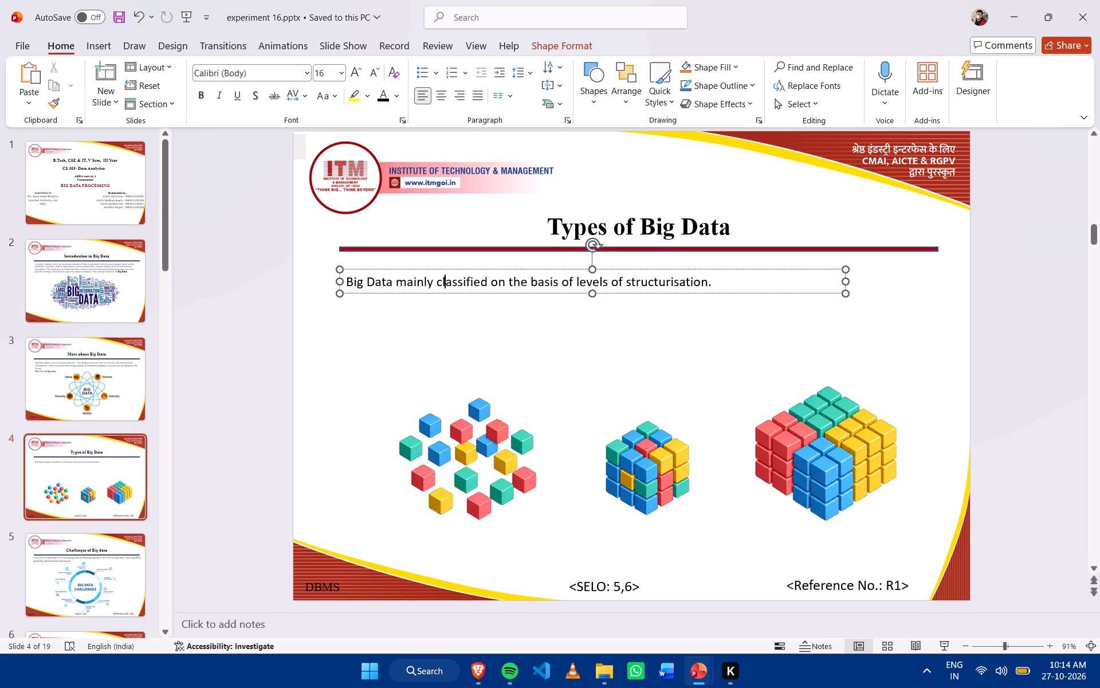
{"action": "scroll", "coordinate": [400, 368], "scroll_direction": "down", "scroll_amount": 1}
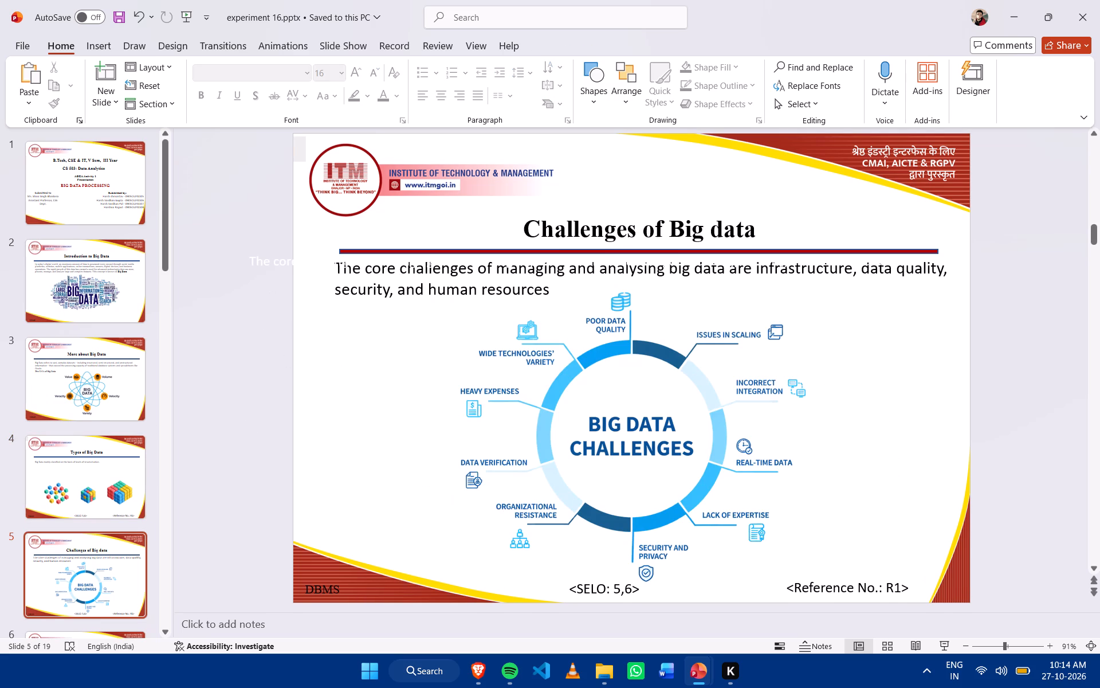
{"action": "left_click", "coordinate": [271, 256]}
{"action": "left_click", "coordinate": [283, 248]}
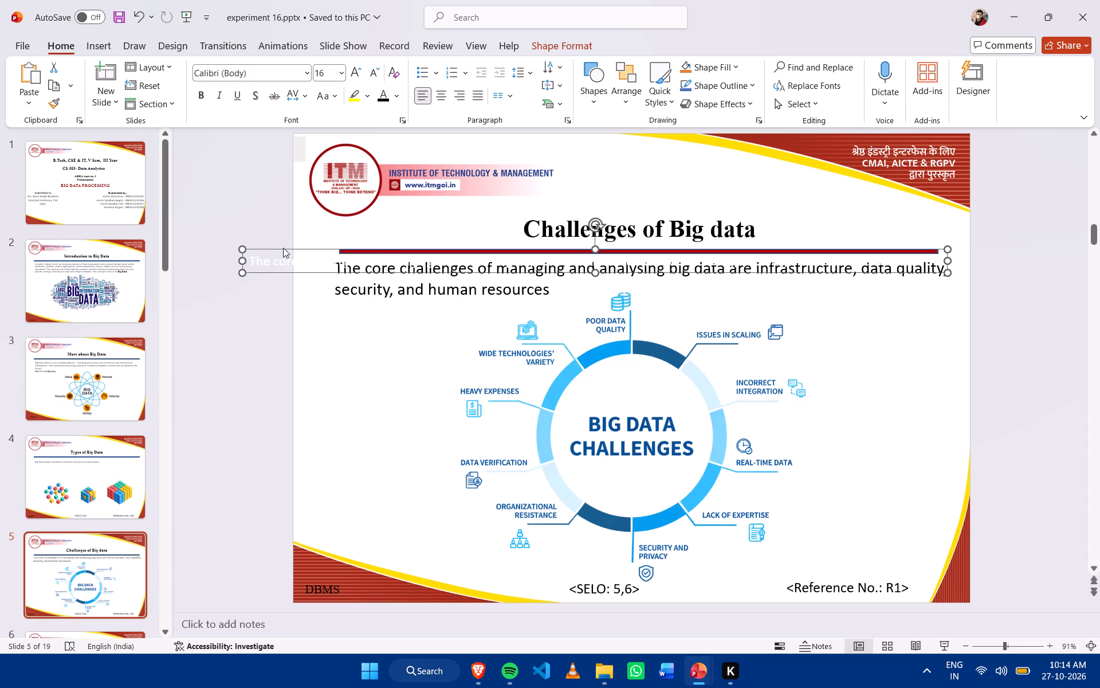
{"action": "key", "text": "Delete"}
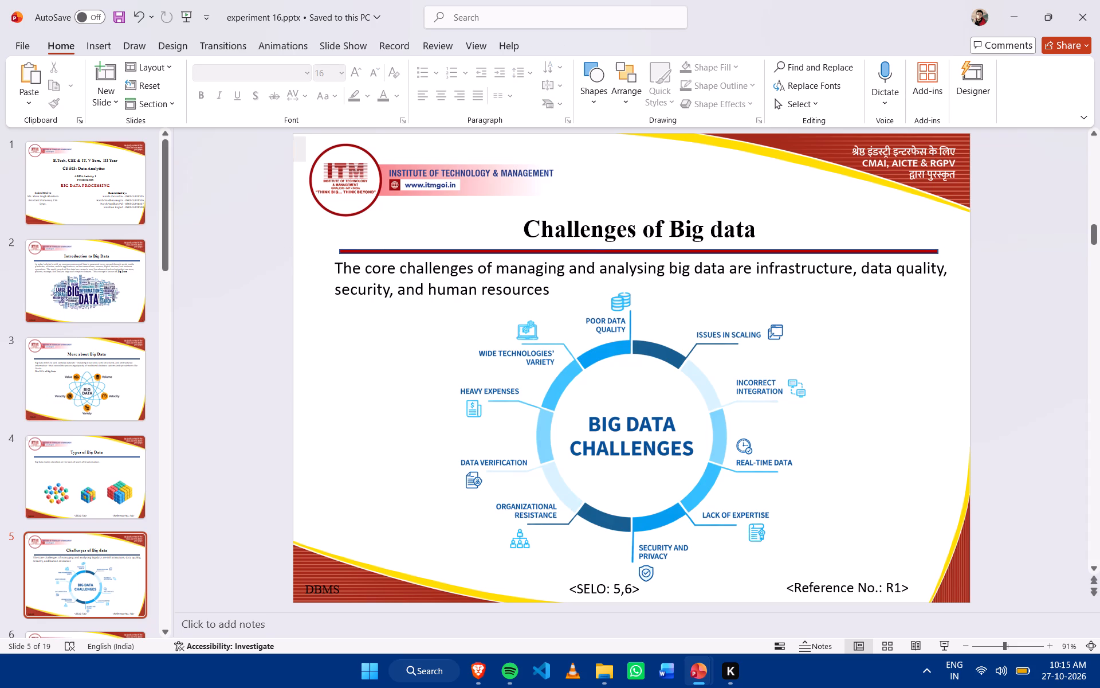
Set the body text on the Challenges of Big data slide to font size 16.
{"action": "left_click", "coordinate": [500, 271]}
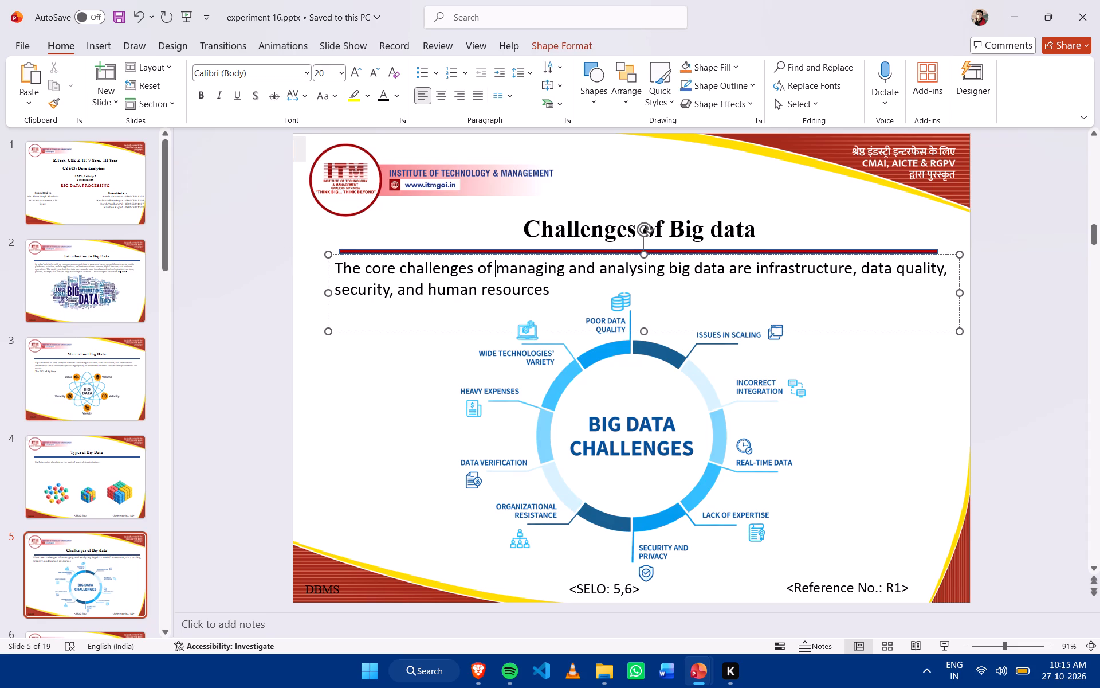
{"action": "left_click", "coordinate": [340, 252]}
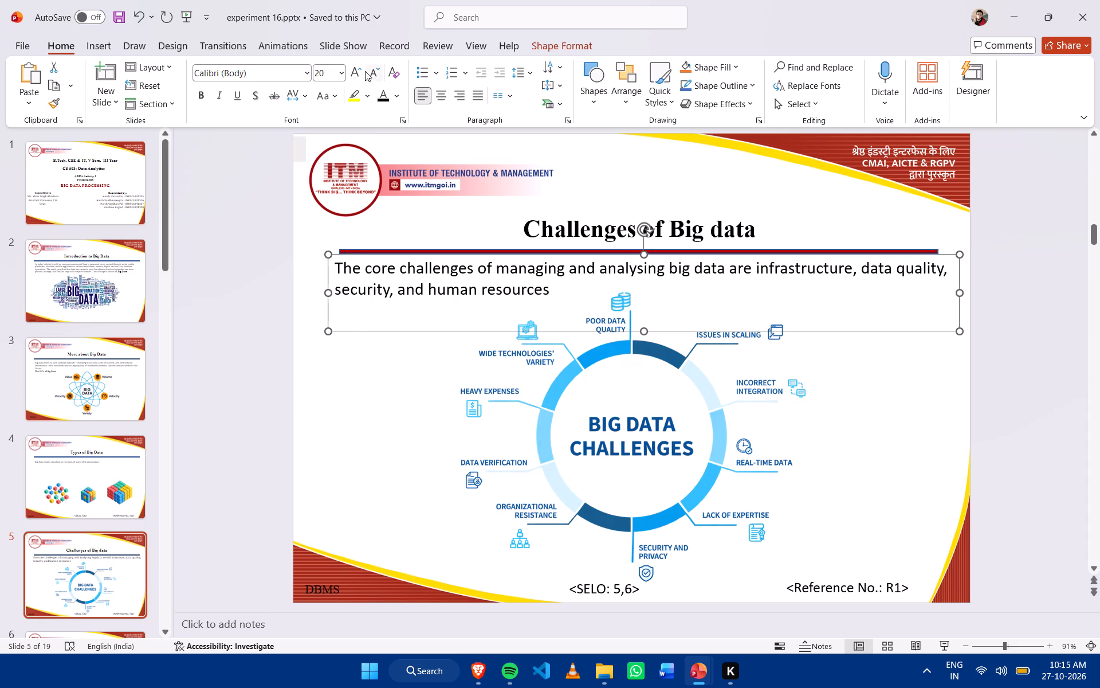
{"action": "left_click", "coordinate": [345, 80]}
{"action": "left_click", "coordinate": [333, 210]}
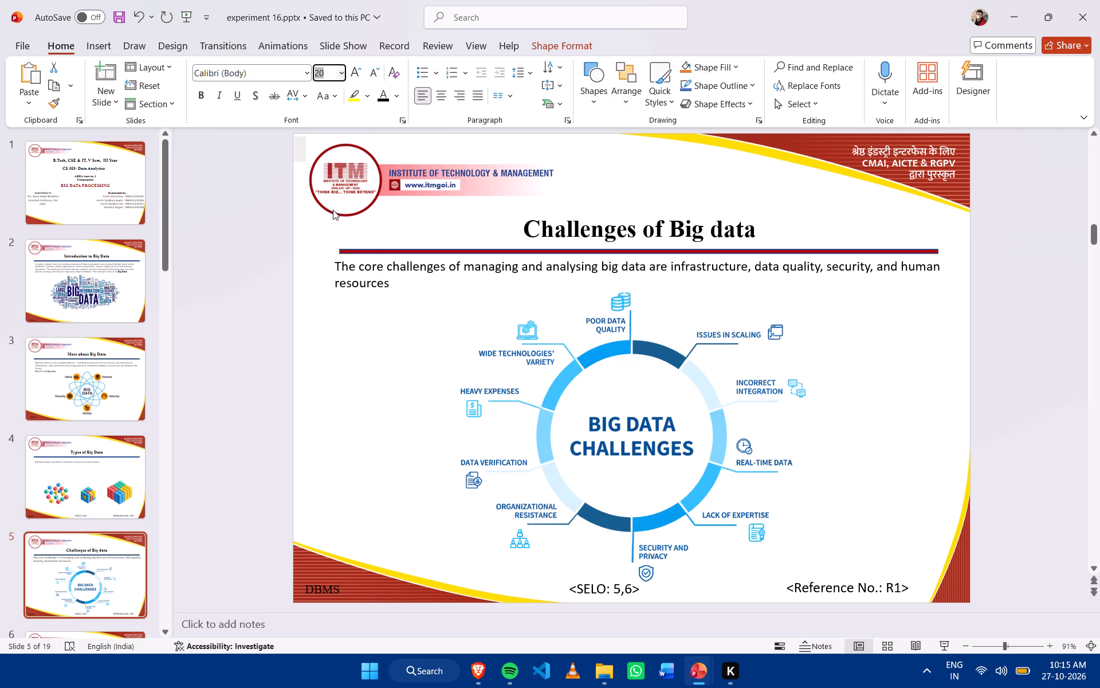
Move the Big Data Challenges wheel diagram slightly up, keeping it centred beneath the text on its slide.
{"action": "left_click", "coordinate": [561, 425]}
{"action": "left_click_drag", "start_coordinate": [613, 420], "coordinate": [602, 421]}
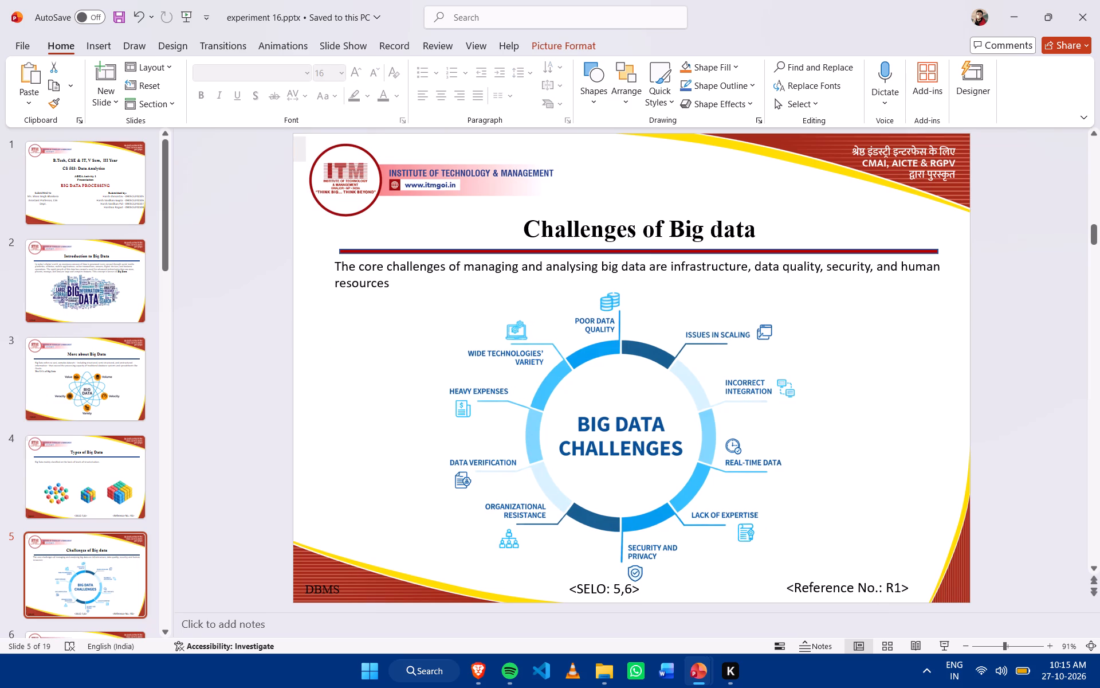
{"action": "left_click_drag", "start_coordinate": [602, 421], "coordinate": [614, 412]}
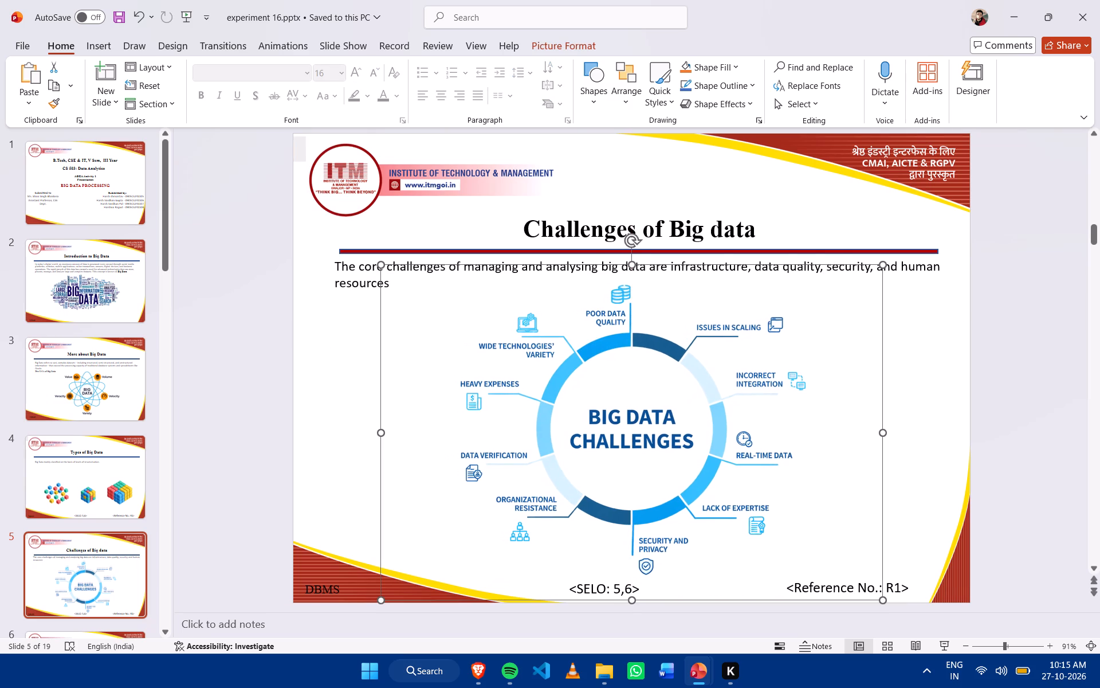
{"action": "left_click", "coordinate": [263, 404]}
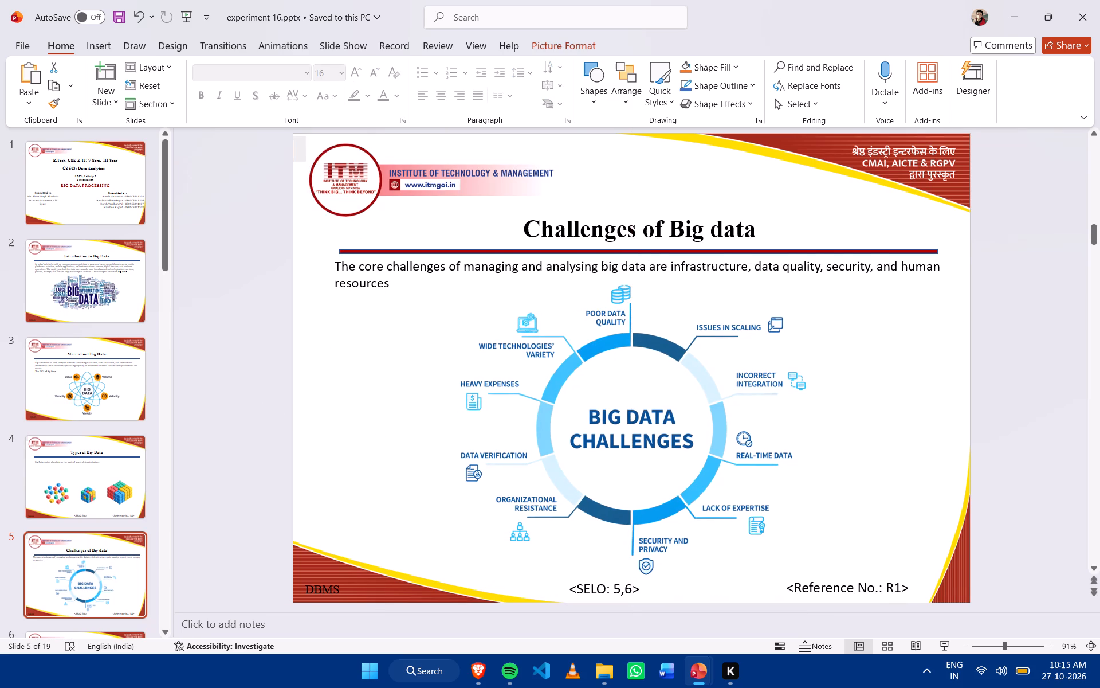
Move the body text on the Why Traditional Data Processing Falls Short slide up and left, just beneath the title line.
{"action": "scroll", "coordinate": [548, 329], "scroll_direction": "down", "scroll_amount": 2}
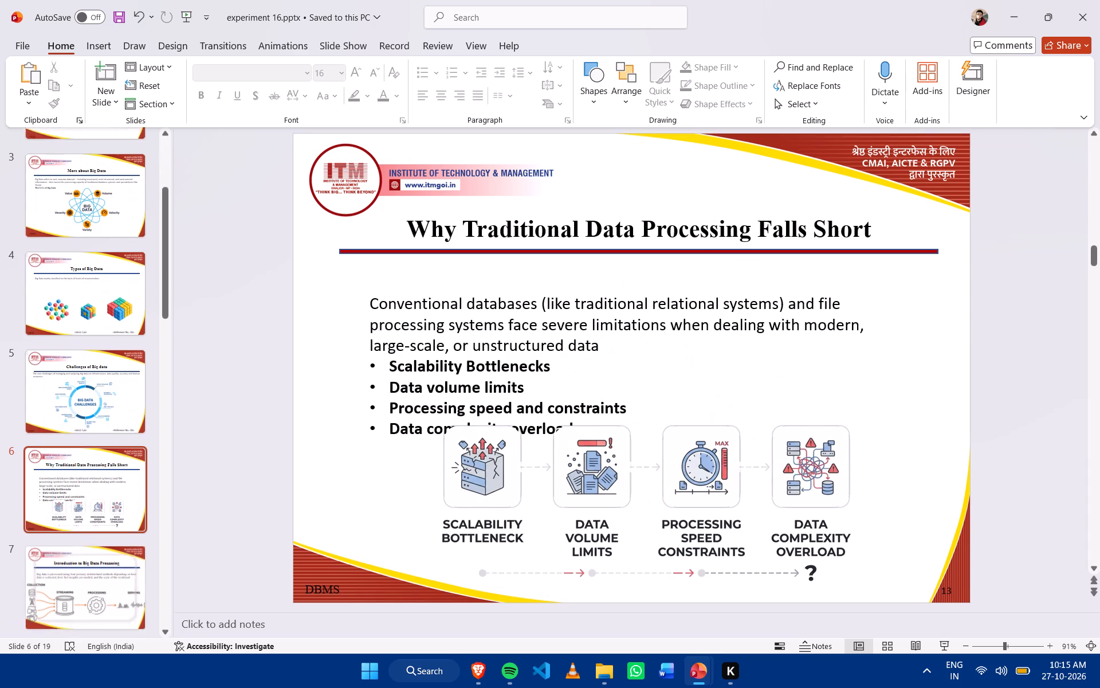
{"action": "left_click", "coordinate": [420, 312]}
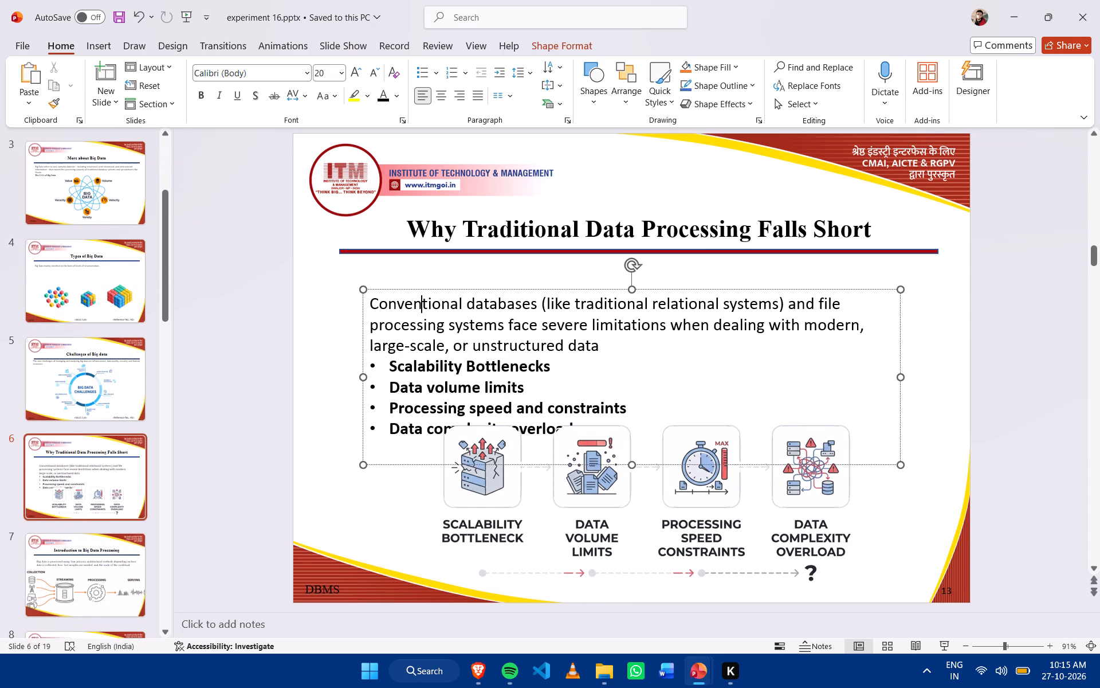
{"action": "left_click_drag", "start_coordinate": [424, 287], "coordinate": [404, 262]}
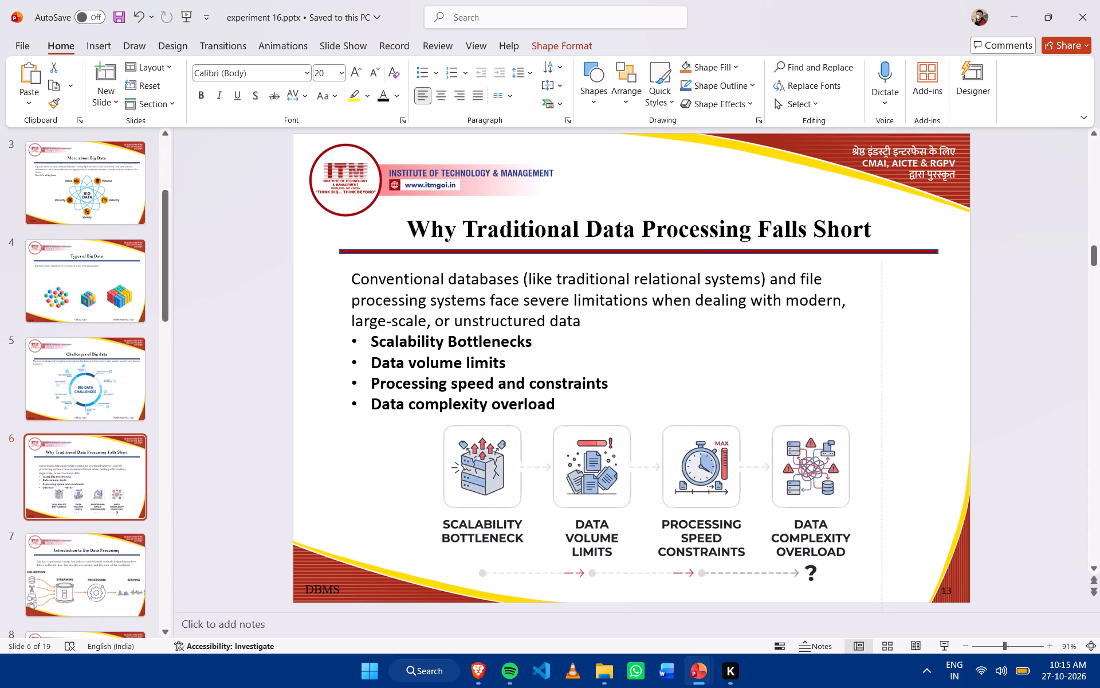
{"action": "left_click_drag", "start_coordinate": [404, 262], "coordinate": [398, 259]}
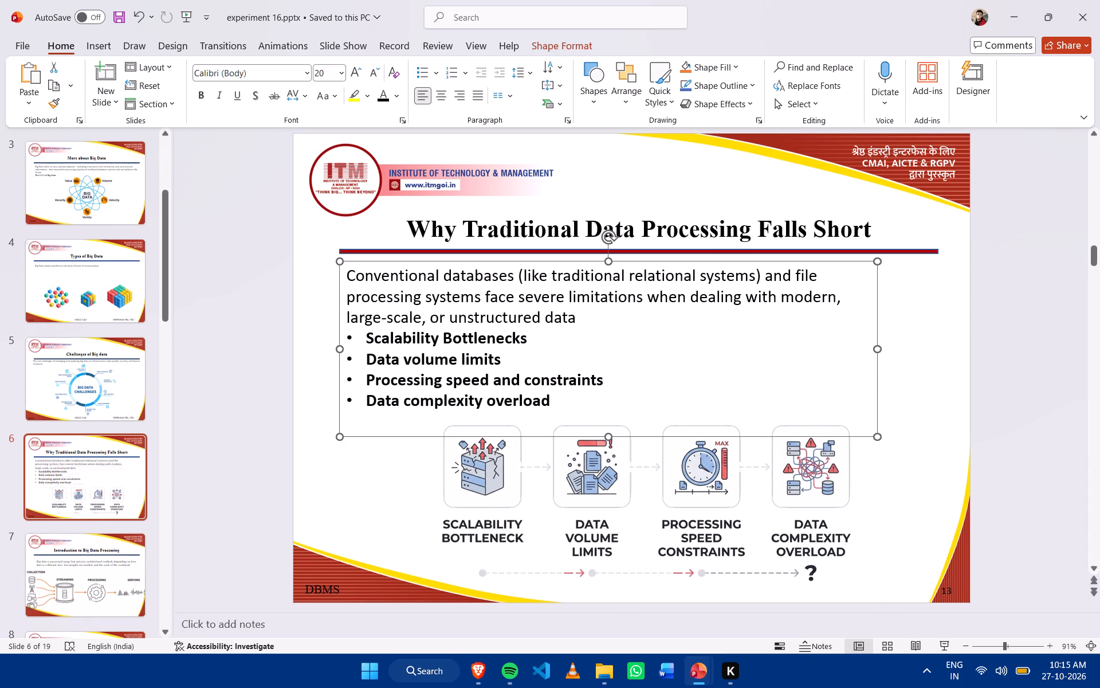
Set the body text on the Why Traditional Data Processing Falls Short slide to font size 16.
{"action": "left_click", "coordinate": [341, 75]}
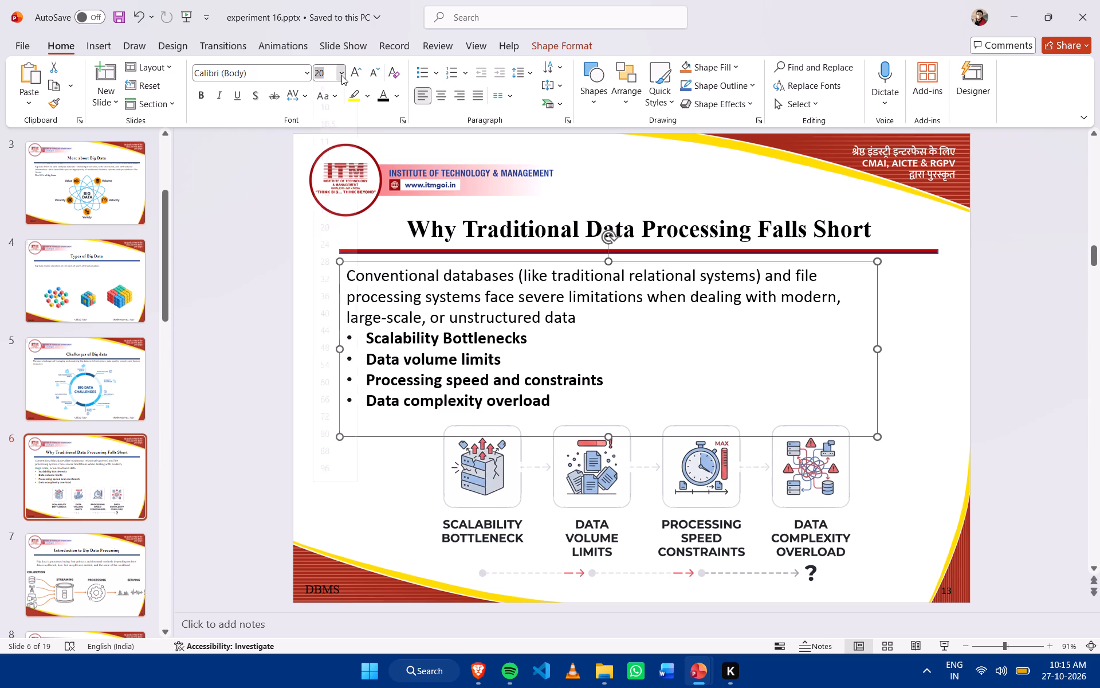
{"action": "left_click", "coordinate": [326, 209]}
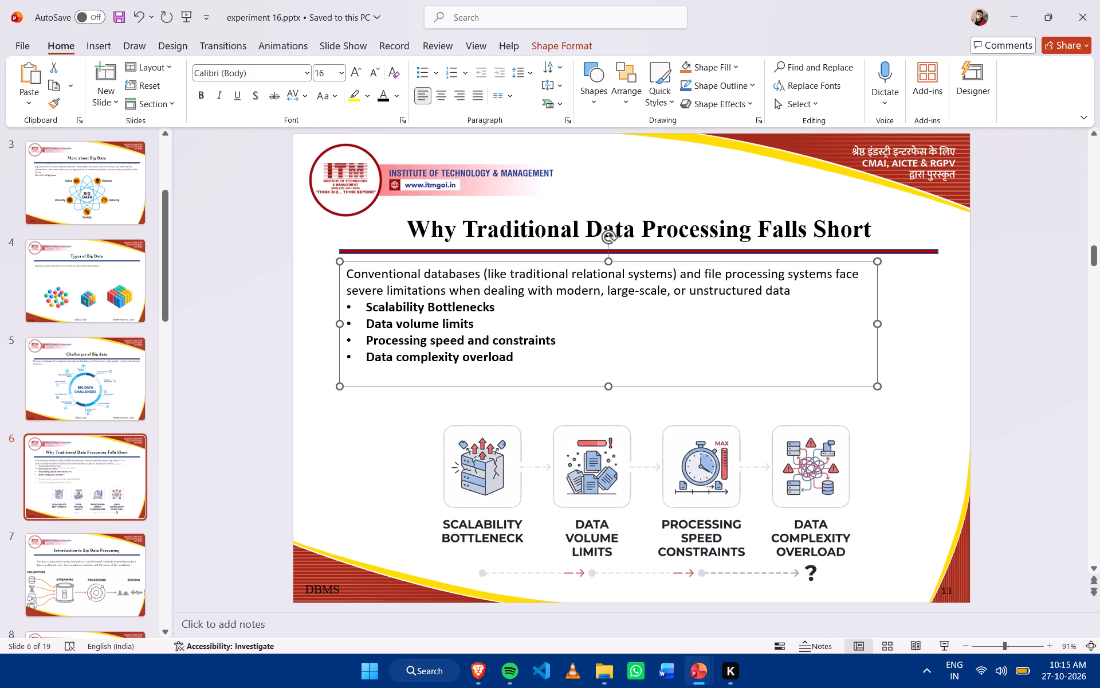
Move the four-icon limitations picture up and slightly left, just below the bullet list on the Why Traditional Data Processing Falls Short slide.
{"action": "left_click", "coordinate": [534, 534]}
{"action": "left_click_drag", "start_coordinate": [594, 503], "coordinate": [581, 462]}
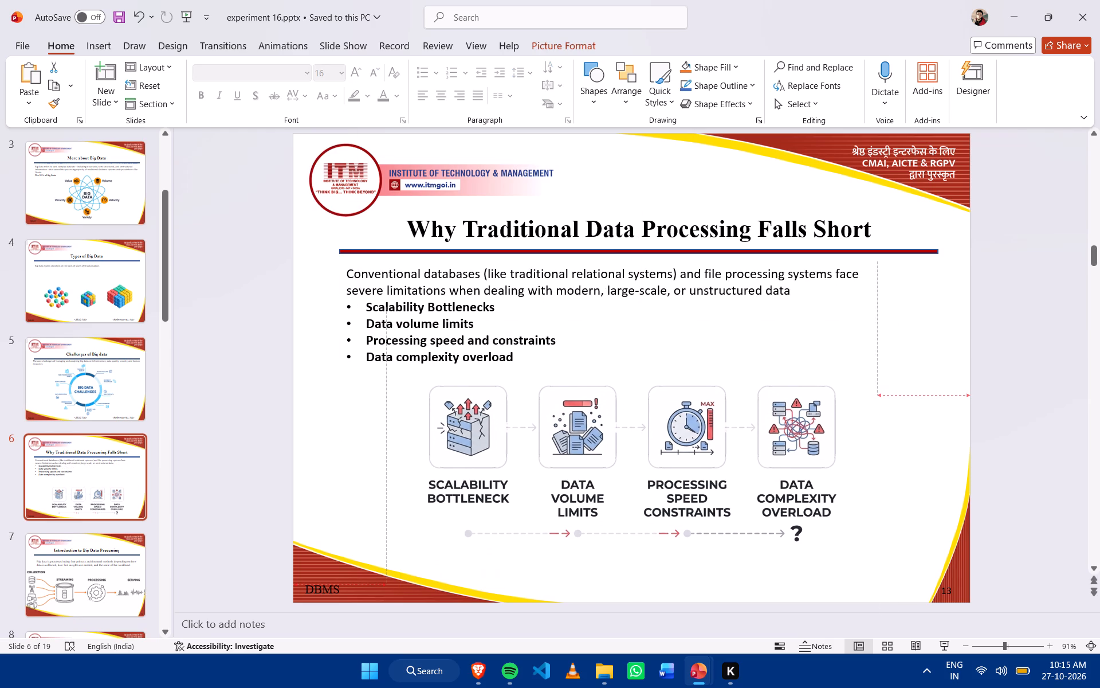
{"action": "left_click_drag", "start_coordinate": [581, 462], "coordinate": [588, 464]}
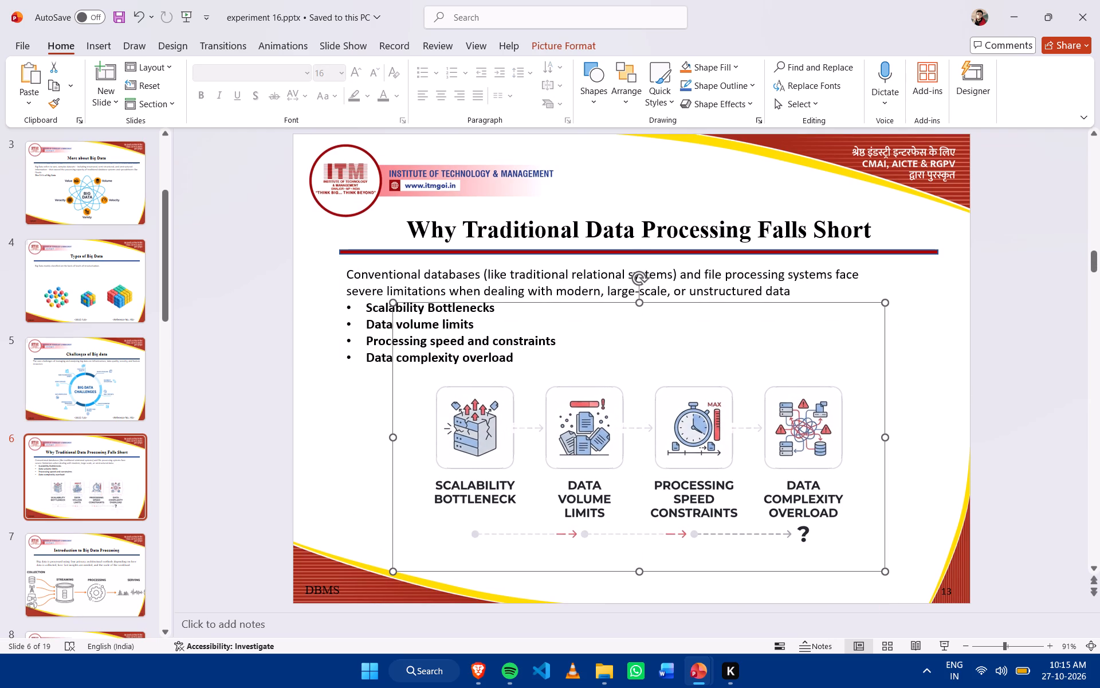
{"action": "left_click", "coordinate": [281, 356]}
Shrink the collection-to-serving diagram on the Introduction to Big Data Processing slide proportionally and move it left to fit within the slide.
{"action": "scroll", "coordinate": [742, 282], "scroll_direction": "down", "scroll_amount": 1}
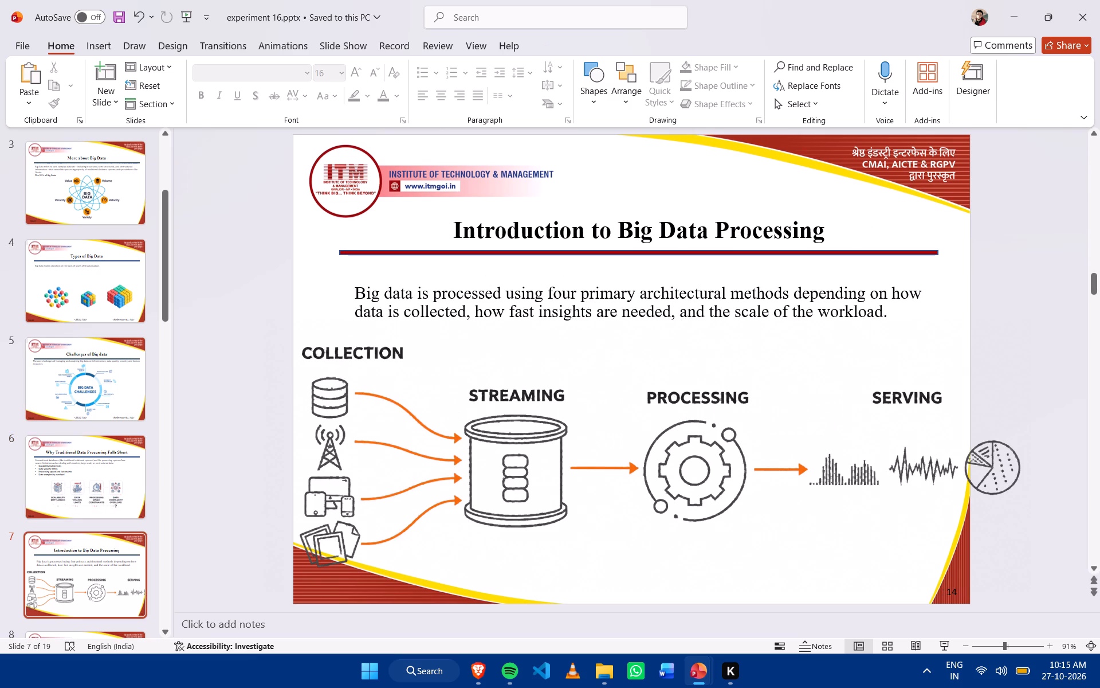
{"action": "left_click", "coordinate": [502, 429]}
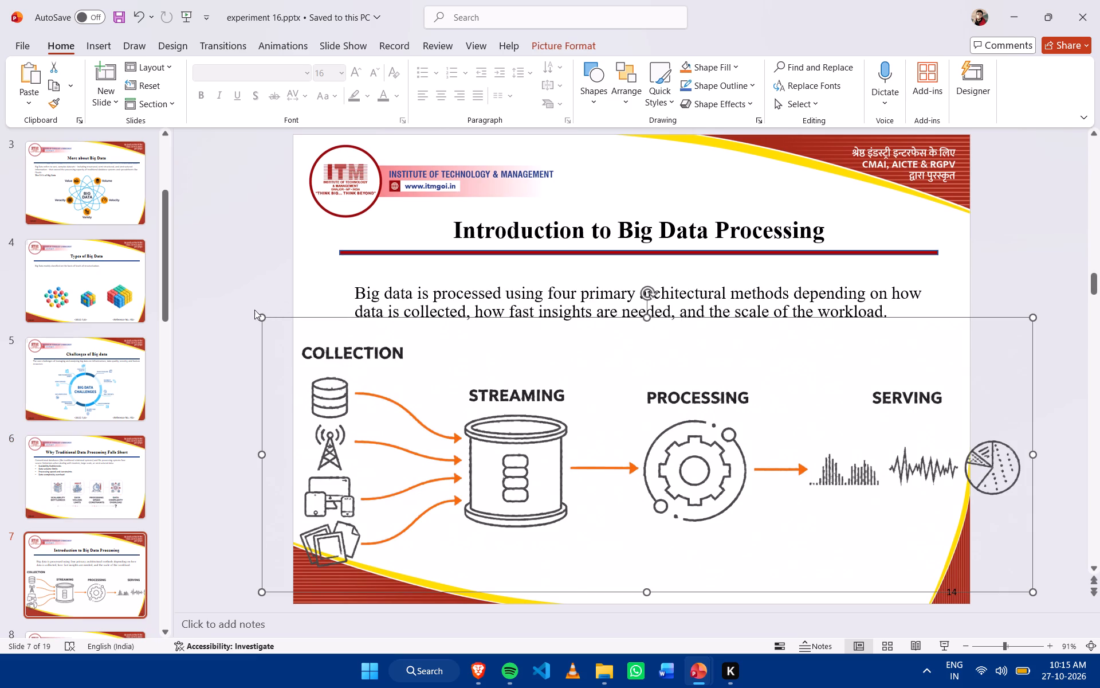
{"action": "left_click_drag", "start_coordinate": [261, 315], "coordinate": [320, 356]}
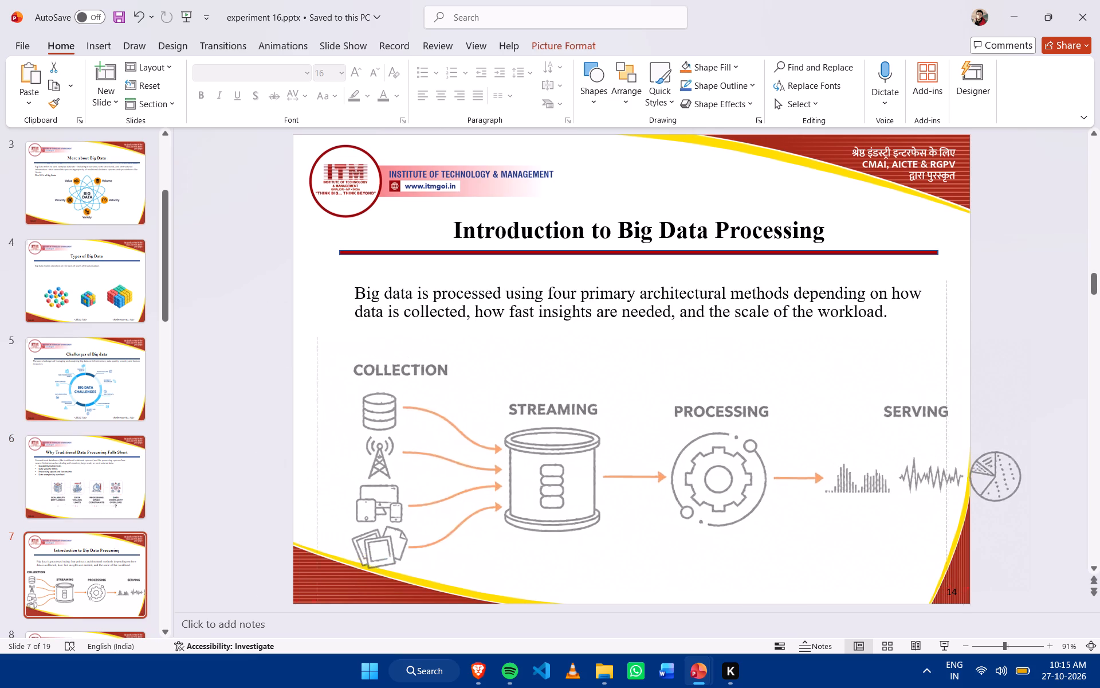
{"action": "left_click_drag", "start_coordinate": [320, 356], "coordinate": [471, 419]}
{"action": "left_click_drag", "start_coordinate": [752, 491], "coordinate": [656, 459]}
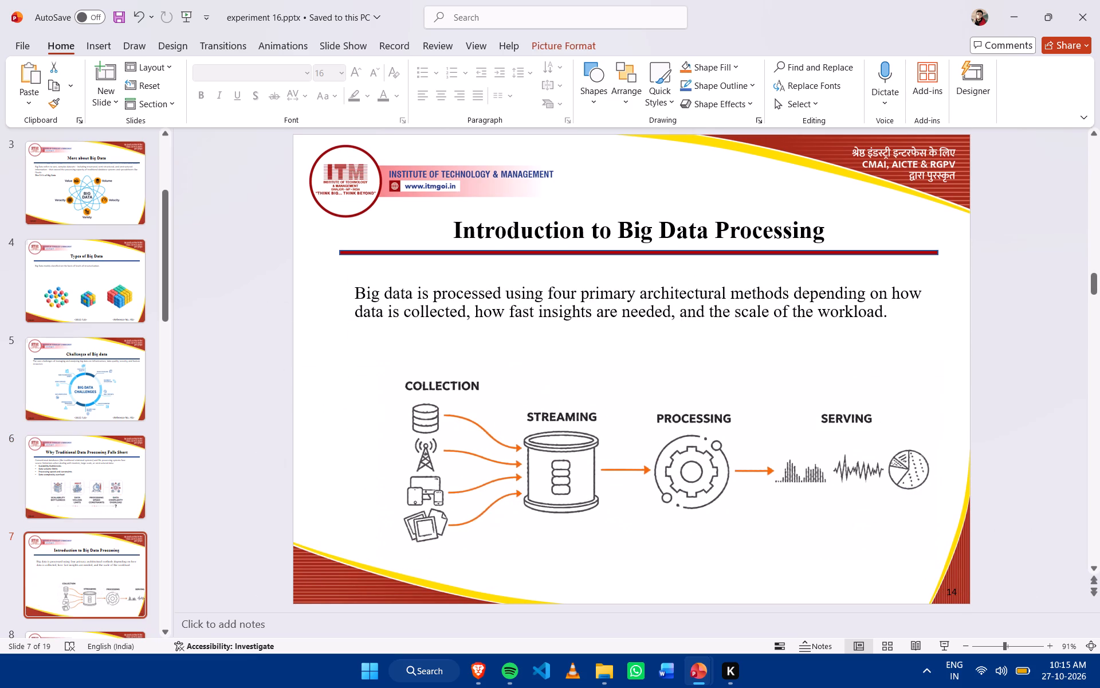
{"action": "left_click_drag", "start_coordinate": [656, 459], "coordinate": [647, 460]}
Move the body text on the Introduction to Big Data Processing slide up, just beneath the title line.
{"action": "left_click", "coordinate": [528, 298]}
{"action": "left_click", "coordinate": [487, 278]}
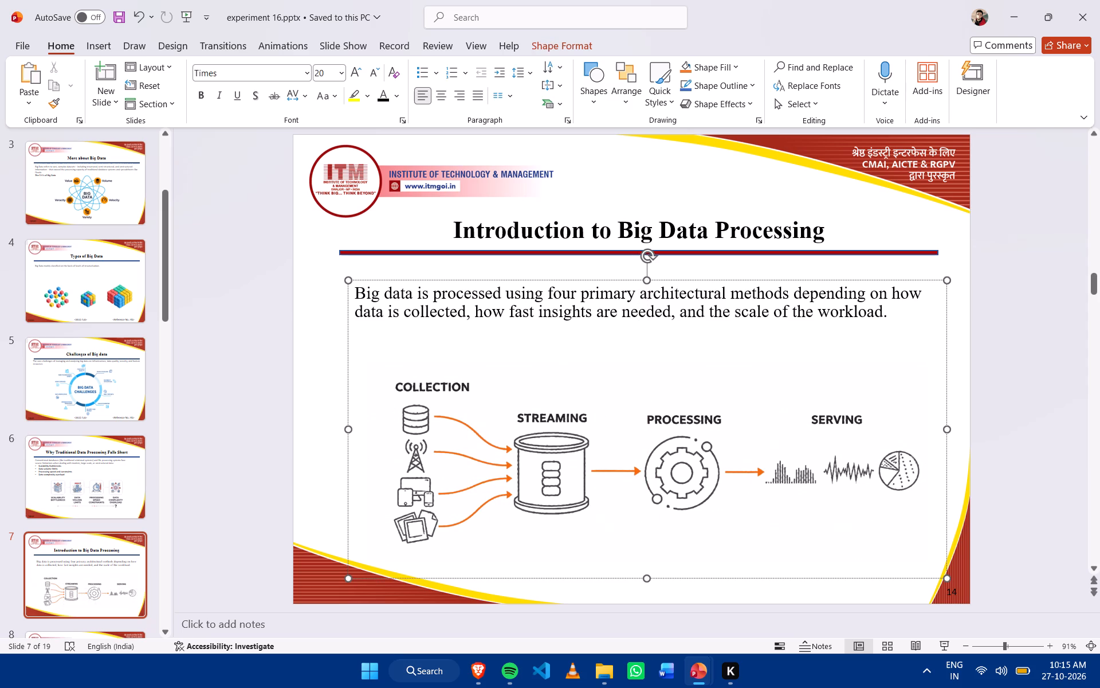
{"action": "left_click_drag", "start_coordinate": [487, 278], "coordinate": [485, 259]}
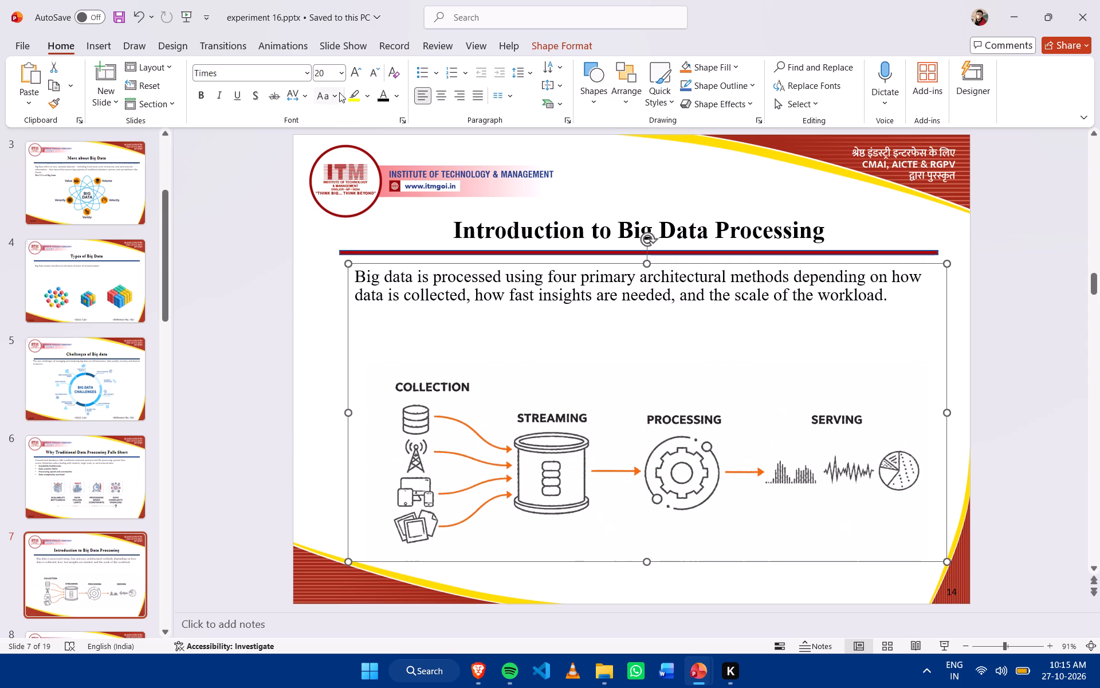
Set the body text on the Introduction to Big Data Processing slide to font size 16.
{"action": "left_click", "coordinate": [342, 71]}
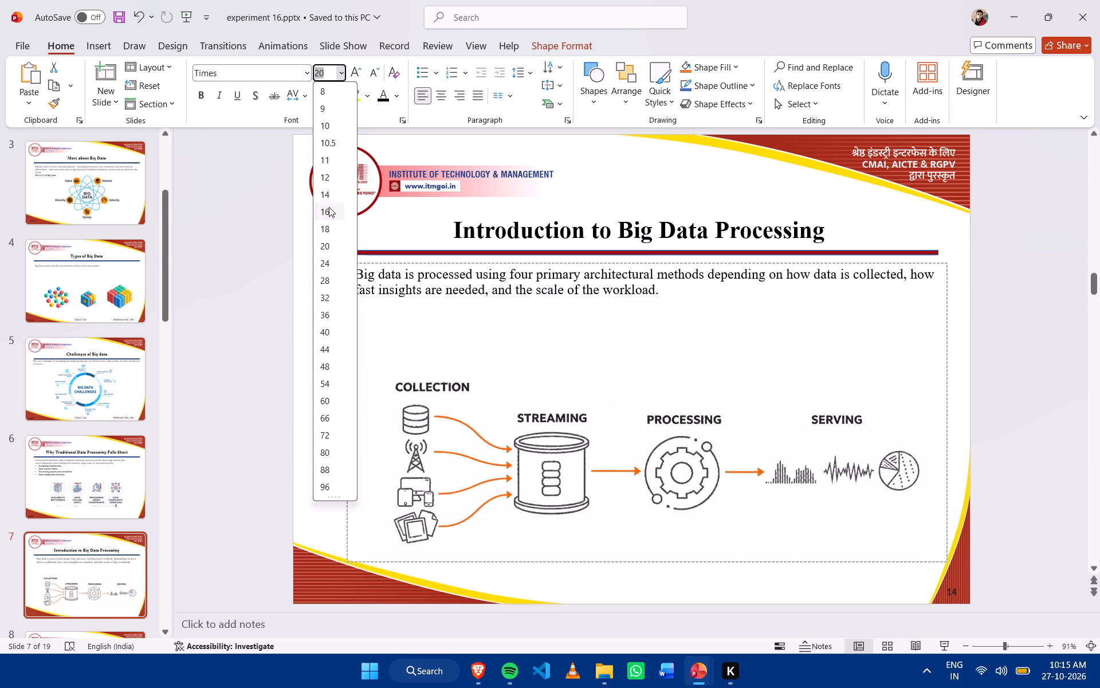
{"action": "left_click", "coordinate": [329, 209]}
{"action": "left_click", "coordinate": [258, 360]}
Move the collection-to-serving diagram up and slightly left, closer to the body text on the Introduction to Big Data Processing slide.
{"action": "left_click_drag", "start_coordinate": [654, 460], "coordinate": [650, 444]}
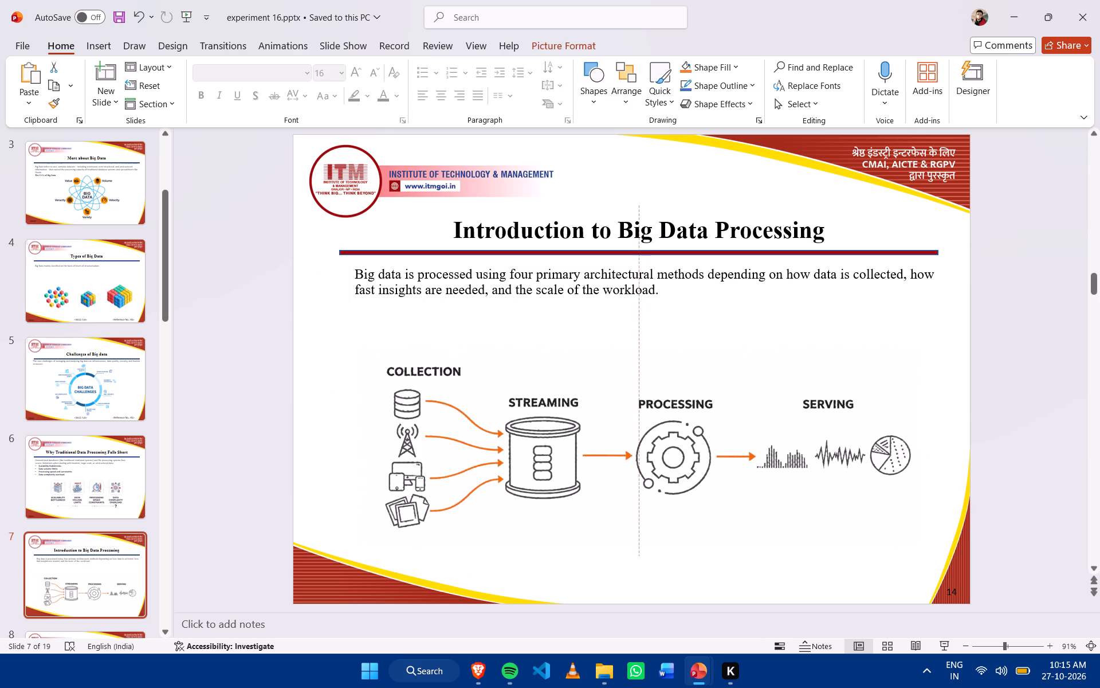
{"action": "left_click_drag", "start_coordinate": [650, 444], "coordinate": [645, 427]}
Move the body text on the Introduction to Big Data Processing slide left to align with the start of the title line.
{"action": "left_click", "coordinate": [593, 287]}
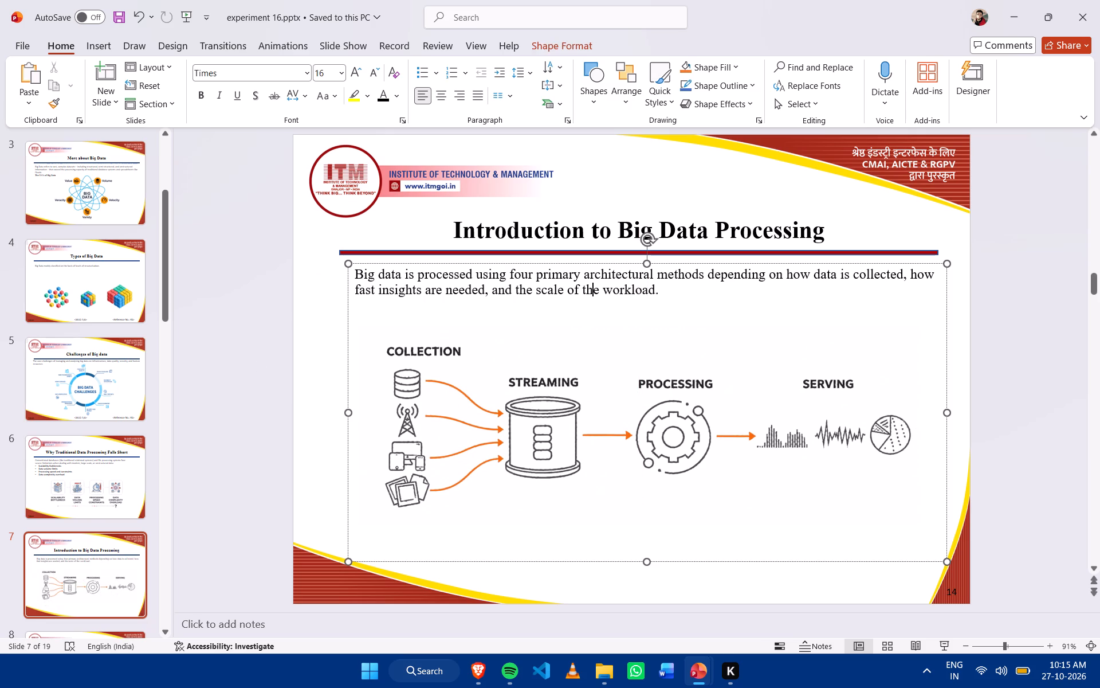
{"action": "left_click_drag", "start_coordinate": [556, 261], "coordinate": [541, 261]}
Move the collection-to-serving diagram slightly left to centre it horizontally on the Introduction to Big Data Processing slide.
{"action": "left_click", "coordinate": [592, 449]}
{"action": "left_click_drag", "start_coordinate": [603, 449], "coordinate": [592, 451]}
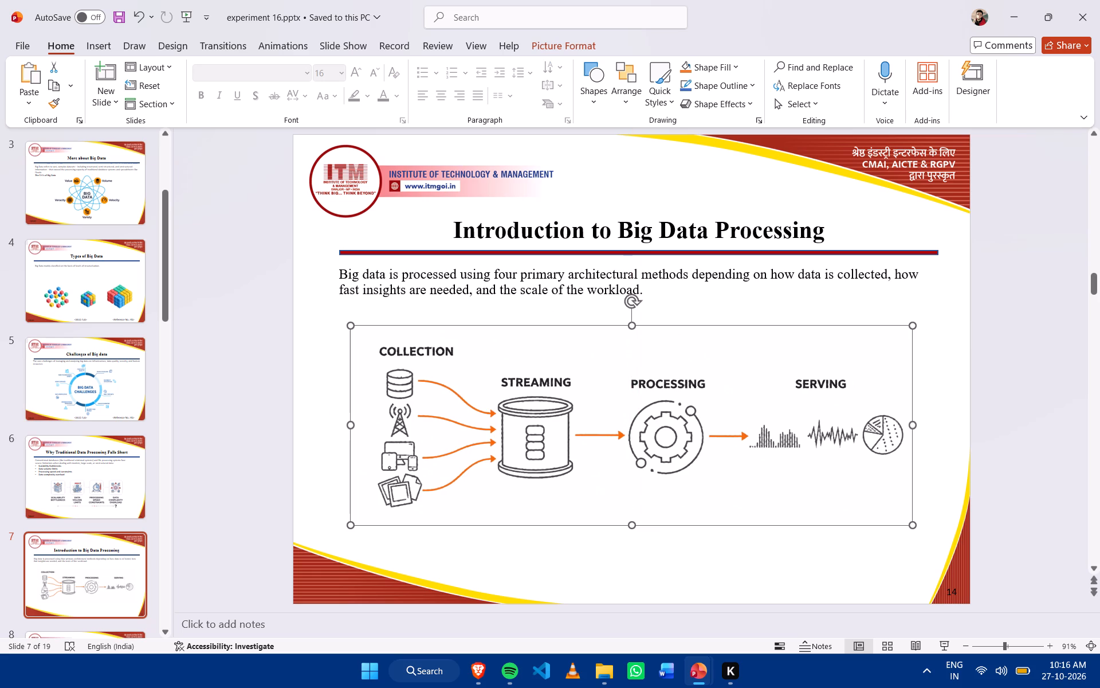
{"action": "left_click", "coordinate": [1032, 369]}
Shrink the data-source network picture on the Understanding collection slide proportionally and move it slightly left, clear of the body text.
{"action": "scroll", "coordinate": [767, 404], "scroll_direction": "down", "scroll_amount": 1}
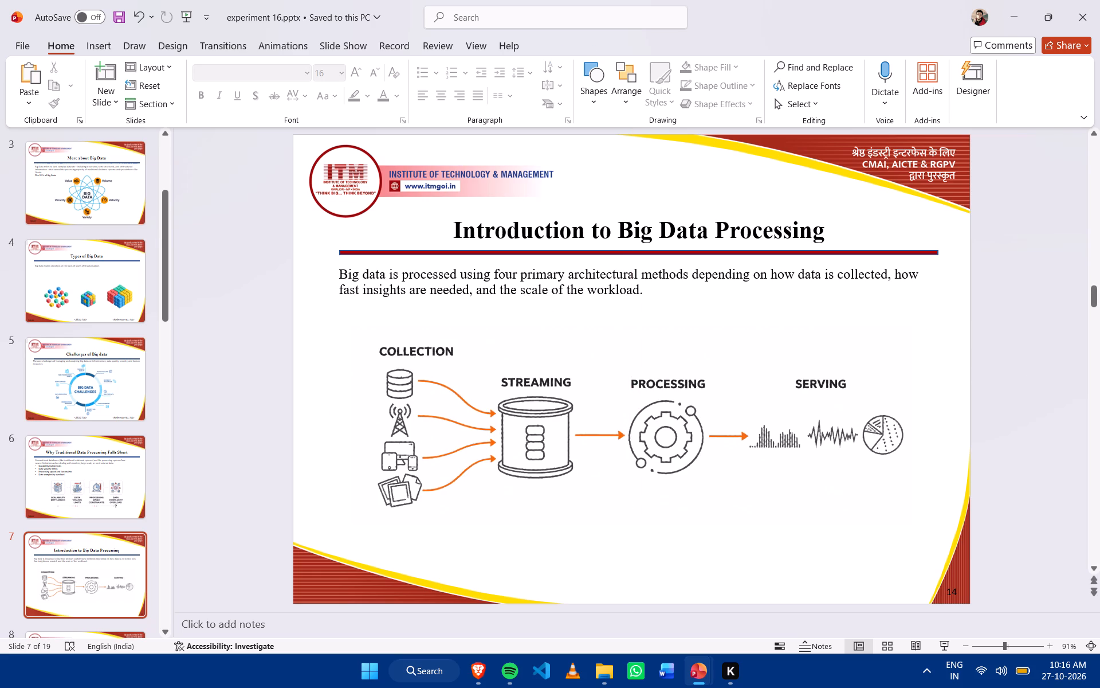
{"action": "left_click", "coordinate": [658, 400]}
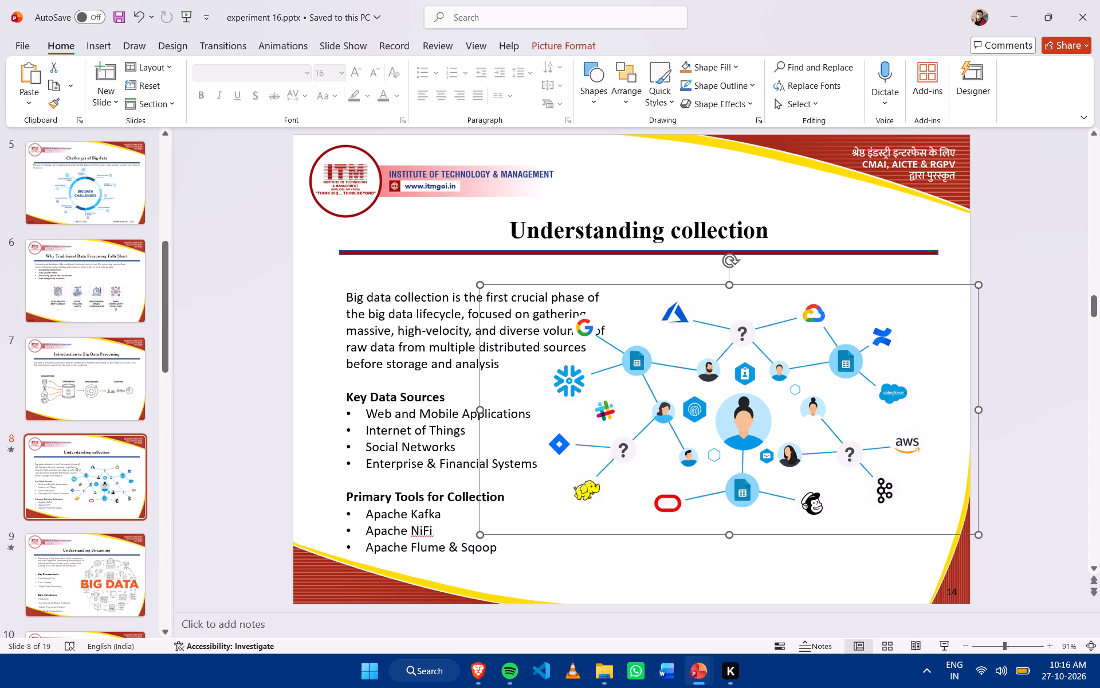
{"action": "left_click_drag", "start_coordinate": [480, 287], "coordinate": [561, 322]}
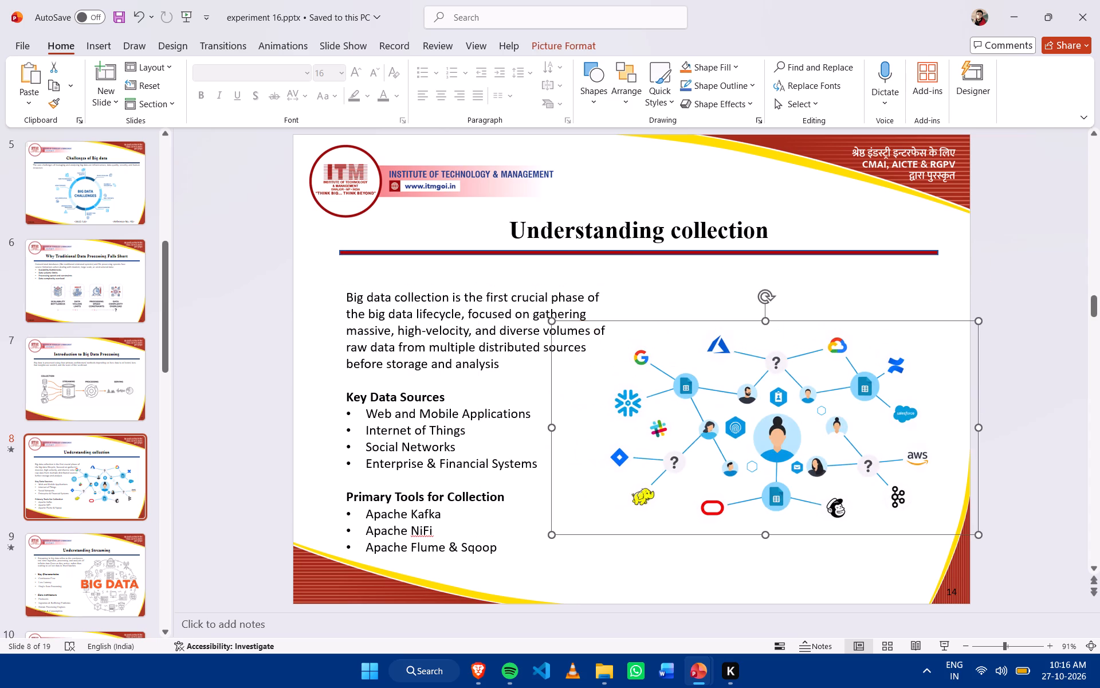
{"action": "left_click_drag", "start_coordinate": [779, 433], "coordinate": [763, 437]}
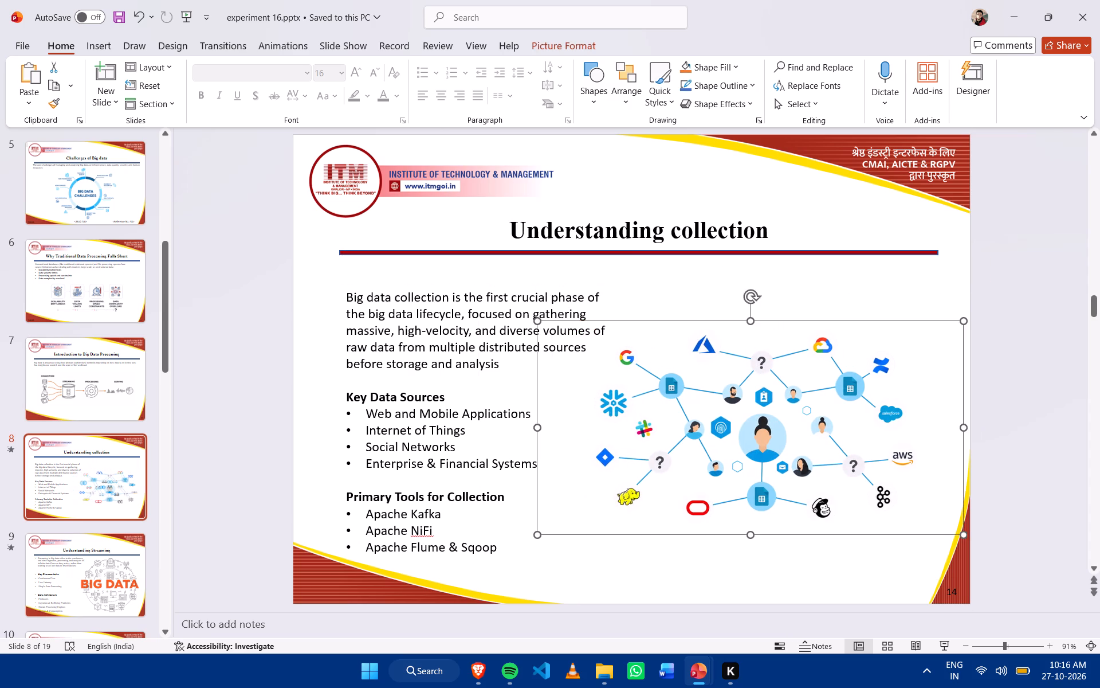
Move the body text on the Understanding collection slide straight up so it starts just below the title line.
{"action": "left_click", "coordinate": [473, 342]}
{"action": "left_click", "coordinate": [410, 286]}
{"action": "left_click_drag", "start_coordinate": [410, 286], "coordinate": [411, 285]}
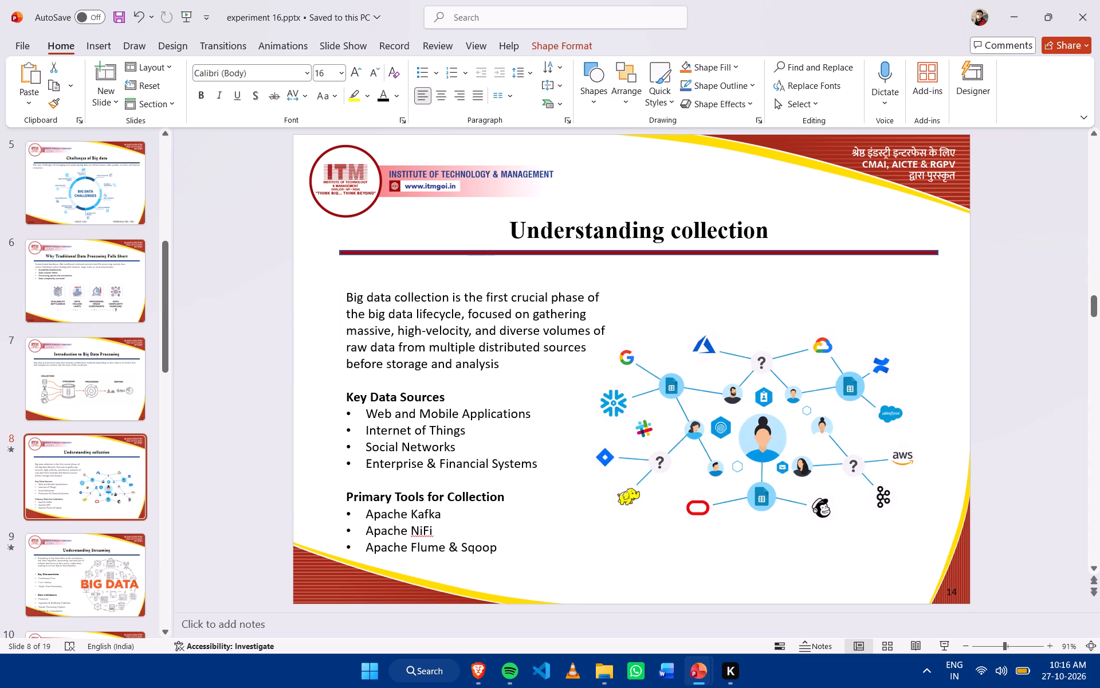
{"action": "left_click_drag", "start_coordinate": [411, 285], "coordinate": [409, 257]}
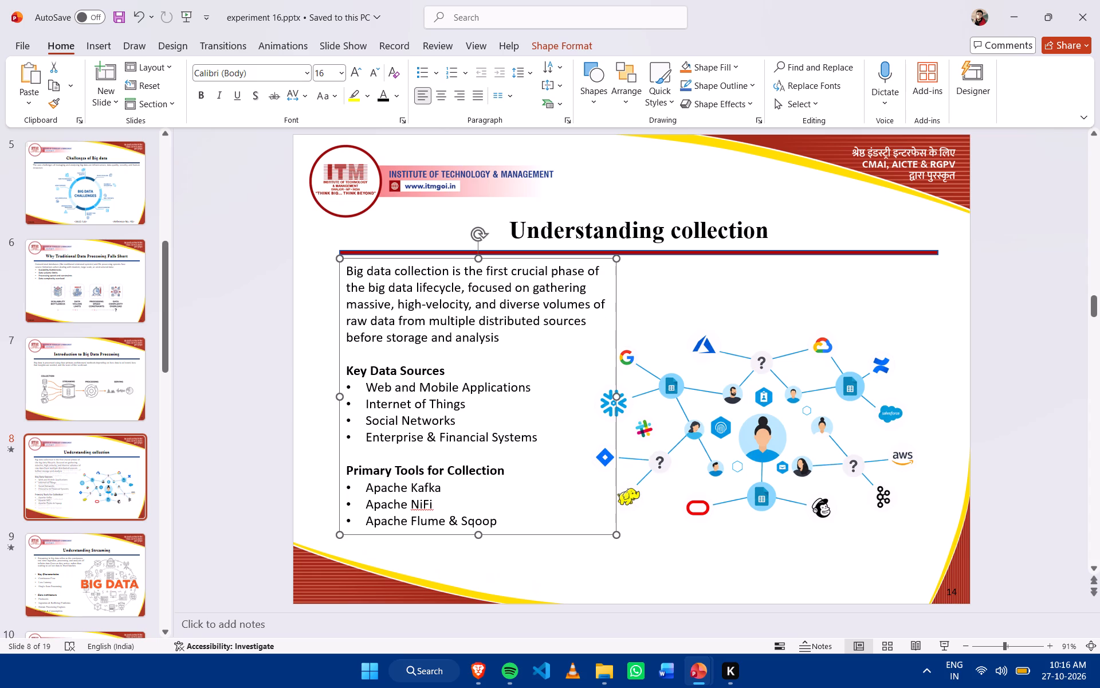
{"action": "left_click", "coordinate": [554, 587]}
Move the data-source network picture on the Understanding collection slide up and slightly left, level with the raised body text.
{"action": "left_click_drag", "start_coordinate": [826, 435], "coordinate": [821, 416]}
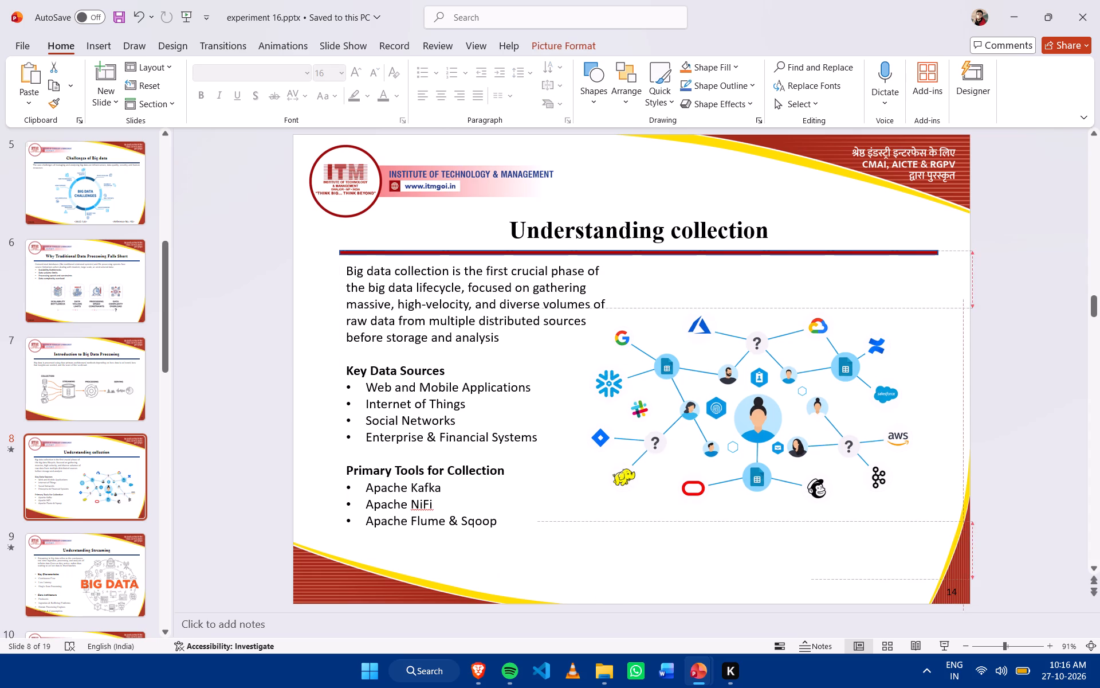
{"action": "left_click_drag", "start_coordinate": [821, 416], "coordinate": [815, 414]}
Set the line spacing of the whole body text on the Understanding Streaming slide to 1.0.
{"action": "scroll", "coordinate": [691, 569], "scroll_direction": "down", "scroll_amount": 1}
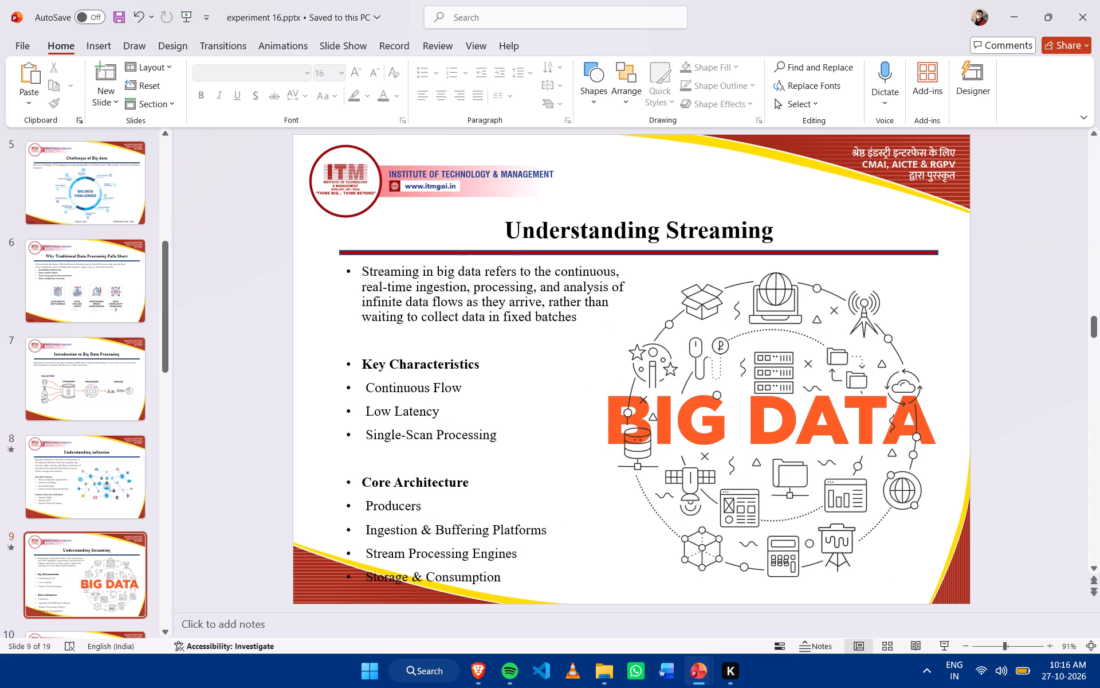
{"action": "scroll", "coordinate": [691, 569], "scroll_direction": "down", "scroll_amount": 1}
{"action": "scroll", "coordinate": [675, 527], "scroll_direction": "up", "scroll_amount": 1}
{"action": "left_click", "coordinate": [445, 293]}
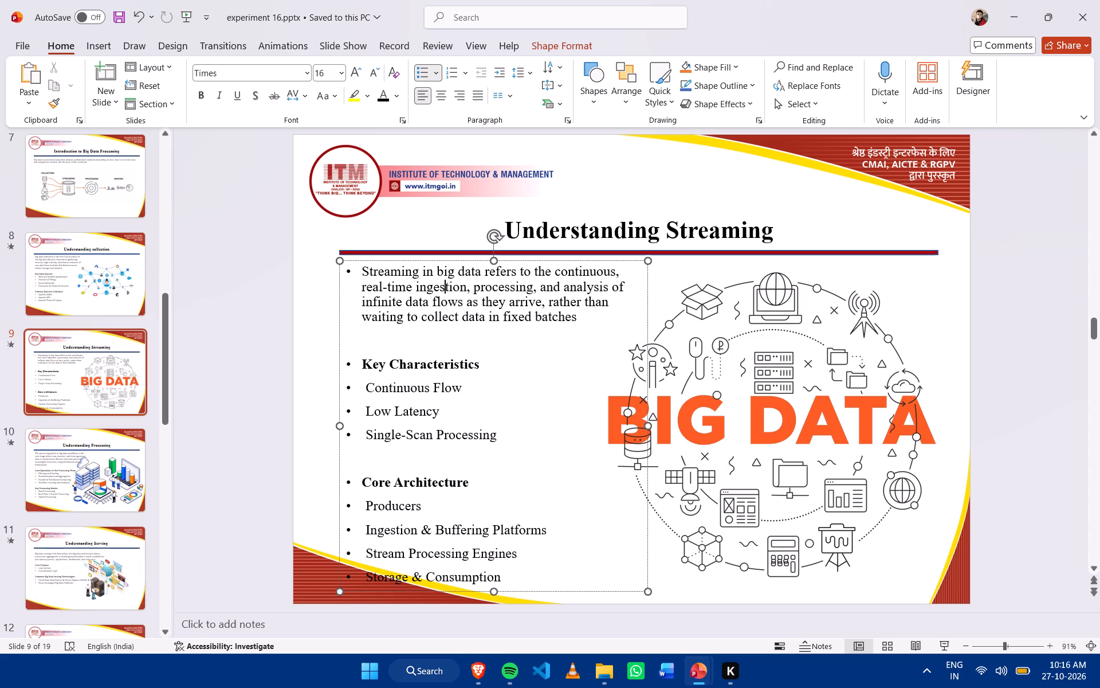
{"action": "left_click", "coordinate": [387, 259]}
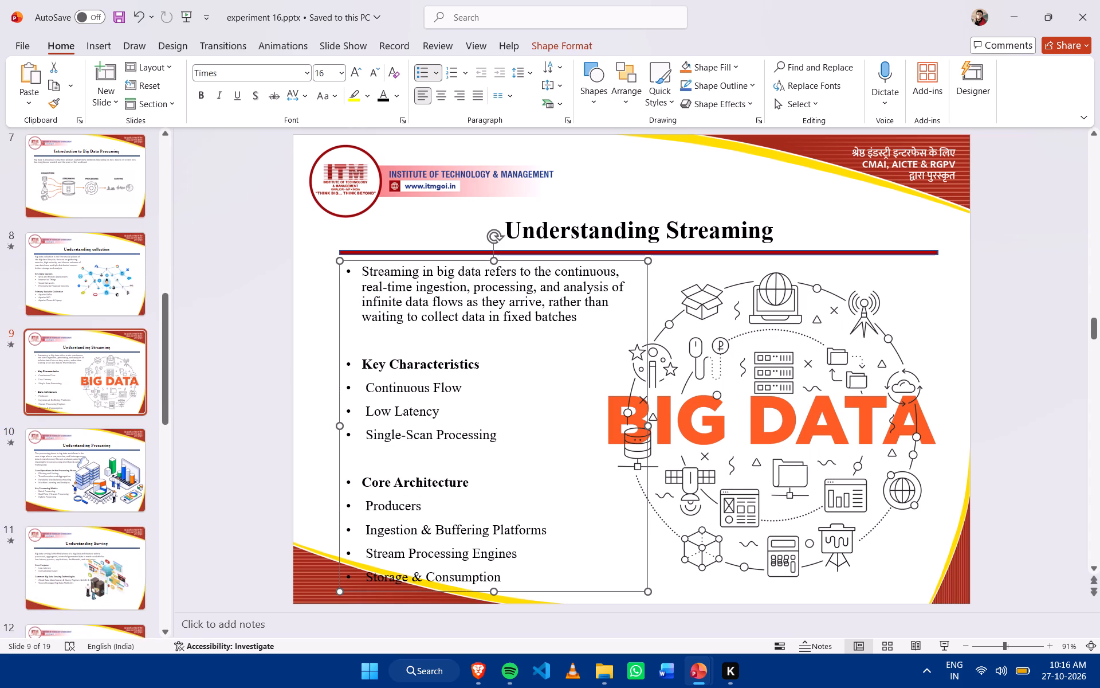
{"action": "left_click", "coordinate": [522, 77]}
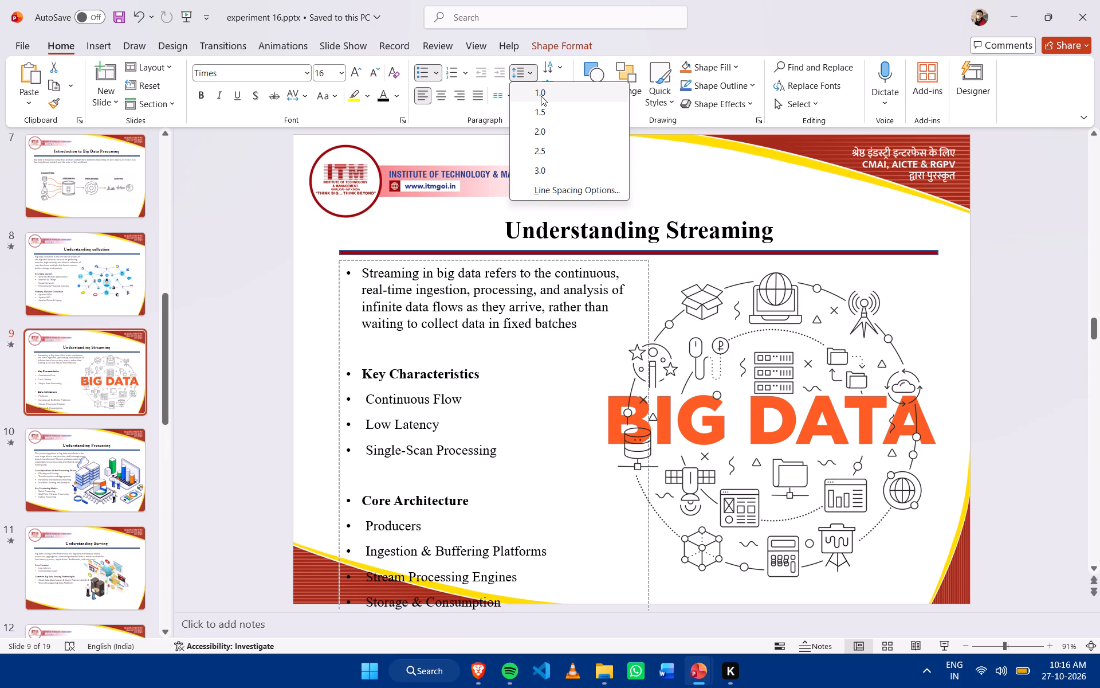
{"action": "left_click", "coordinate": [541, 96]}
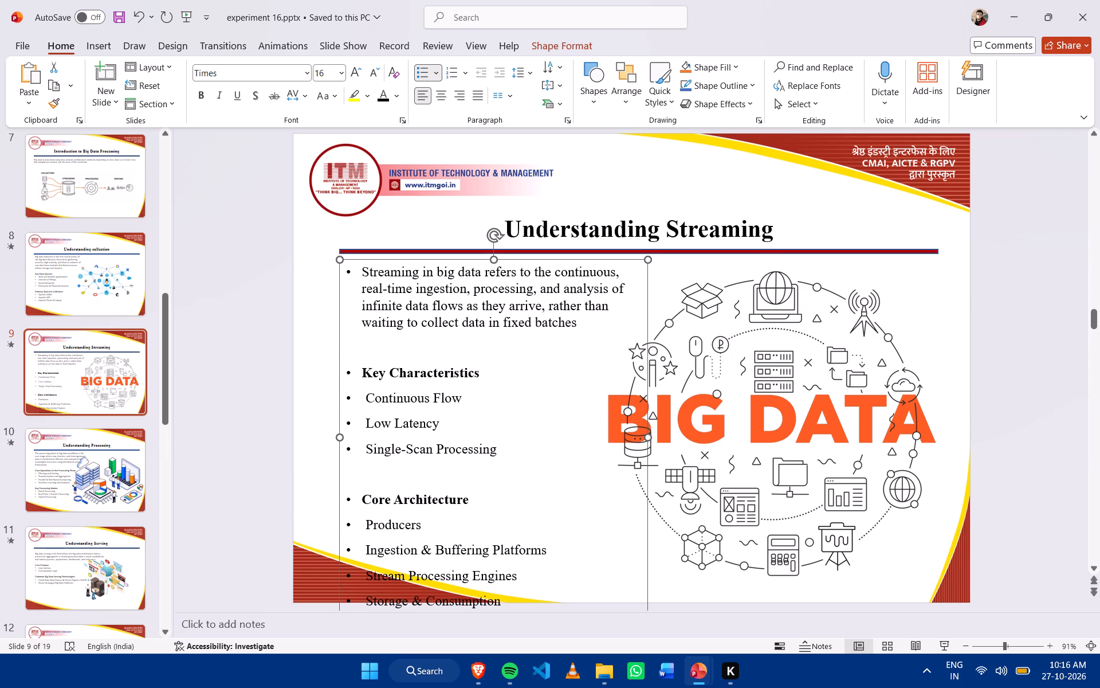
Remove the bullet from the blank line above Key Characteristics on the Understanding Streaming slide.
{"action": "left_click", "coordinate": [409, 342]}
{"action": "key", "text": "BackSpace"}
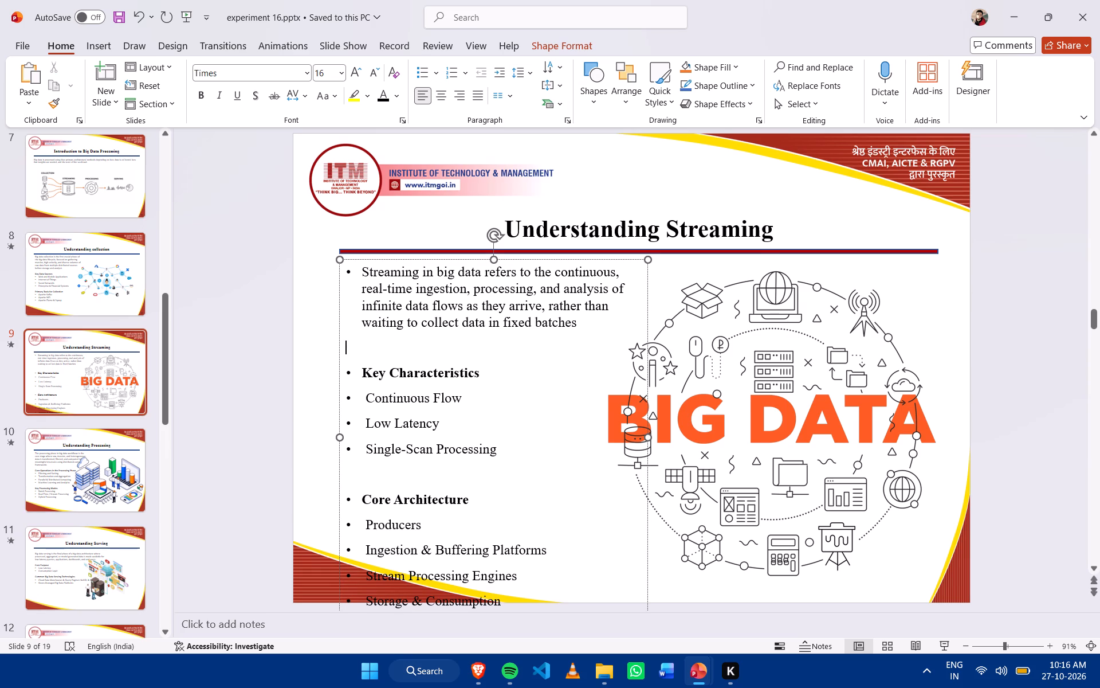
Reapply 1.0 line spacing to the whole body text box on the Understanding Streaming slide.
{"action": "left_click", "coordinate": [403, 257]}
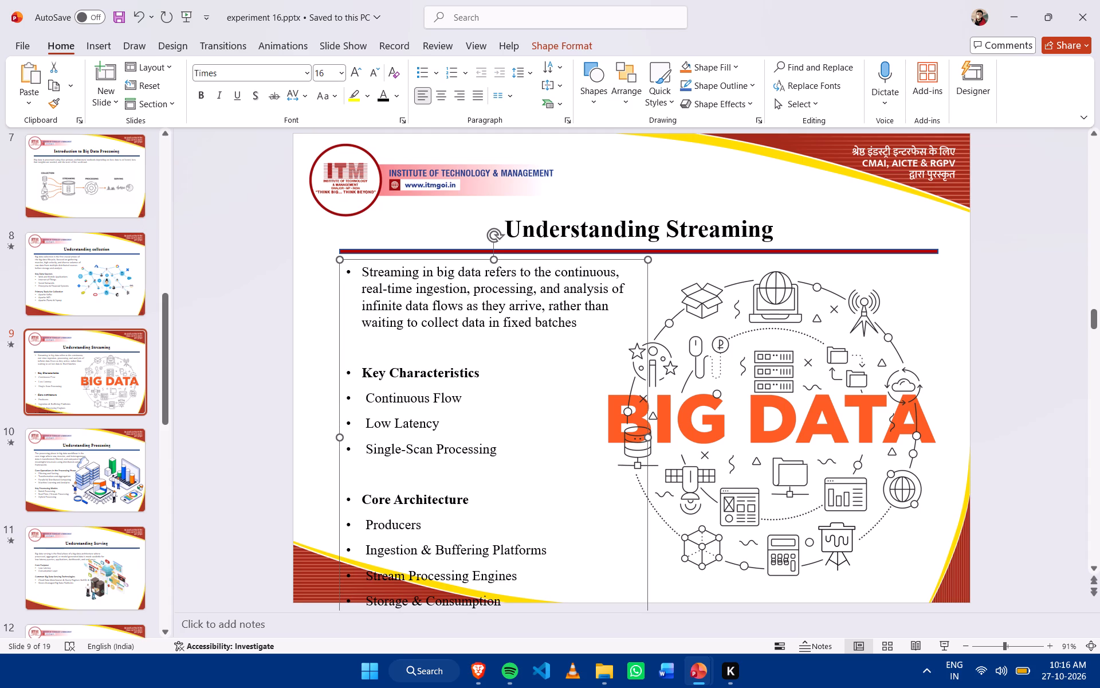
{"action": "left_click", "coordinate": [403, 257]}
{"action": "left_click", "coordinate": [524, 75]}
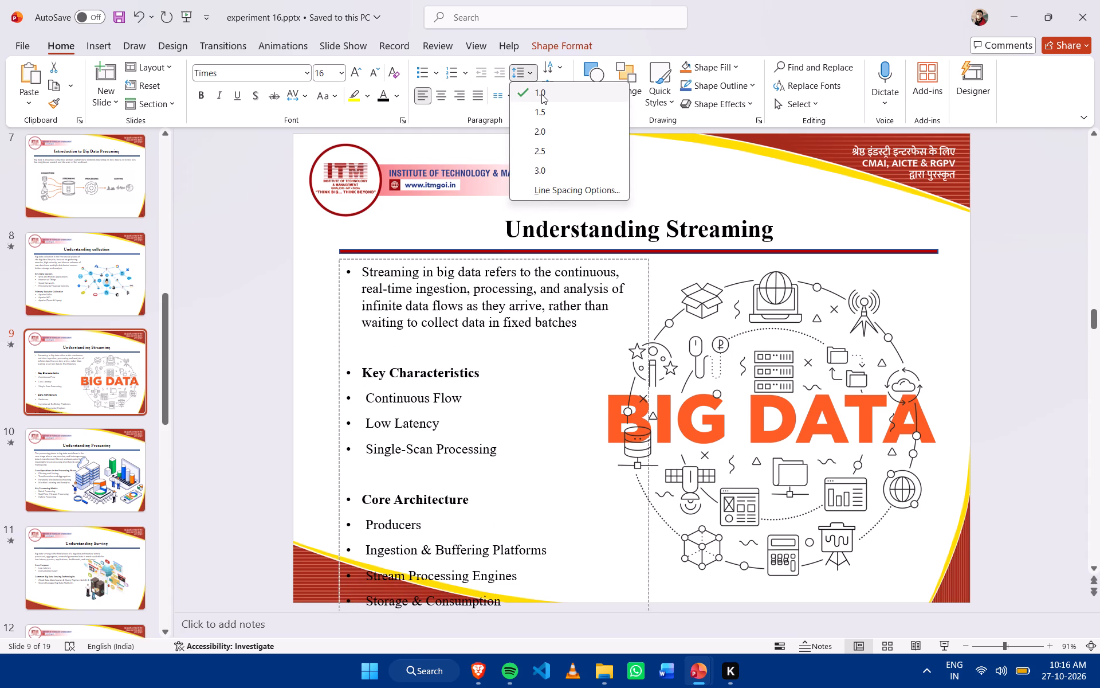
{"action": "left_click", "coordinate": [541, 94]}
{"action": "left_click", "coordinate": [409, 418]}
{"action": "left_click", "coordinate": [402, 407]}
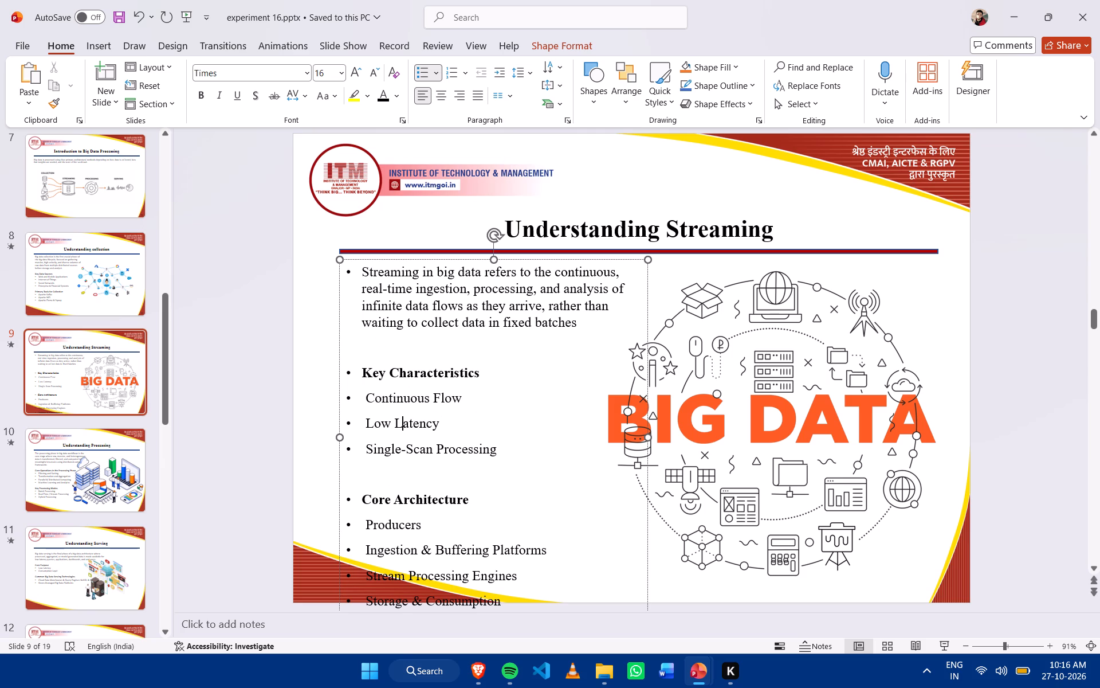
Open the detailed line spacing options for the whole body text on the Understanding Streaming slide.
{"action": "left_click", "coordinate": [443, 256]}
{"action": "left_click", "coordinate": [517, 73]}
{"action": "left_click", "coordinate": [579, 190]}
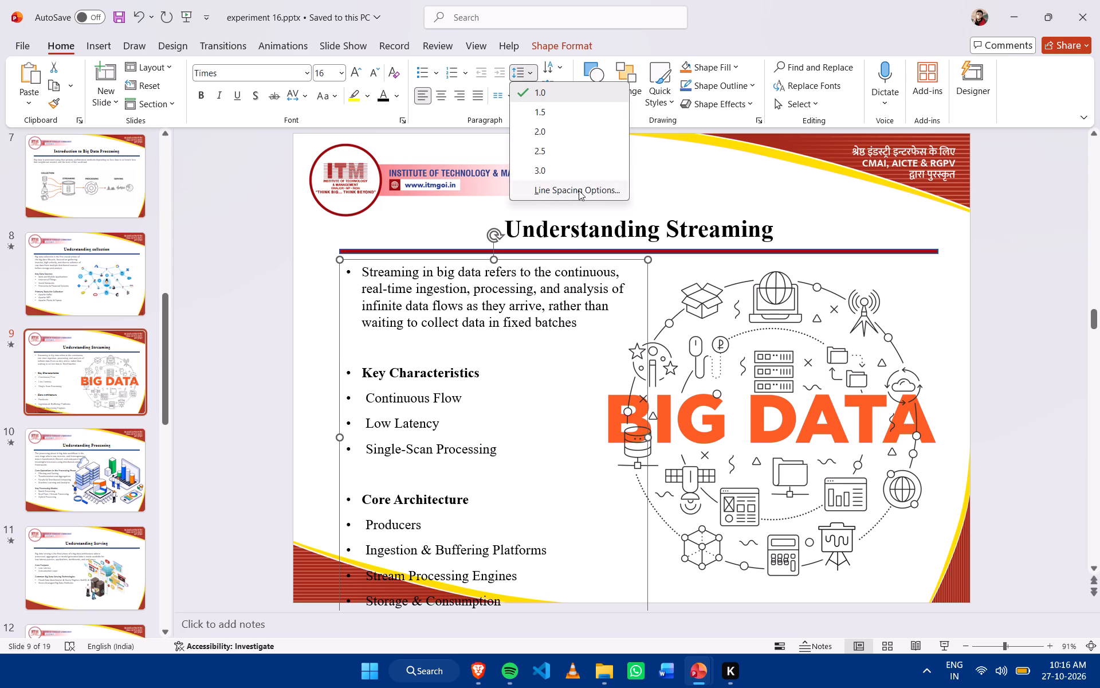
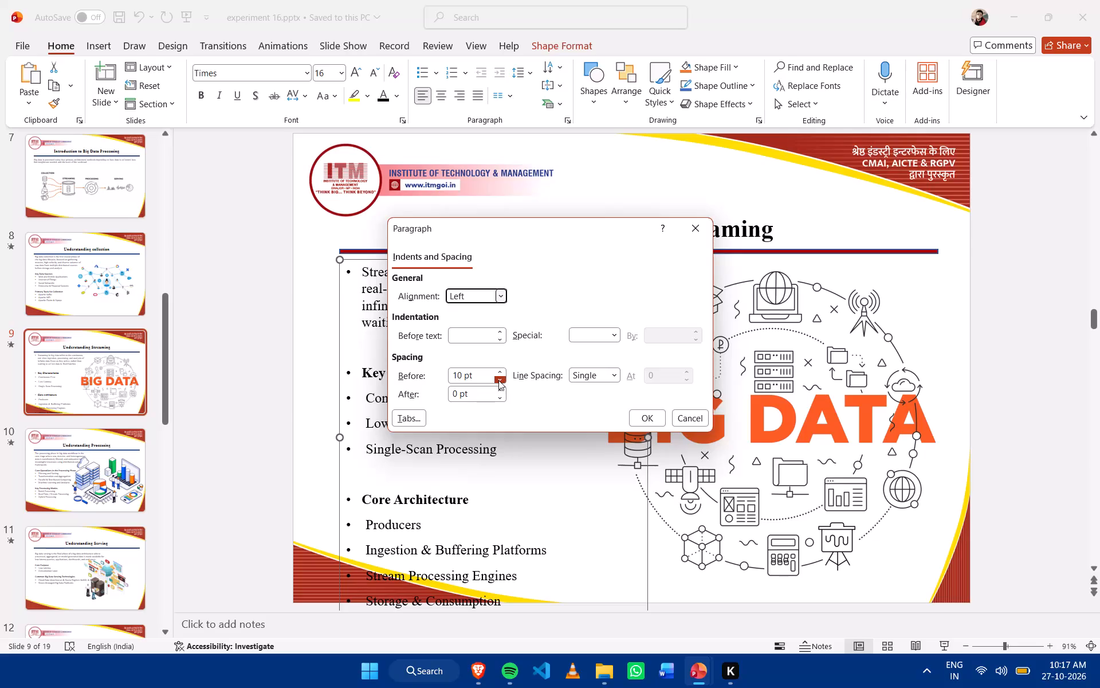
Set the spacing before paragraphs to 6 pt for the whole body text on the Understanding Streaming slide.
{"action": "left_click", "coordinate": [498, 380]}
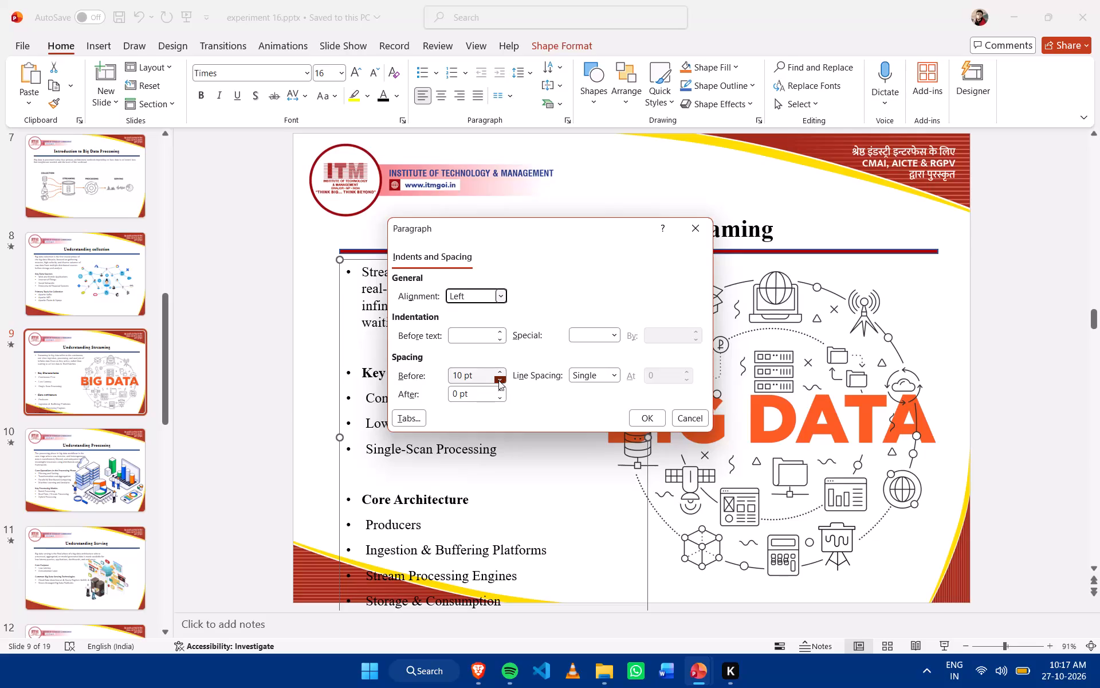
{"action": "left_click", "coordinate": [498, 380]}
{"action": "left_click", "coordinate": [496, 369]}
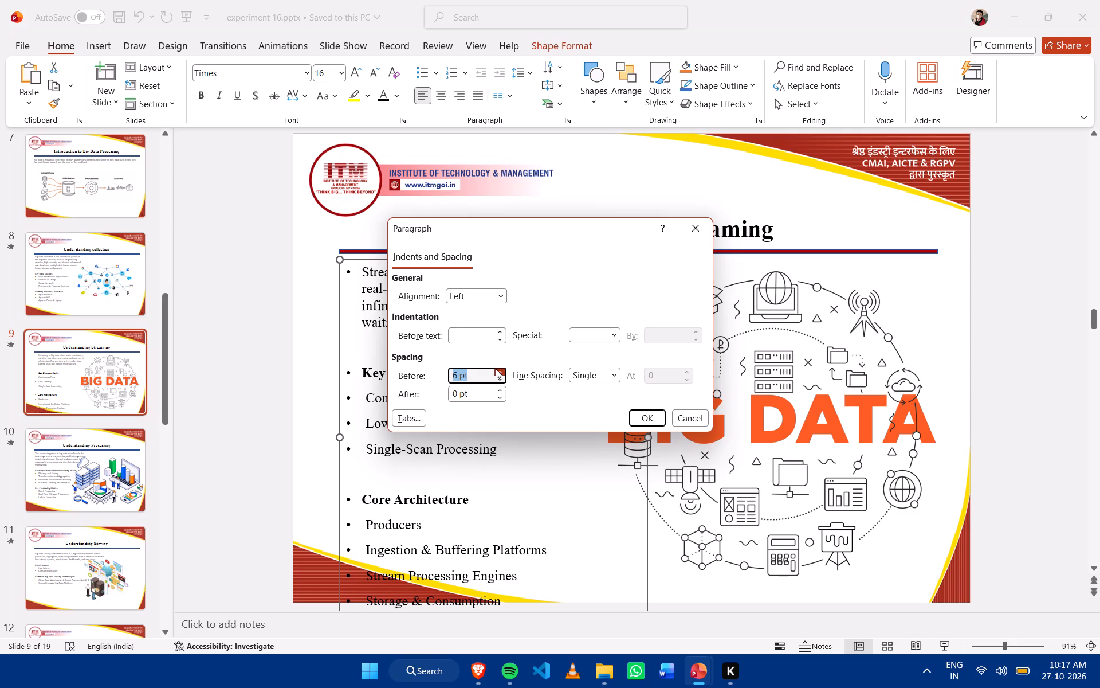
{"action": "left_click", "coordinate": [653, 419]}
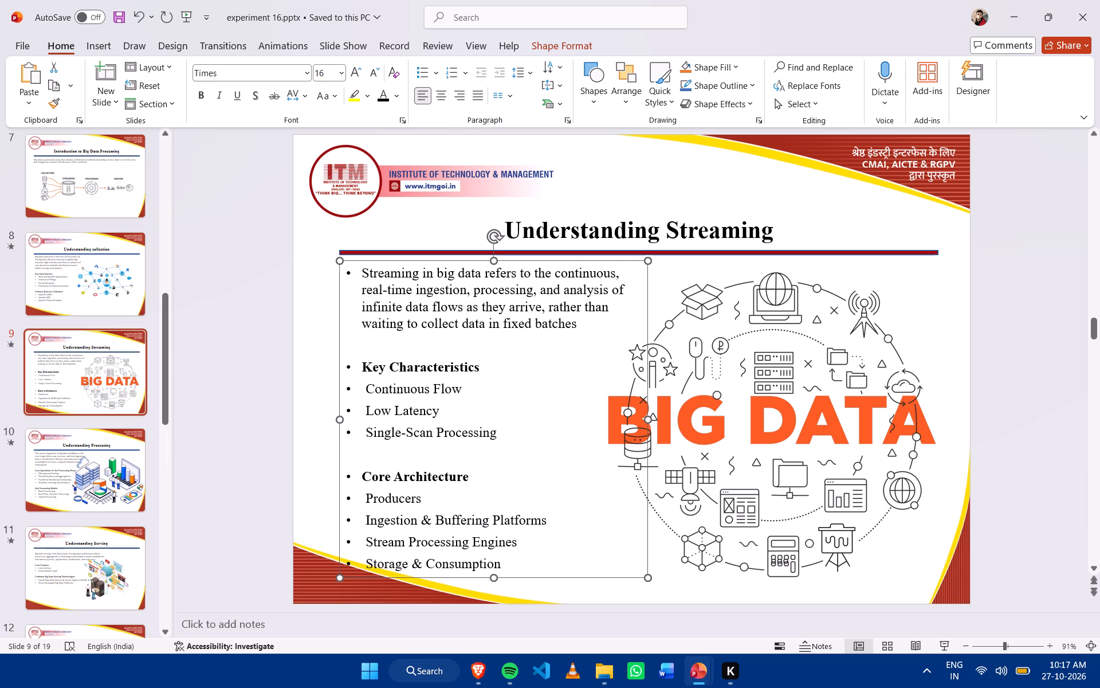
Move the Understanding Streaming body text box up slightly so it sits just under the title line.
{"action": "left_click_drag", "start_coordinate": [423, 259], "coordinate": [426, 253]}
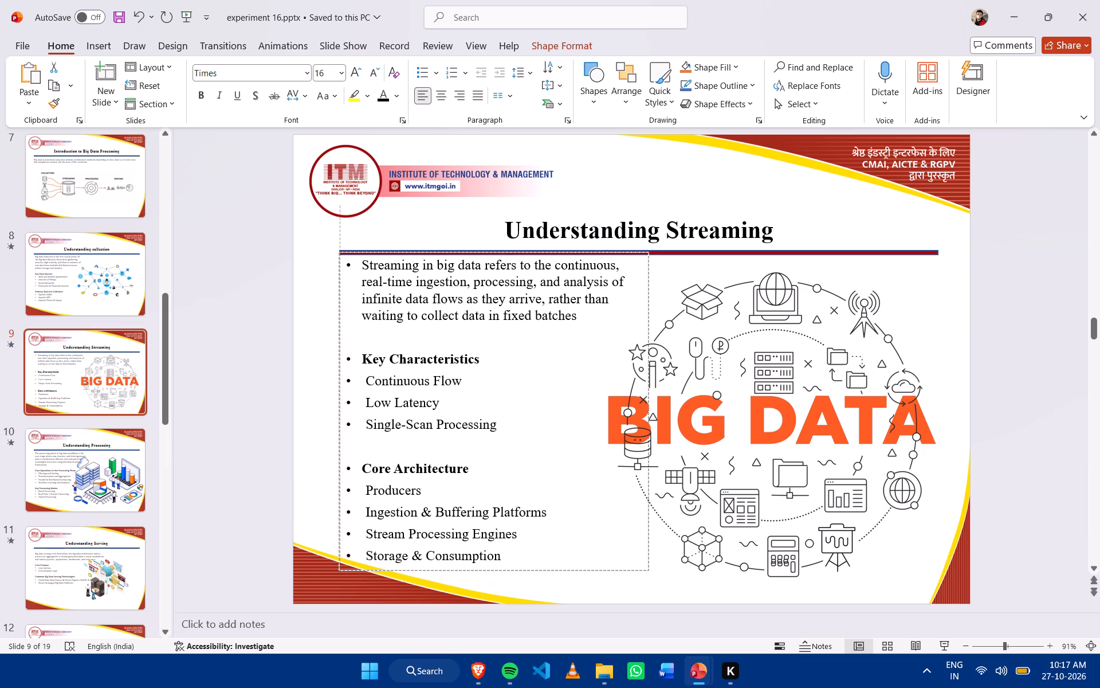
{"action": "left_click_drag", "start_coordinate": [426, 253], "coordinate": [424, 253]}
{"action": "left_click", "coordinate": [278, 350]}
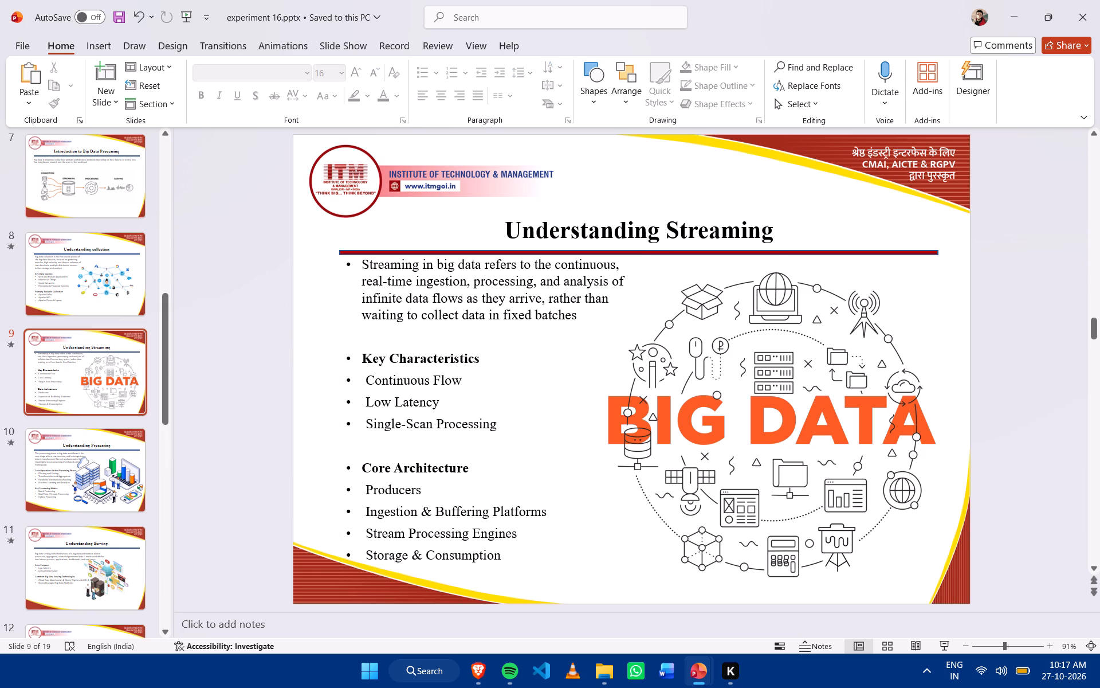
Shrink the Big Data picture on the Understanding Streaming slide from its lower-left corner, clear of the body text.
{"action": "left_click", "coordinate": [731, 429]}
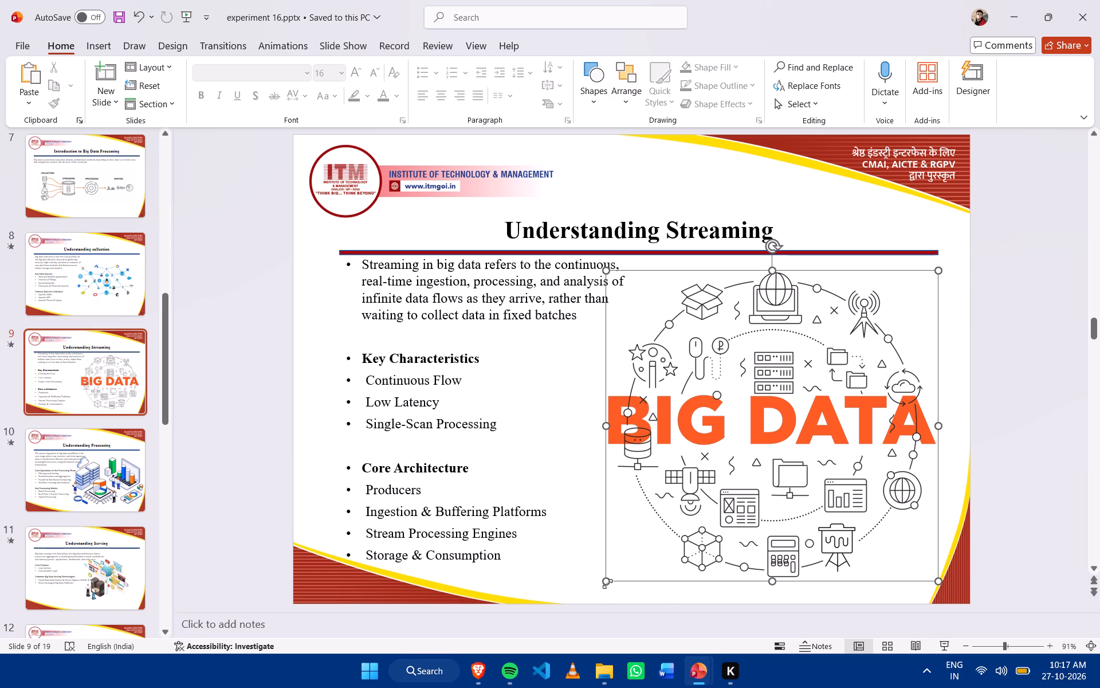
{"action": "left_click_drag", "start_coordinate": [607, 584], "coordinate": [634, 561]}
{"action": "left_click", "coordinate": [784, 448]}
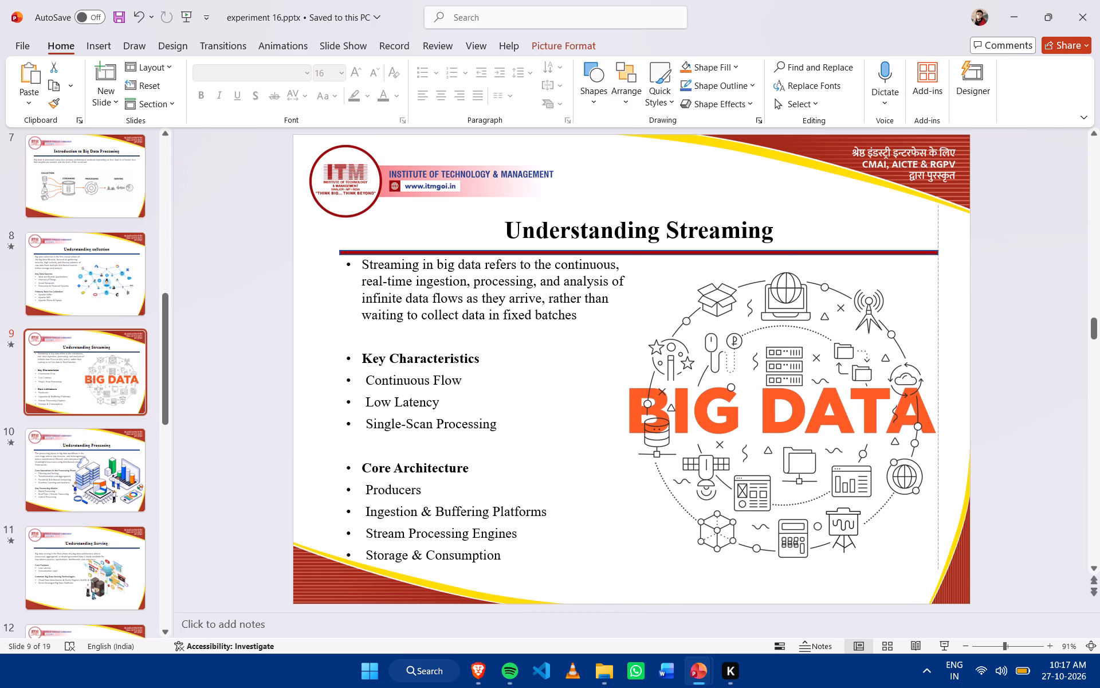
{"action": "left_click", "coordinate": [543, 591]}
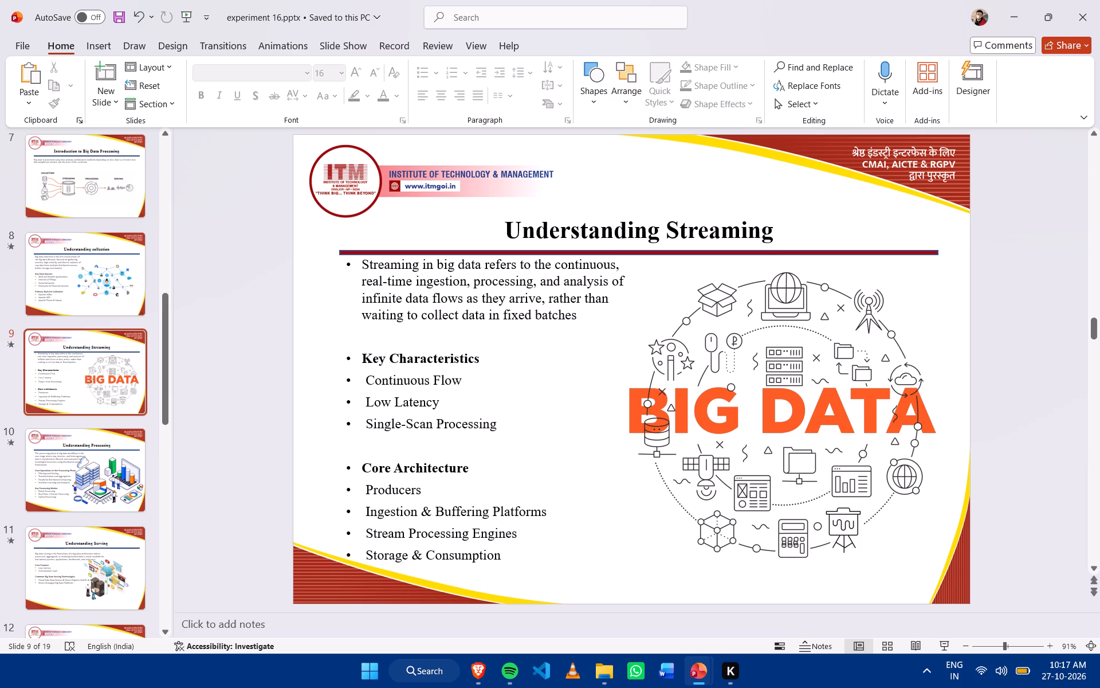
Shrink the illustration on the Understanding Processing slide and reposition it beside the body text, in line with the title line's end.
{"action": "scroll", "coordinate": [599, 403], "scroll_direction": "down", "scroll_amount": 1}
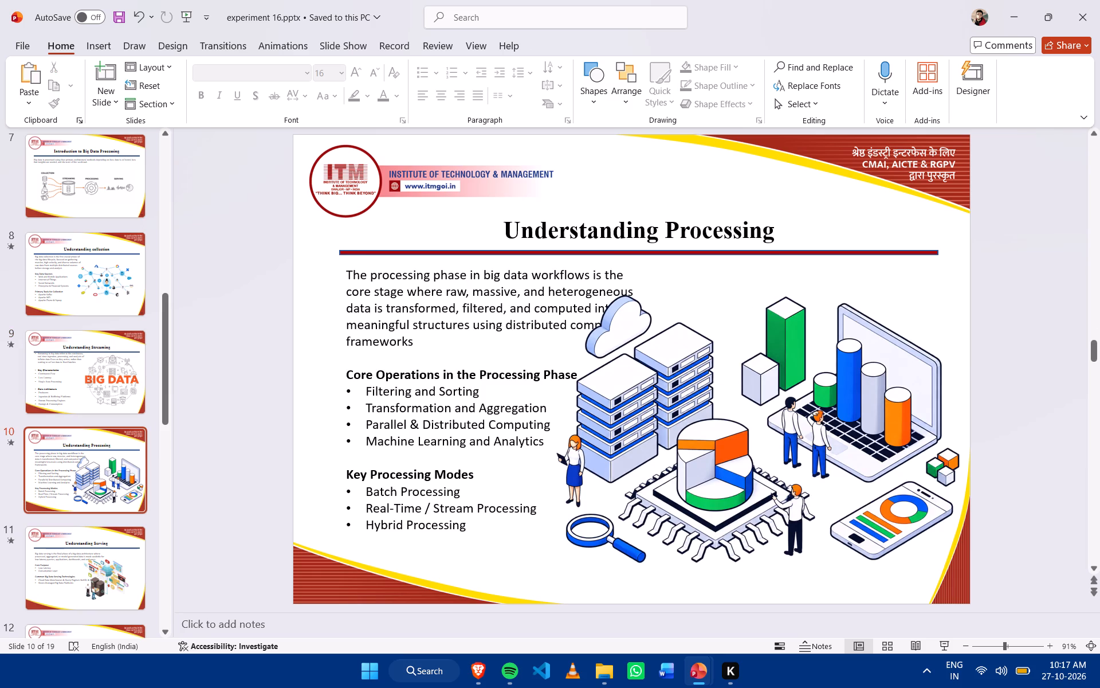
{"action": "left_click", "coordinate": [717, 451]}
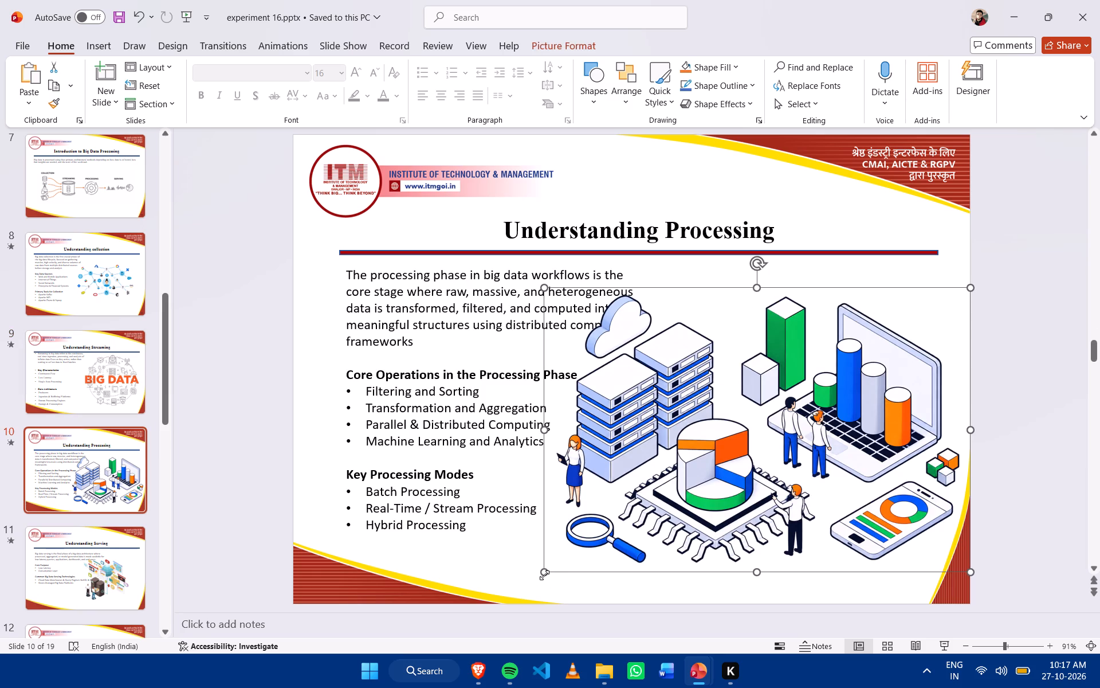
{"action": "left_click_drag", "start_coordinate": [544, 575], "coordinate": [673, 505]}
{"action": "left_click_drag", "start_coordinate": [791, 391], "coordinate": [763, 409]}
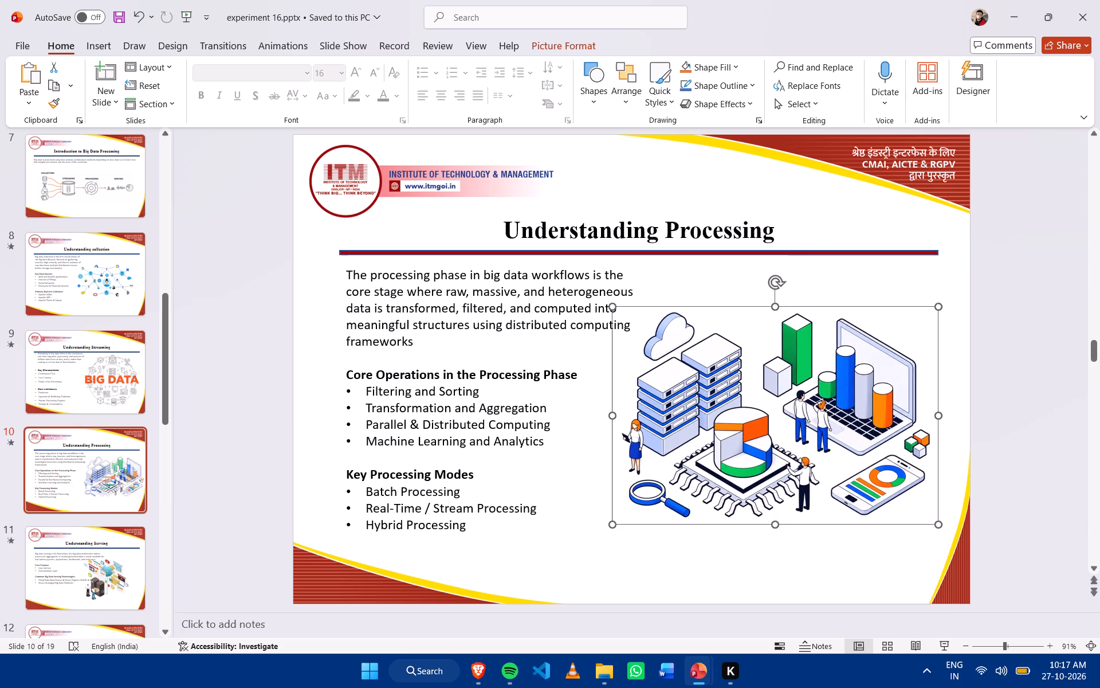
Move the body text box on the Understanding Processing slide up to just below the title line, keeping its left alignment.
{"action": "left_click", "coordinate": [485, 411]}
{"action": "left_click", "coordinate": [395, 260]}
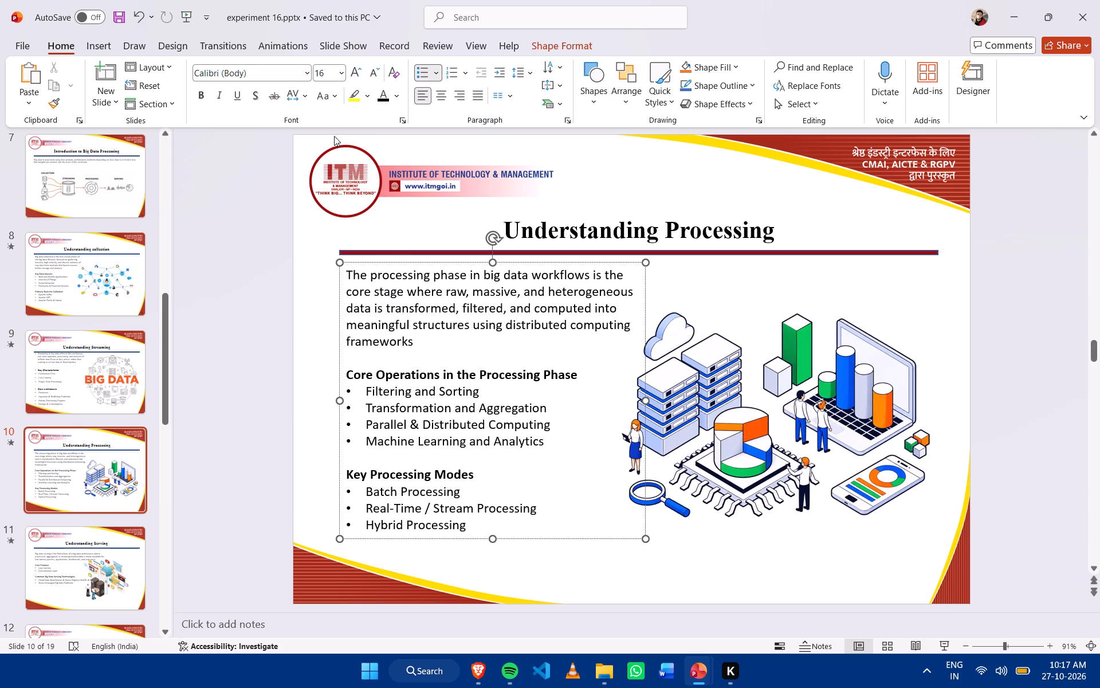
{"action": "left_click", "coordinate": [453, 572]}
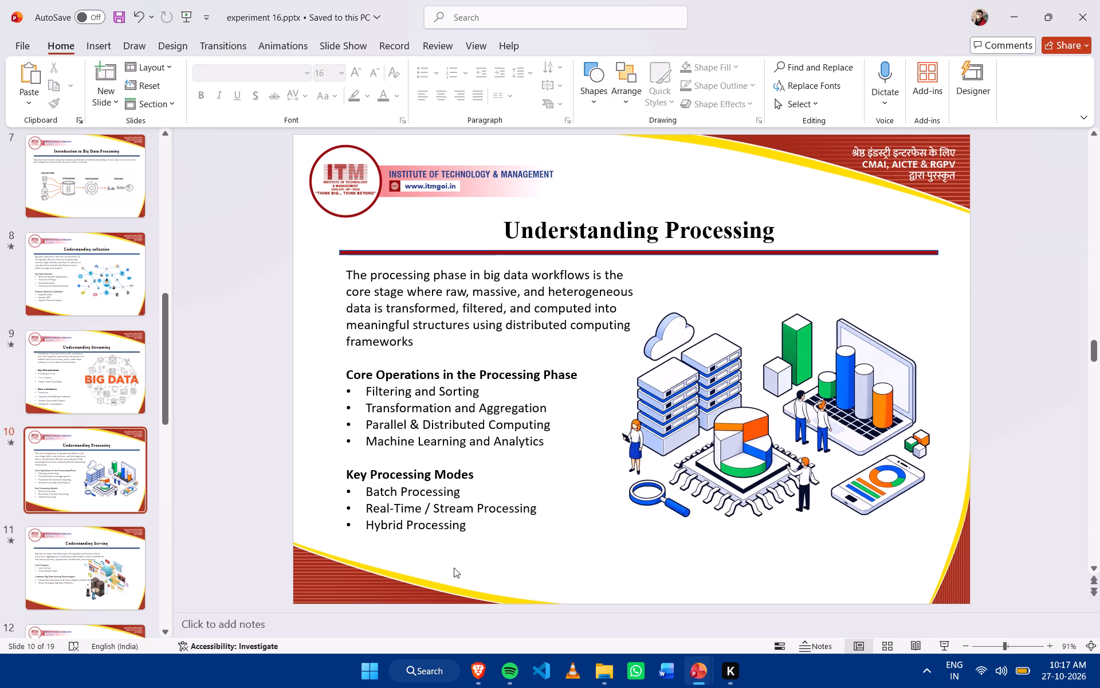
{"action": "scroll", "coordinate": [739, 381], "scroll_direction": "down", "scroll_amount": 1}
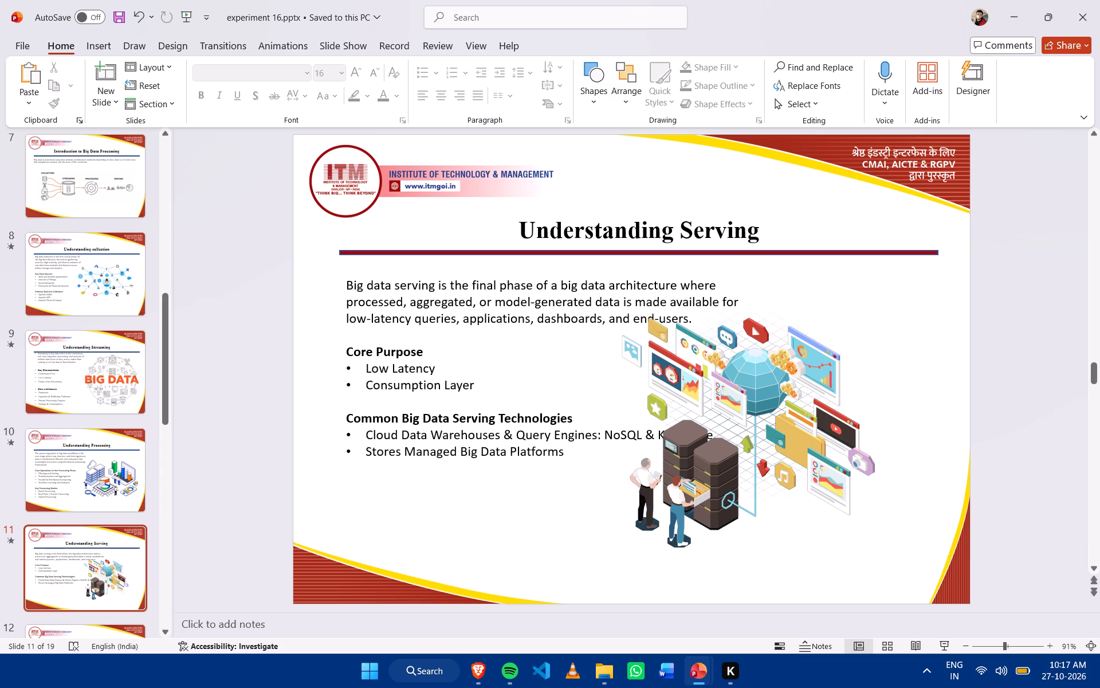
{"action": "scroll", "coordinate": [524, 370], "scroll_direction": "up", "scroll_amount": 1}
{"action": "left_click", "coordinate": [472, 369]}
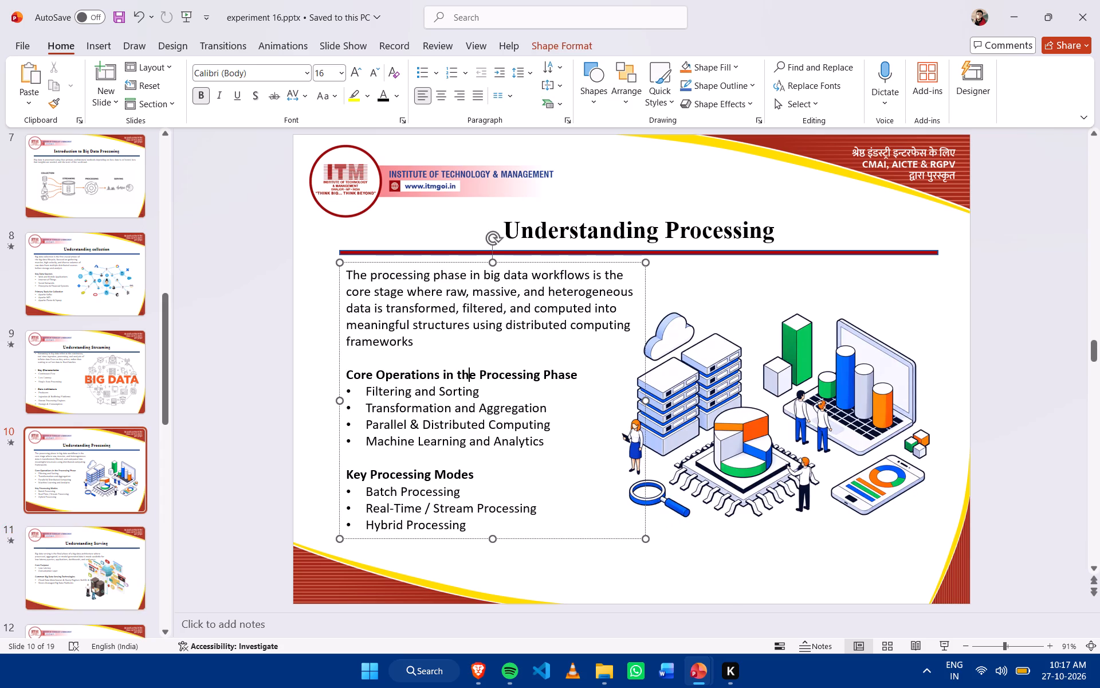
{"action": "left_click_drag", "start_coordinate": [423, 261], "coordinate": [419, 257]}
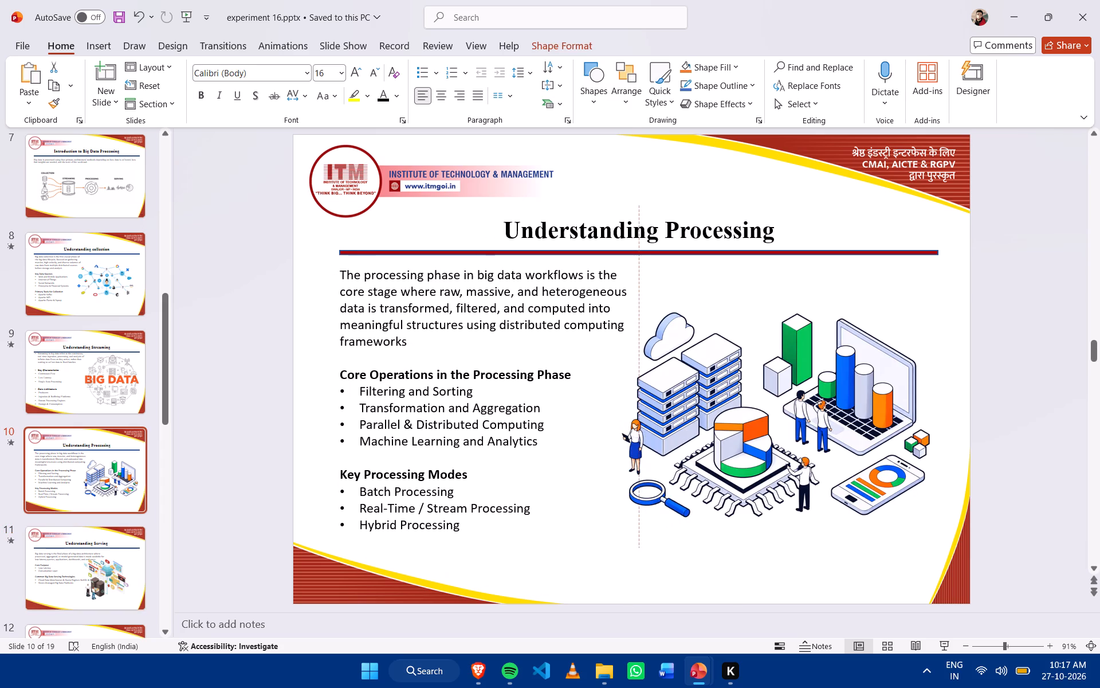
{"action": "left_click_drag", "start_coordinate": [419, 257], "coordinate": [423, 259]}
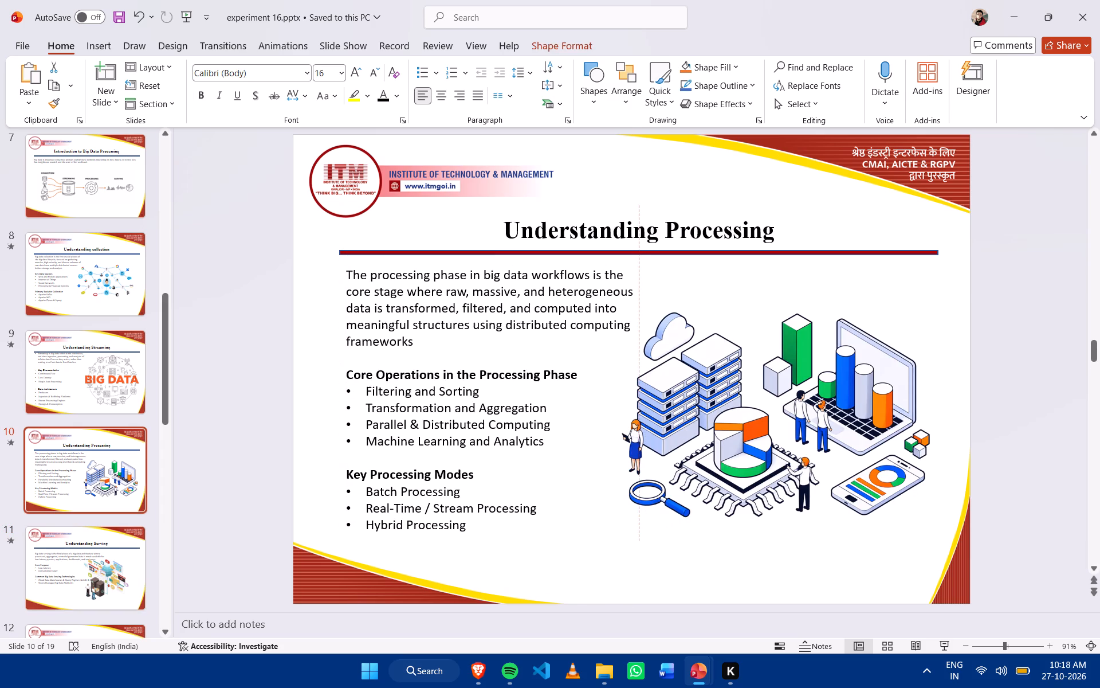
{"action": "left_click_drag", "start_coordinate": [423, 259], "coordinate": [423, 251]}
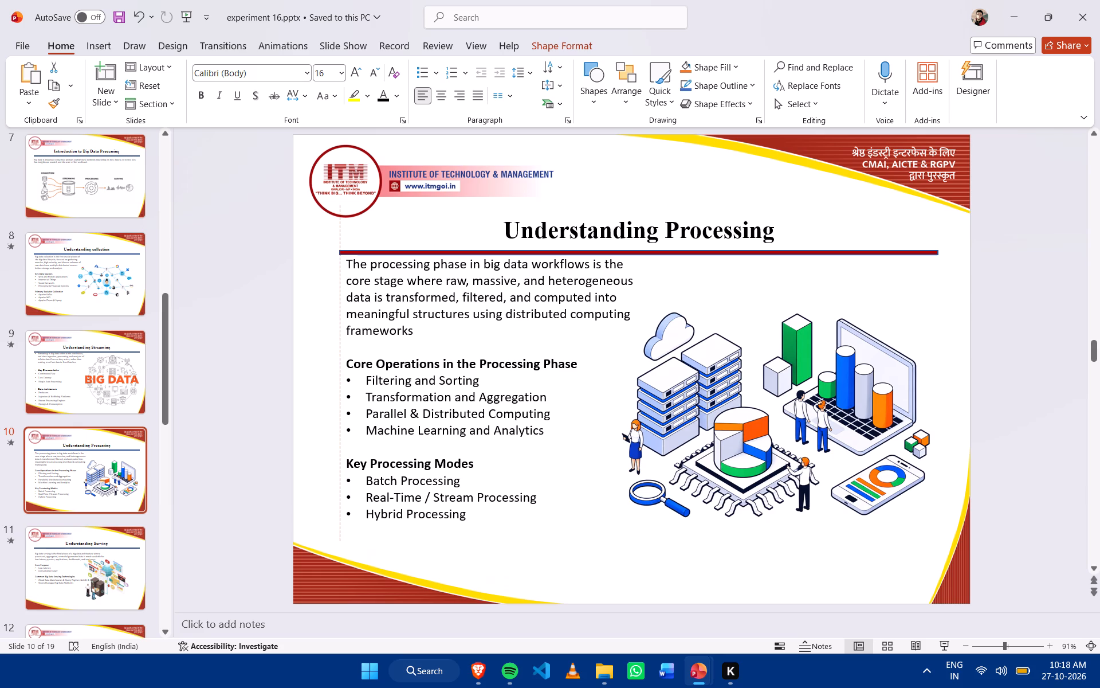
{"action": "left_click_drag", "start_coordinate": [423, 251], "coordinate": [423, 263]}
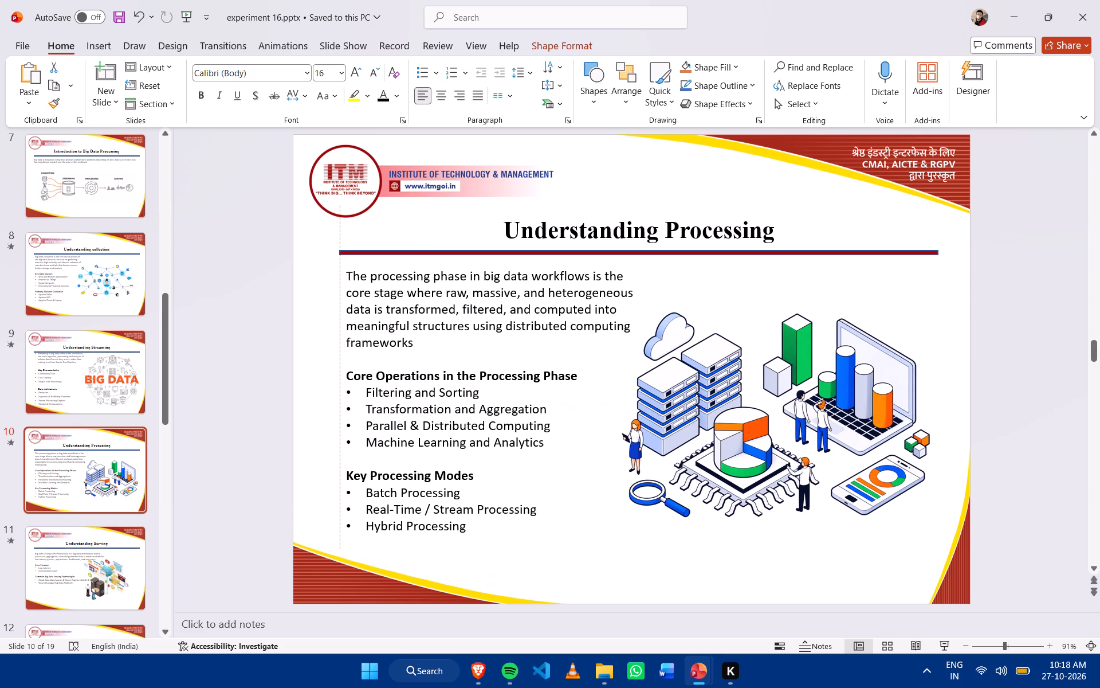
{"action": "left_click_drag", "start_coordinate": [423, 263], "coordinate": [423, 256]}
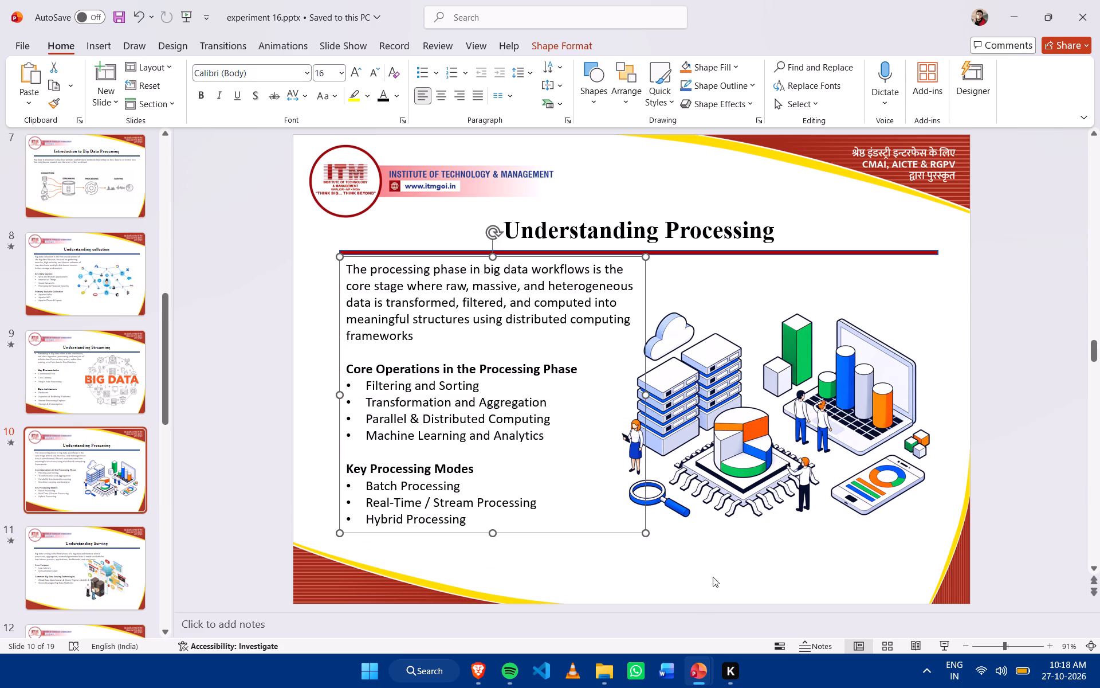
{"action": "left_click", "coordinate": [700, 607]}
Narrow the body text box on the Understanding Serving slide so its text wraps within the left half.
{"action": "scroll", "coordinate": [622, 430], "scroll_direction": "down", "scroll_amount": 1}
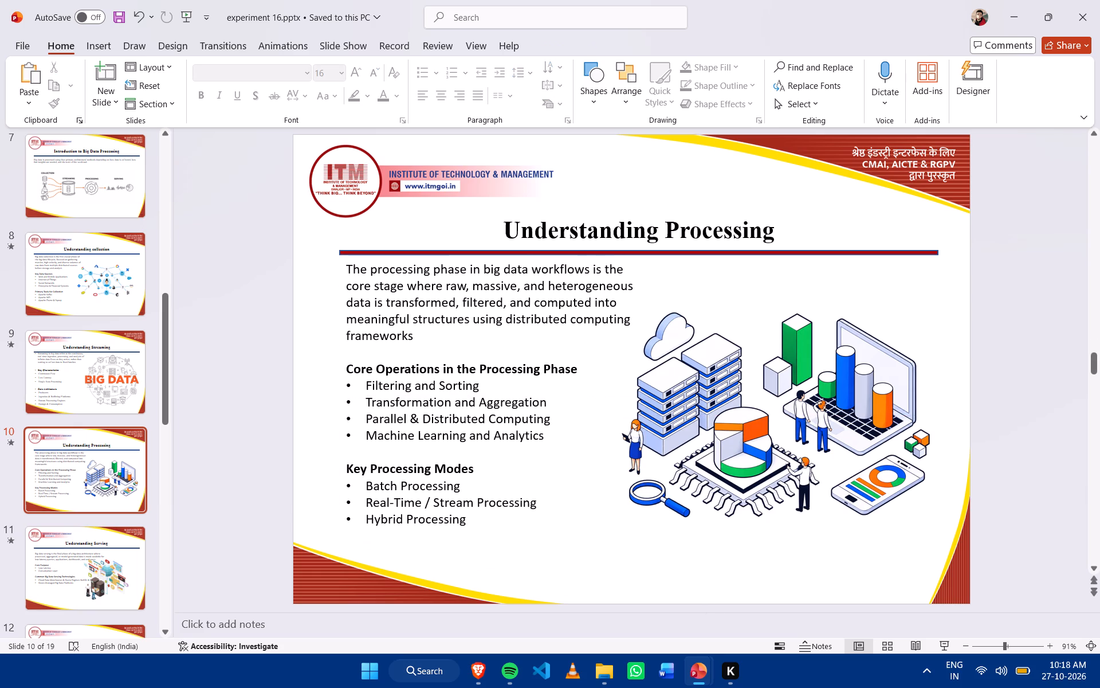
{"action": "left_click", "coordinate": [459, 377]}
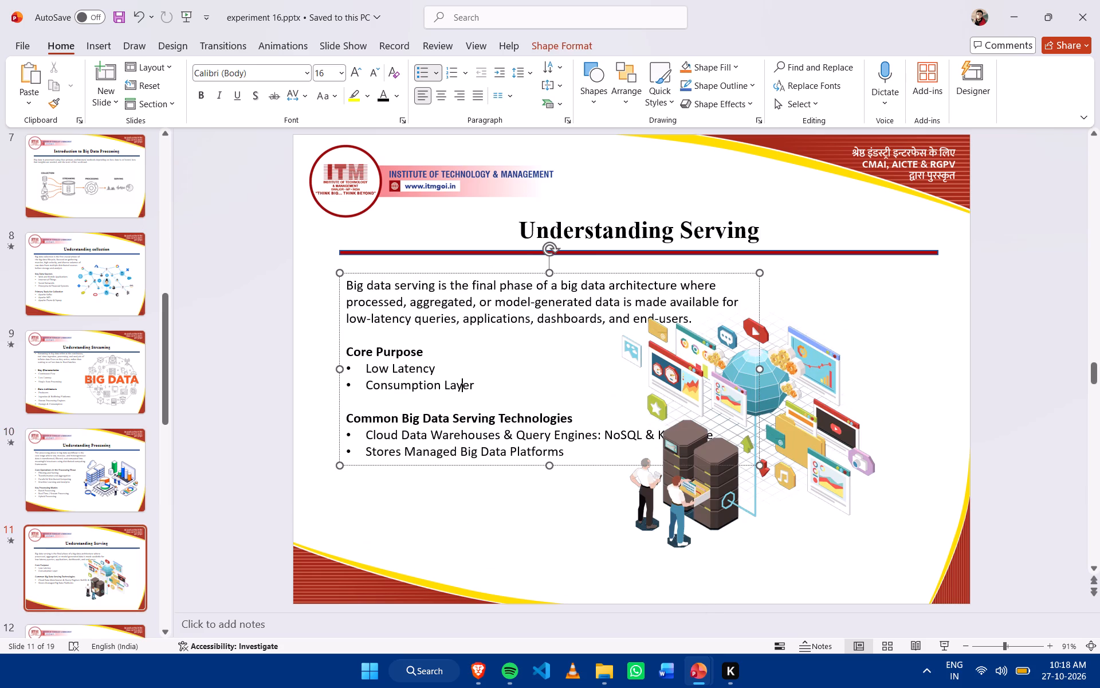
{"action": "left_click_drag", "start_coordinate": [757, 370], "coordinate": [648, 371]}
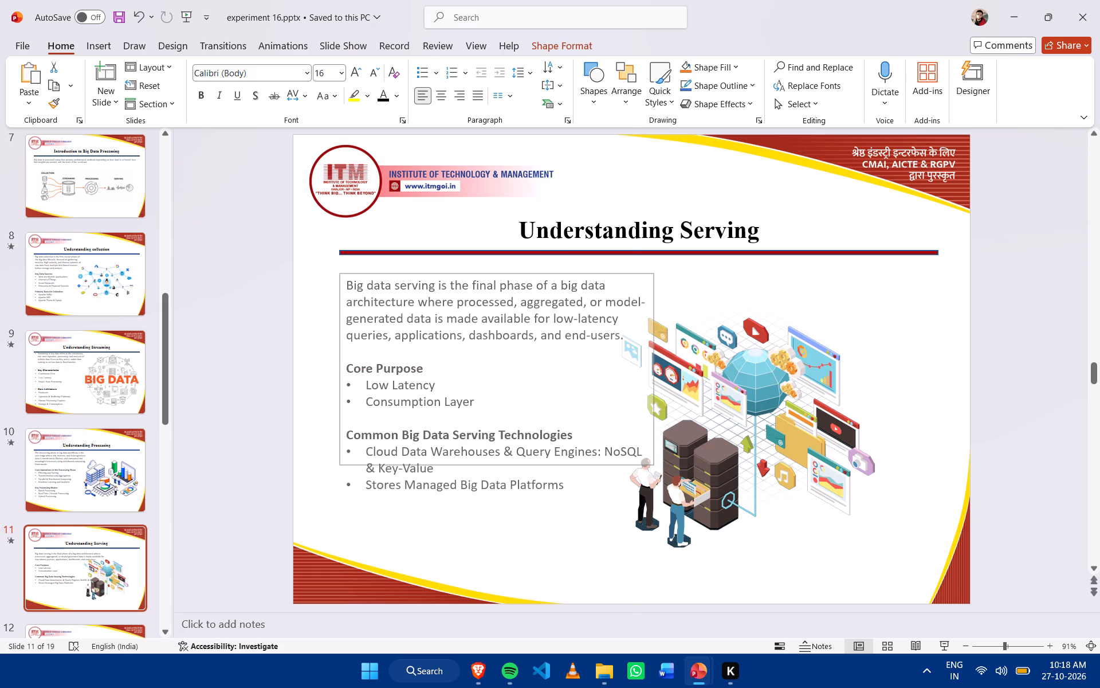
{"action": "left_click_drag", "start_coordinate": [648, 371], "coordinate": [630, 372]}
Move the Understanding Serving illustration up and right, clear of the text and vertically centred on the text box.
{"action": "left_click", "coordinate": [799, 410]}
{"action": "left_click_drag", "start_coordinate": [749, 417], "coordinate": [789, 392]}
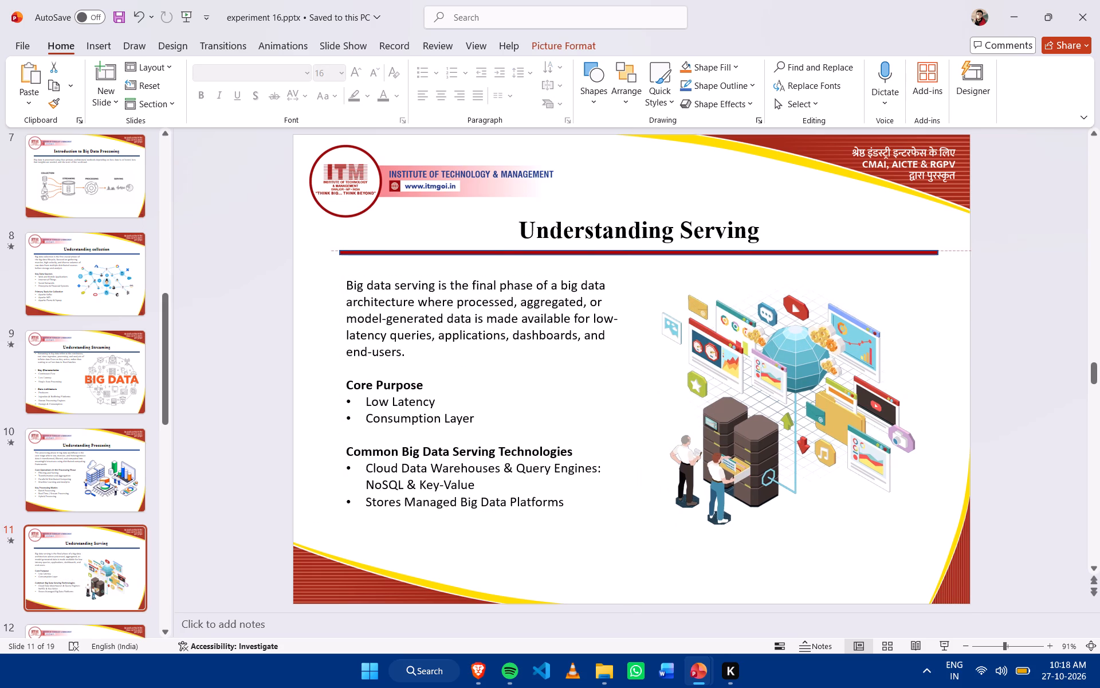
{"action": "left_click_drag", "start_coordinate": [789, 392], "coordinate": [811, 383]}
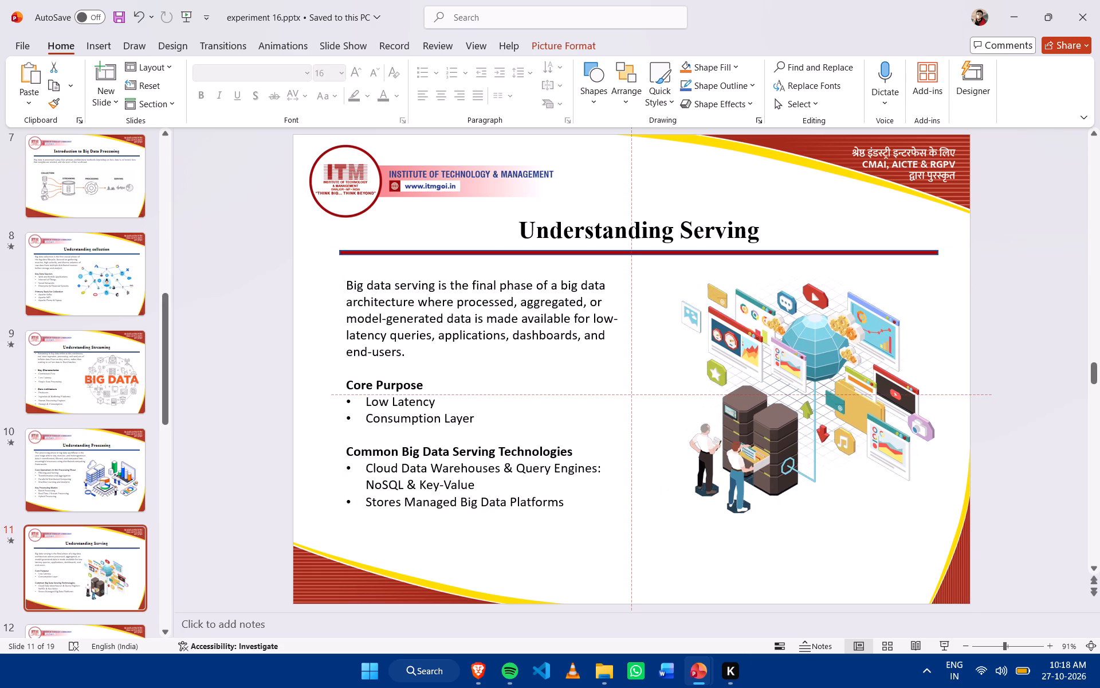
{"action": "left_click_drag", "start_coordinate": [811, 383], "coordinate": [812, 384]}
Move the Understanding Serving body text box up to just below the title line.
{"action": "left_click", "coordinate": [482, 347]}
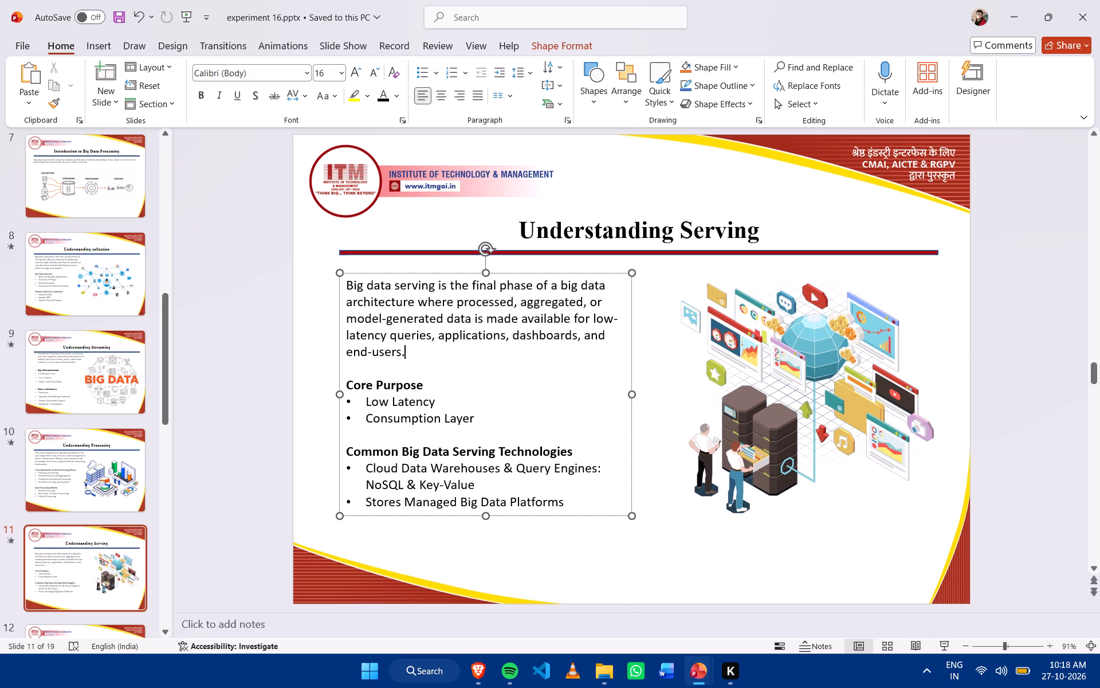
{"action": "left_click_drag", "start_coordinate": [434, 273], "coordinate": [431, 261]}
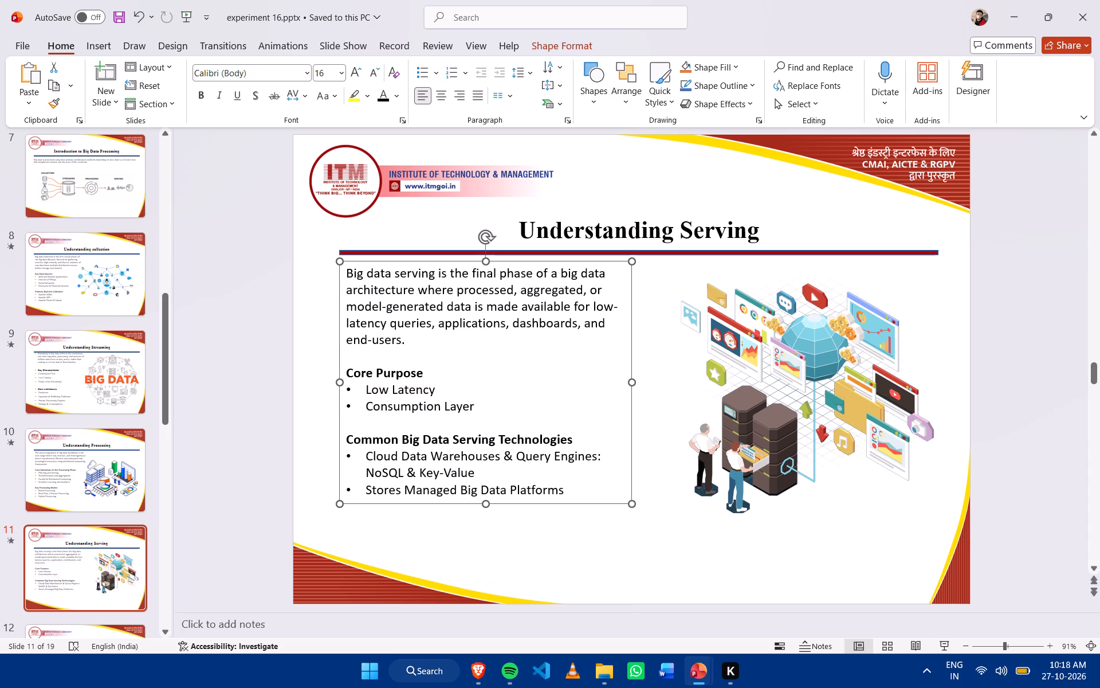
Narrow the body text box on the Types of Data Processing slide from its right edge.
{"action": "scroll", "coordinate": [559, 571], "scroll_direction": "down", "scroll_amount": 1}
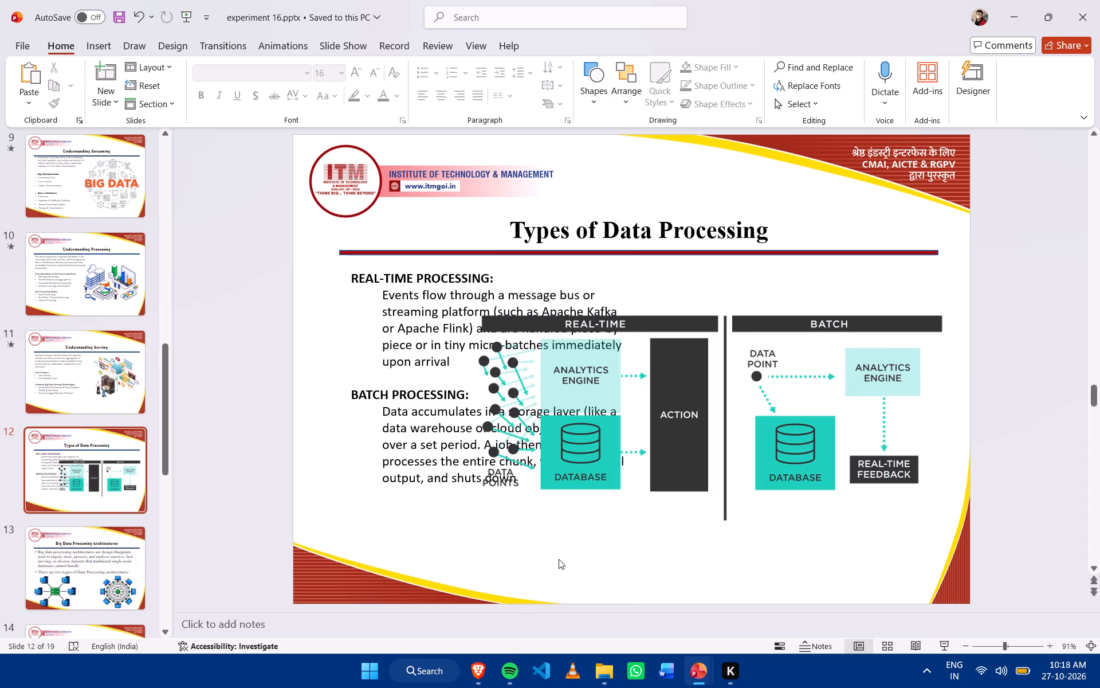
{"action": "left_click", "coordinate": [360, 372]}
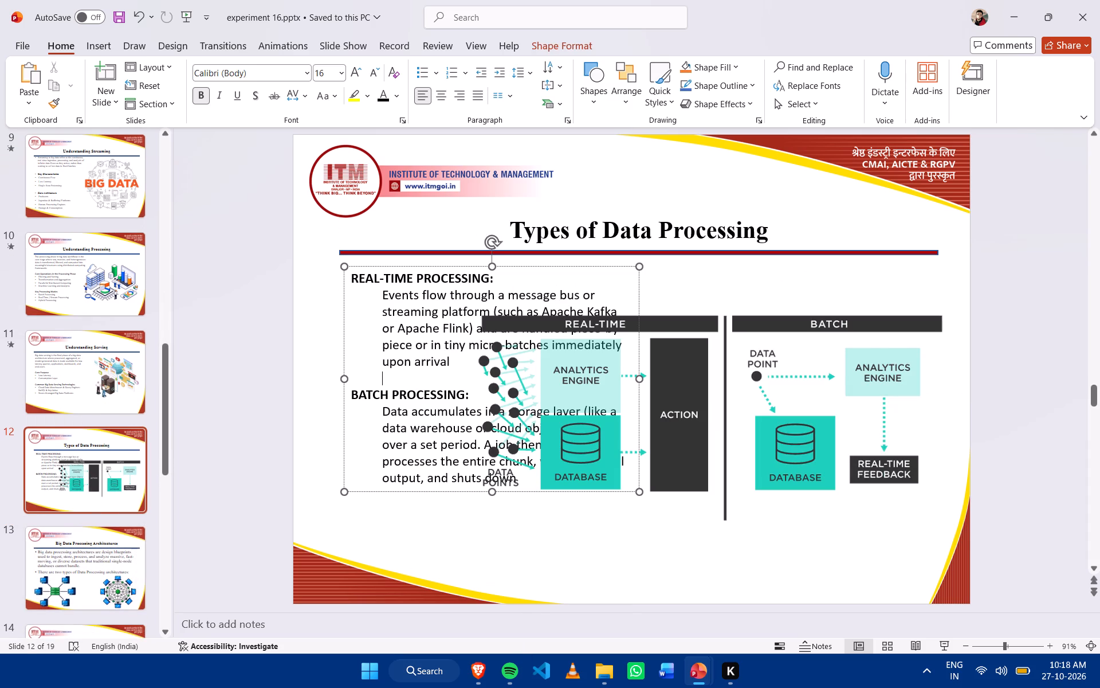
{"action": "left_click_drag", "start_coordinate": [638, 380], "coordinate": [618, 378]}
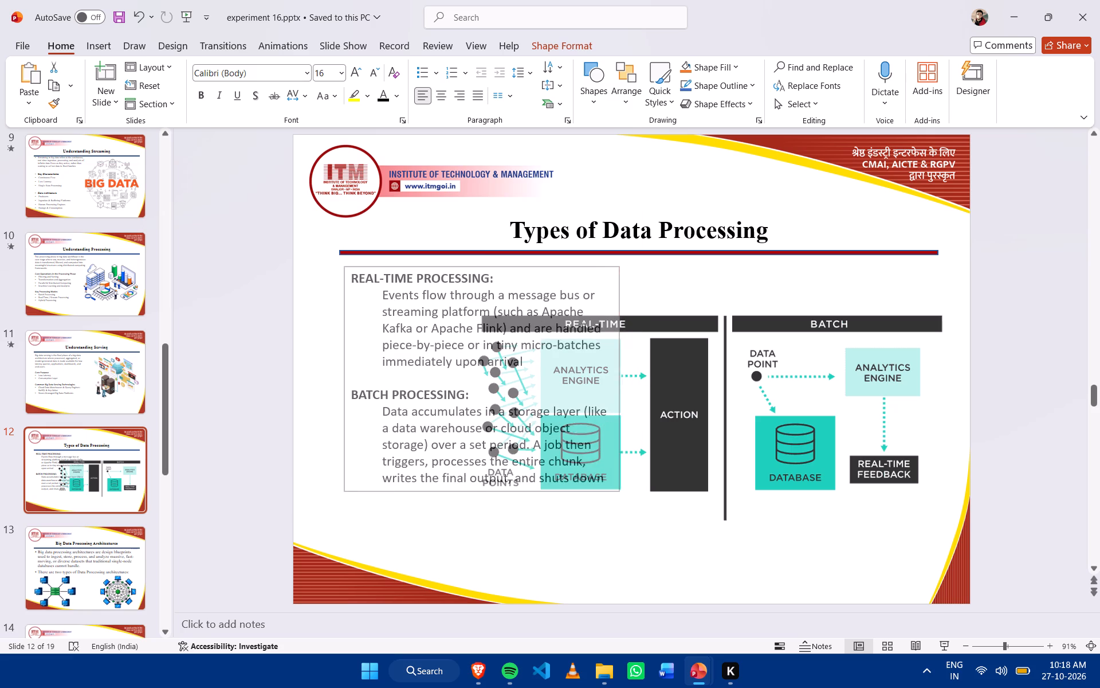
{"action": "left_click_drag", "start_coordinate": [618, 378], "coordinate": [612, 378]}
Shrink the real-time and batch diagram on the Types of Data Processing slide and place it beside the body text.
{"action": "left_click", "coordinate": [692, 380]}
{"action": "left_click_drag", "start_coordinate": [694, 380], "coordinate": [712, 362]}
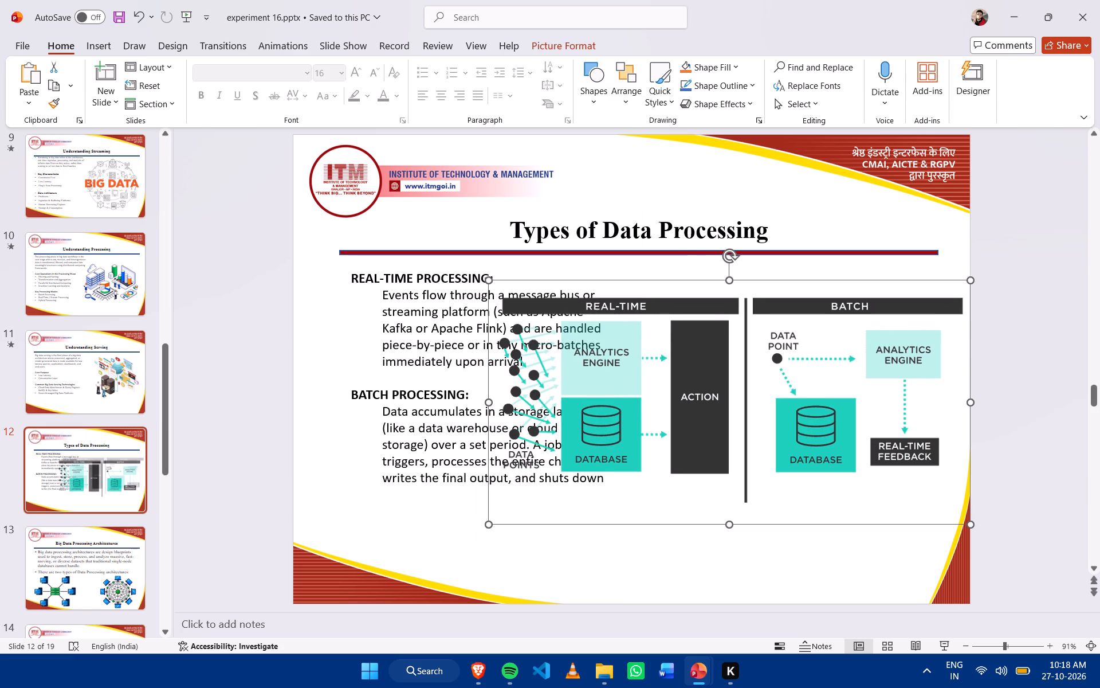
{"action": "left_click_drag", "start_coordinate": [485, 529], "coordinate": [610, 464]}
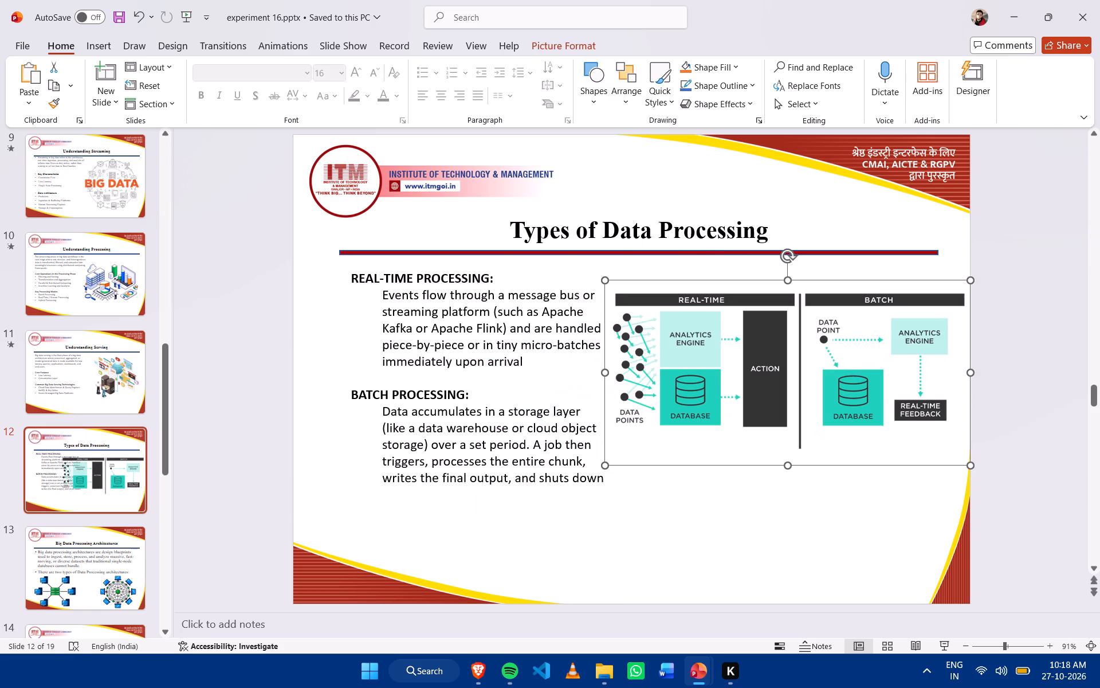
{"action": "left_click_drag", "start_coordinate": [804, 366], "coordinate": [787, 391]}
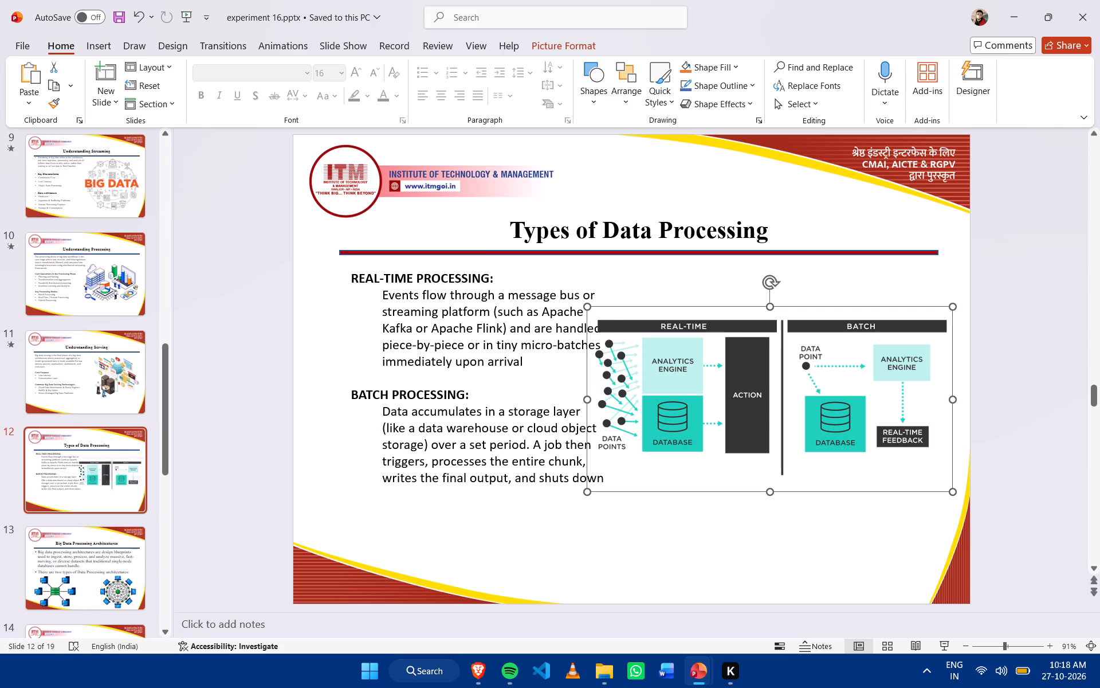
Narrow the Types of Data Processing text box further and extend its height so the text fits clear of the diagram.
{"action": "left_click", "coordinate": [486, 398]}
{"action": "left_click_drag", "start_coordinate": [611, 492], "coordinate": [600, 488]}
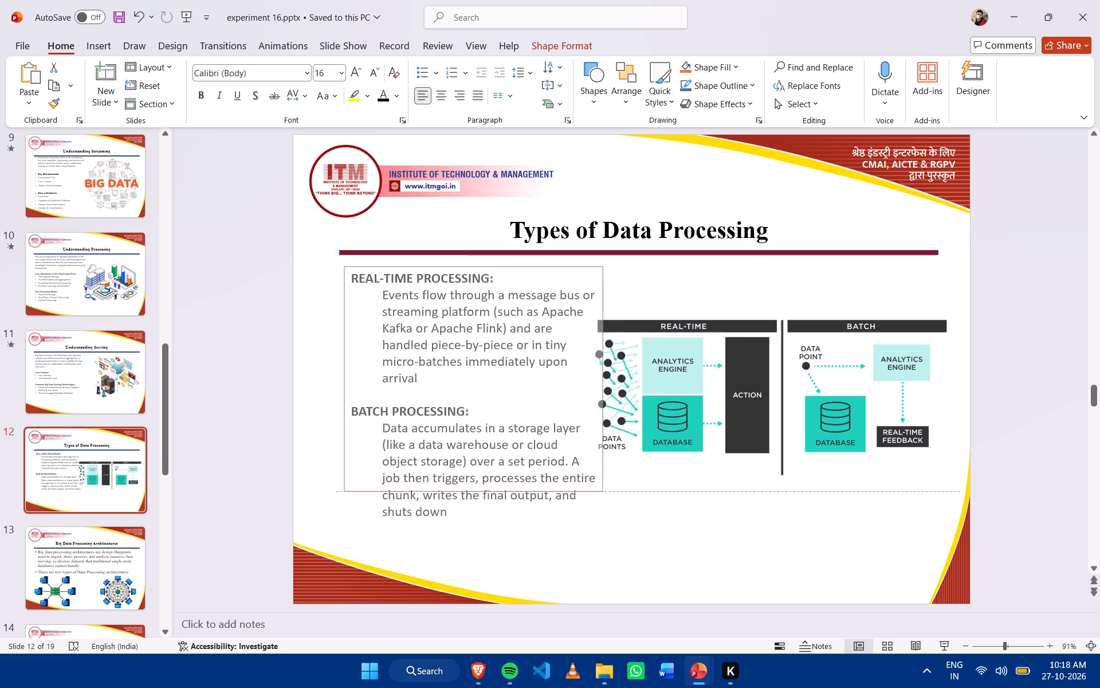
{"action": "left_click_drag", "start_coordinate": [600, 488], "coordinate": [592, 522]}
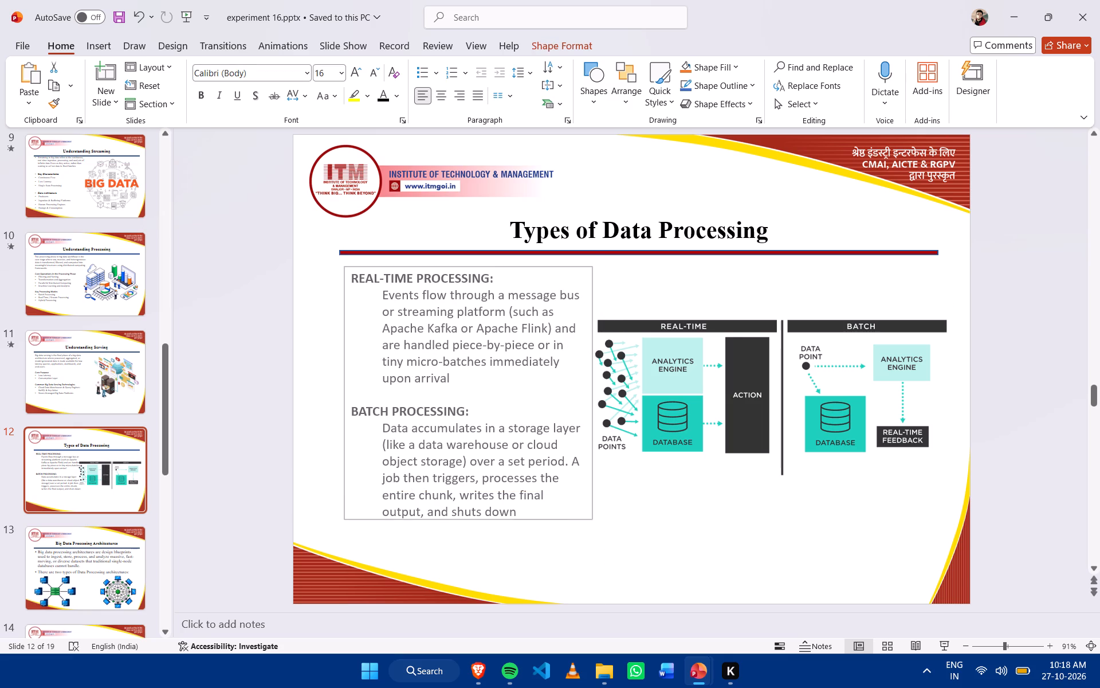
Extend the Types of Data Processing body text box slightly downward and trim its width next to the diagram.
{"action": "left_click_drag", "start_coordinate": [592, 522], "coordinate": [590, 527]}
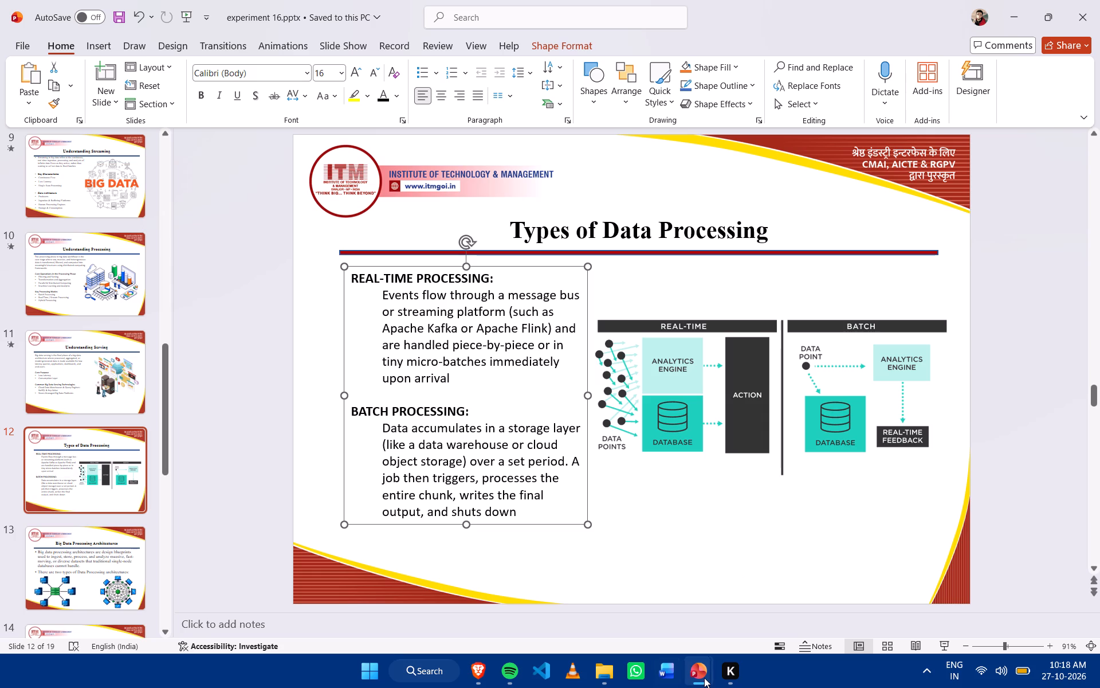
Switch to the original Big Data presentation, examine its slides up to Types of Data Processing, and return to experiment 16.pptx.
{"action": "left_click", "coordinate": [764, 614]}
{"action": "scroll", "coordinate": [797, 409], "scroll_direction": "down", "scroll_amount": 3}
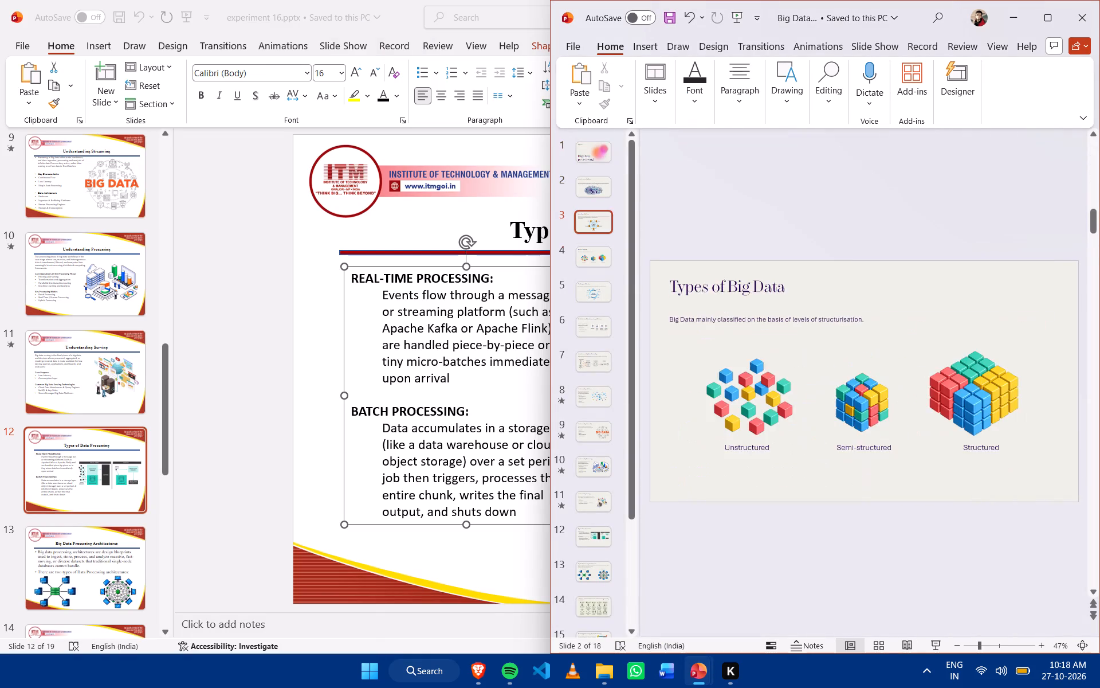
{"action": "scroll", "coordinate": [797, 408], "scroll_direction": "down", "scroll_amount": 5}
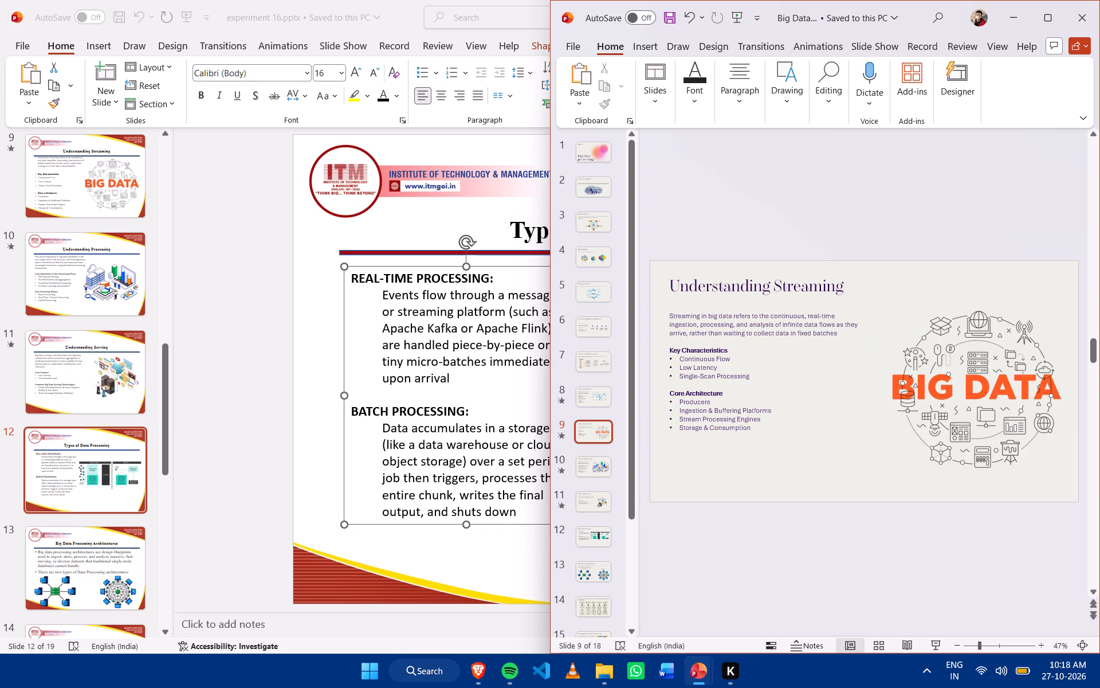
{"action": "scroll", "coordinate": [785, 401], "scroll_direction": "down", "scroll_amount": 3}
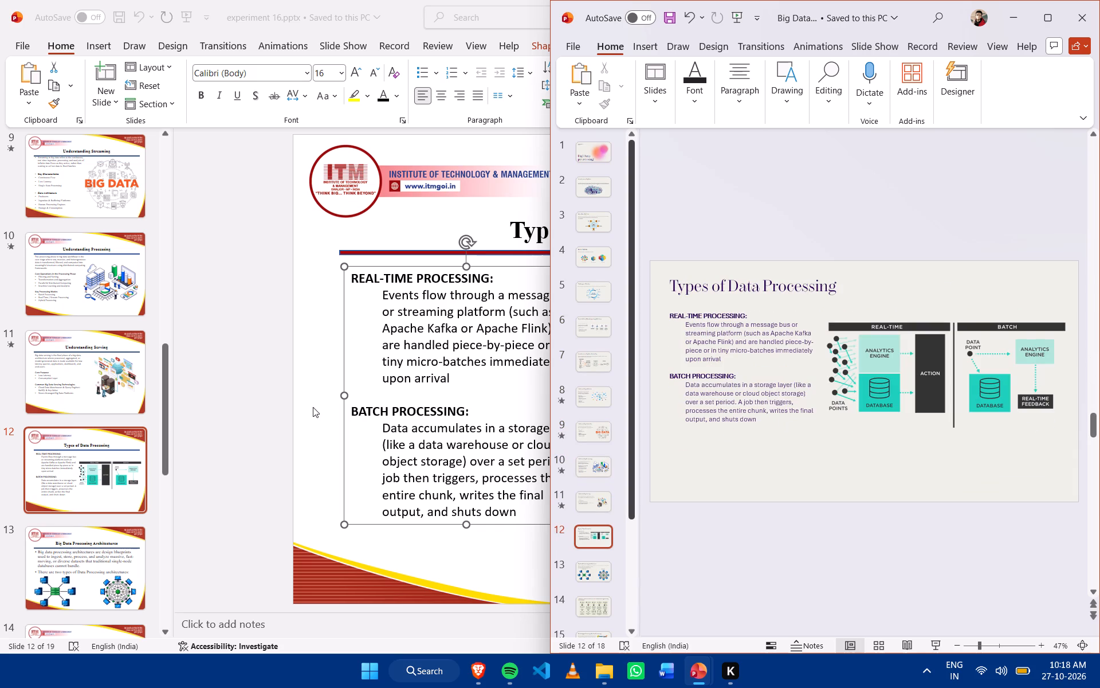
{"action": "left_click", "coordinate": [222, 326]}
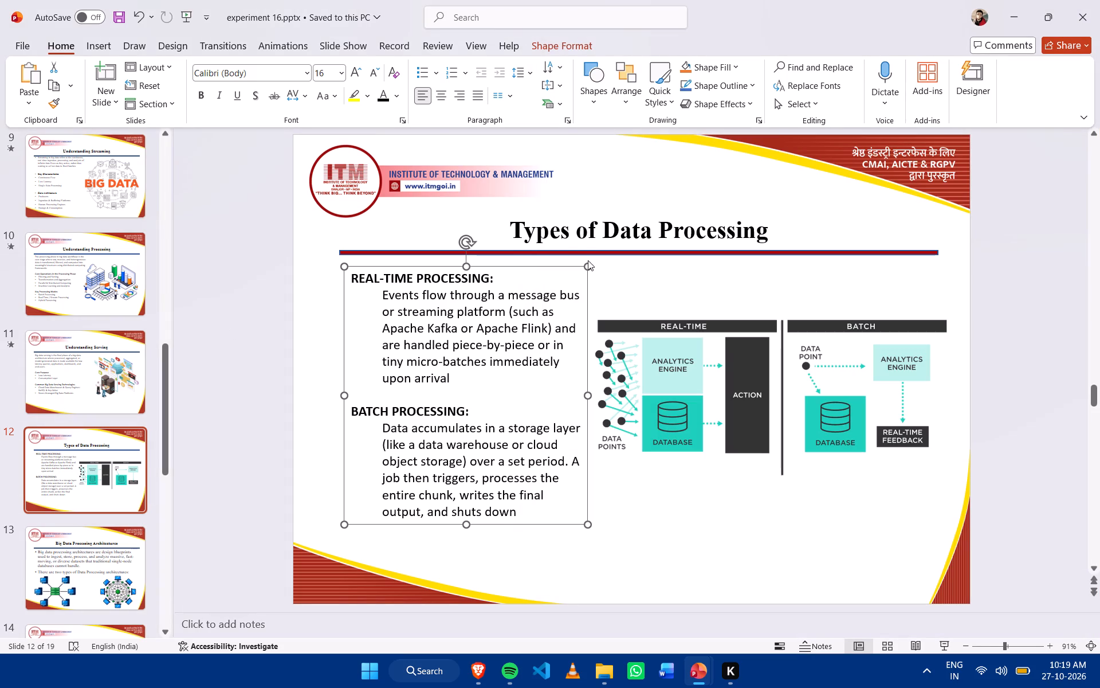
Move the real-time and batch diagram closer to the body text, aligning its outer edge with the end of the title line.
{"action": "left_click", "coordinate": [725, 391]}
{"action": "left_click_drag", "start_coordinate": [761, 372], "coordinate": [745, 368]}
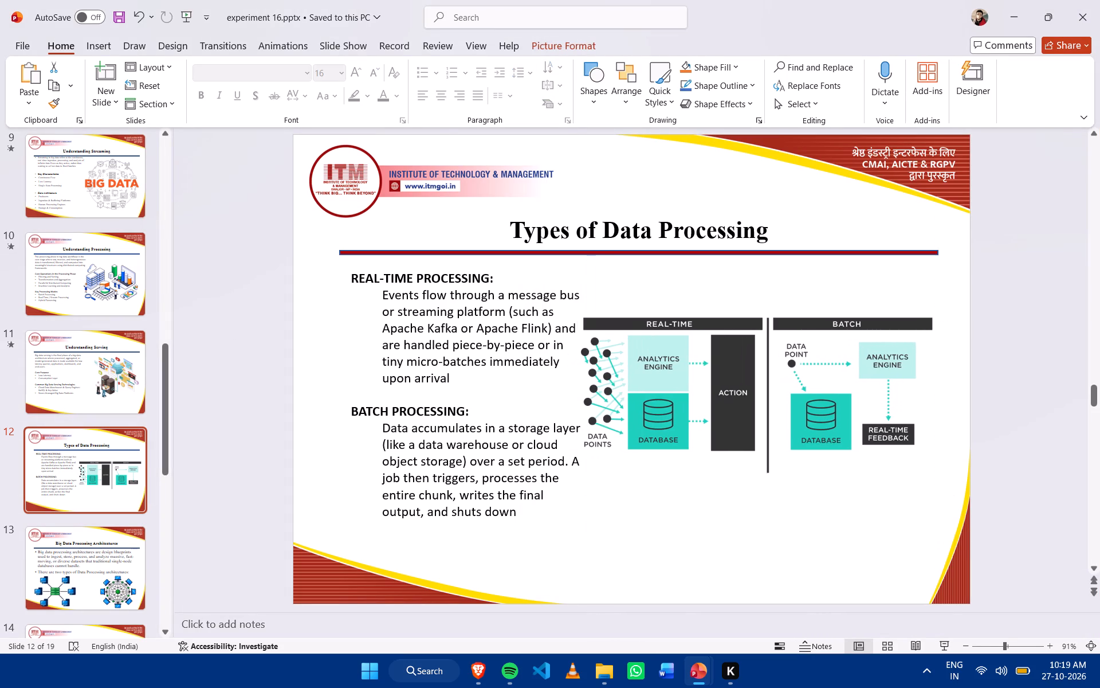
{"action": "left_click_drag", "start_coordinate": [745, 368], "coordinate": [749, 368]}
{"action": "left_click", "coordinate": [669, 591]}
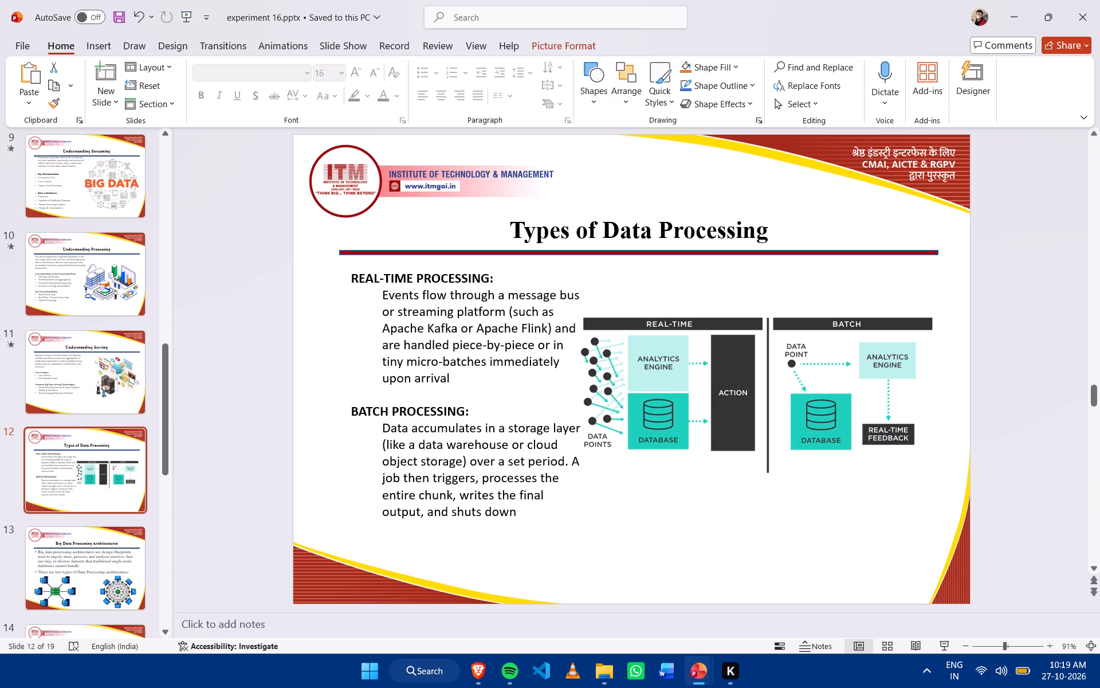
{"action": "right_click", "coordinate": [574, 319]}
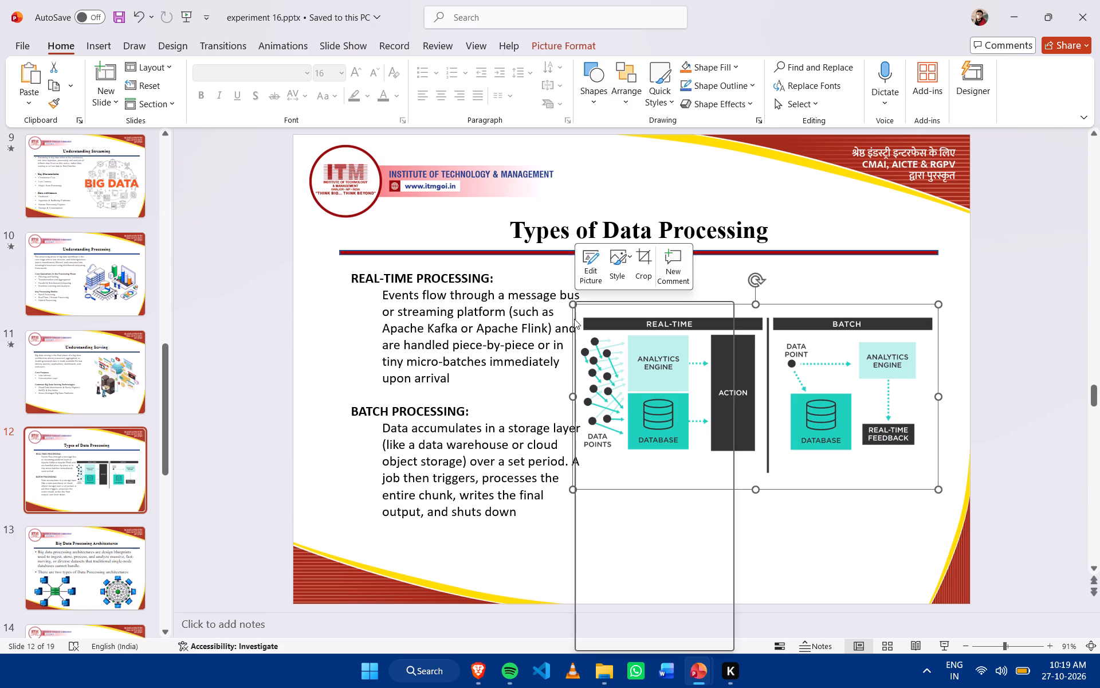
{"action": "left_click", "coordinate": [276, 453]}
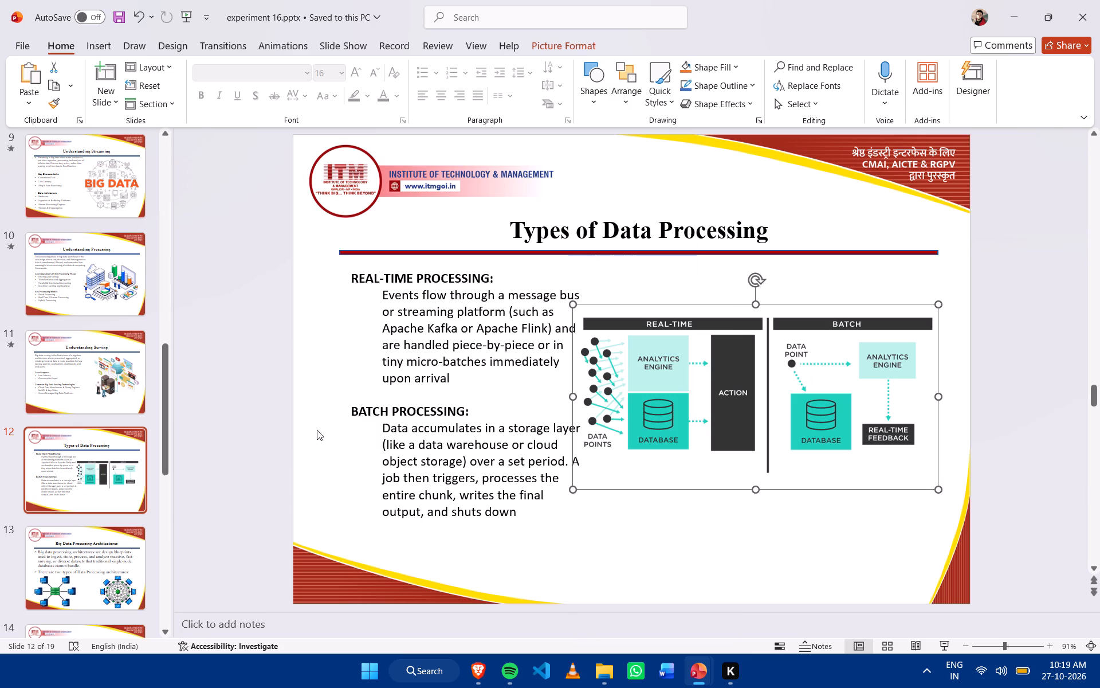
{"action": "left_click", "coordinate": [260, 443]}
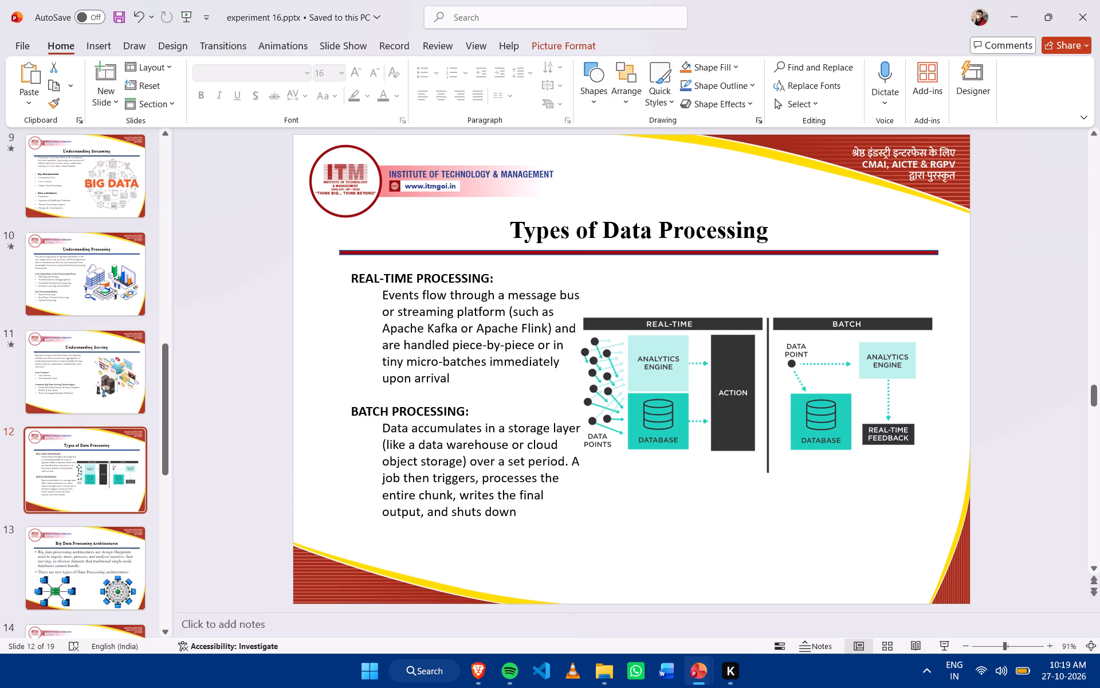
{"action": "left_click", "coordinate": [729, 372]}
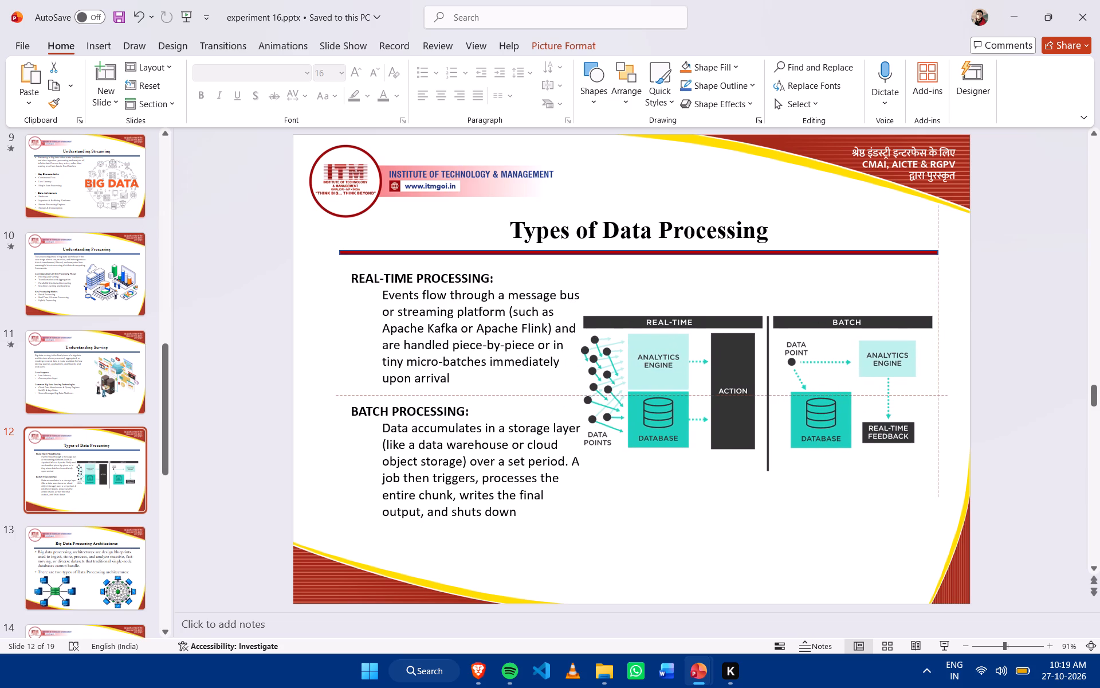
{"action": "left_click", "coordinate": [603, 583]}
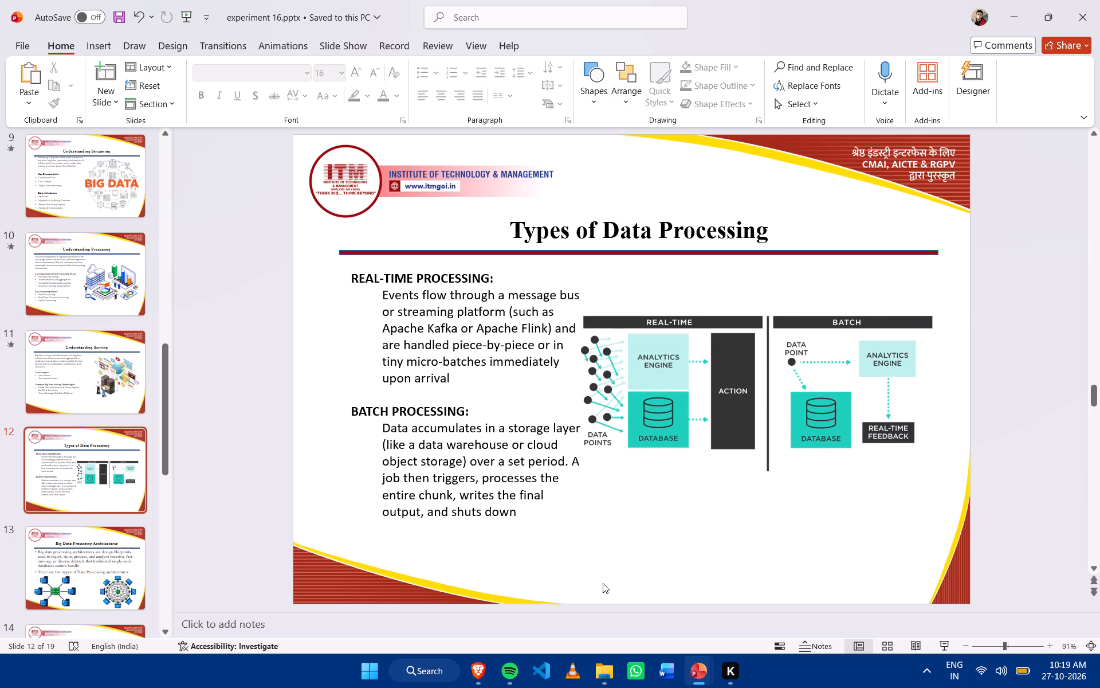
Set the body text on the Big Data Processing Architectures slide to 16 pt.
{"action": "scroll", "coordinate": [594, 479], "scroll_direction": "down", "scroll_amount": 3}
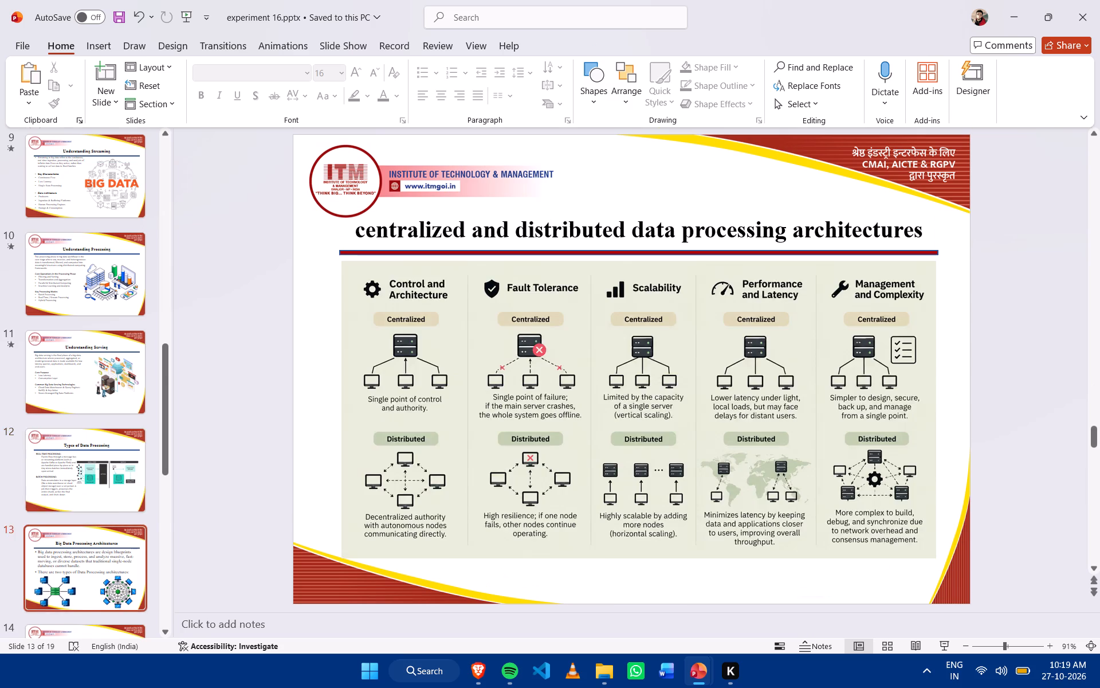
{"action": "scroll", "coordinate": [594, 479], "scroll_direction": "up", "scroll_amount": 2}
{"action": "scroll", "coordinate": [600, 479], "scroll_direction": "down", "scroll_amount": 3}
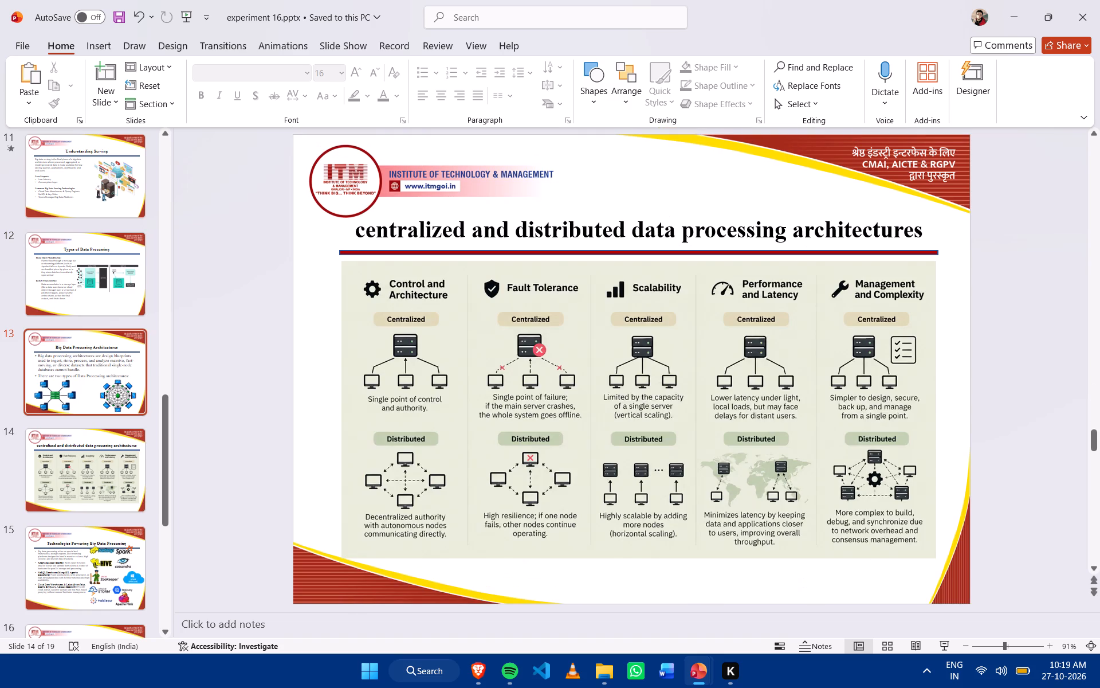
{"action": "scroll", "coordinate": [600, 479], "scroll_direction": "up", "scroll_amount": 1}
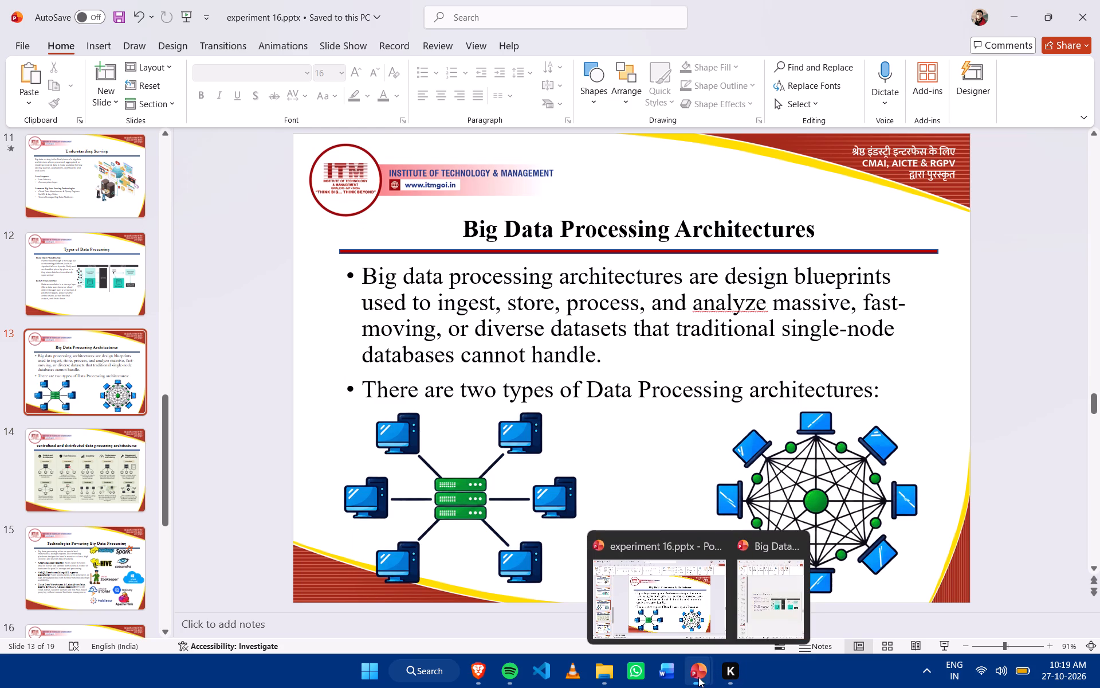
{"action": "left_click", "coordinate": [501, 315]}
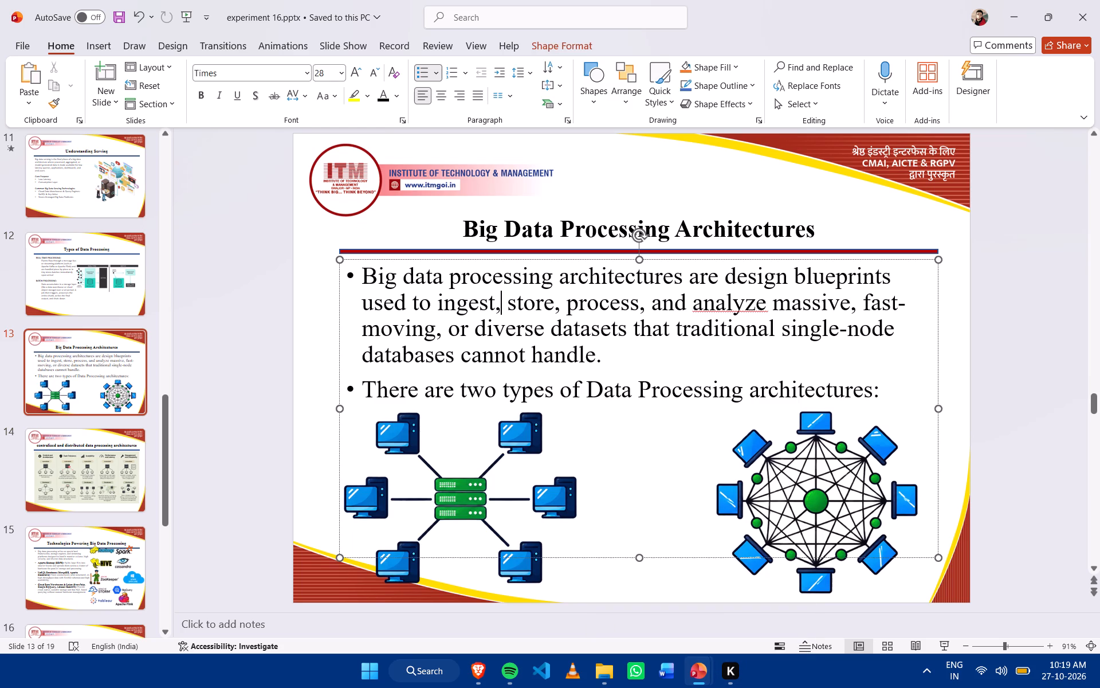
{"action": "left_click", "coordinate": [465, 260]}
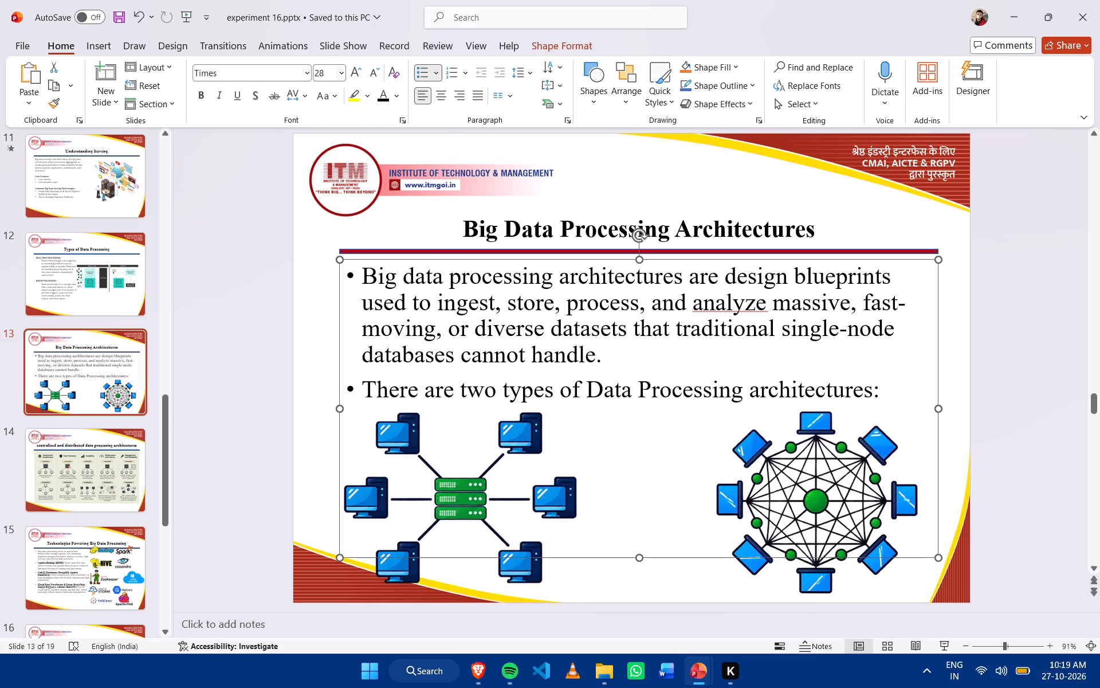
{"action": "left_click", "coordinate": [340, 77]}
{"action": "left_click", "coordinate": [333, 212]}
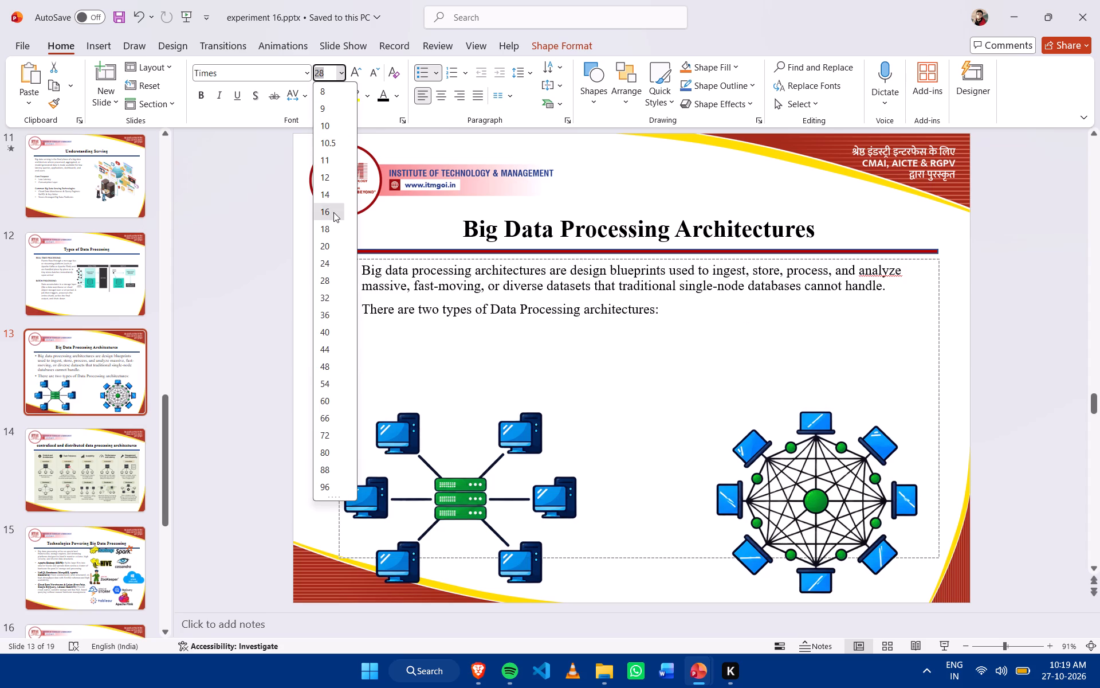
Move the network diagrams picture on the Big Data Processing Architectures slide up toward the bullet text.
{"action": "left_click", "coordinate": [551, 526]}
{"action": "left_click_drag", "start_coordinate": [510, 522], "coordinate": [517, 488]}
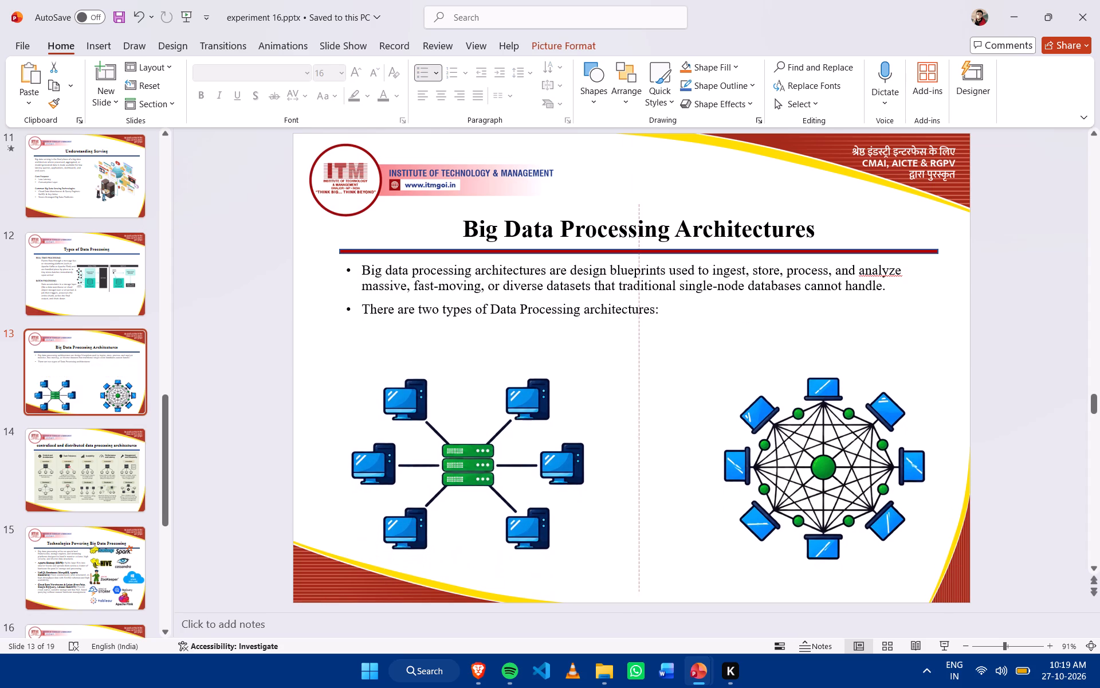
{"action": "left_click_drag", "start_coordinate": [517, 488], "coordinate": [521, 485]}
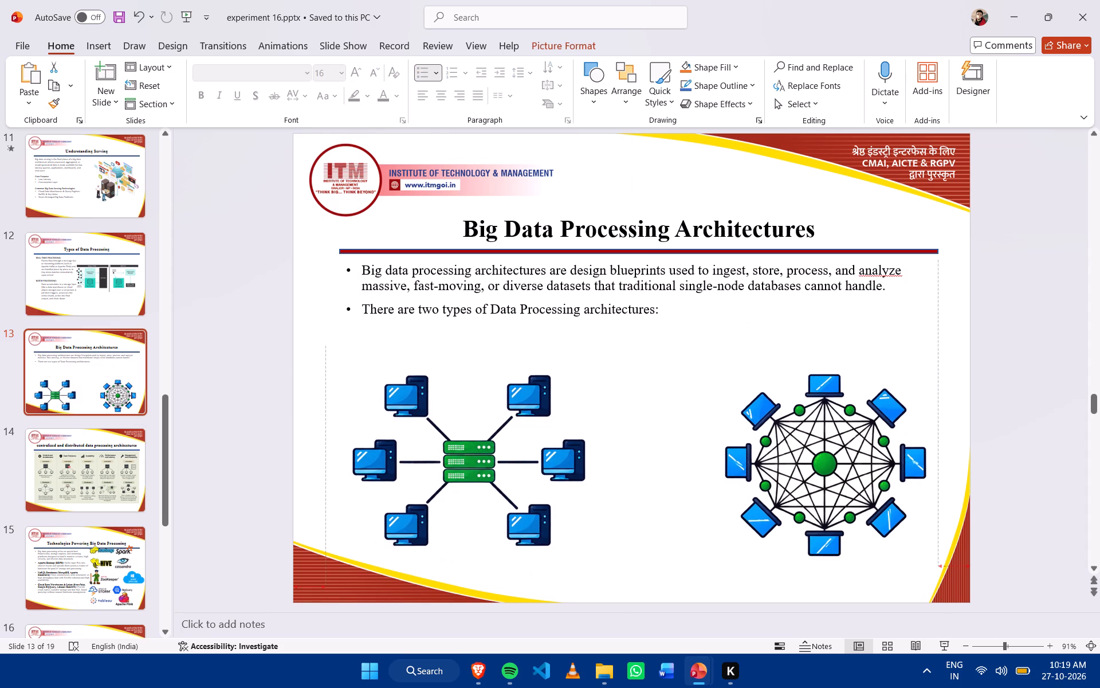
{"action": "left_click_drag", "start_coordinate": [521, 485], "coordinate": [523, 485]}
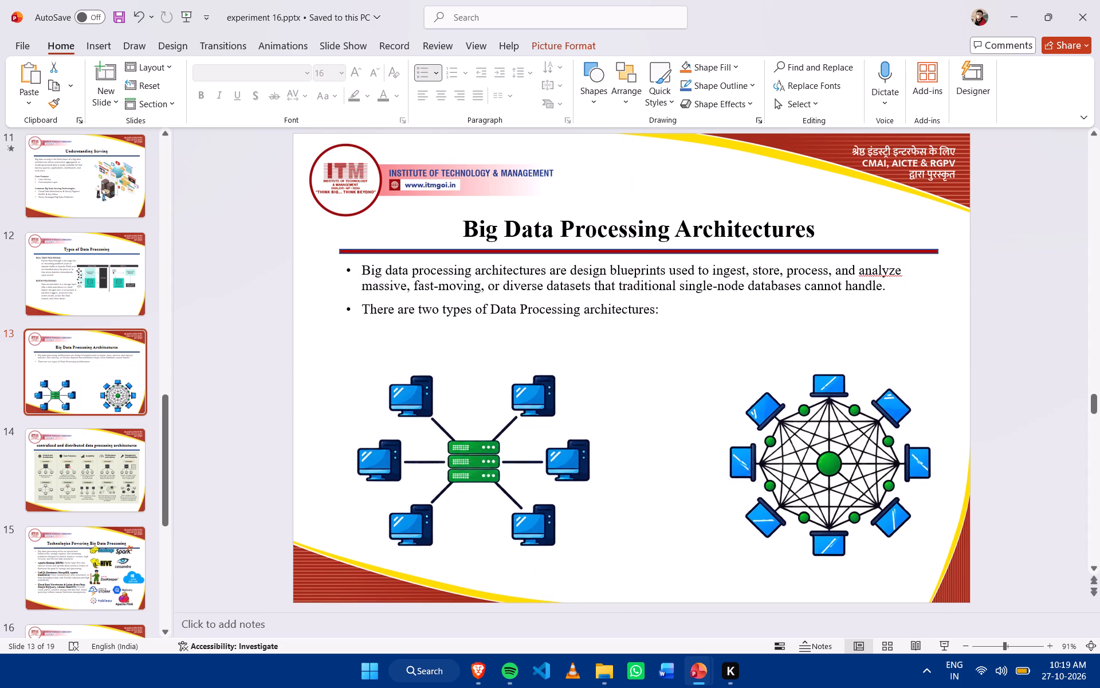
{"action": "left_click_drag", "start_coordinate": [523, 485], "coordinate": [519, 486]}
{"action": "left_click", "coordinate": [417, 291]}
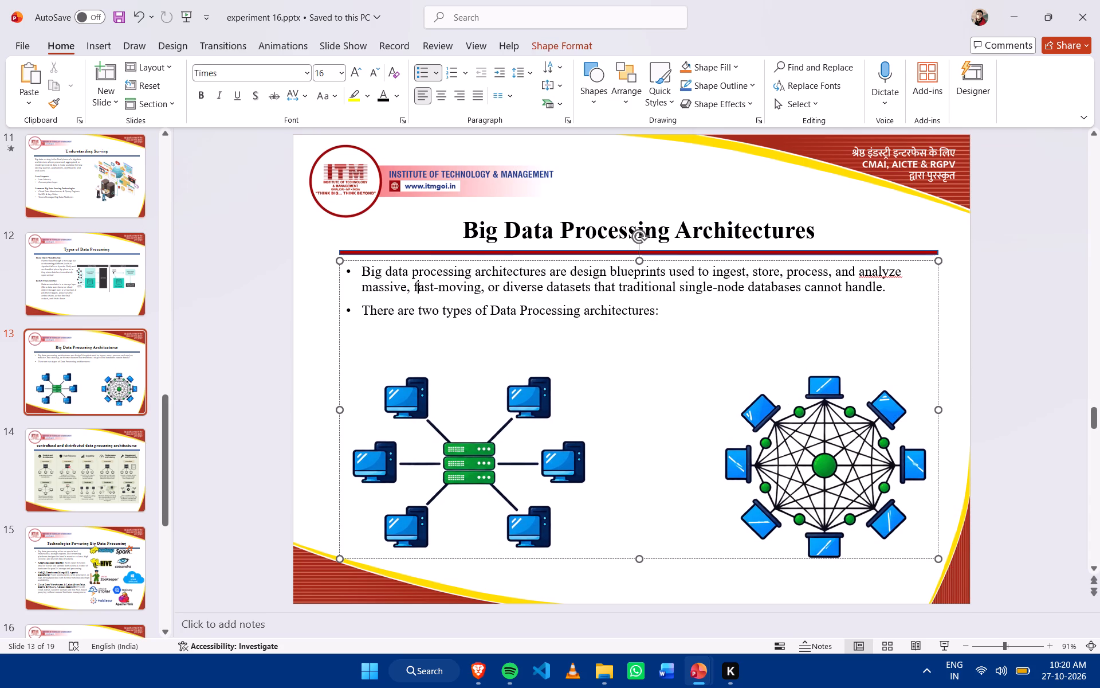
Shrink the network diagrams picture to about 9.1 by 24.7 cm and center it under the title line.
{"action": "left_click", "coordinate": [494, 441]}
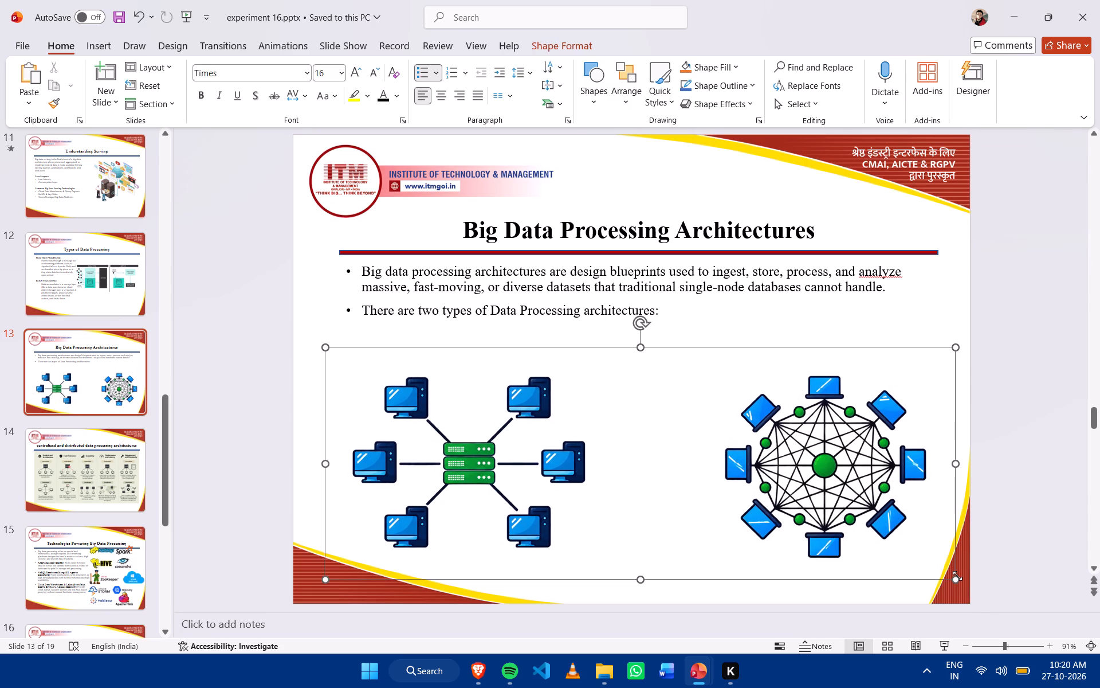
{"action": "left_click_drag", "start_coordinate": [957, 576], "coordinate": [932, 566]}
{"action": "left_click_drag", "start_coordinate": [565, 423], "coordinate": [574, 420]}
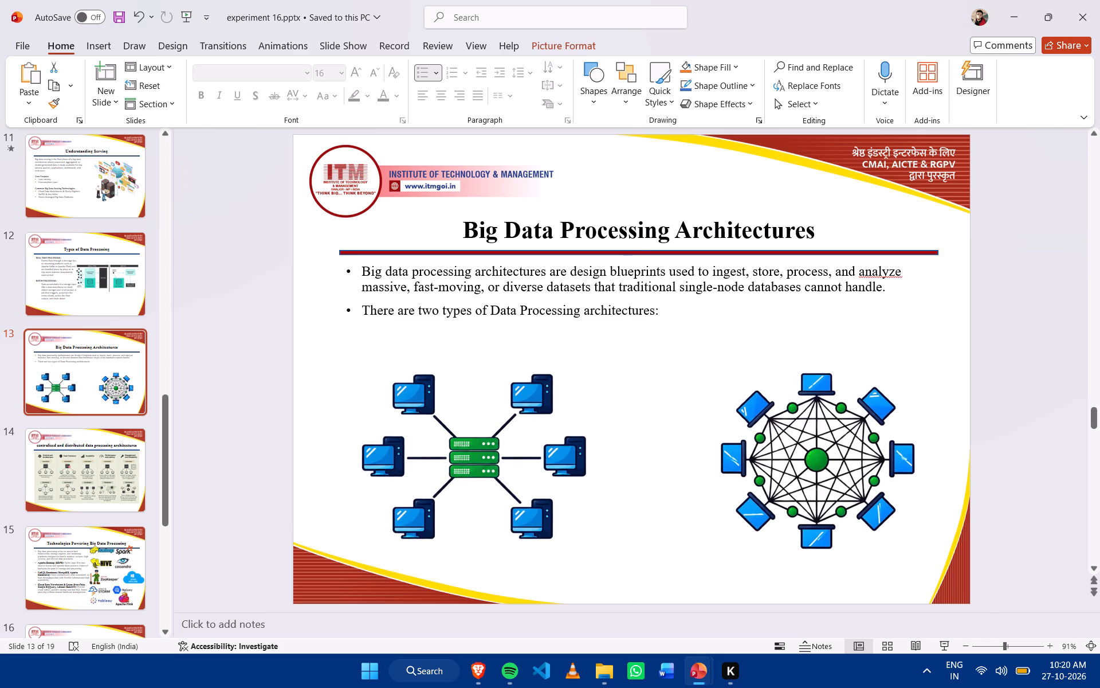
{"action": "left_click_drag", "start_coordinate": [574, 420], "coordinate": [577, 419]}
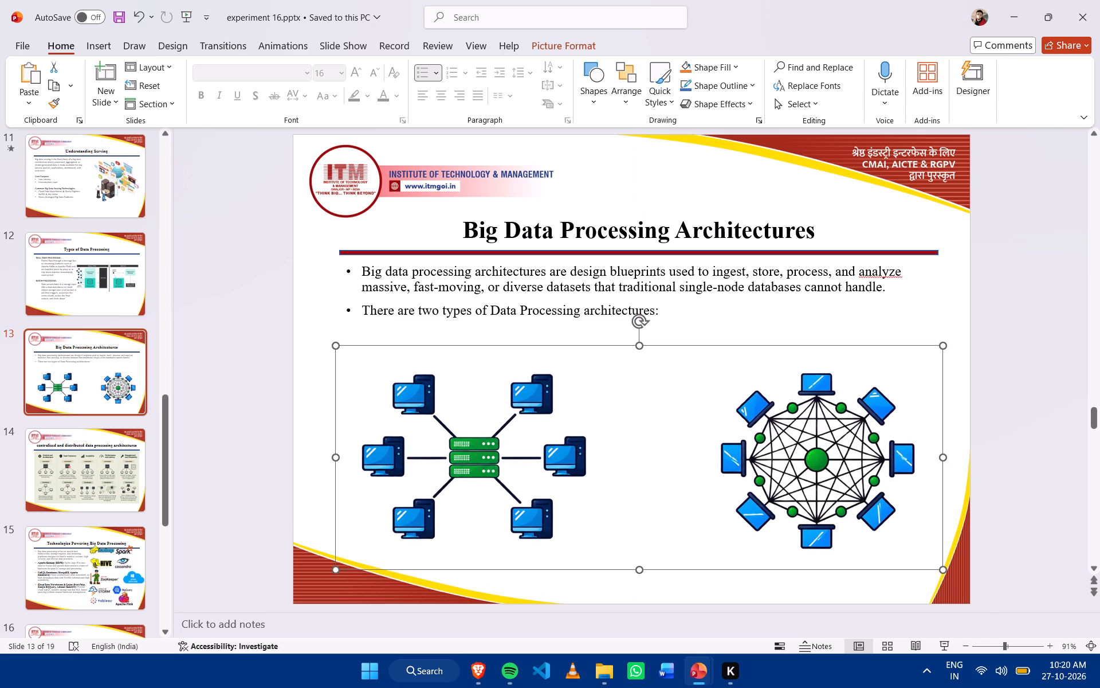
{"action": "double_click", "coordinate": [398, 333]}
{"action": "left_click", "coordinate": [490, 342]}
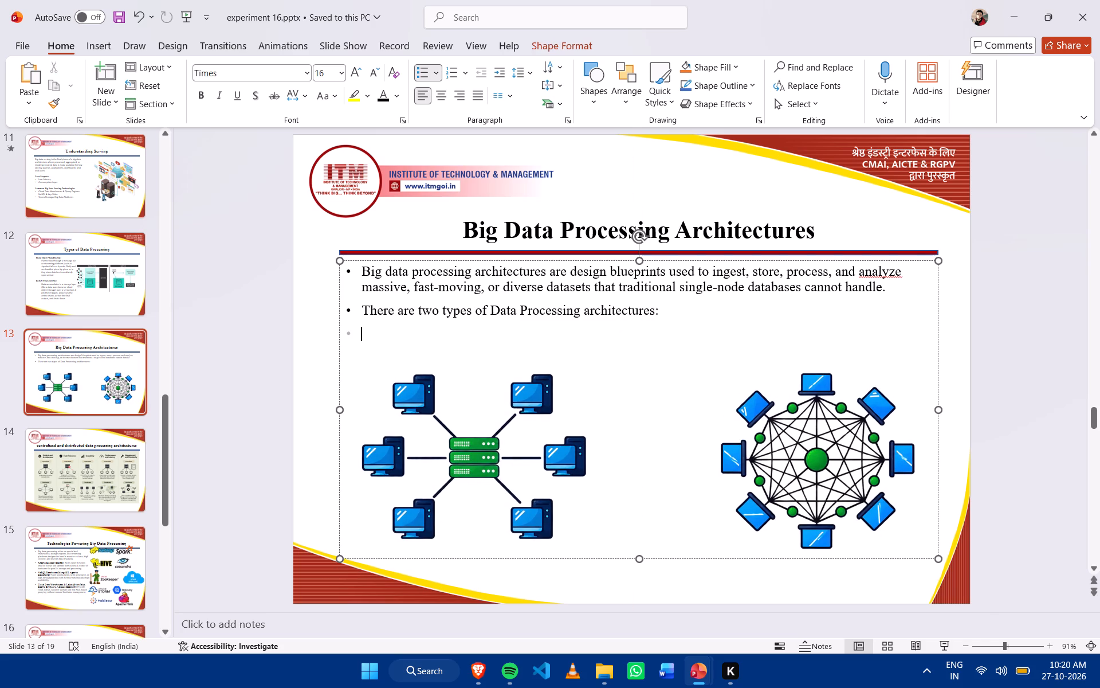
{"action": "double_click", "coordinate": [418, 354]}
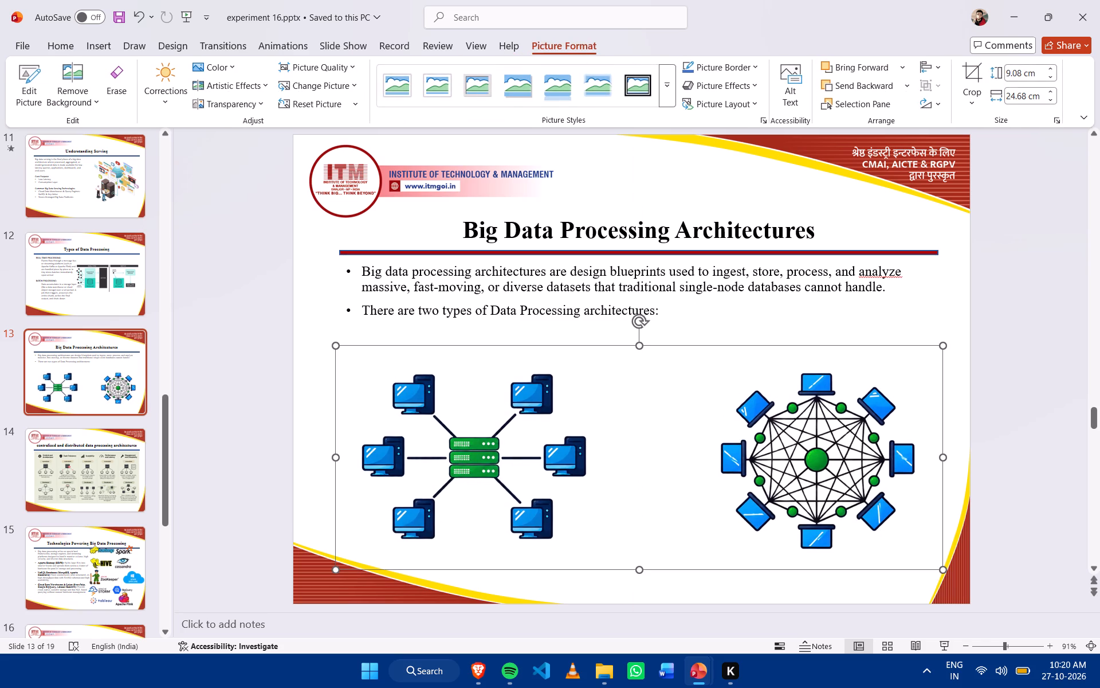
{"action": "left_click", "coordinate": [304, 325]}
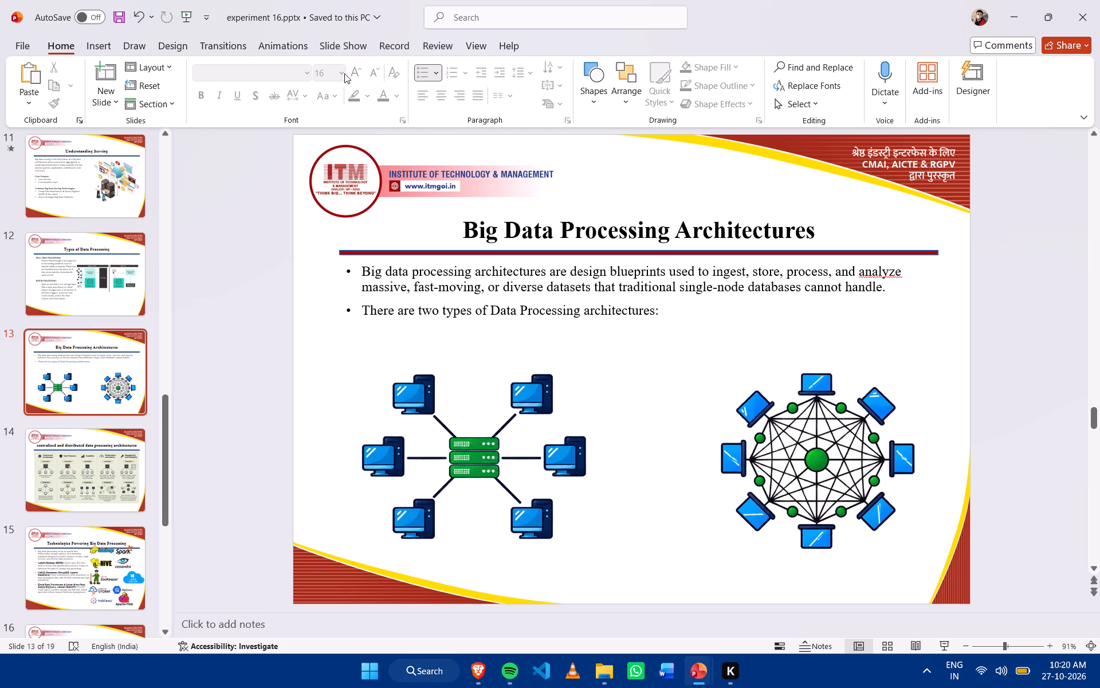
Add a text box reading "Centralized" just above the server-based network diagram.
{"action": "left_click", "coordinate": [588, 97]}
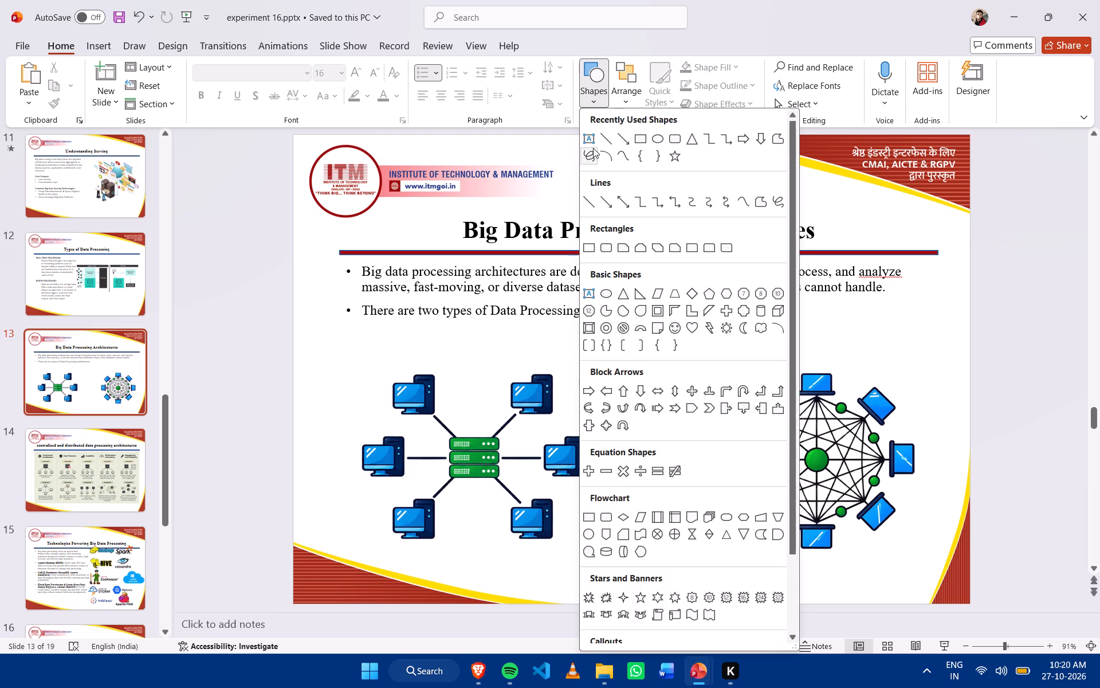
{"action": "left_click", "coordinate": [588, 141]}
{"action": "left_click_drag", "start_coordinate": [369, 341], "coordinate": [558, 369]}
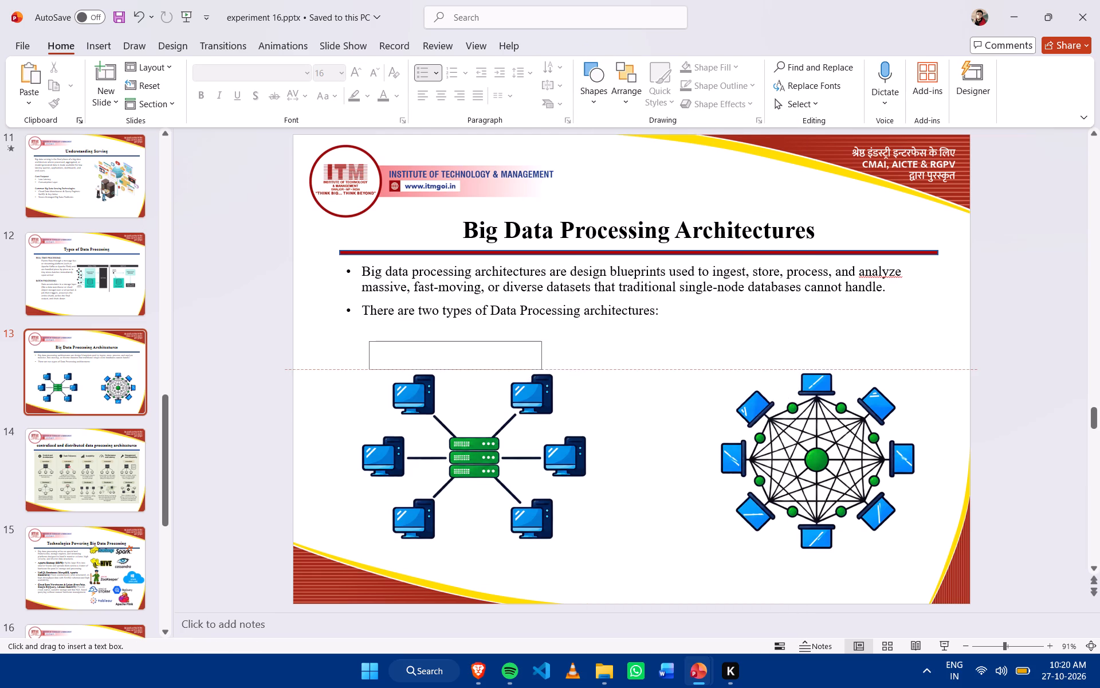
{"action": "left_click_drag", "start_coordinate": [558, 369], "coordinate": [582, 370]}
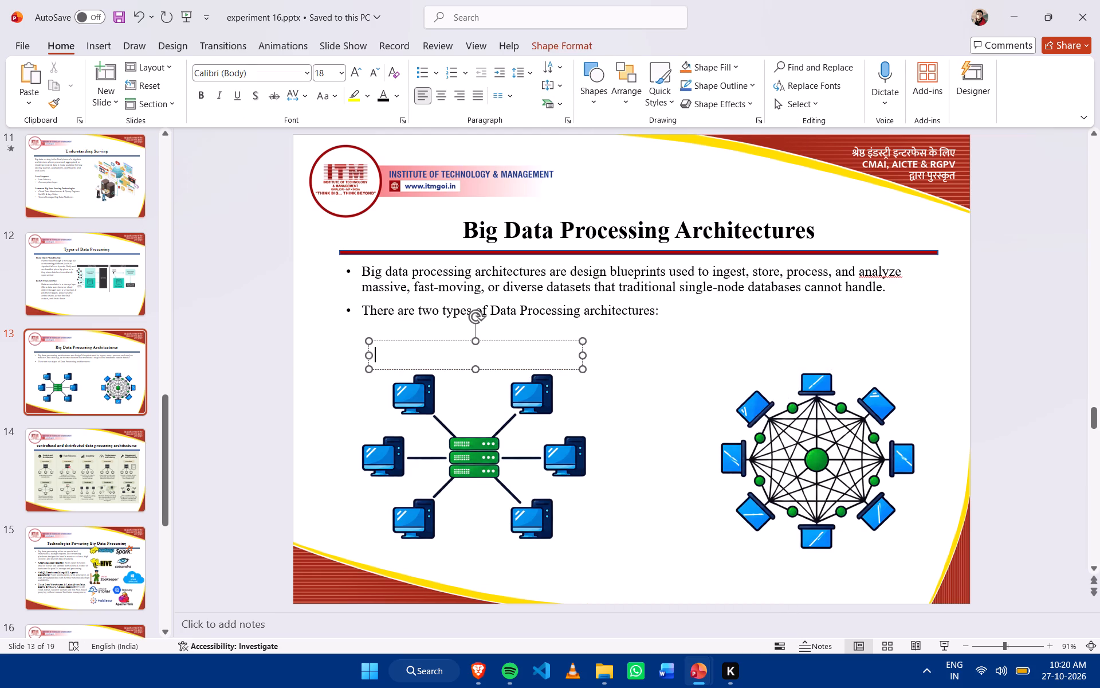
{"action": "type", "text": "Centralized"}
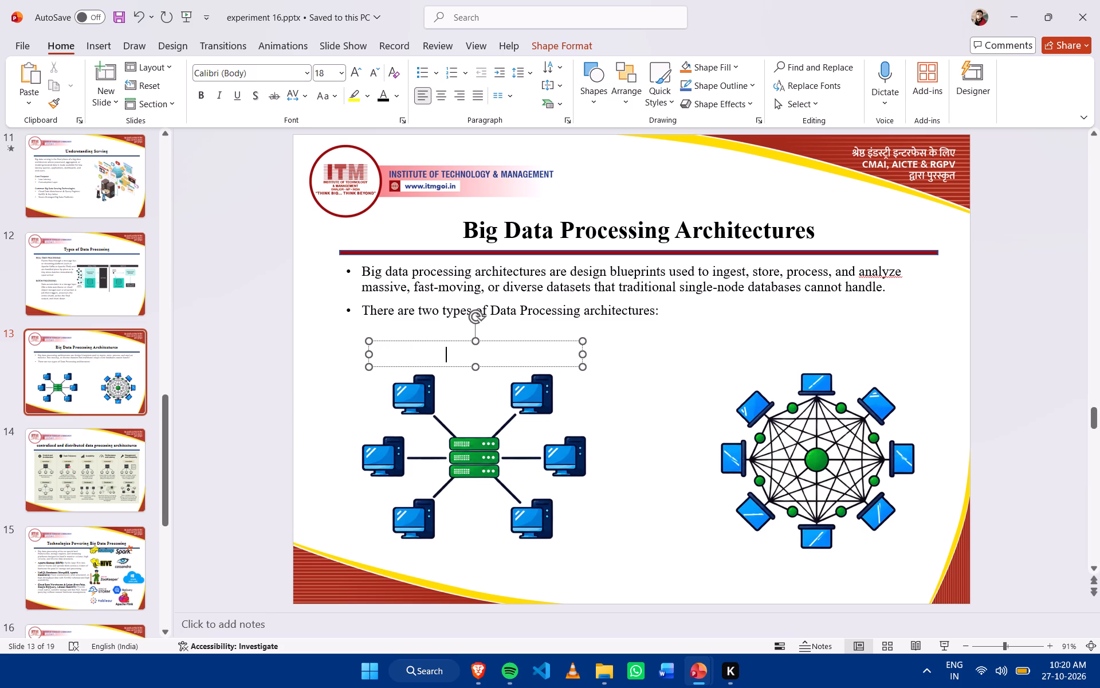
Make the "Centralized" label text black and center it within its text box.
{"action": "left_click", "coordinate": [458, 342]}
{"action": "left_click", "coordinate": [385, 96]}
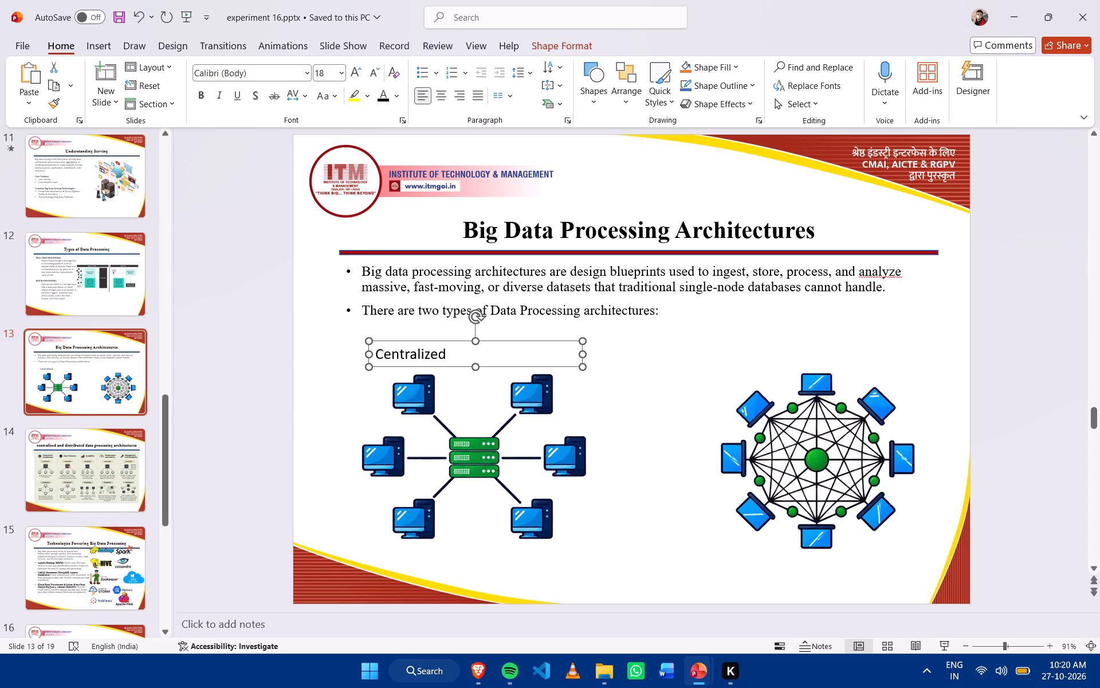
{"action": "left_click", "coordinate": [442, 92]}
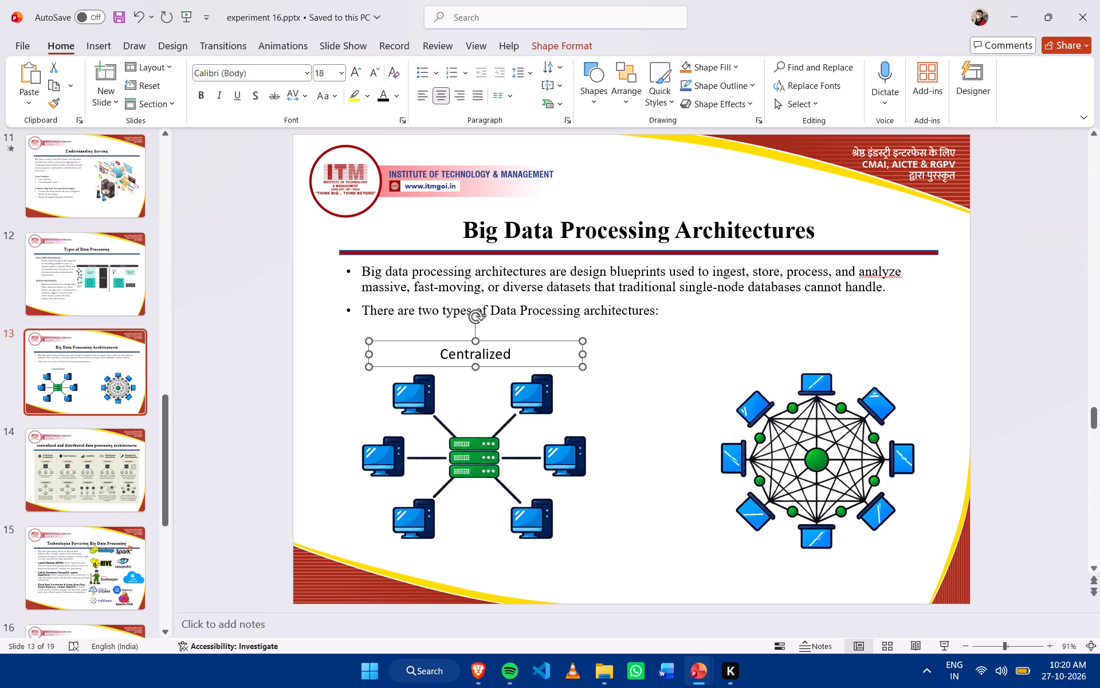
Duplicate the "Centralized" label and place the copy above the mesh network diagram, level with the original label.
{"action": "left_click", "coordinate": [512, 339]}
{"action": "key", "text": "ctrl+c"}
{"action": "key", "text": "ctrl+v"}
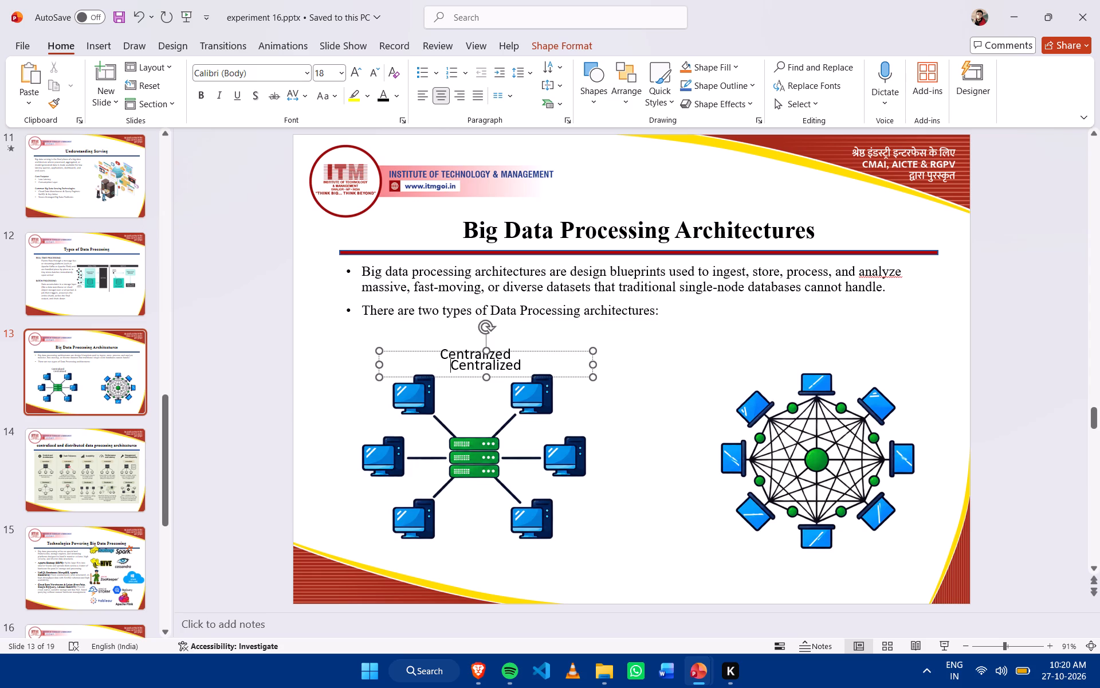
{"action": "left_click_drag", "start_coordinate": [571, 349], "coordinate": [583, 349]}
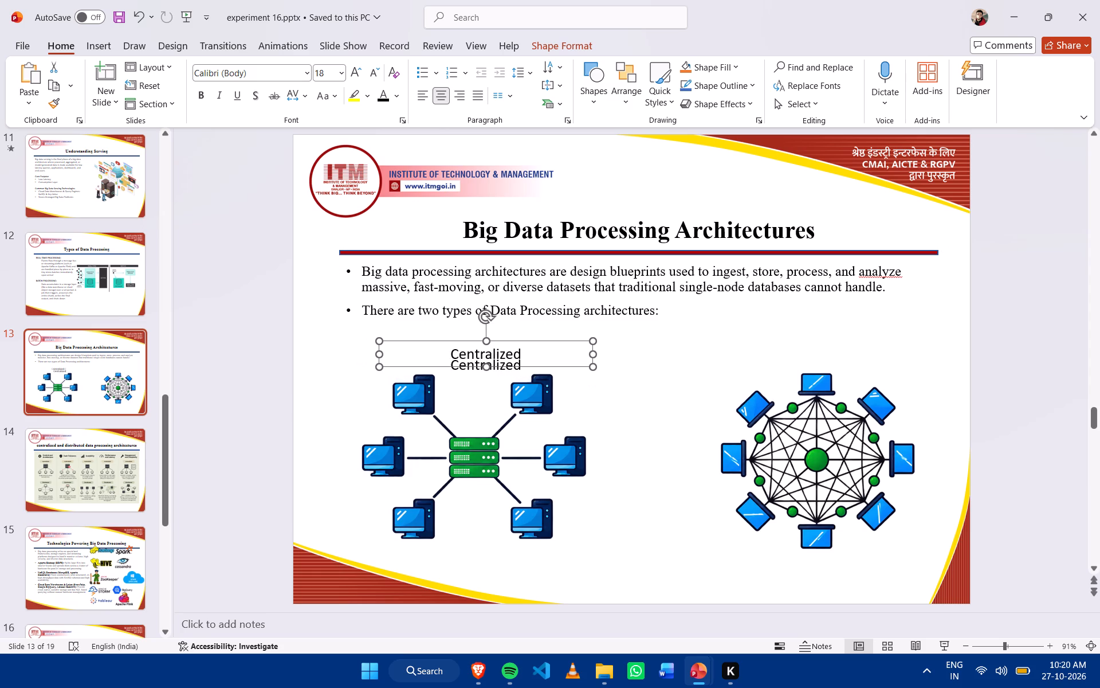
{"action": "key", "text": "ctrl+z"}
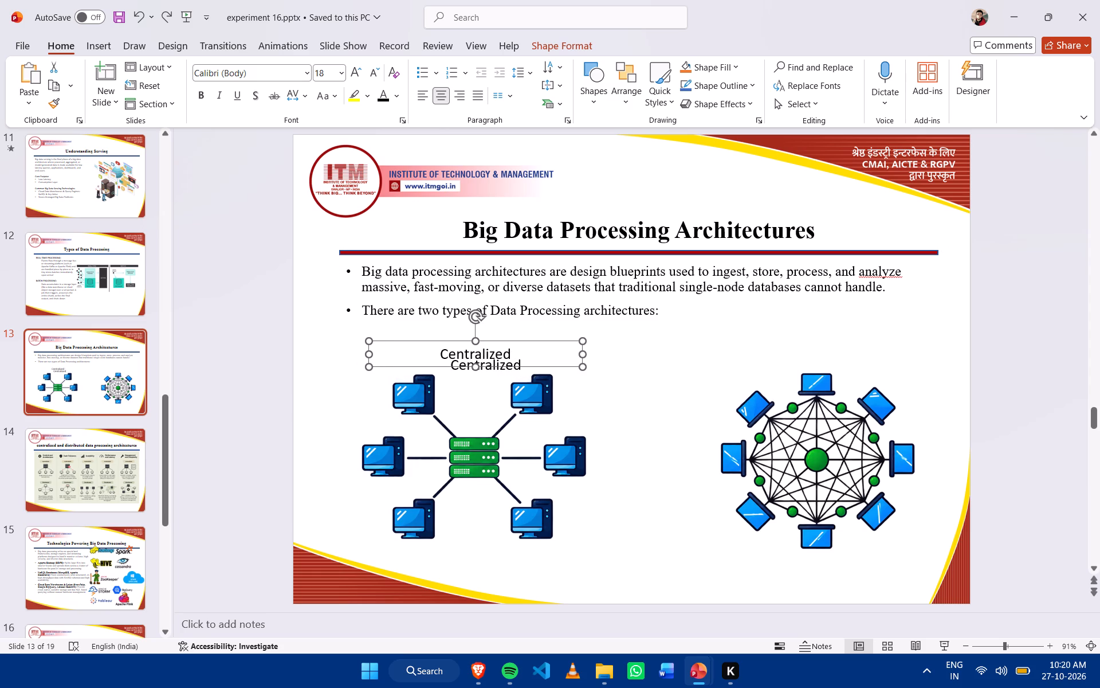
{"action": "left_click", "coordinate": [575, 376]}
{"action": "left_click", "coordinate": [577, 348]}
{"action": "left_click", "coordinate": [574, 372]}
{"action": "left_click_drag", "start_coordinate": [578, 355], "coordinate": [683, 351]}
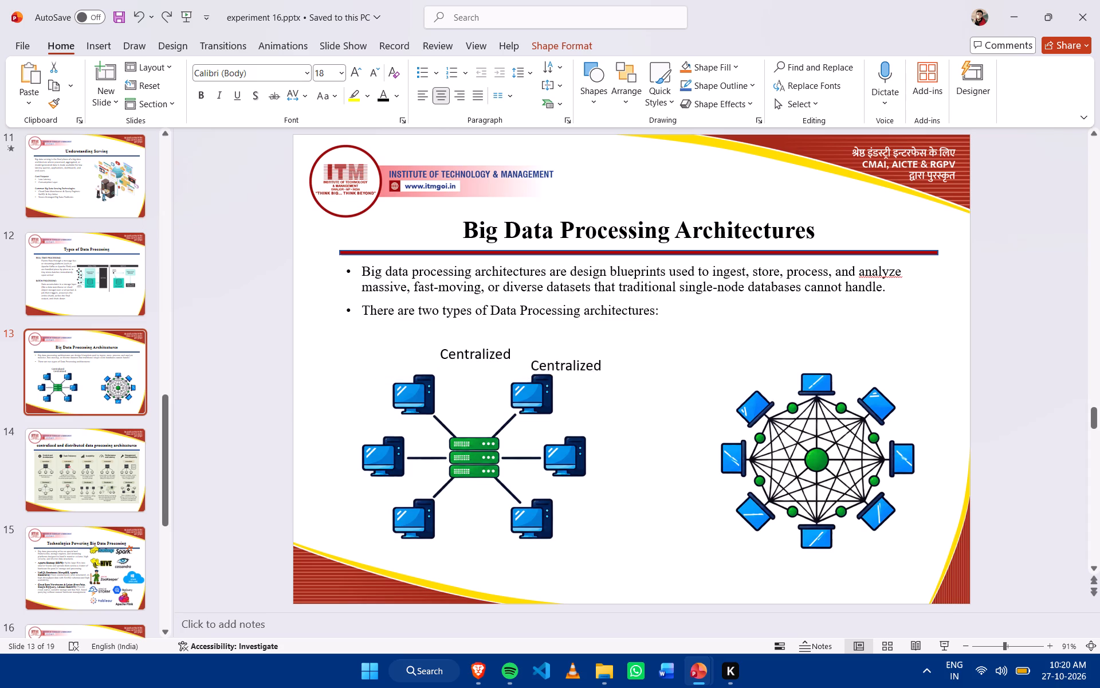
{"action": "left_click_drag", "start_coordinate": [683, 351], "coordinate": [852, 350]}
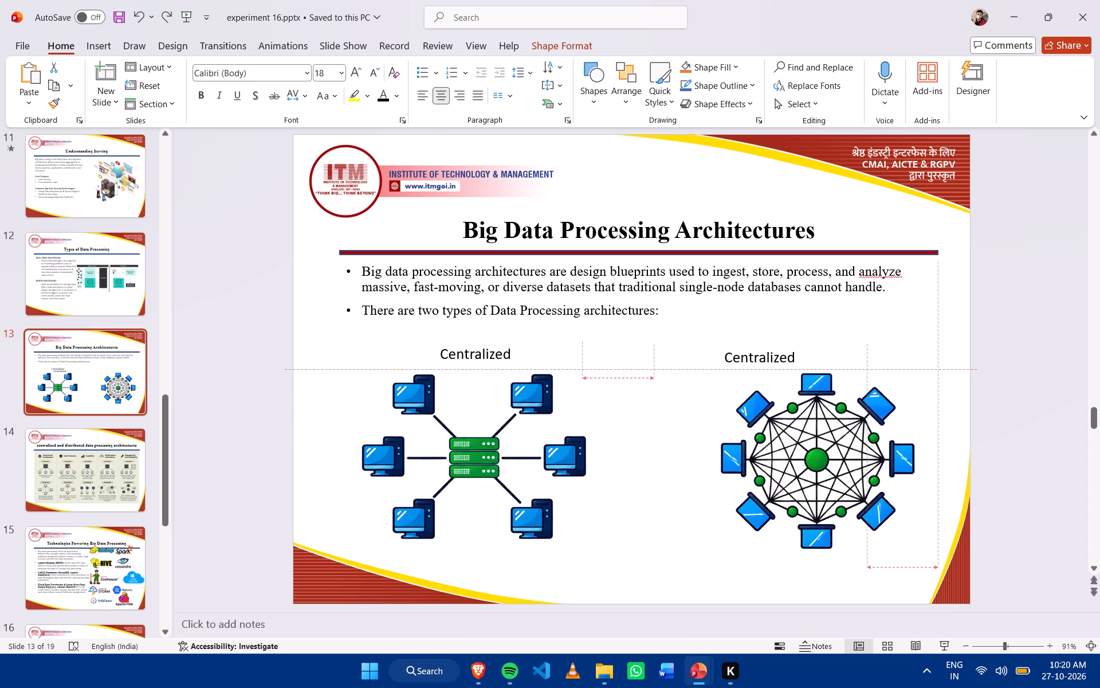
{"action": "left_click_drag", "start_coordinate": [852, 350], "coordinate": [875, 345]}
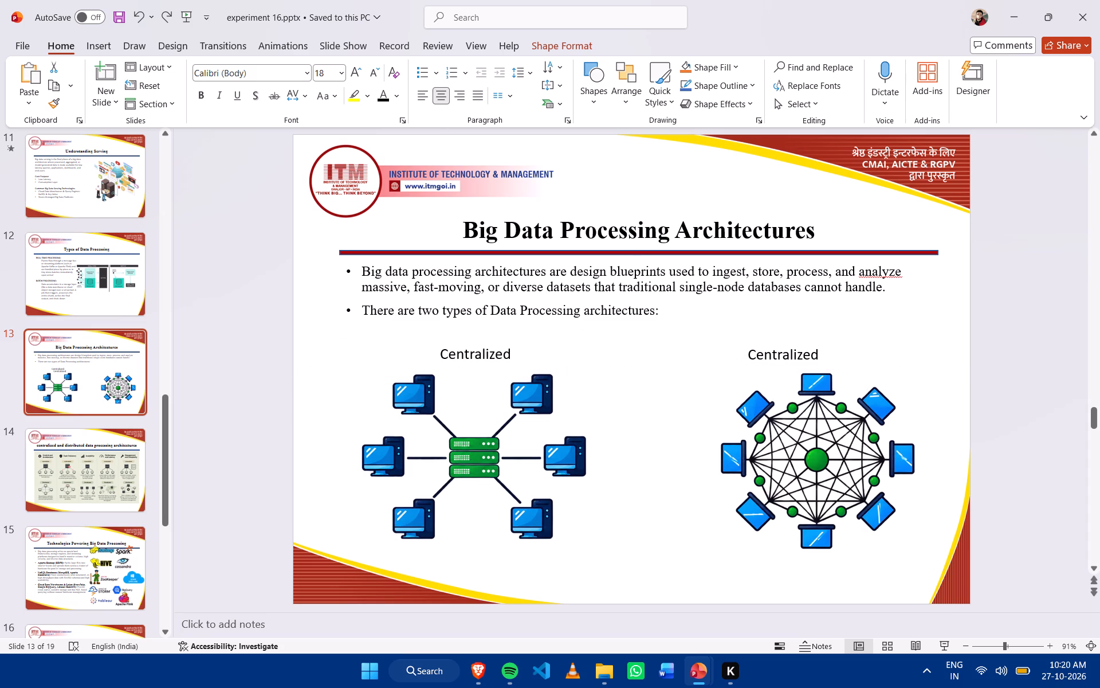
{"action": "left_click_drag", "start_coordinate": [875, 345], "coordinate": [878, 345]}
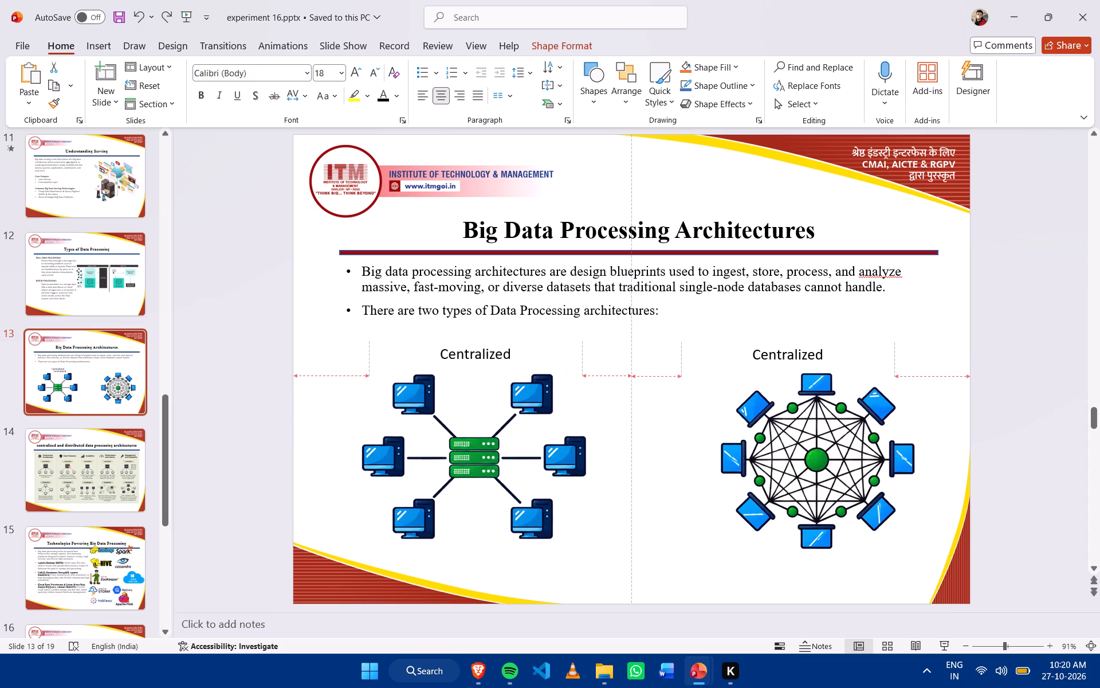
{"action": "left_click_drag", "start_coordinate": [878, 345], "coordinate": [877, 343]}
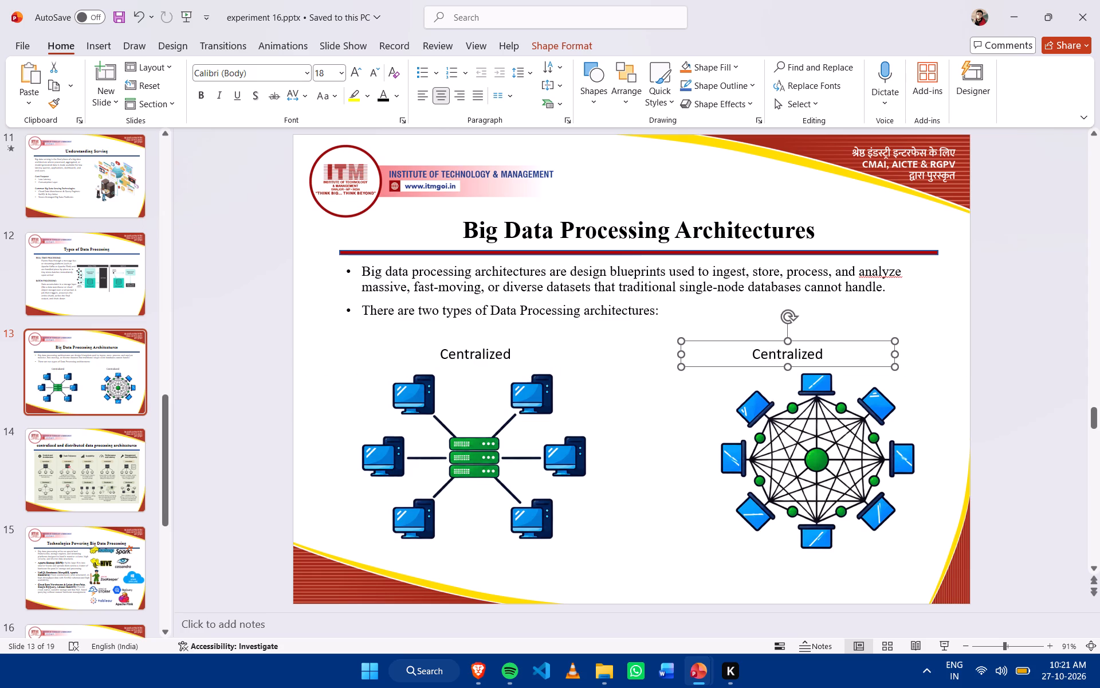
Shift the copied "Centralized" label sideways so it is centered over the mesh network diagram.
{"action": "left_click", "coordinate": [839, 342]}
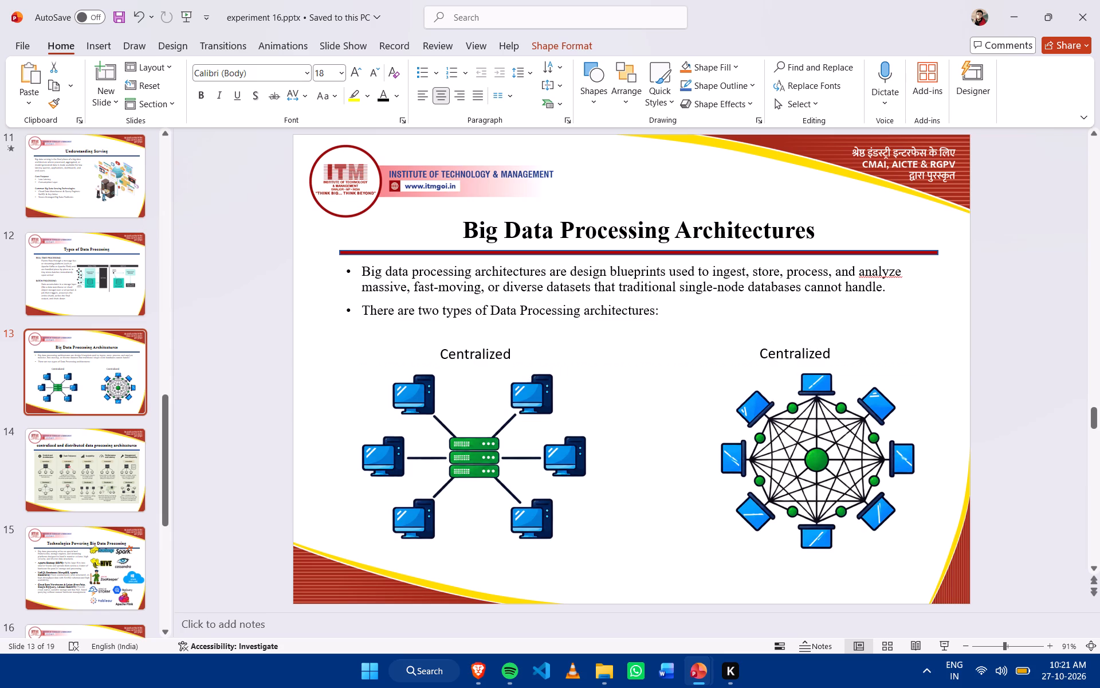
{"action": "left_click", "coordinate": [815, 352]}
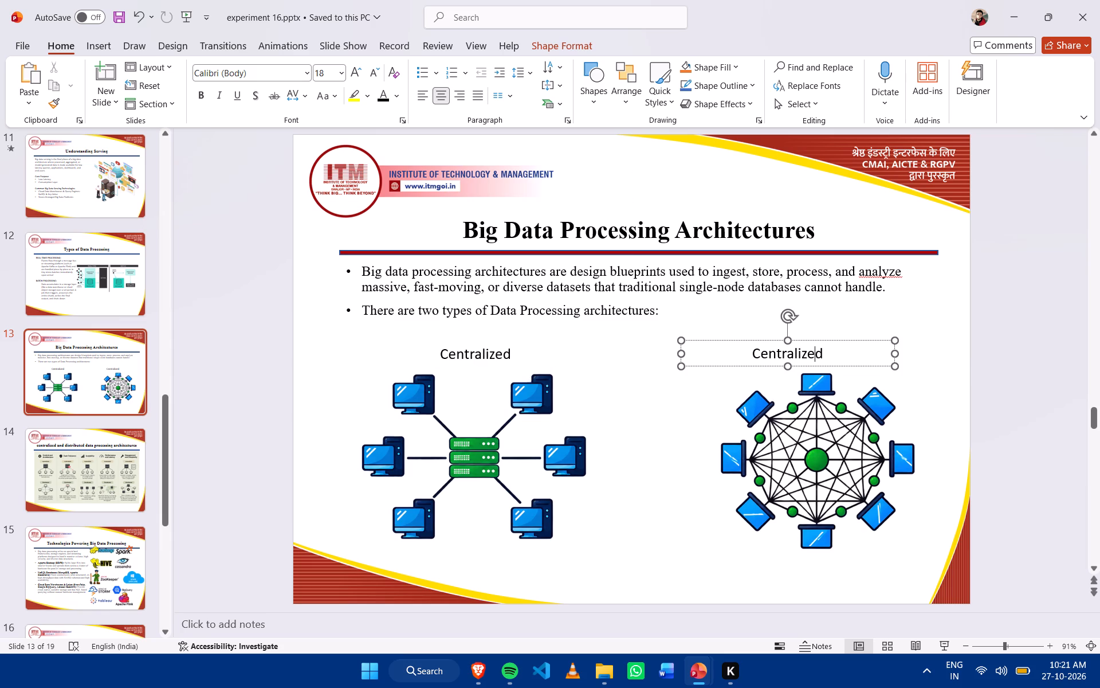
{"action": "left_click_drag", "start_coordinate": [825, 339], "coordinate": [843, 339]}
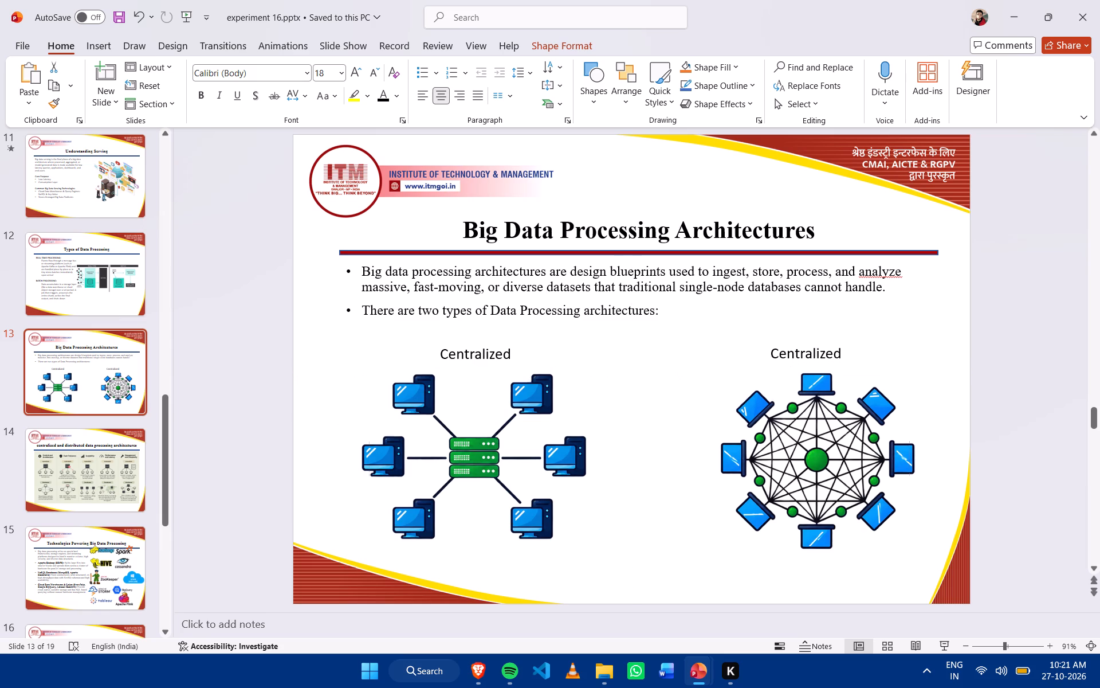
{"action": "left_click_drag", "start_coordinate": [843, 339], "coordinate": [854, 338]}
{"action": "left_click", "coordinate": [831, 348]}
{"action": "left_click", "coordinate": [855, 353]}
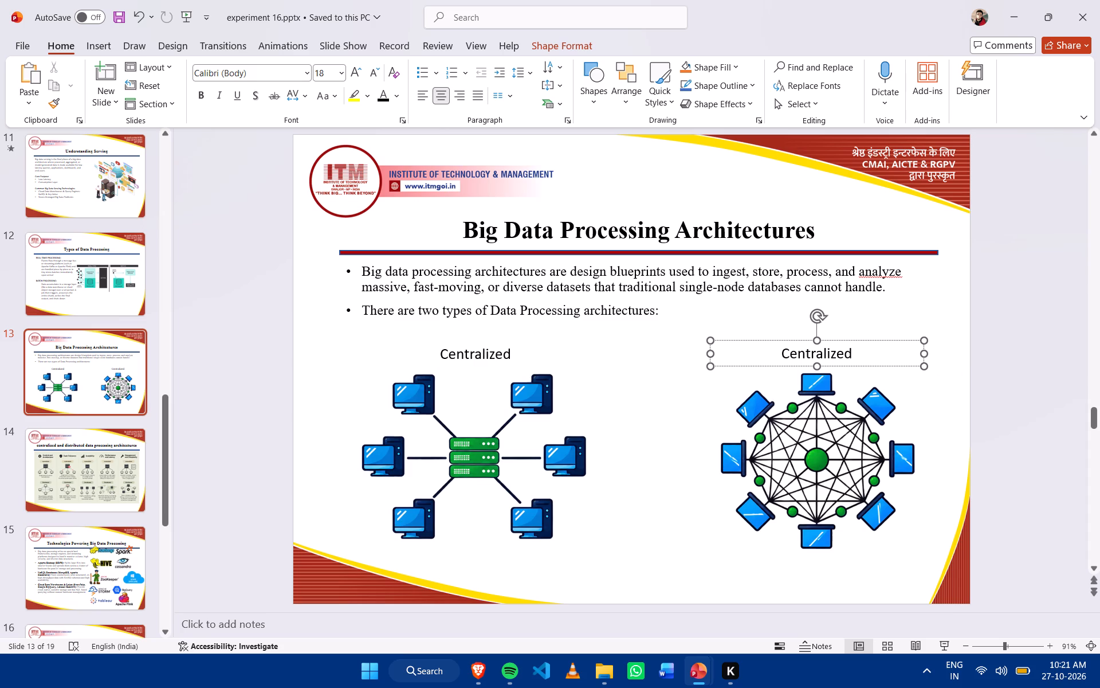
Replace the text of the label above the mesh network diagram with "Distributed", spelled correctly.
{"action": "left_click", "coordinate": [852, 352]}
{"action": "key", "text": "BackSpace"}
{"action": "key", "text": "BackSpace"}
{"action": "key", "text": "BackSpace"}
{"action": "key", "text": "BackSpace"}
{"action": "key", "text": "BackSpace"}
{"action": "key", "text": "BackSpace"}
{"action": "key", "text": "BackSpace"}
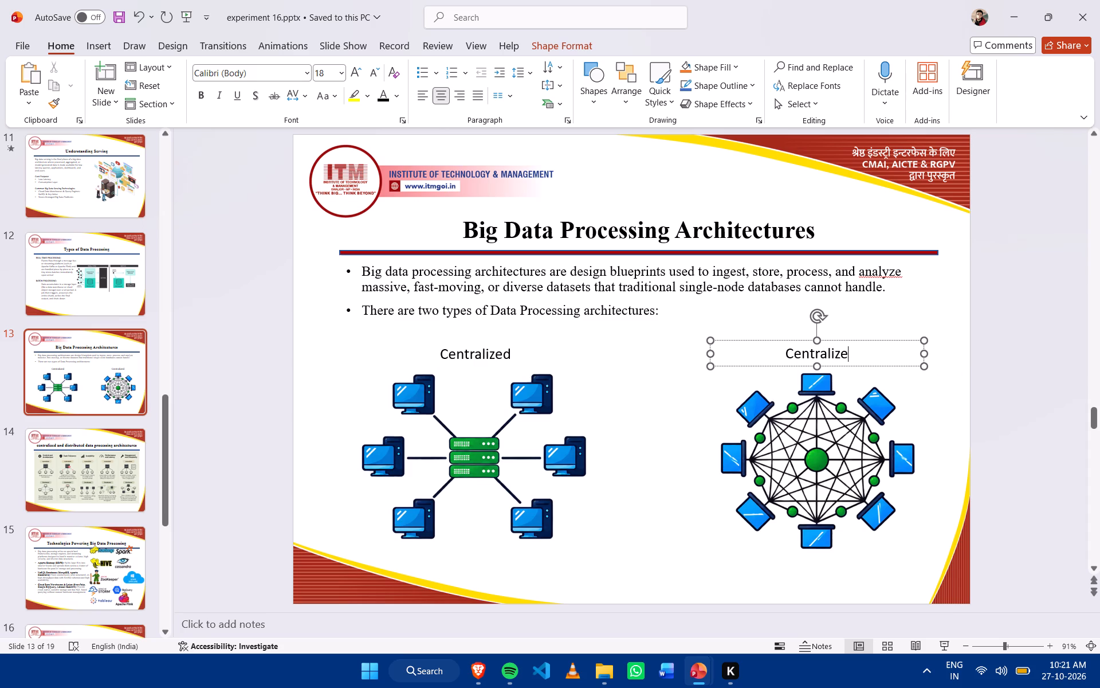
{"action": "key", "text": "BackSpace"}
{"action": "key", "text": "BackSpace"}
{"action": "key", "text": "BackSpace"}
{"action": "key", "text": "BackSpace"}
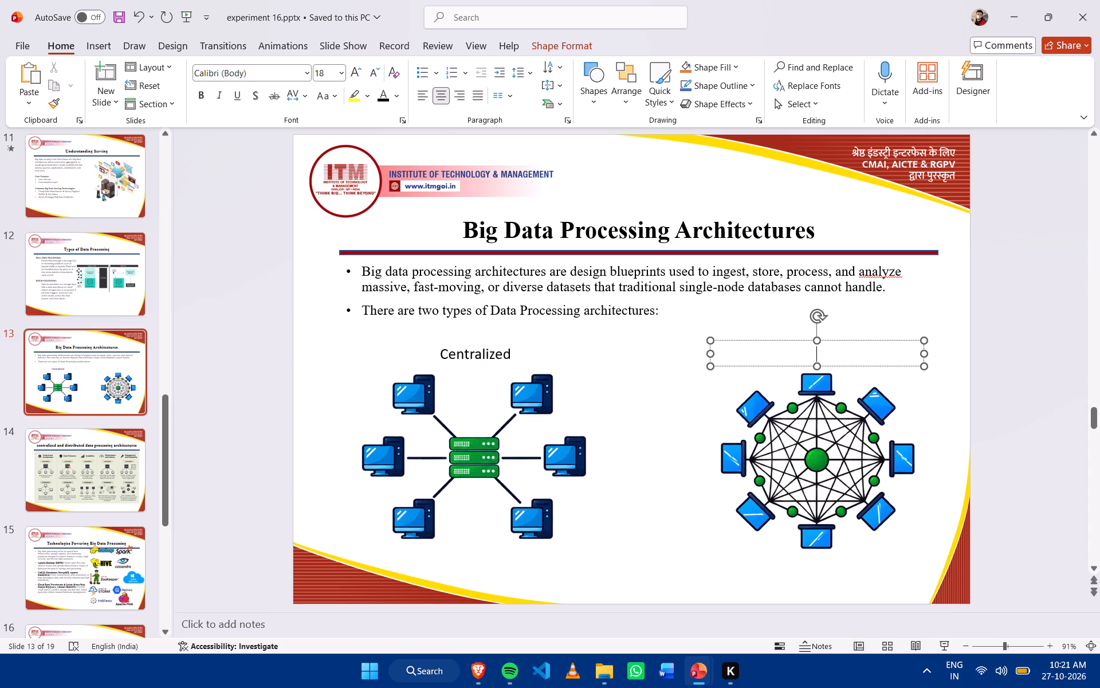
{"action": "type", "text": "Didtributed"}
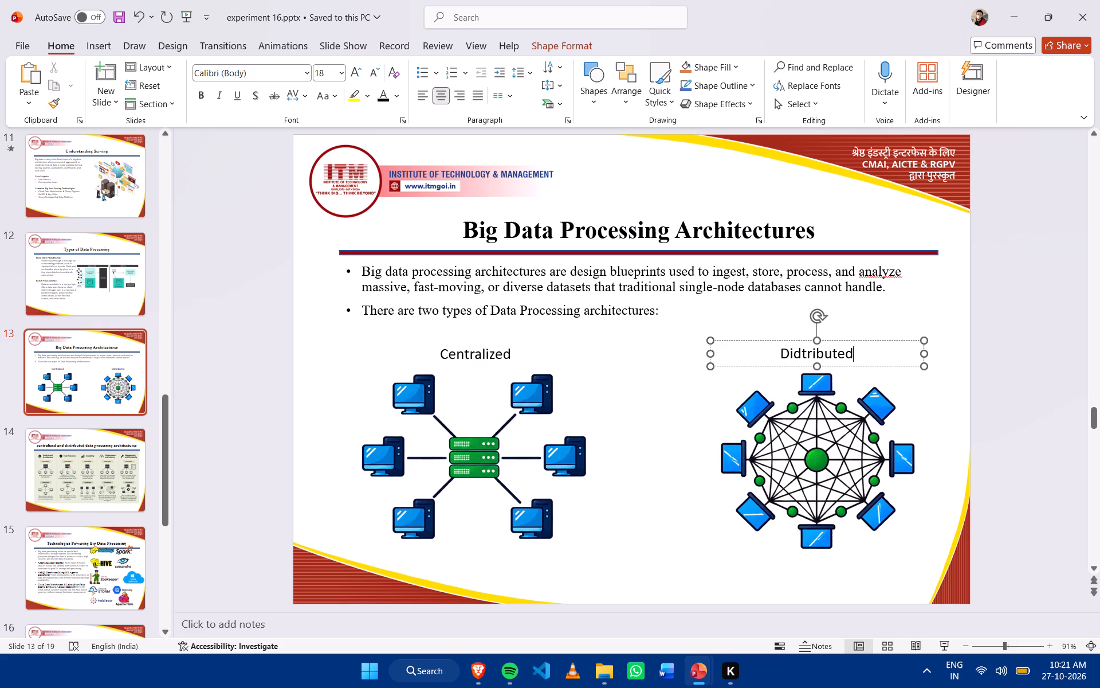
{"action": "left_click", "coordinate": [549, 591]}
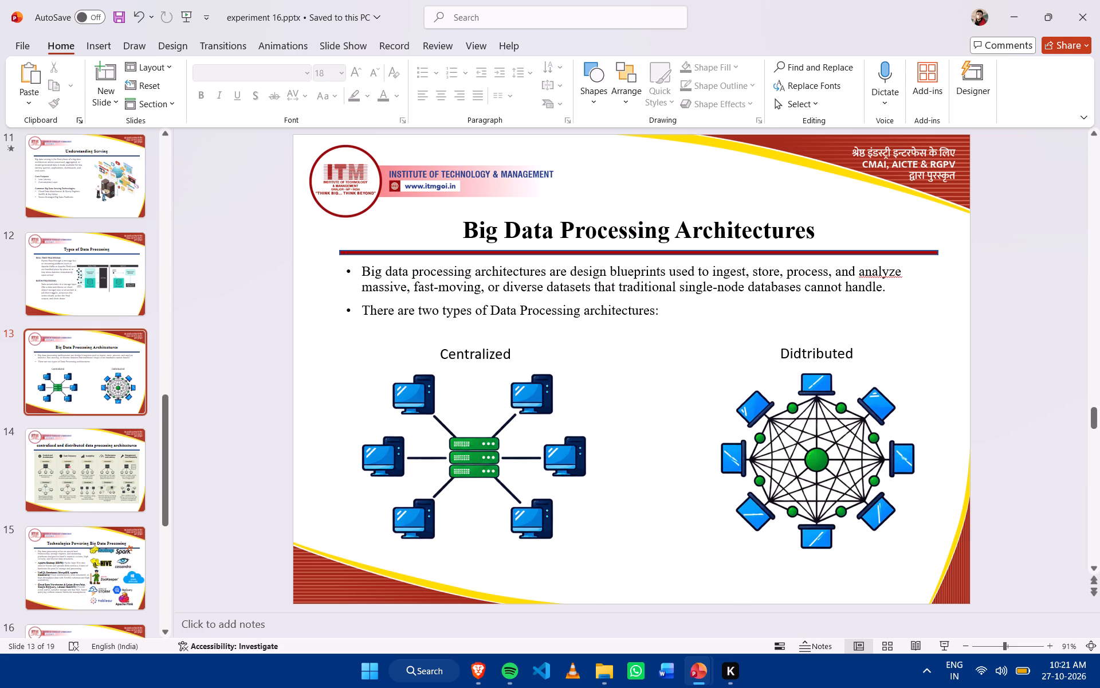
{"action": "scroll", "coordinate": [572, 438], "scroll_direction": "down", "scroll_amount": 1}
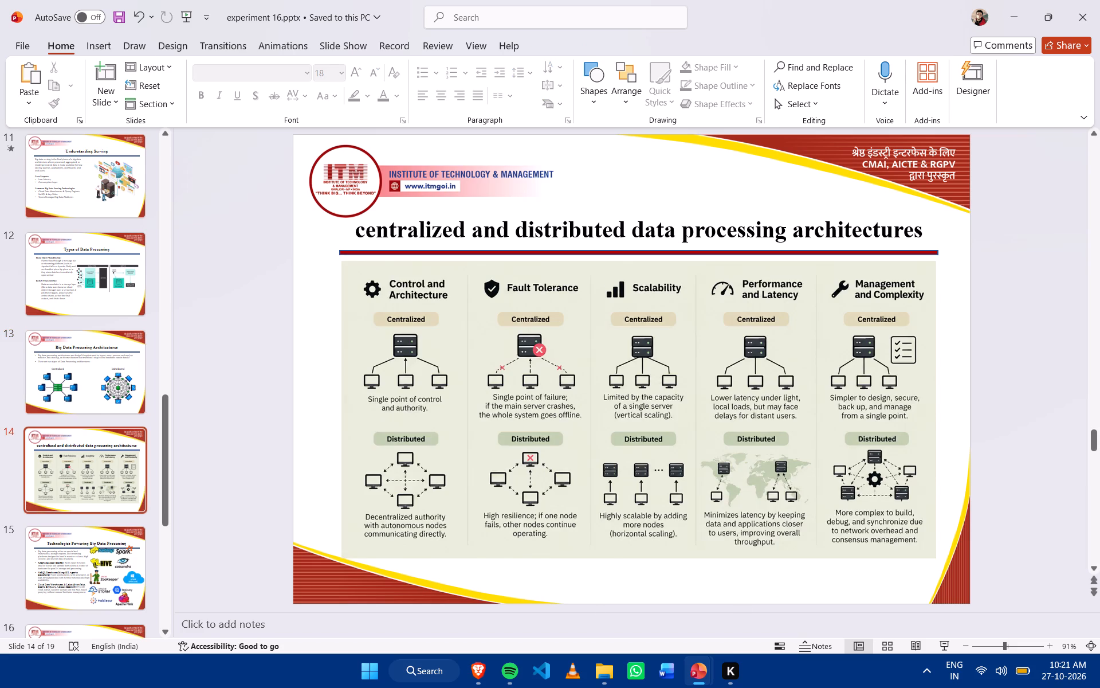
{"action": "scroll", "coordinate": [573, 437], "scroll_direction": "up", "scroll_amount": 1}
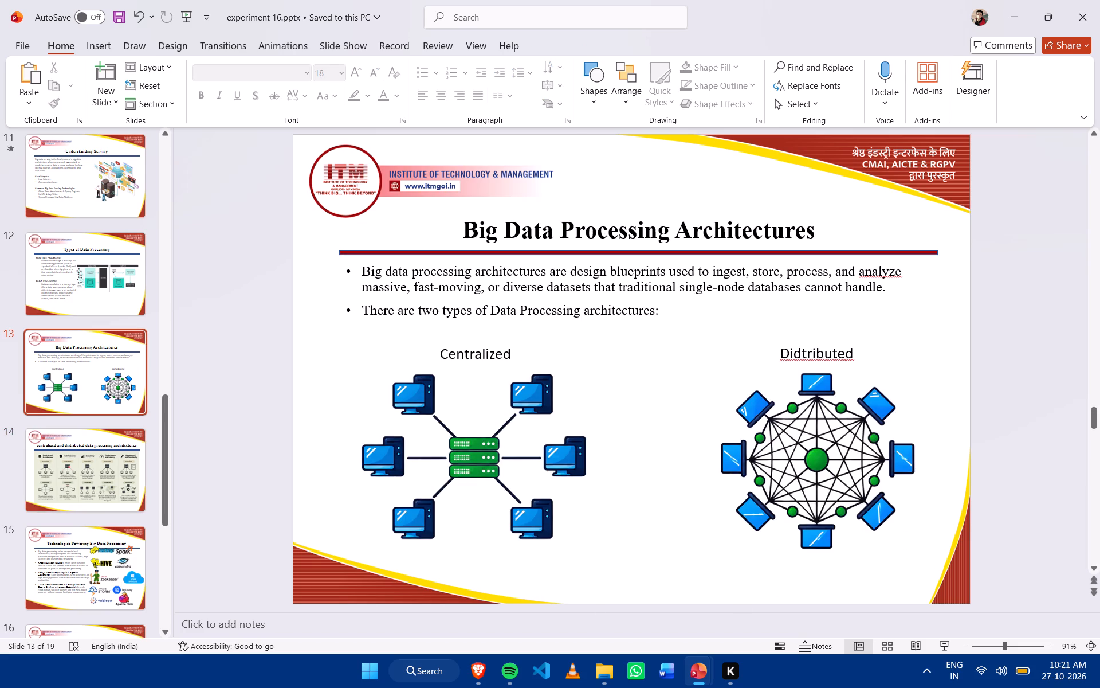
{"action": "left_click", "coordinate": [800, 357]}
{"action": "key", "text": "BackSpace"}
{"action": "key", "text": "s"}
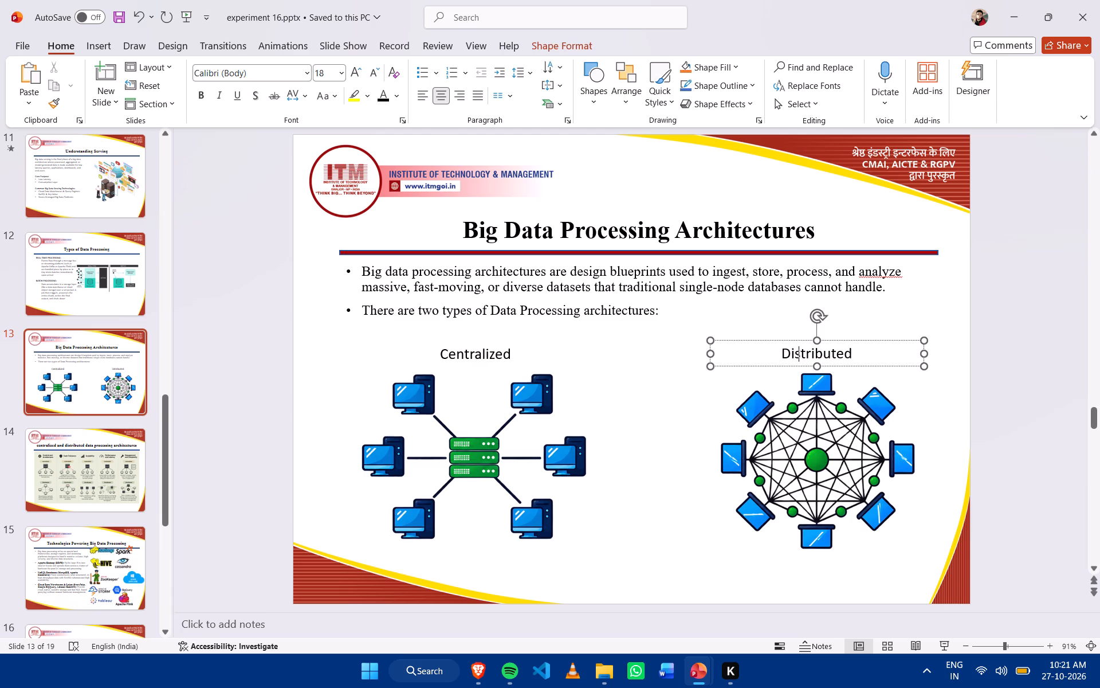
{"action": "left_click", "coordinate": [659, 583]}
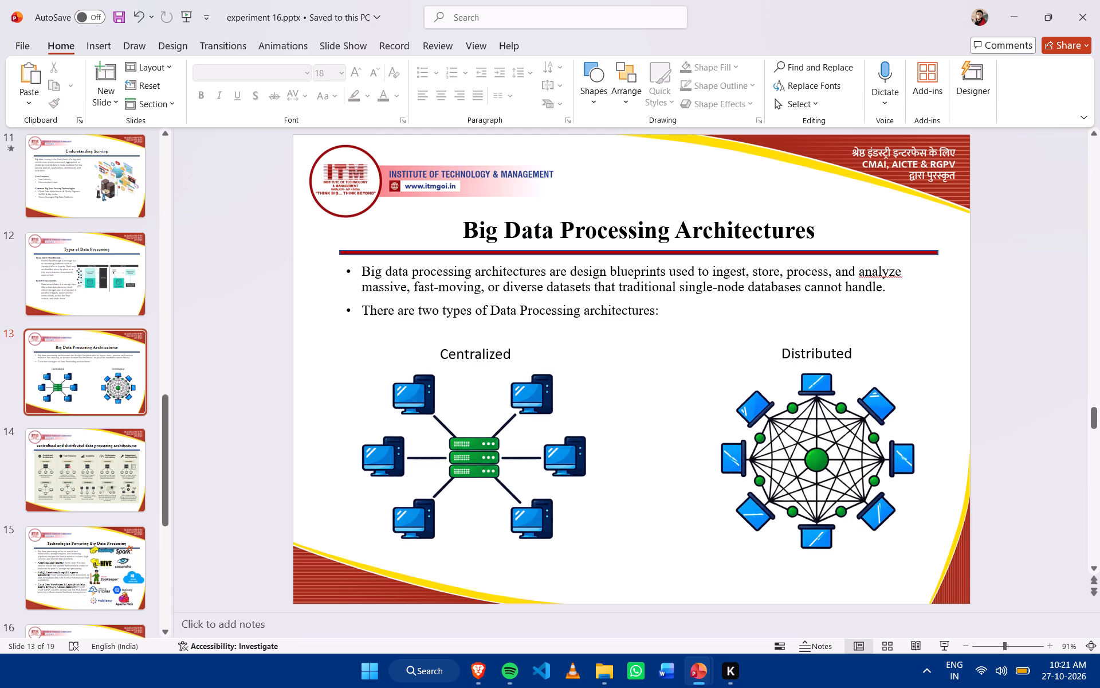
Capitalize the first letter of "Centralized" in the title of slide 14, the architectures comparison slide.
{"action": "scroll", "coordinate": [626, 495], "scroll_direction": "down", "scroll_amount": 1}
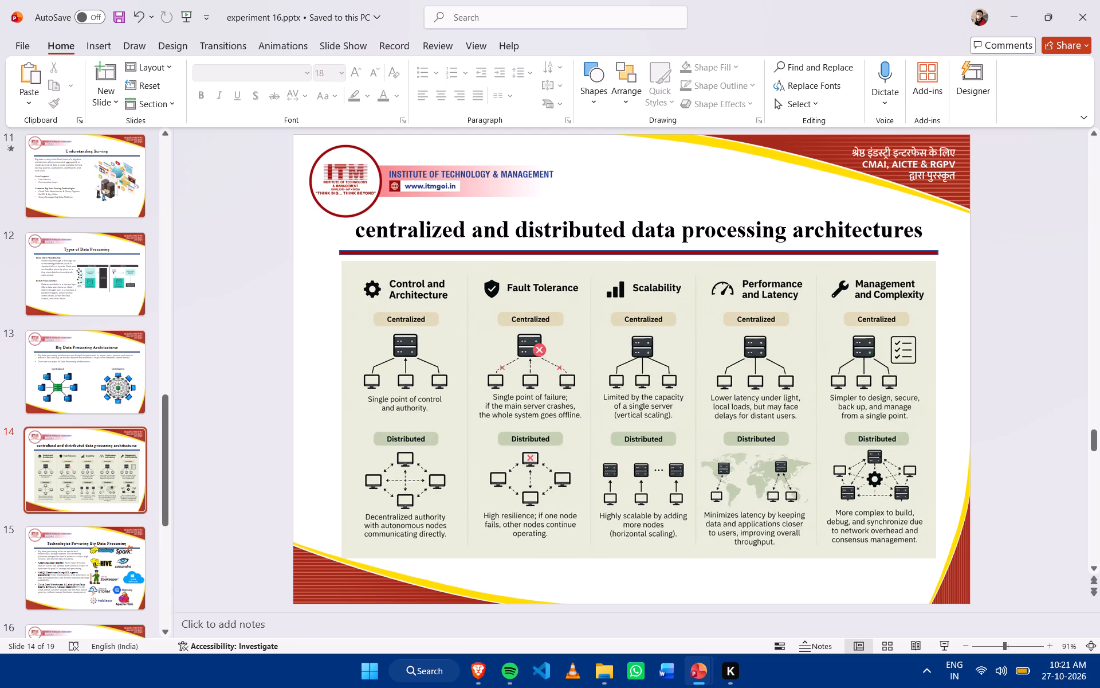
{"action": "left_click", "coordinate": [358, 233]}
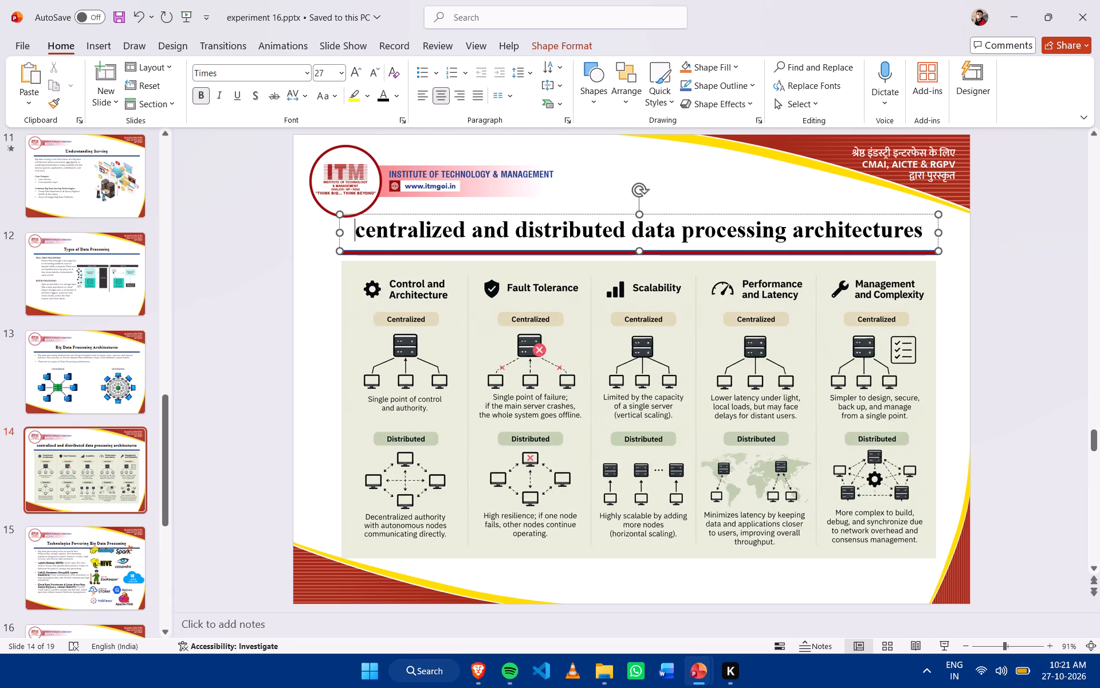
{"action": "left_click", "coordinate": [363, 234]}
{"action": "key", "text": "BackSpace"}
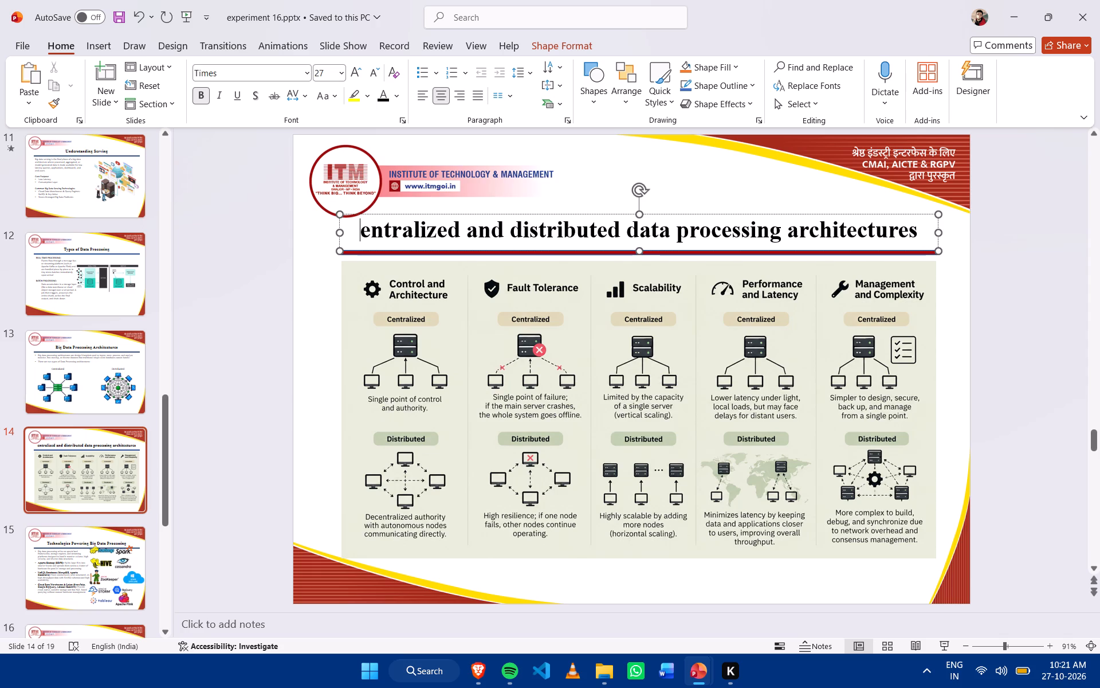
{"action": "key", "text": "shift+c"}
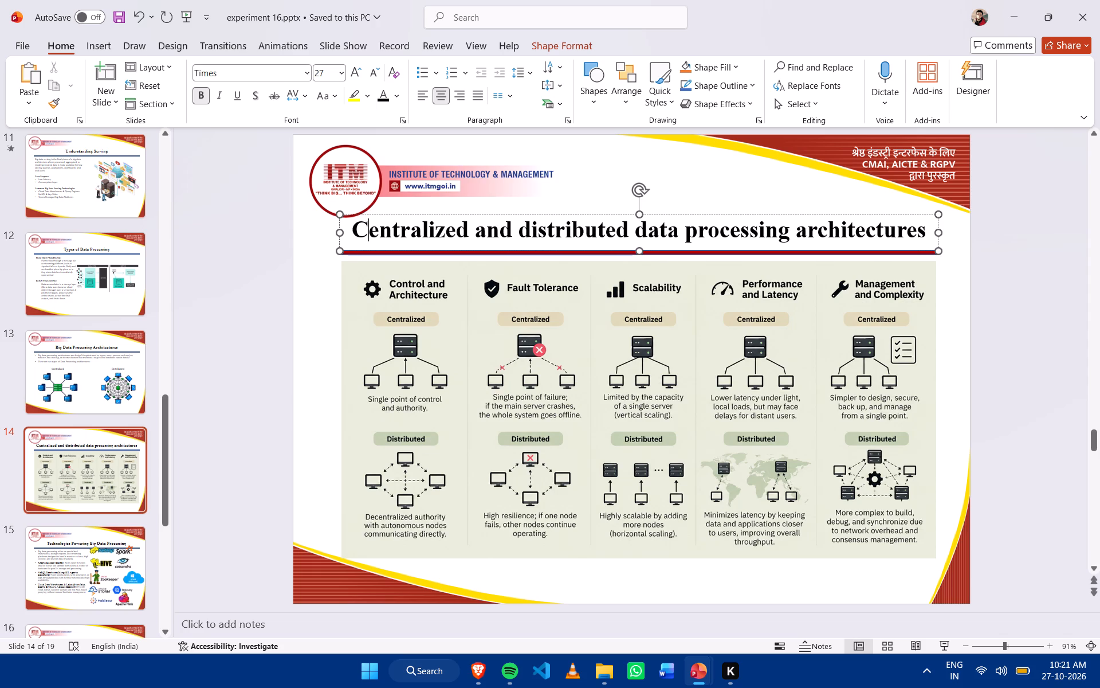
Capitalize the "D" of "Distributed" in the slide 14 title.
{"action": "key", "text": "Right"}
{"action": "key", "text": "Right"}
{"action": "key", "text": "Right"}
{"action": "key", "text": "Right"}
{"action": "key", "text": "Right"}
{"action": "key", "text": "Right"}
{"action": "key", "text": "Right"}
{"action": "key", "text": "Right"}
{"action": "key", "text": "Right"}
{"action": "key", "text": "Right"}
{"action": "key", "text": "Right"}
{"action": "key", "text": "Right"}
{"action": "key", "text": "Right"}
{"action": "key", "text": "Right"}
{"action": "key", "text": "Right"}
{"action": "key", "text": "Right"}
{"action": "key", "text": "Right"}
{"action": "key", "text": "Left"}
{"action": "key", "text": "BackSpace"}
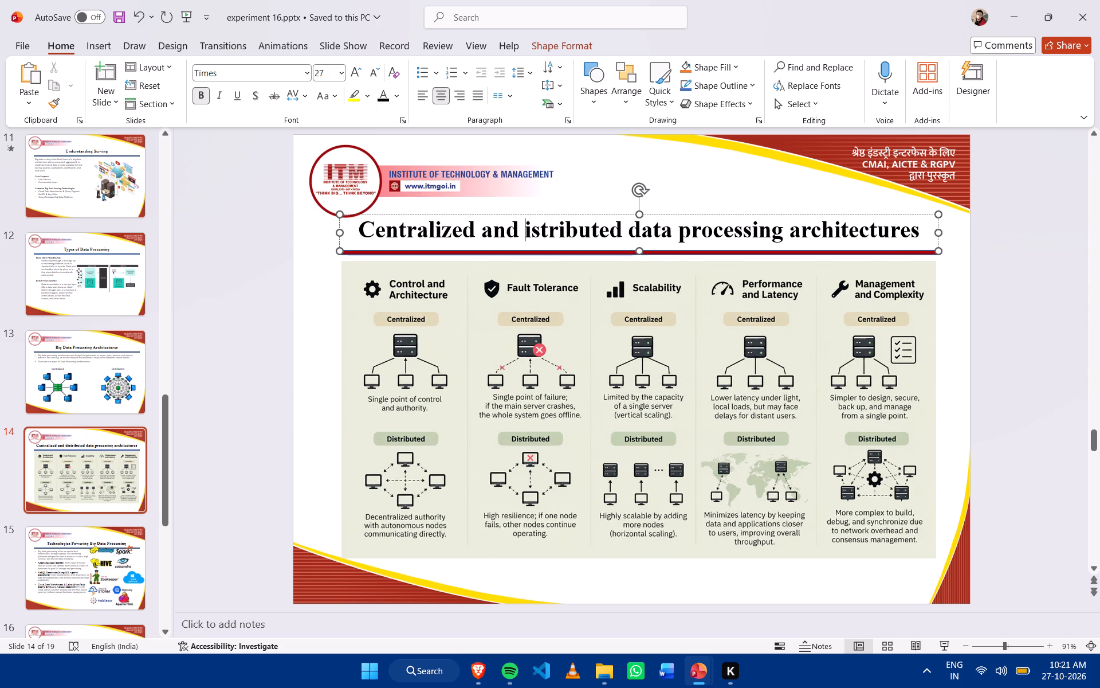
{"action": "key", "text": "shift+d"}
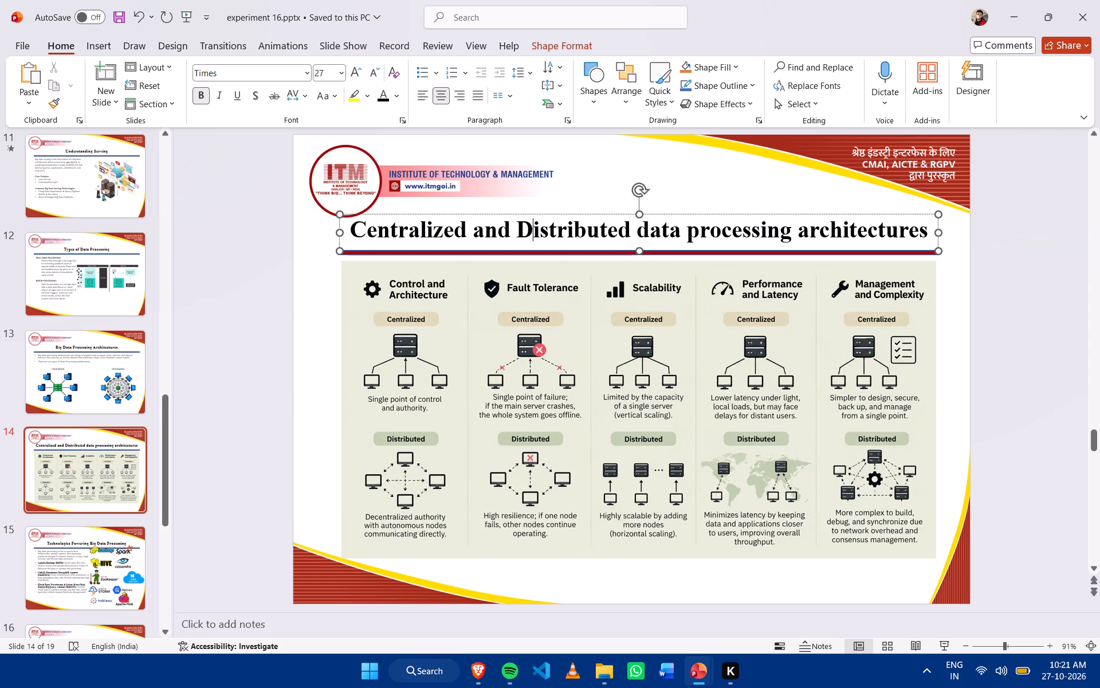
{"action": "left_click", "coordinate": [170, 413]}
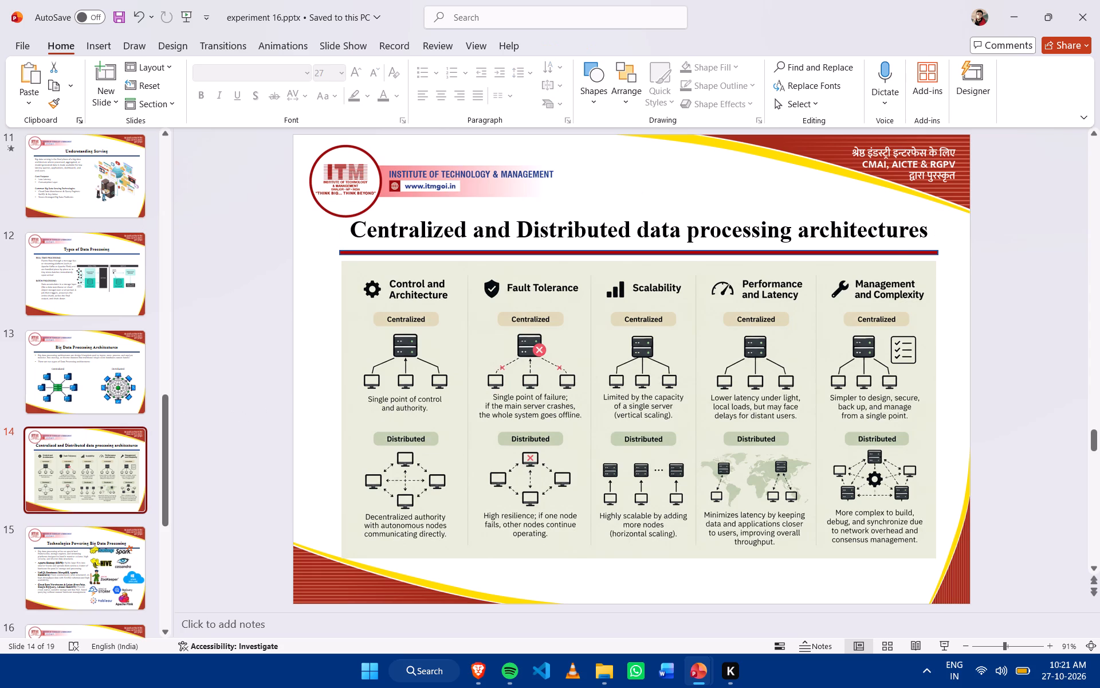
Shrink the technology logos picture on the Technologies Powering Big Data Processing slide and fit it beside the bullet text, just under the title line.
{"action": "scroll", "coordinate": [483, 449], "scroll_direction": "down", "scroll_amount": 1}
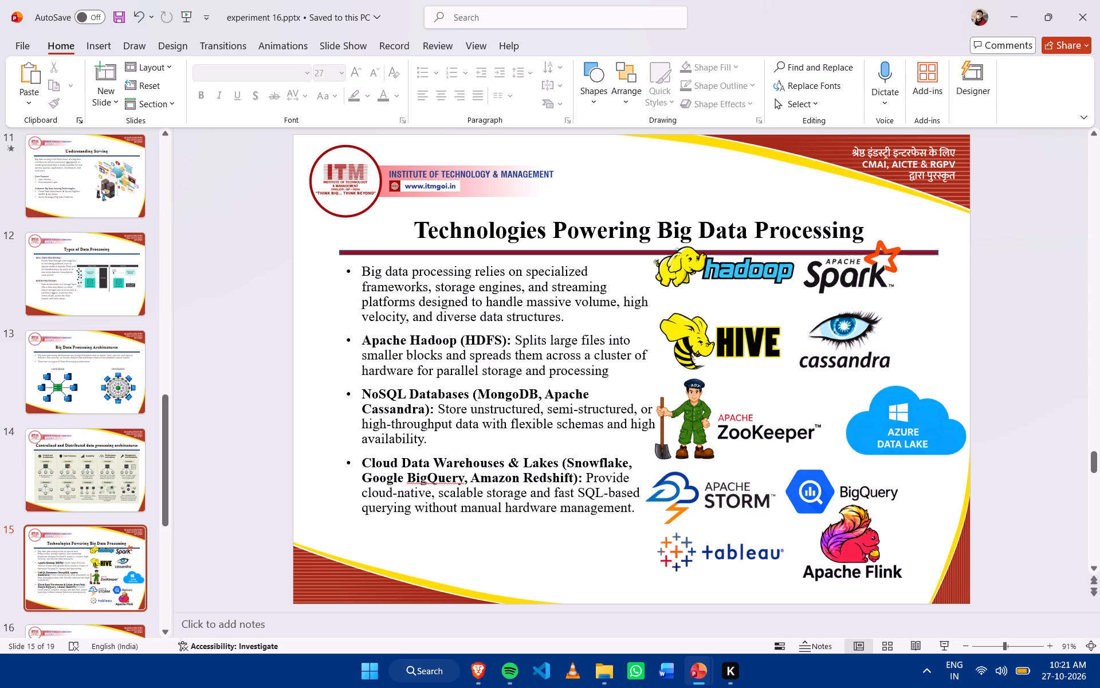
{"action": "left_click", "coordinate": [748, 431]}
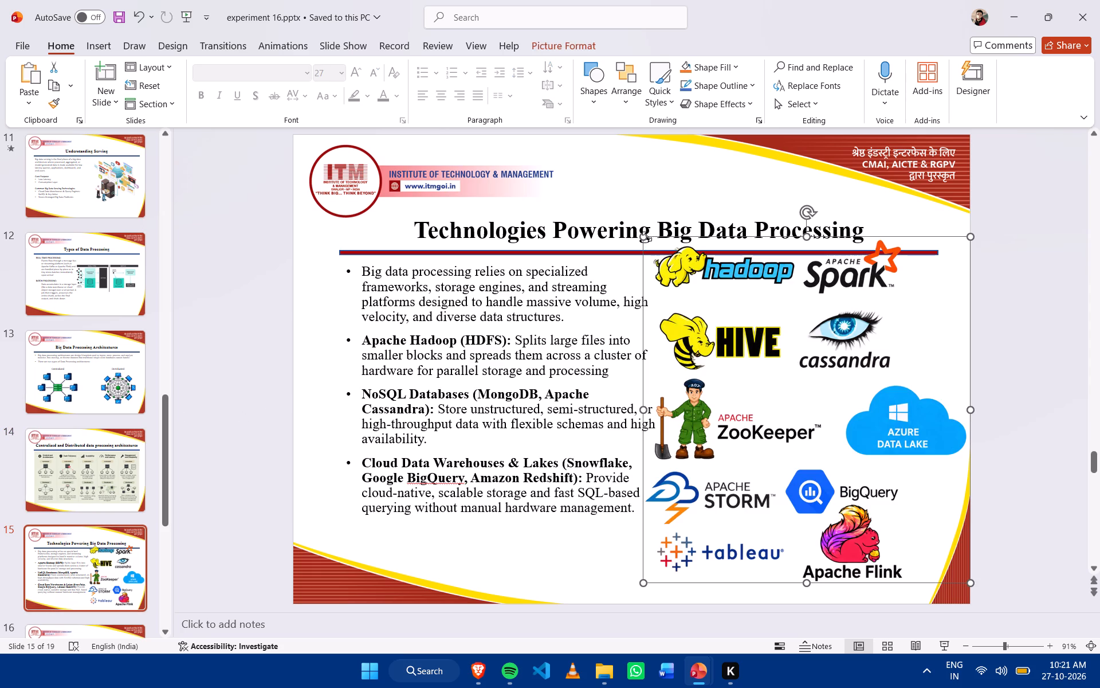
{"action": "left_click_drag", "start_coordinate": [647, 236], "coordinate": [703, 282]}
{"action": "left_click_drag", "start_coordinate": [820, 470], "coordinate": [799, 439]}
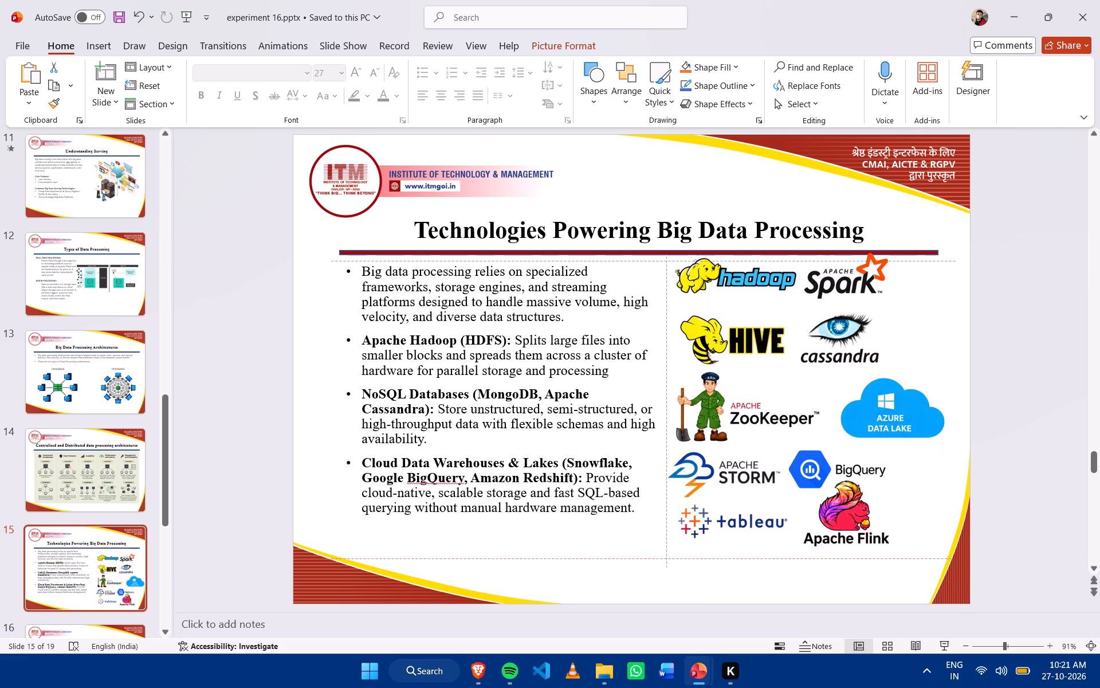
{"action": "left_click_drag", "start_coordinate": [799, 439], "coordinate": [797, 438]}
{"action": "left_click", "coordinate": [502, 383]}
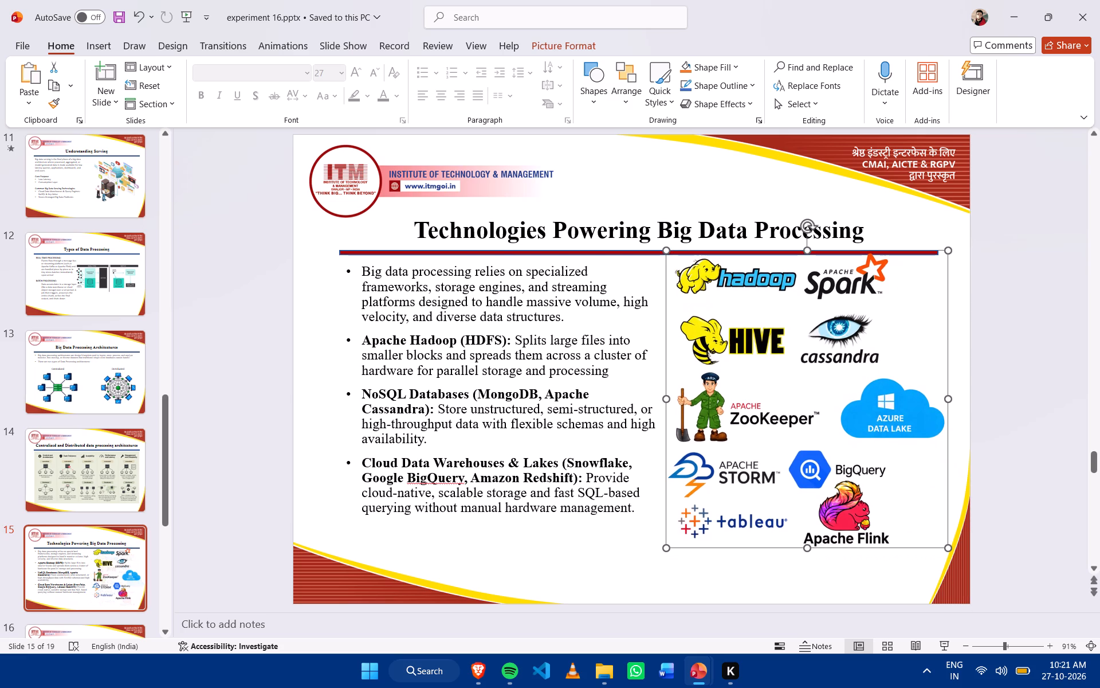
Shrink the processing flow diagram on the How Distributed Processing Works slide and move it up beside the step bullets.
{"action": "left_click", "coordinate": [451, 230]}
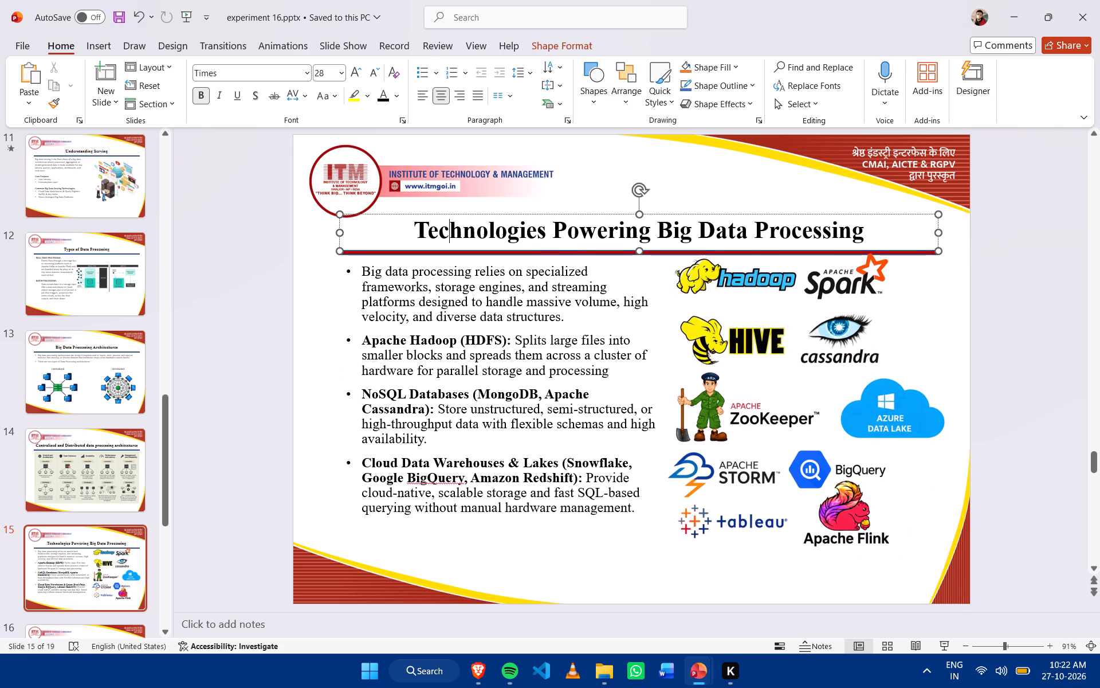
{"action": "scroll", "coordinate": [520, 334], "scroll_direction": "down", "scroll_amount": 1}
{"action": "left_click", "coordinate": [599, 423]}
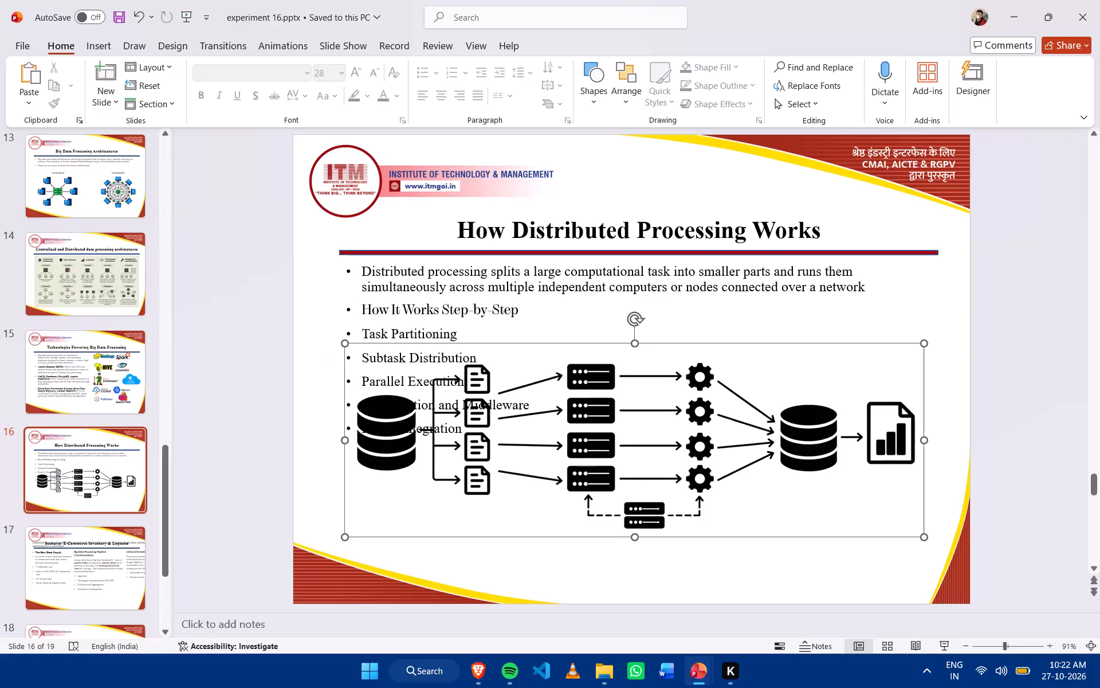
{"action": "left_click_drag", "start_coordinate": [348, 341], "coordinate": [486, 435]}
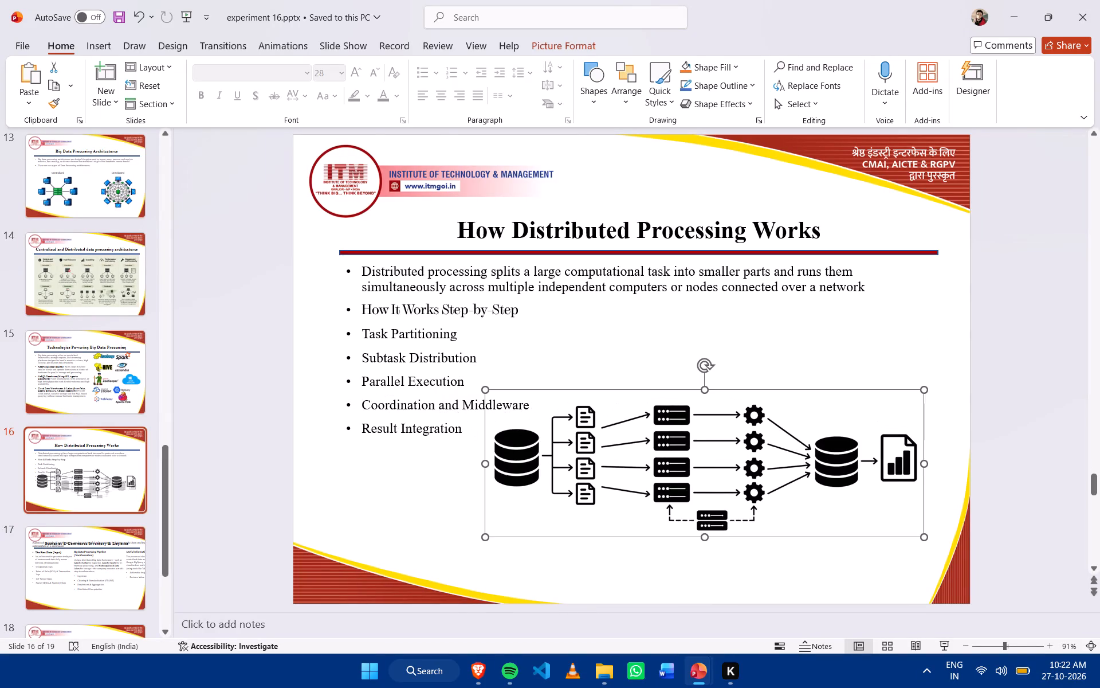
{"action": "left_click_drag", "start_coordinate": [704, 463], "coordinate": [722, 380]}
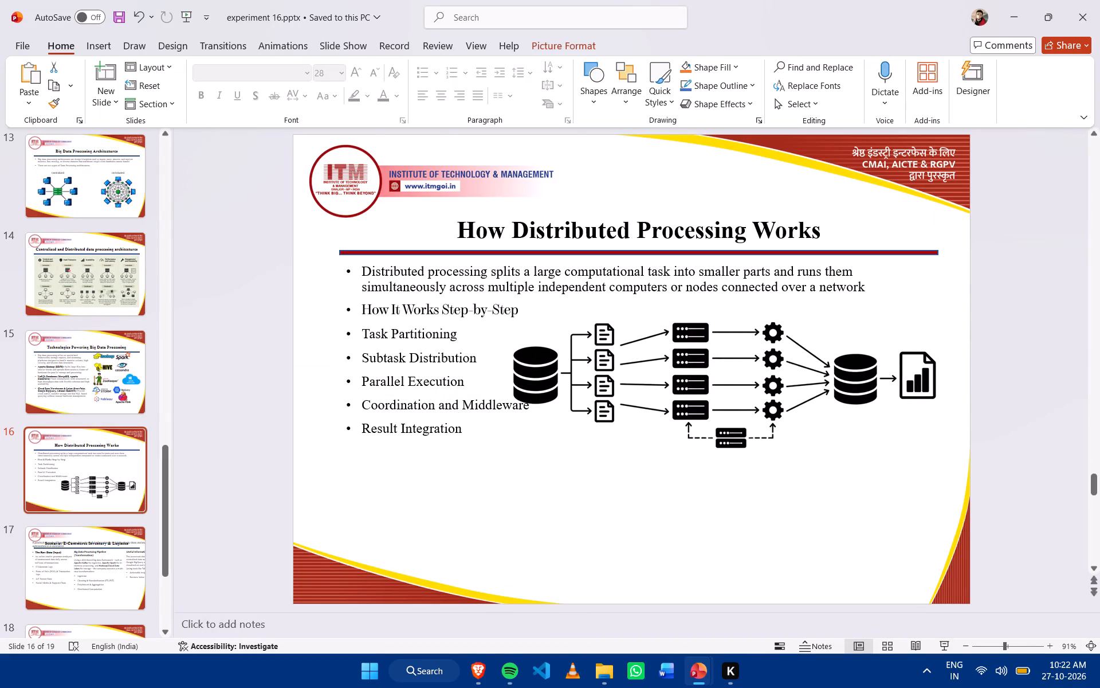
{"action": "left_click_drag", "start_coordinate": [722, 380], "coordinate": [711, 362]}
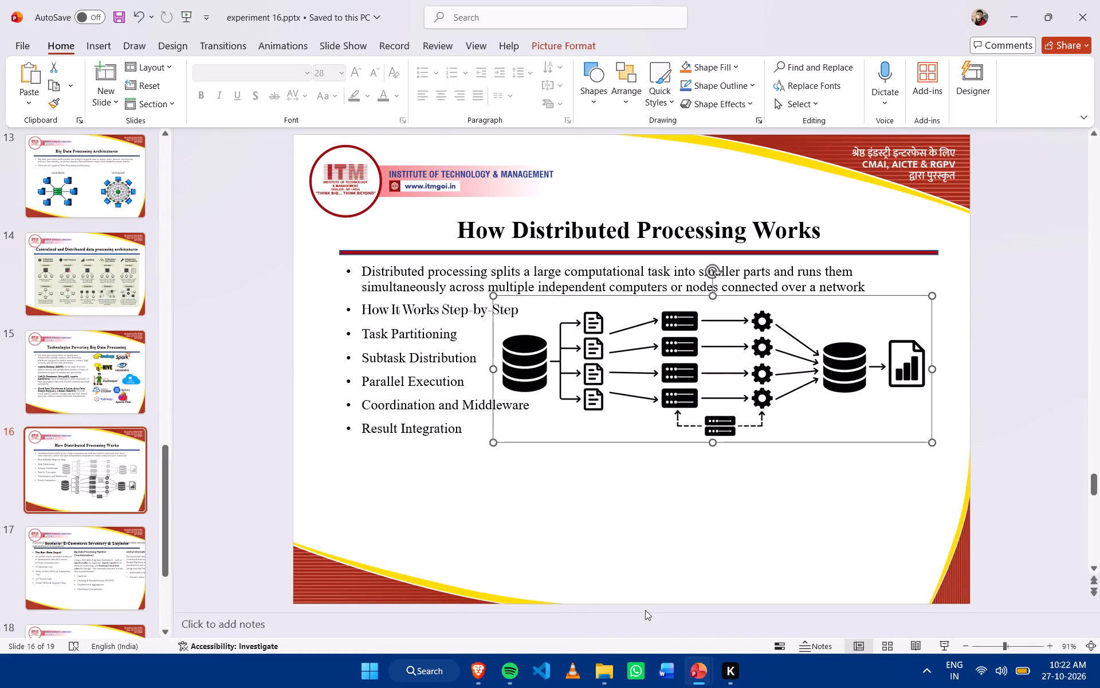
{"action": "left_click", "coordinate": [565, 656]}
{"action": "left_click", "coordinate": [594, 514]}
{"action": "left_click", "coordinate": [594, 514]}
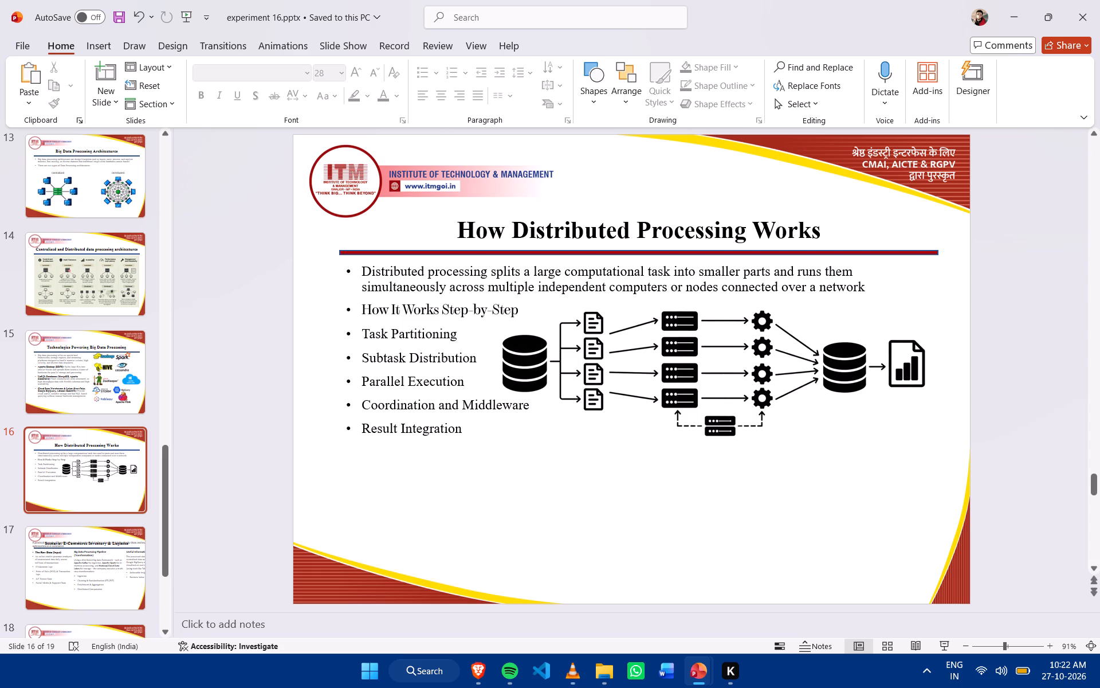
Narrow the bullet text box on the How Distributed Processing Works slide to about a third of the slide width.
{"action": "left_click", "coordinate": [402, 411]}
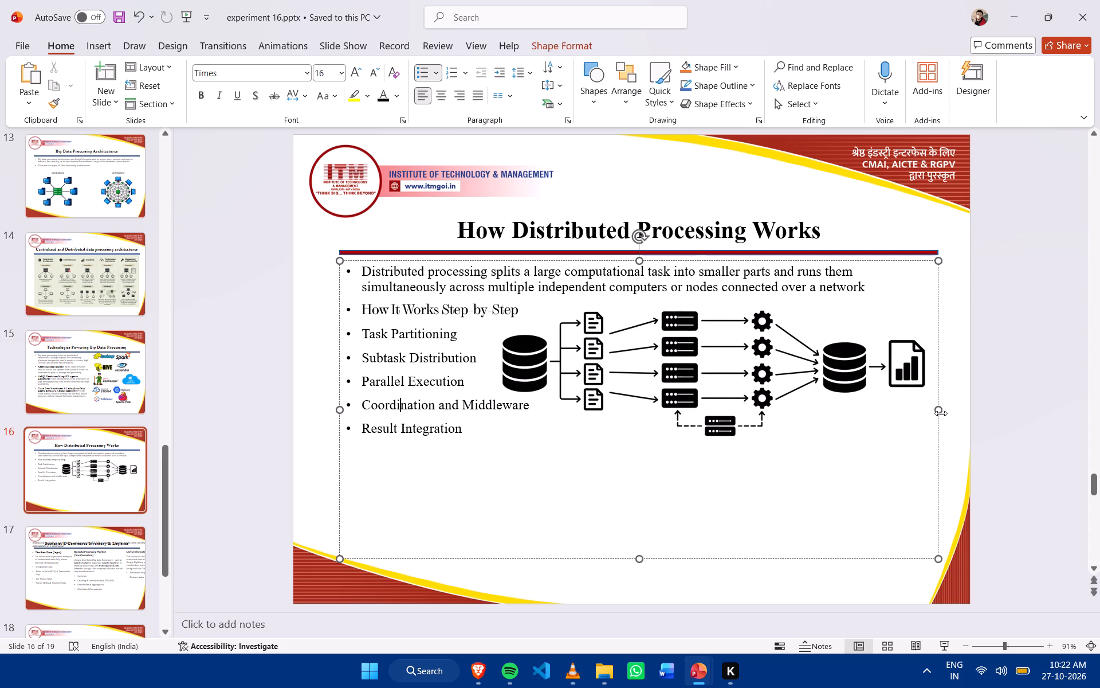
{"action": "left_click_drag", "start_coordinate": [941, 413], "coordinate": [661, 436]}
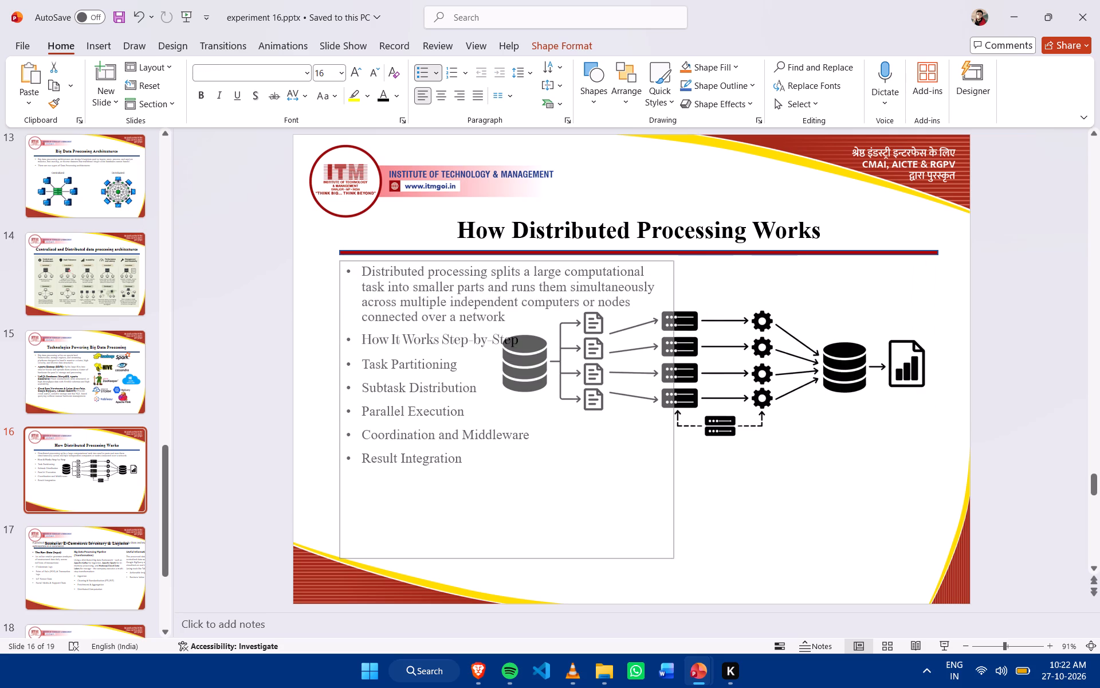
{"action": "left_click_drag", "start_coordinate": [661, 436], "coordinate": [546, 458]}
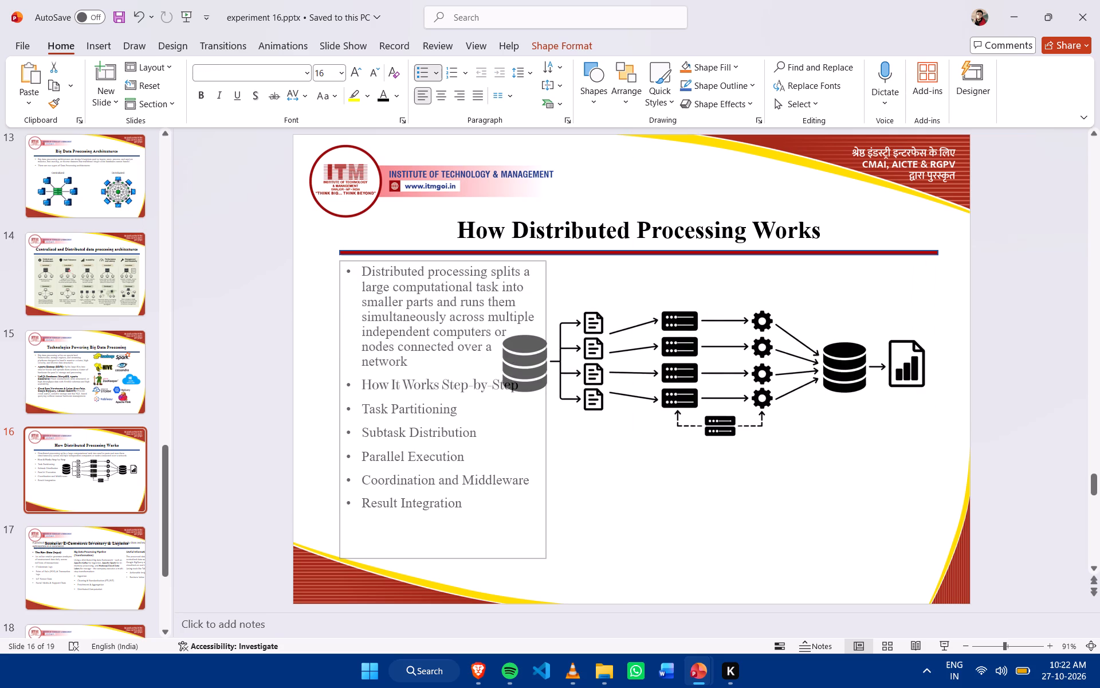
{"action": "left_click_drag", "start_coordinate": [546, 458], "coordinate": [561, 456]}
Move the processing flow diagram down so it clears the introductory paragraph and sits beside the step bullets.
{"action": "left_click", "coordinate": [635, 404]}
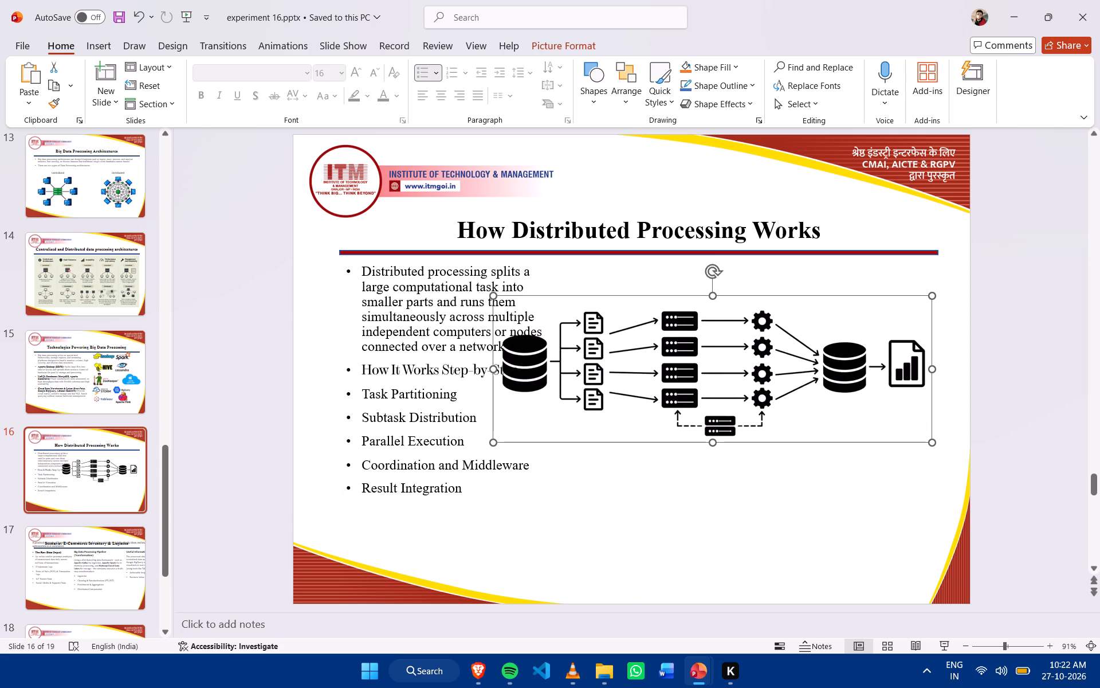
{"action": "left_click_drag", "start_coordinate": [692, 383], "coordinate": [708, 438]}
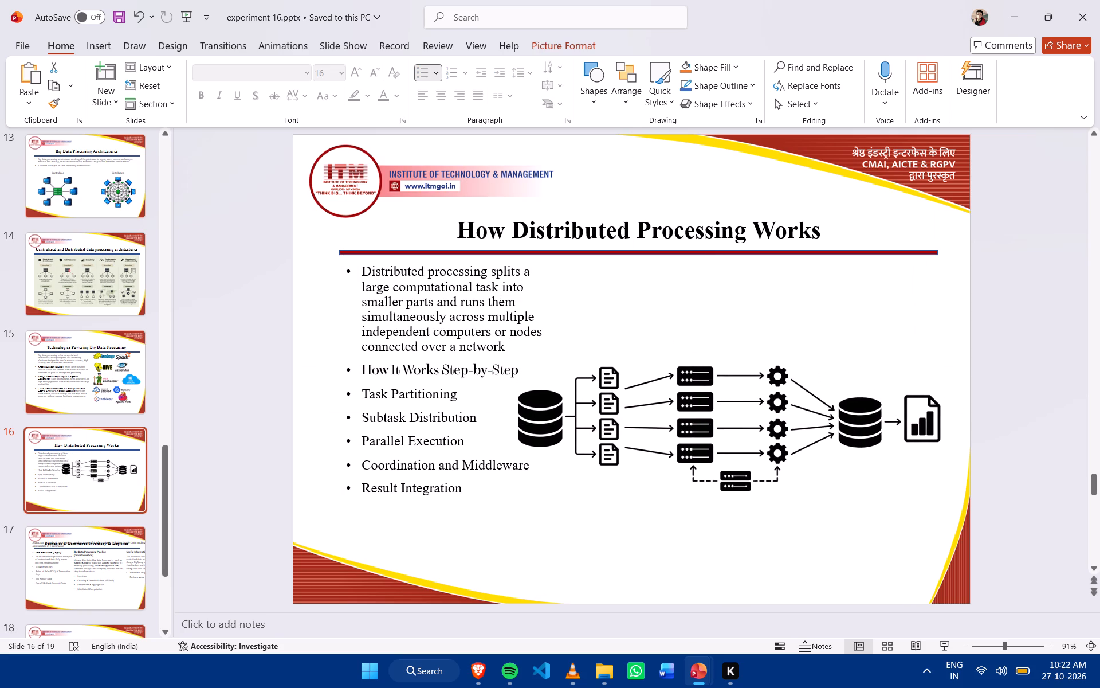
{"action": "left_click_drag", "start_coordinate": [708, 438], "coordinate": [709, 437]}
{"action": "left_click", "coordinate": [690, 578]}
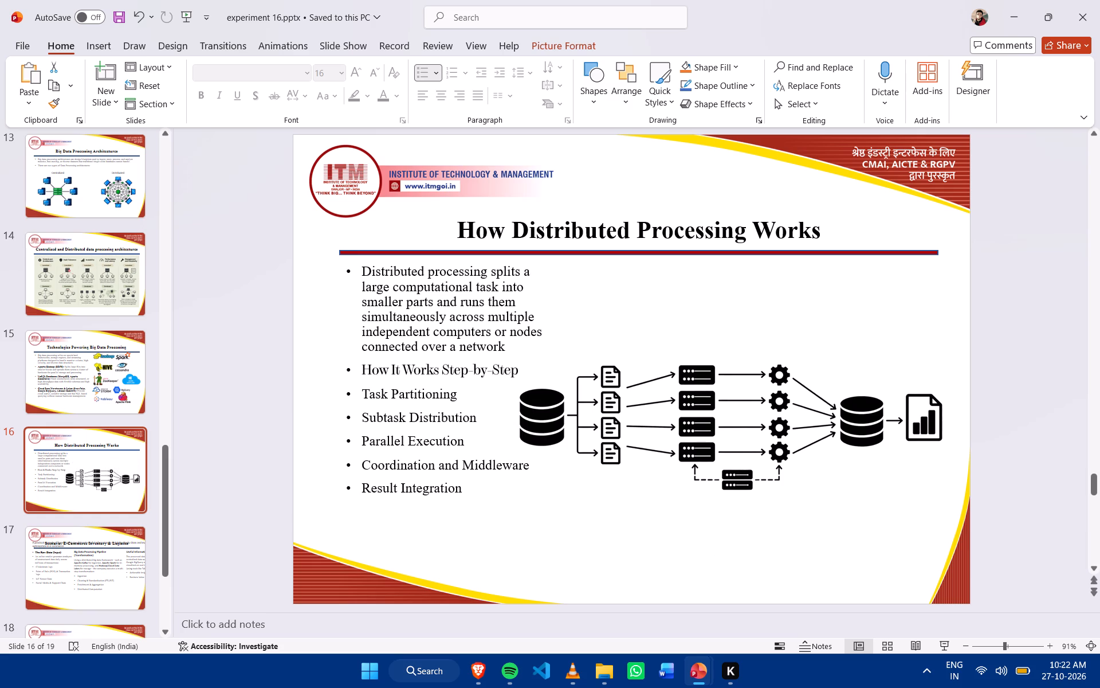
Set the introductory sentence on slide 17, the E-Commerce Inventory & Logistics scenario, to font size 16.
{"action": "scroll", "coordinate": [591, 393], "scroll_direction": "down", "scroll_amount": 1}
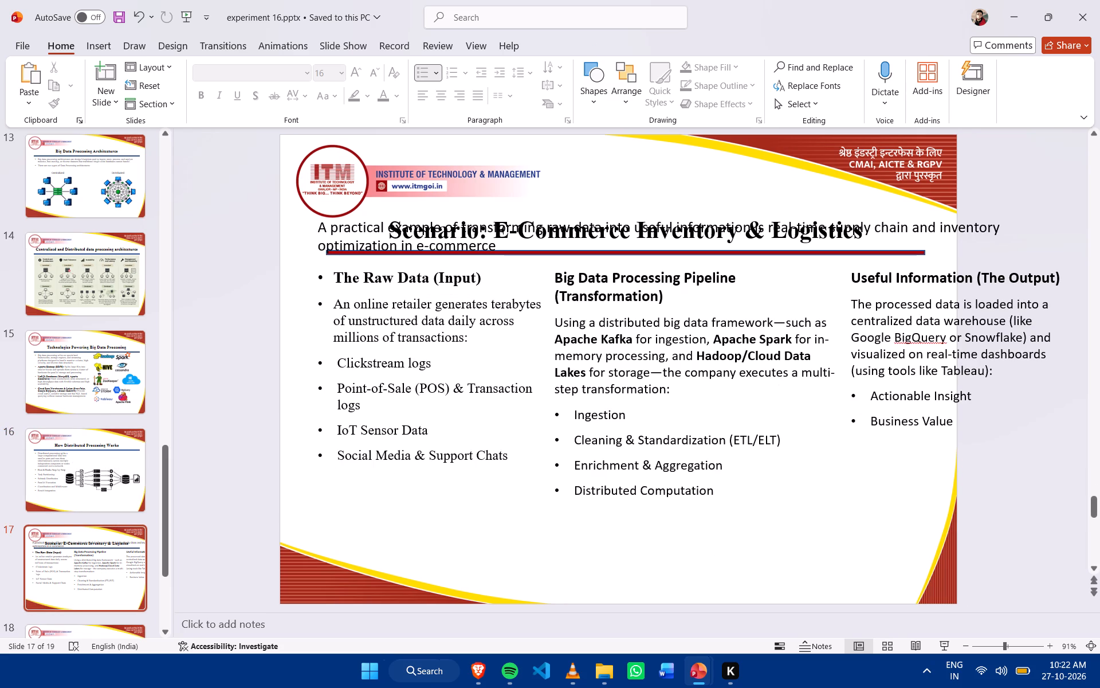
{"action": "left_click", "coordinate": [351, 370]}
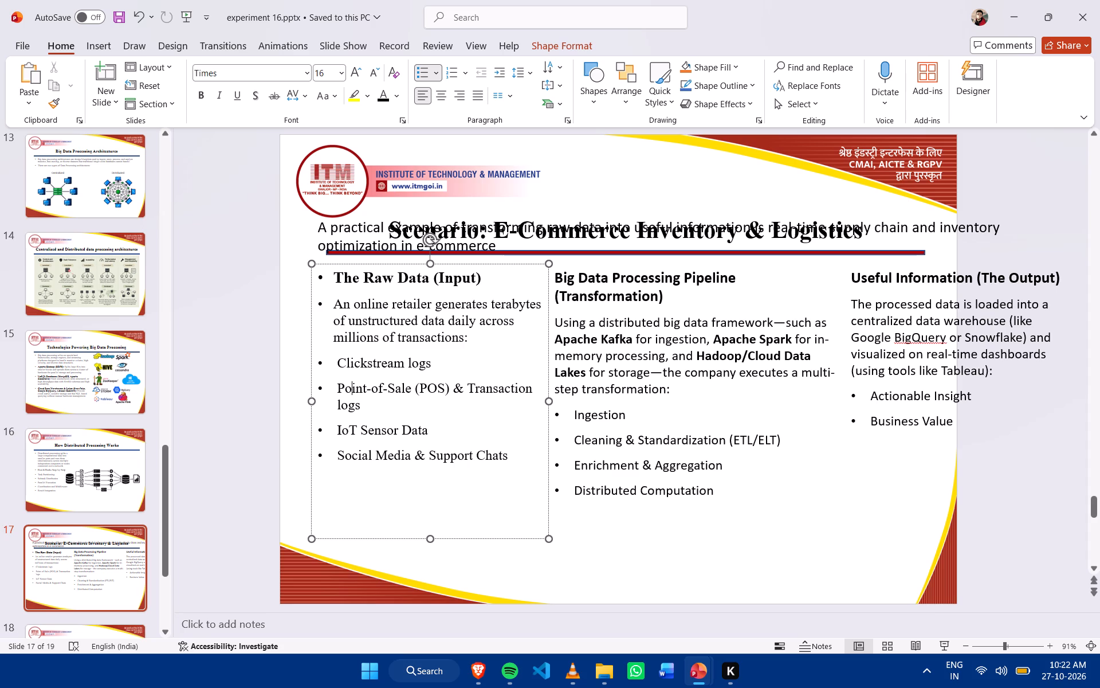
{"action": "left_click", "coordinate": [342, 260]}
{"action": "left_click", "coordinate": [341, 77]}
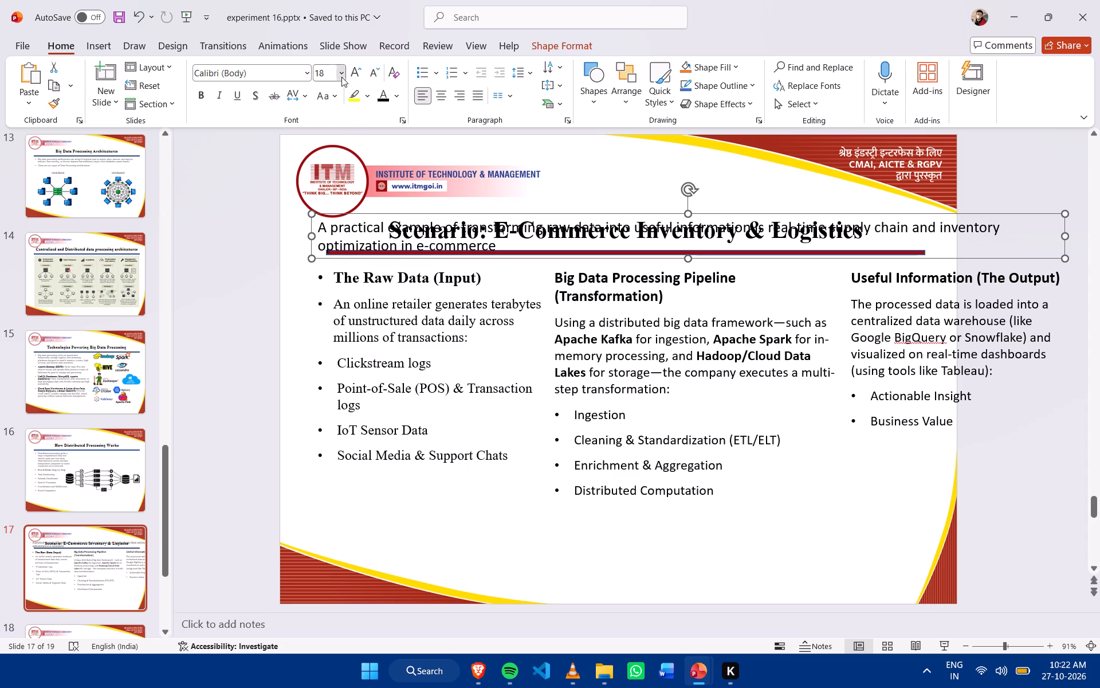
{"action": "left_click", "coordinate": [325, 209]}
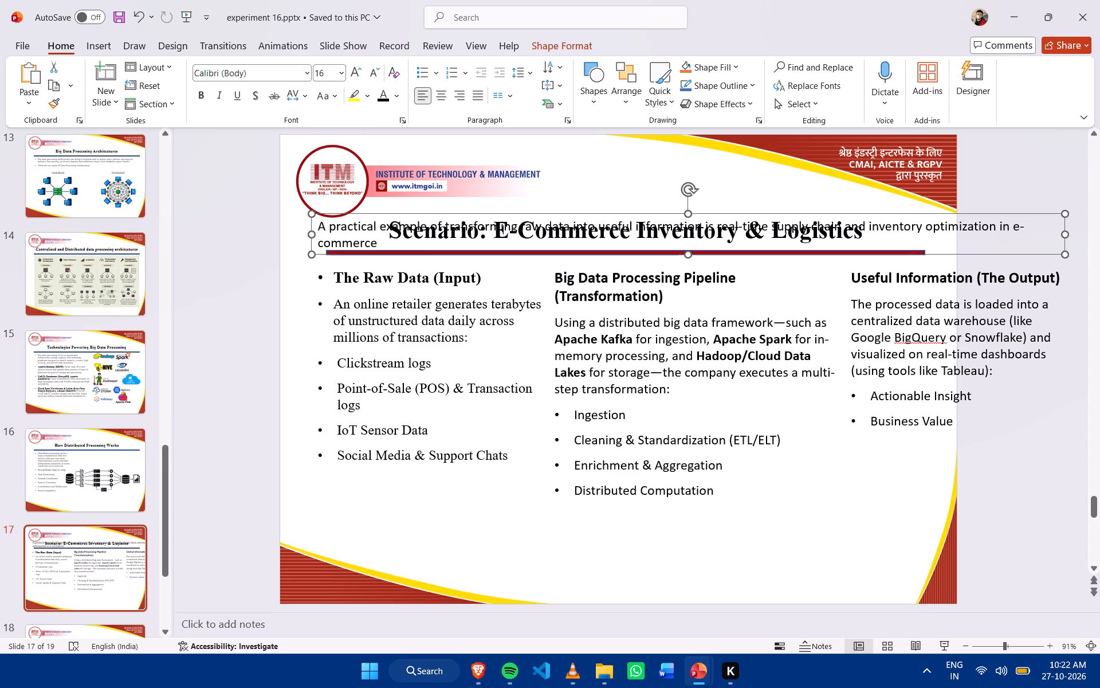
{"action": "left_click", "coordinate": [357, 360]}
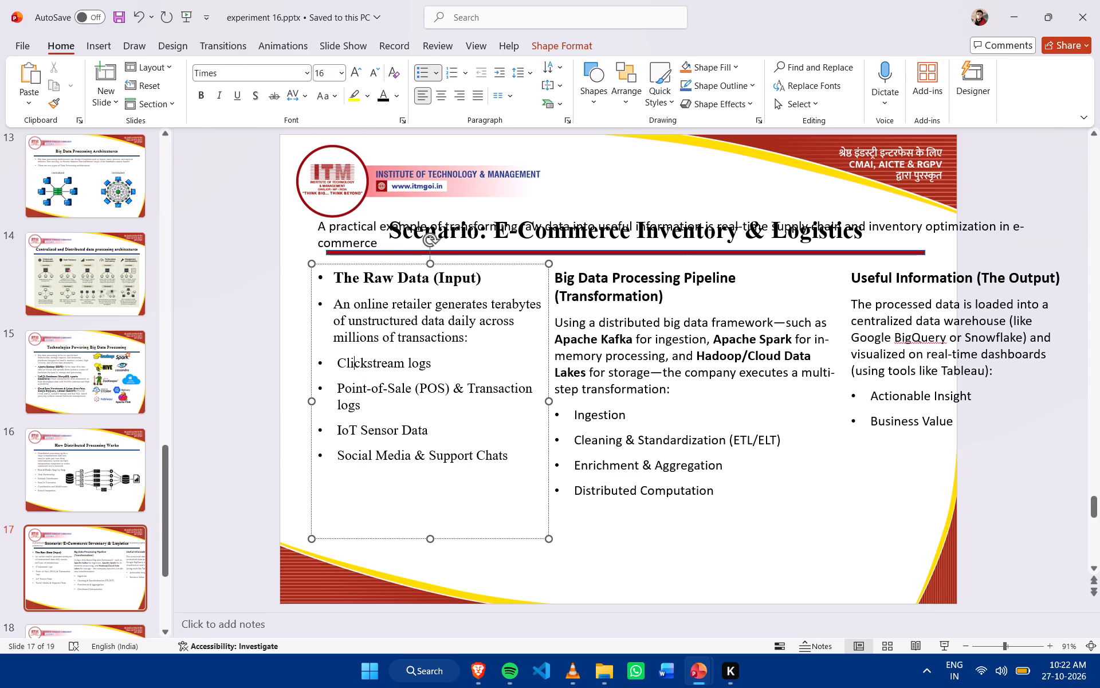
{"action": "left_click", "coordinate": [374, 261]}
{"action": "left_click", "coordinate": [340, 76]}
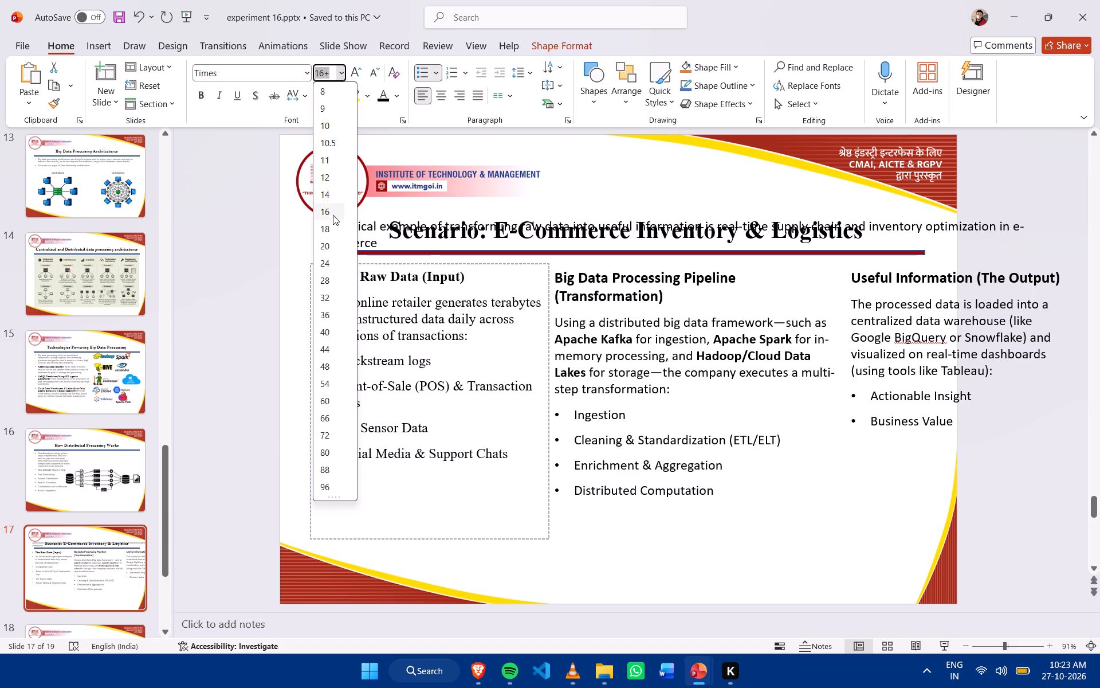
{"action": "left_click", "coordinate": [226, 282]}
Move the Raw Data, Big Data Processing Pipeline and Useful Information columns down, leaving room beneath the title line.
{"action": "left_click_drag", "start_coordinate": [490, 265], "coordinate": [471, 327]}
{"action": "left_click", "coordinate": [631, 262]}
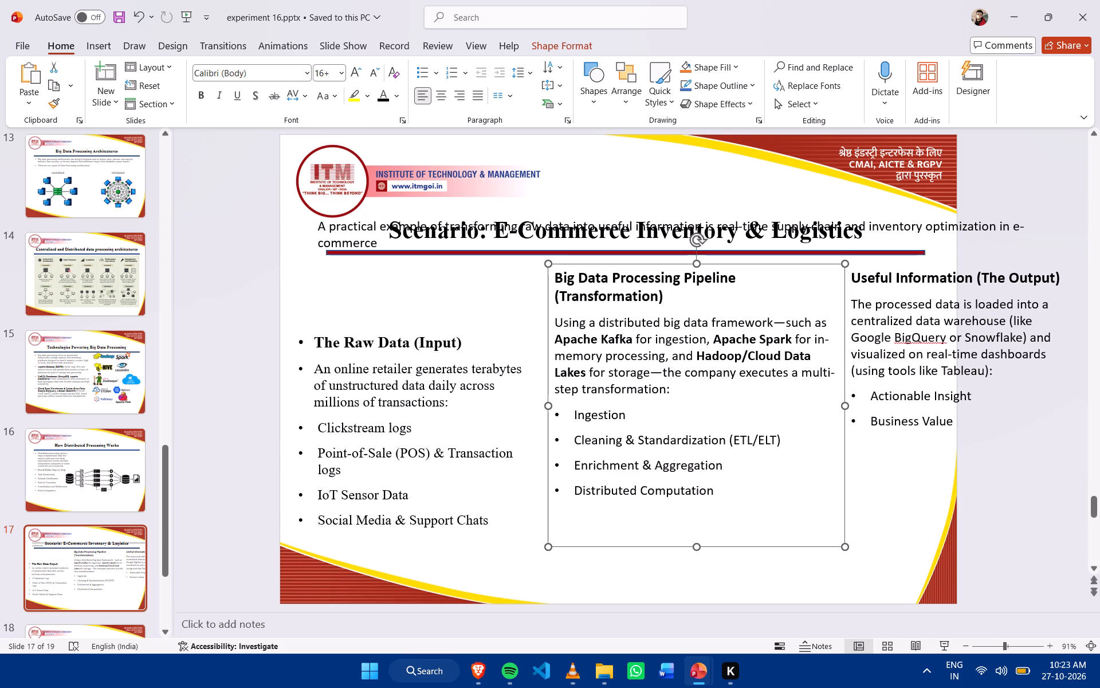
{"action": "left_click_drag", "start_coordinate": [654, 264], "coordinate": [640, 323]}
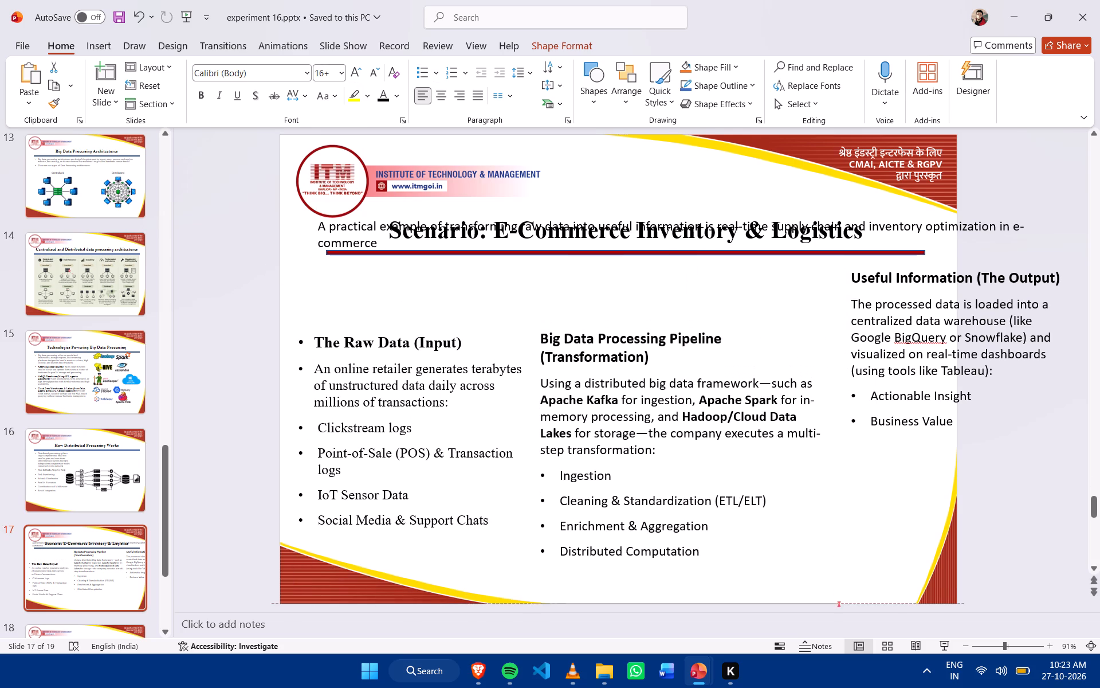
{"action": "left_click_drag", "start_coordinate": [640, 323], "coordinate": [632, 329]}
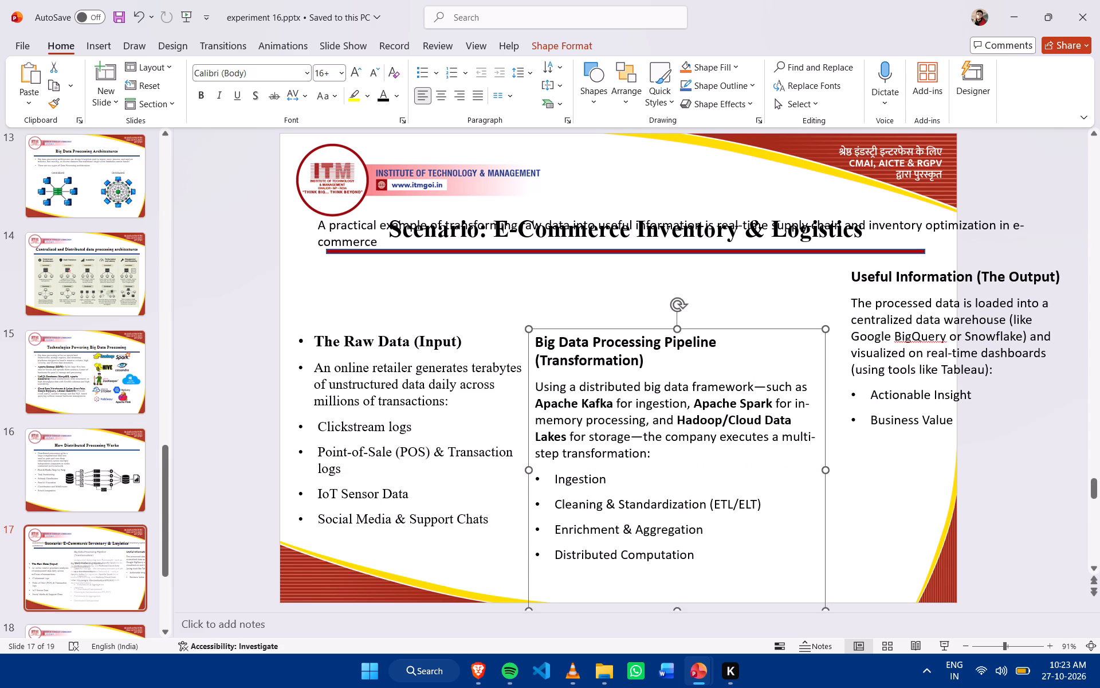
{"action": "left_click", "coordinate": [913, 288]}
{"action": "left_click_drag", "start_coordinate": [909, 263], "coordinate": [895, 288]}
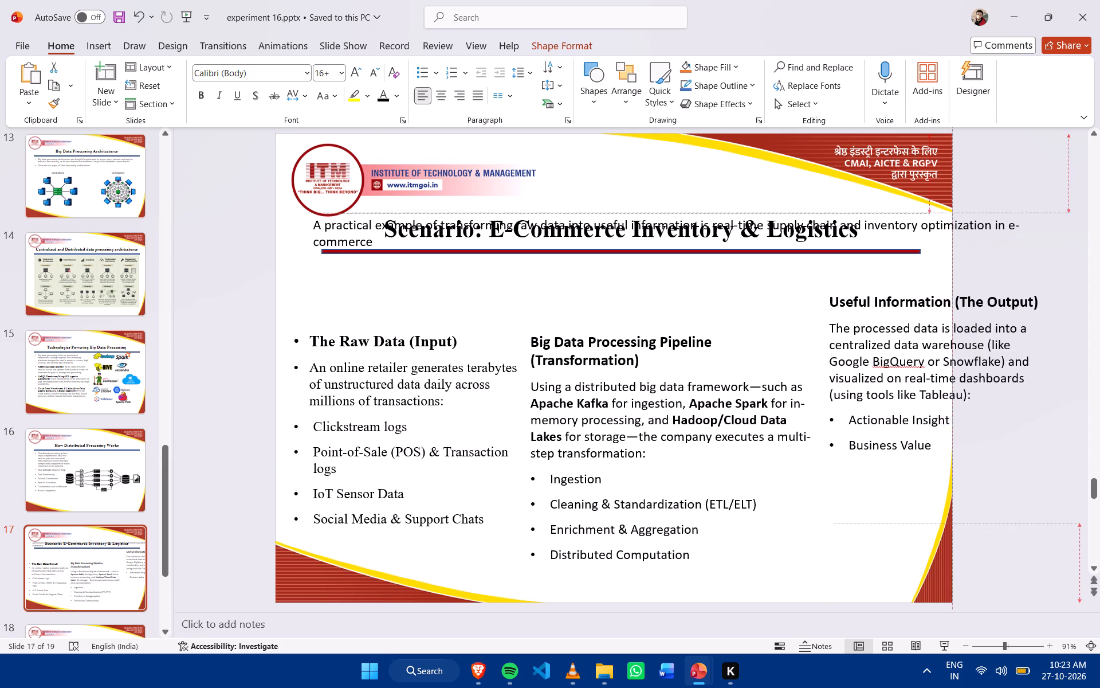
{"action": "left_click_drag", "start_coordinate": [895, 288], "coordinate": [884, 336]}
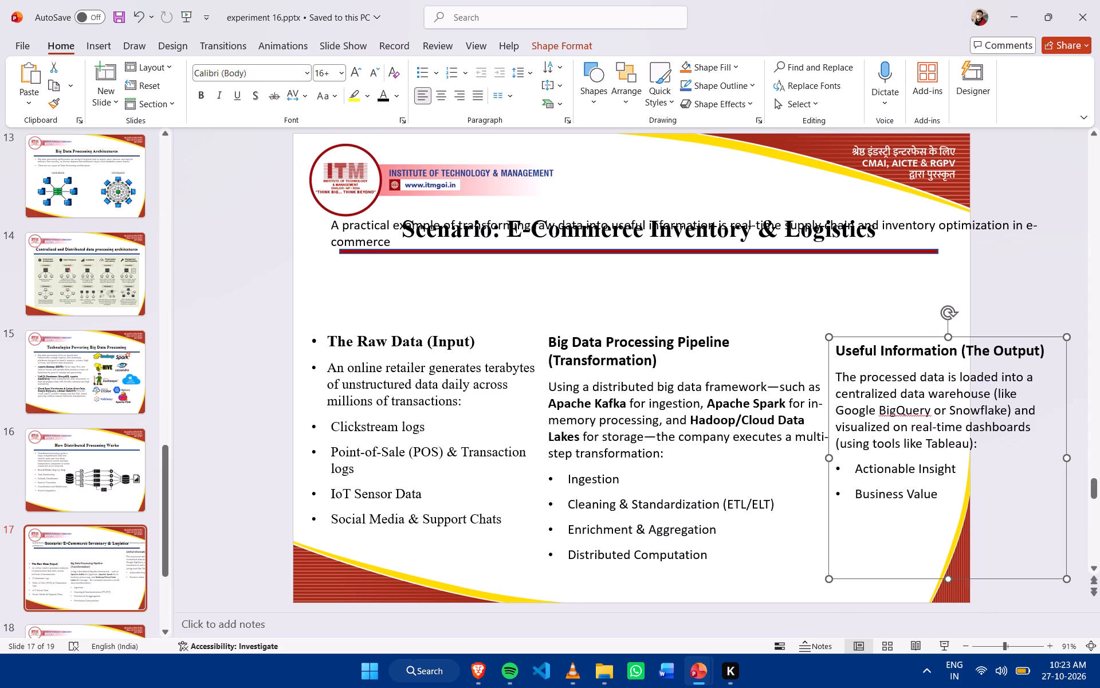
Move the introductory "A practical example" sentence just under the title line and narrow its box to fit within the slide.
{"action": "left_click", "coordinate": [435, 421]}
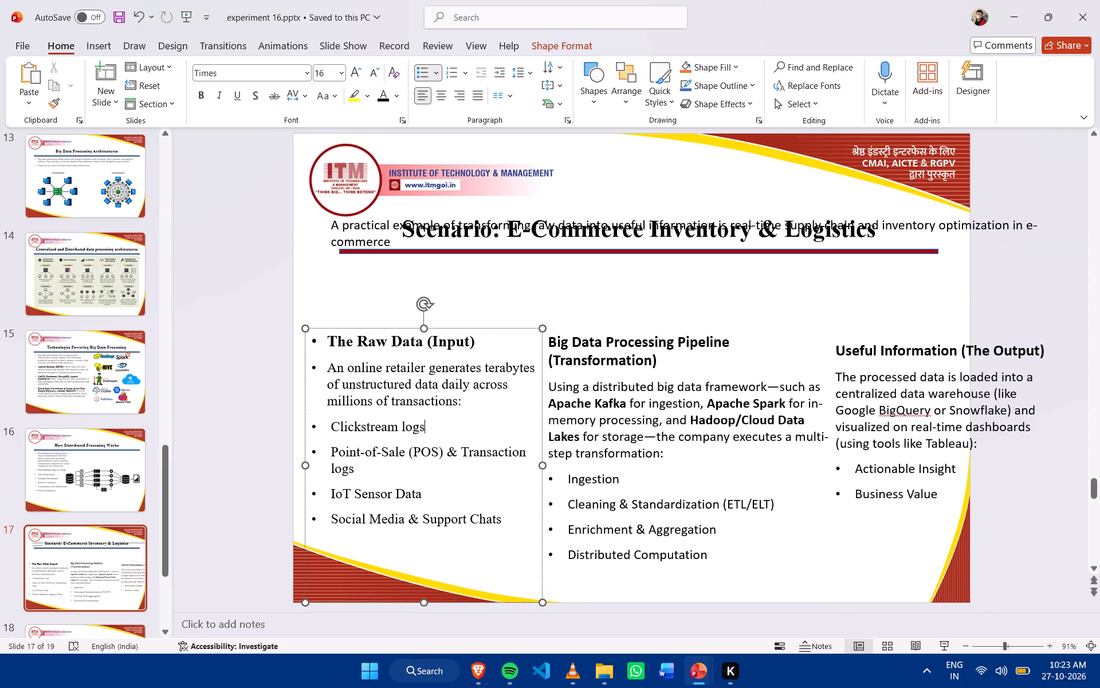
{"action": "left_click", "coordinate": [345, 235]}
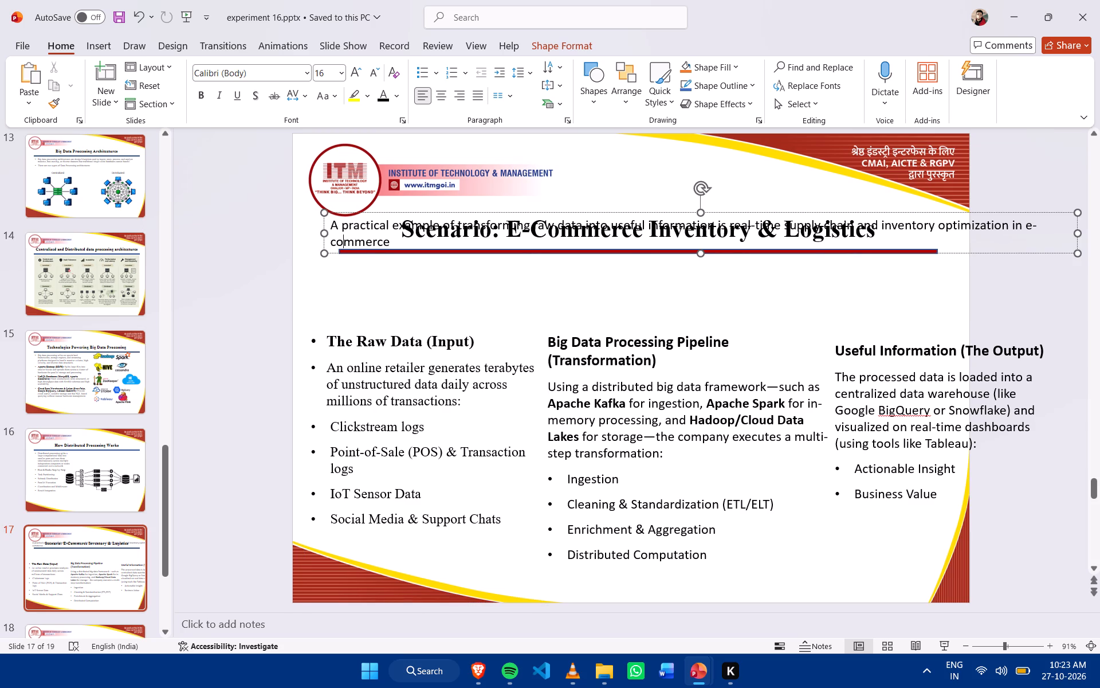
{"action": "left_click_drag", "start_coordinate": [366, 212], "coordinate": [337, 265]}
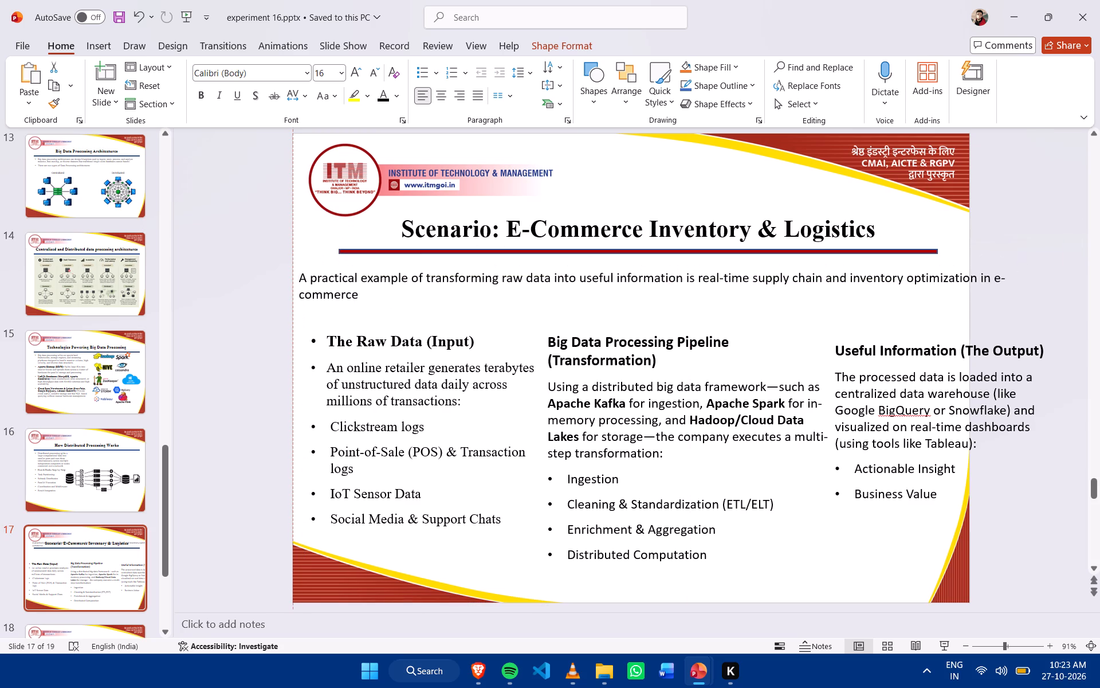
{"action": "left_click_drag", "start_coordinate": [337, 265], "coordinate": [335, 265]}
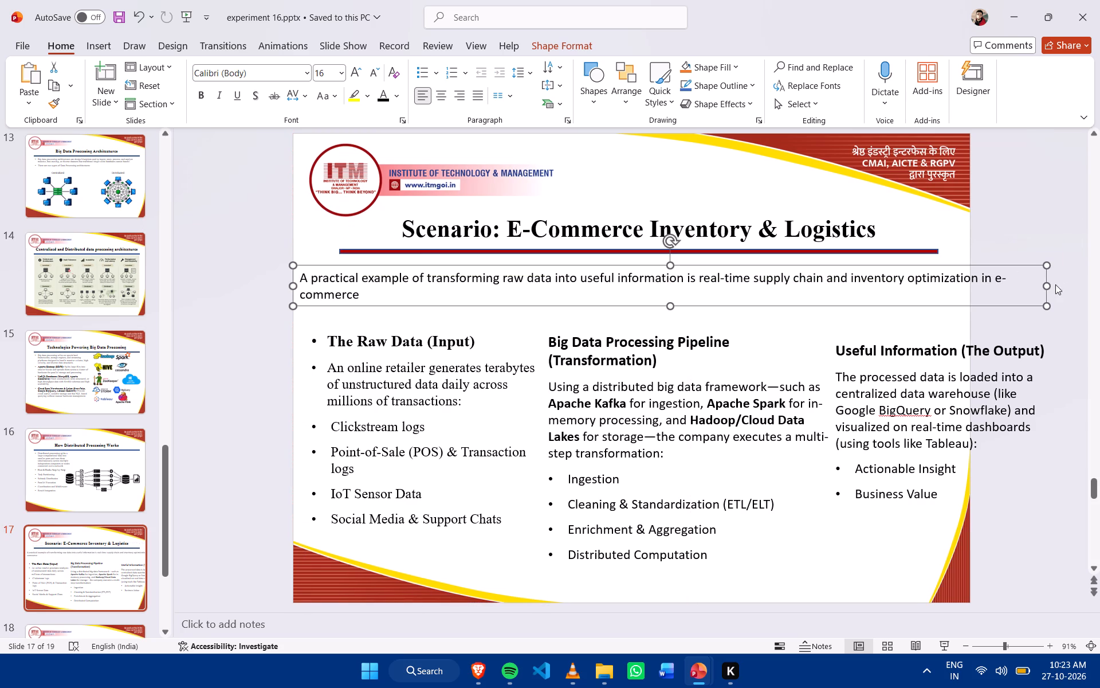
{"action": "left_click_drag", "start_coordinate": [1046, 287], "coordinate": [933, 297]}
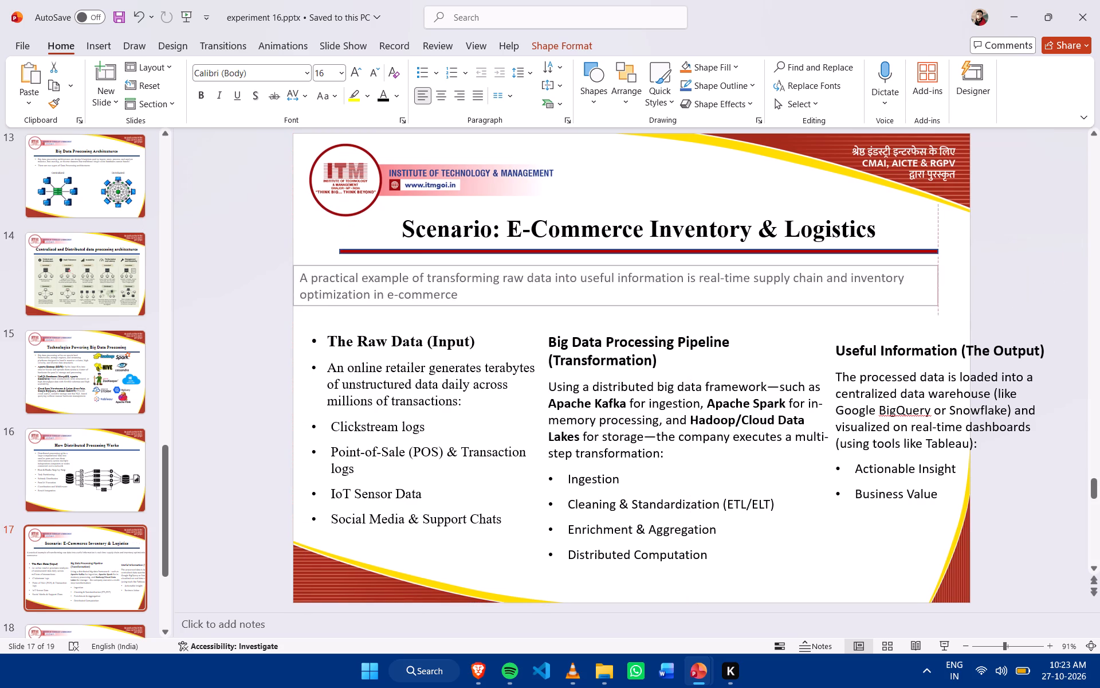
{"action": "left_click_drag", "start_coordinate": [933, 297], "coordinate": [871, 300]}
{"action": "left_click_drag", "start_coordinate": [675, 264], "coordinate": [685, 263]}
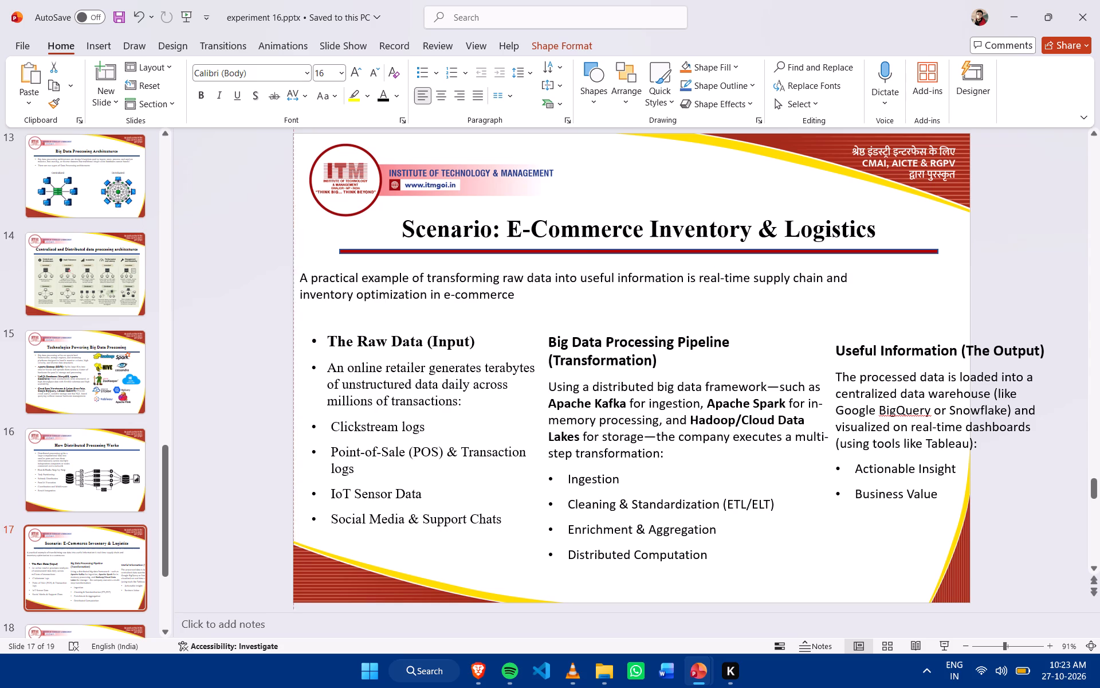
{"action": "left_click_drag", "start_coordinate": [685, 263], "coordinate": [707, 259]}
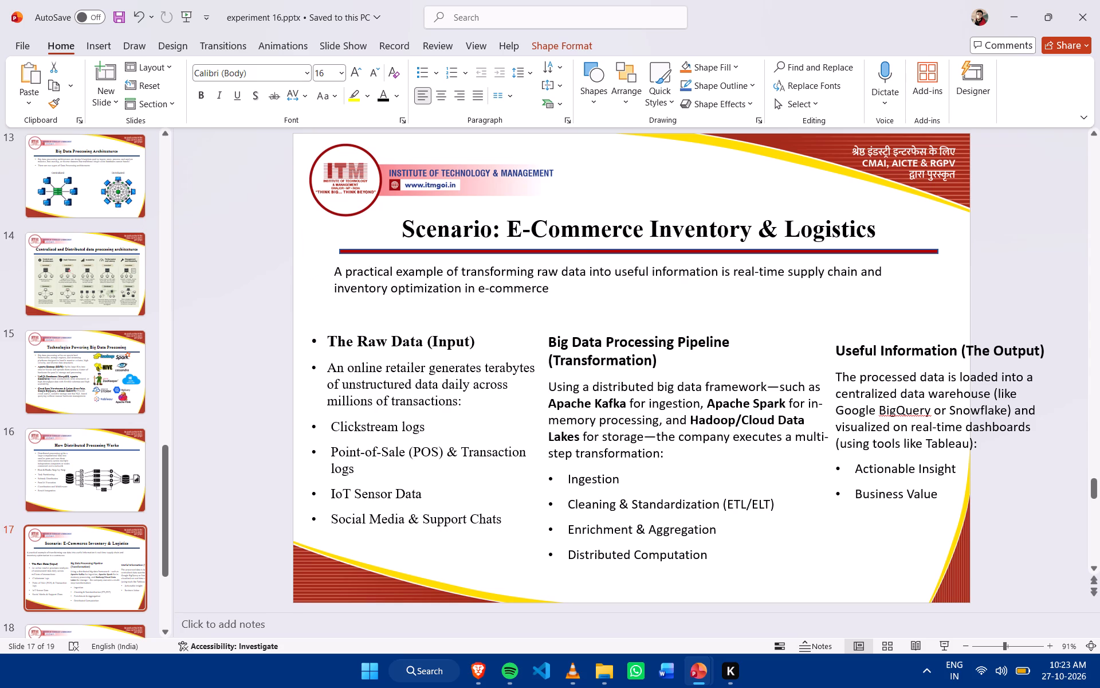
{"action": "left_click_drag", "start_coordinate": [707, 259], "coordinate": [721, 257]}
{"action": "left_click", "coordinate": [1019, 262]}
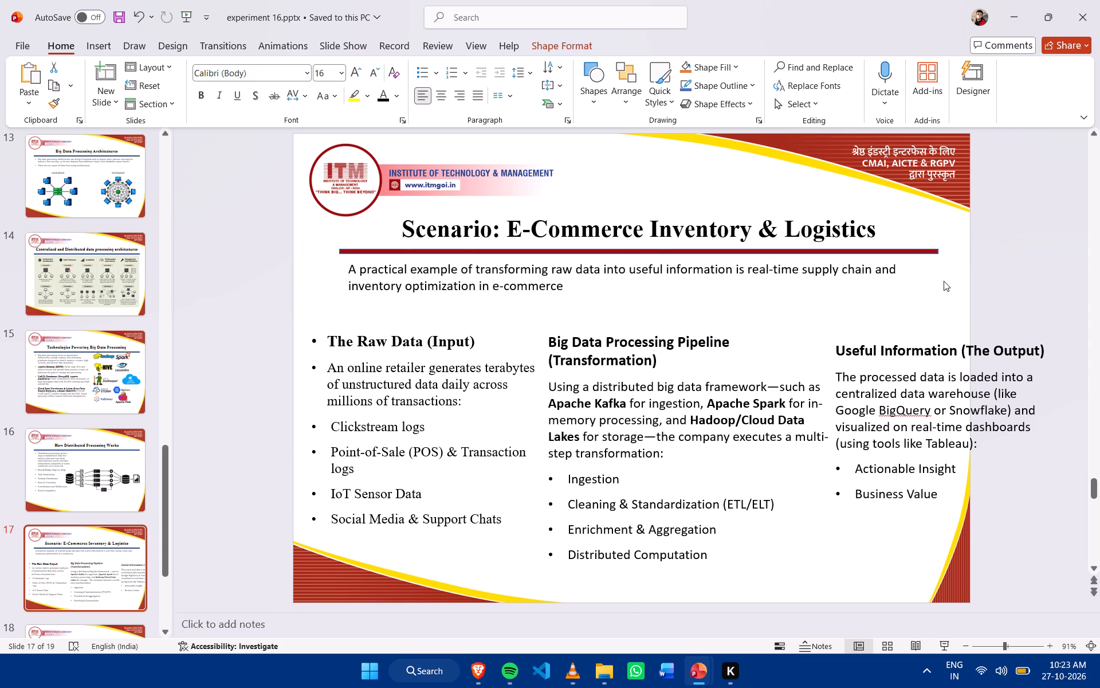
Set the Raw Data (Input) column's text to font size 14 and move the column slightly up.
{"action": "left_click", "coordinate": [488, 479]}
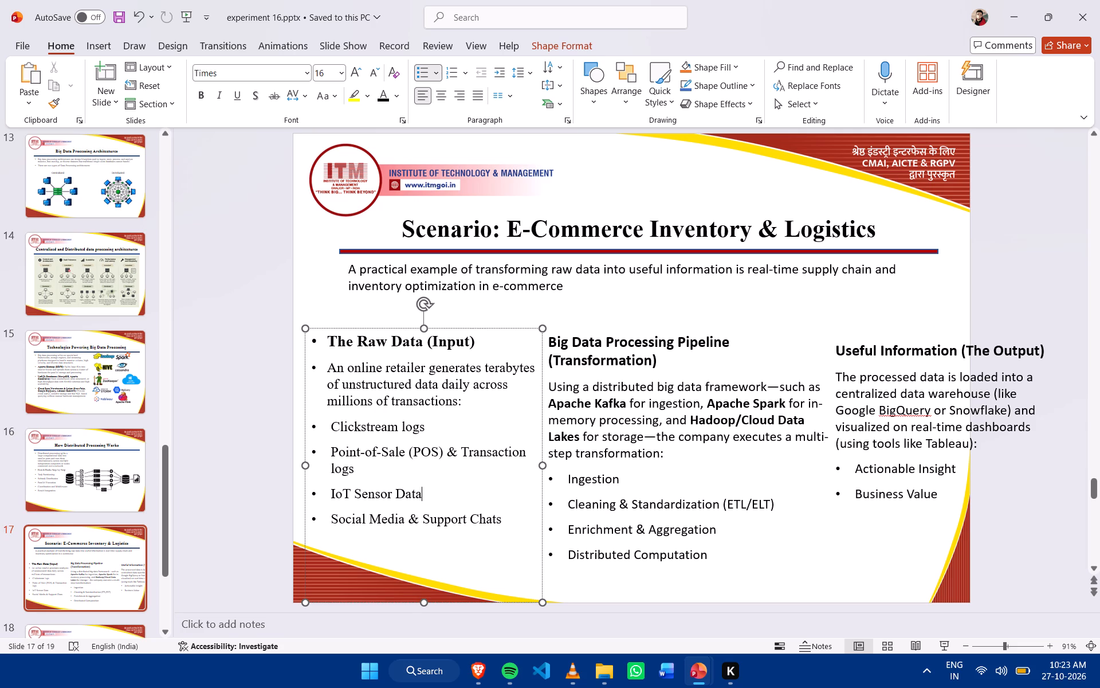
{"action": "left_click", "coordinate": [477, 327]}
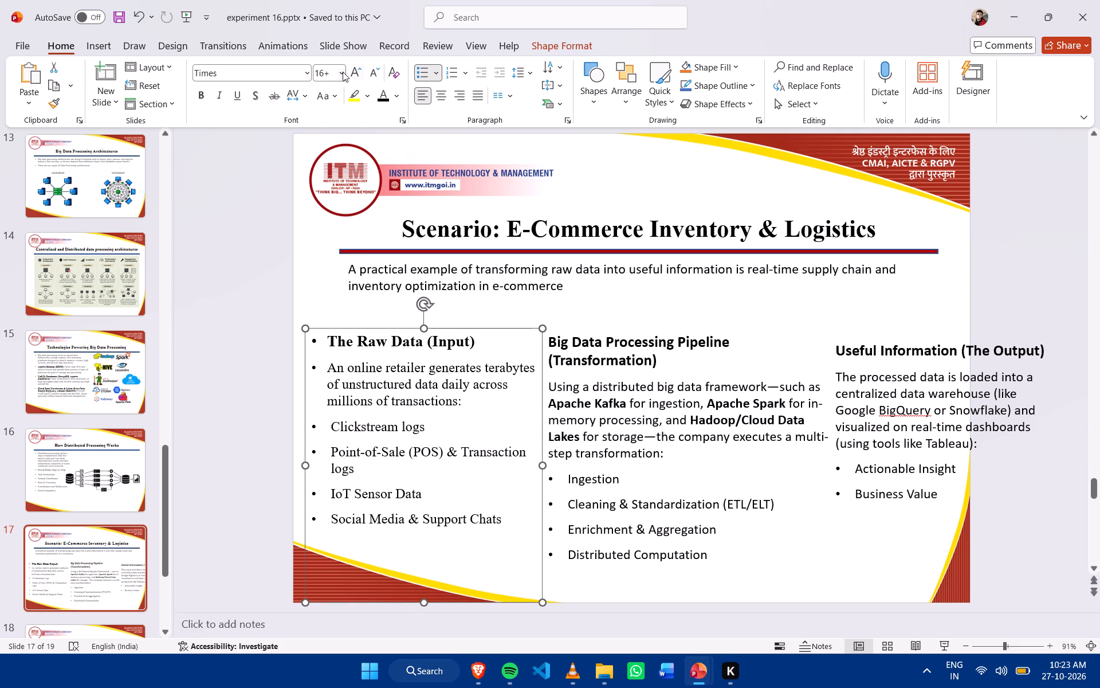
{"action": "left_click", "coordinate": [343, 71]}
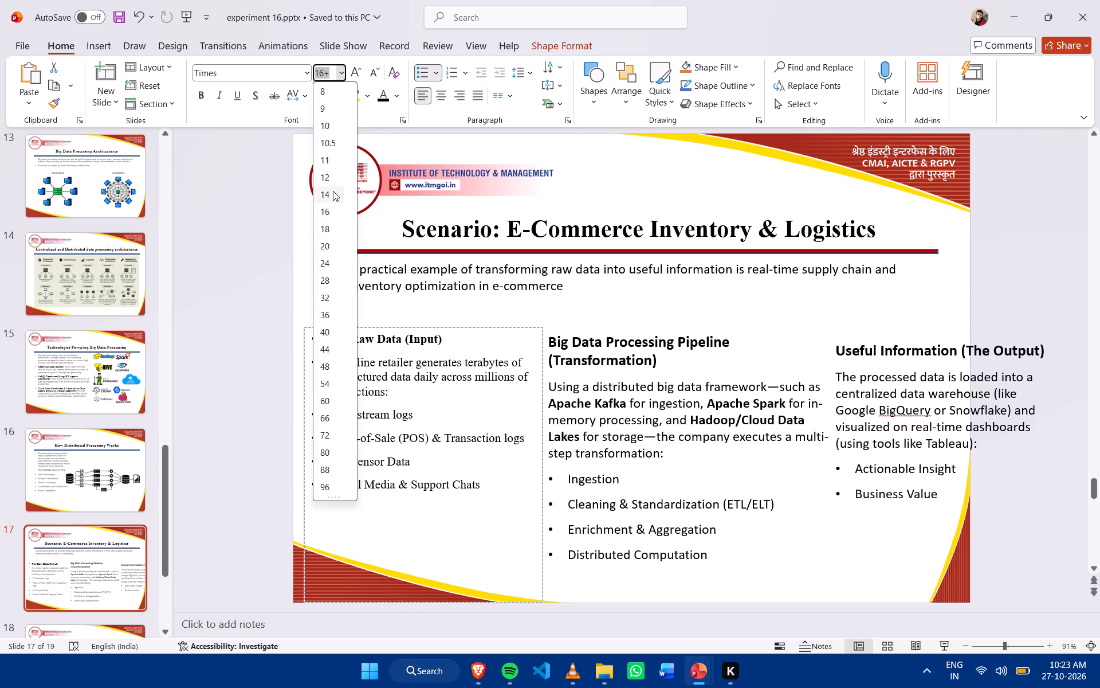
{"action": "left_click", "coordinate": [333, 191]}
{"action": "left_click_drag", "start_coordinate": [500, 330], "coordinate": [499, 318]}
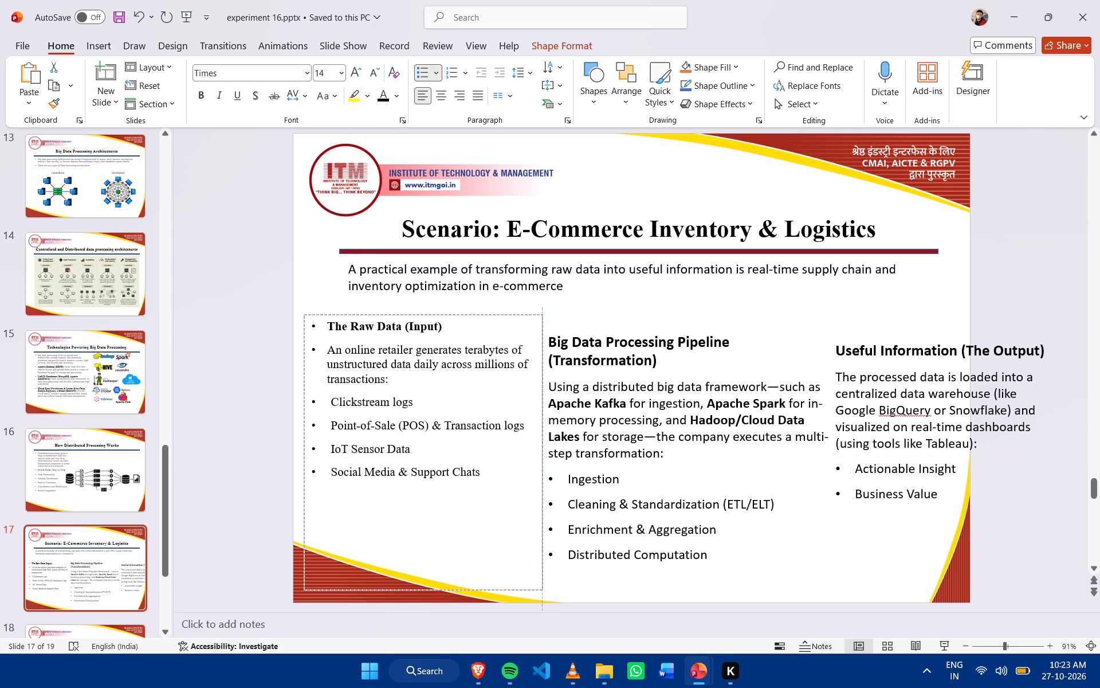
Move the Raw Data (Input) and Big Data Processing Pipeline columns slightly up and to the left.
{"action": "left_click_drag", "start_coordinate": [499, 318], "coordinate": [493, 312]}
{"action": "left_click", "coordinate": [606, 366]}
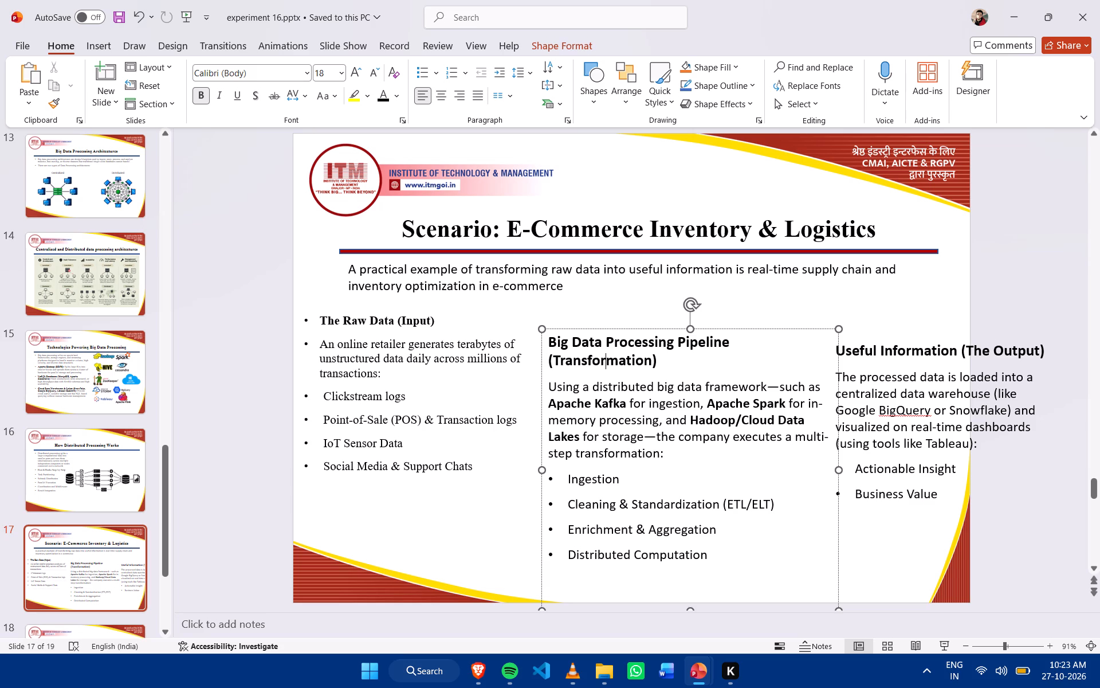
{"action": "left_click_drag", "start_coordinate": [626, 328], "coordinate": [613, 307]}
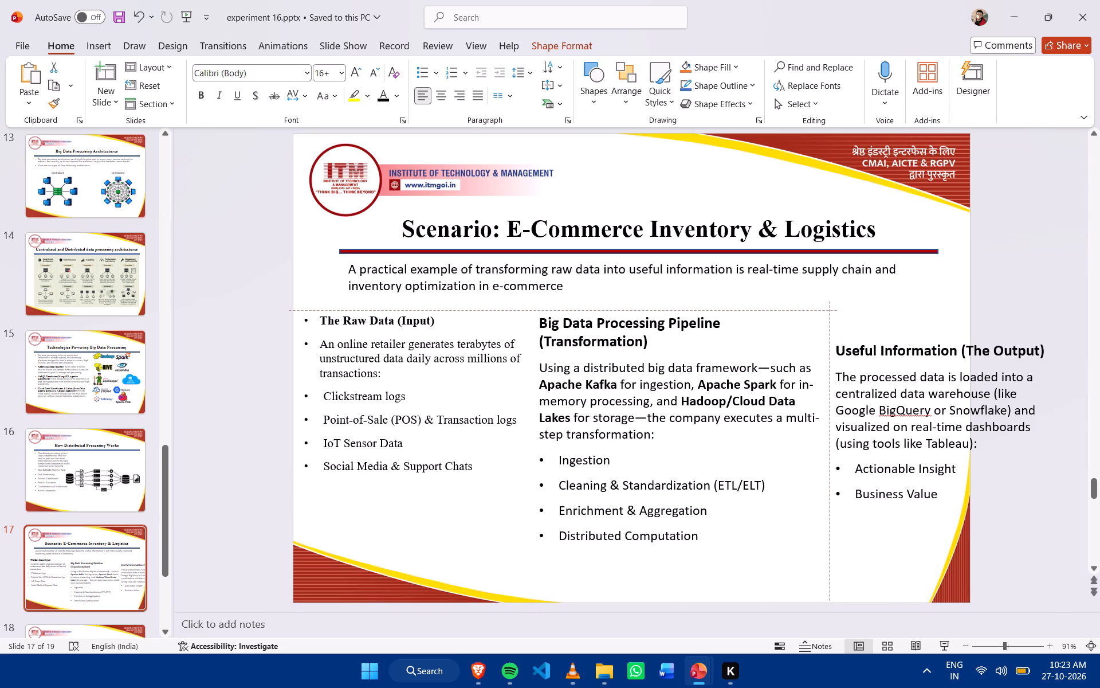
{"action": "left_click_drag", "start_coordinate": [613, 307], "coordinate": [574, 307]}
Reduce the Big Data Processing Pipeline column's text proportionally, bringing its body text to font size 14.
{"action": "left_click", "coordinate": [606, 343]}
{"action": "left_click", "coordinate": [582, 311]}
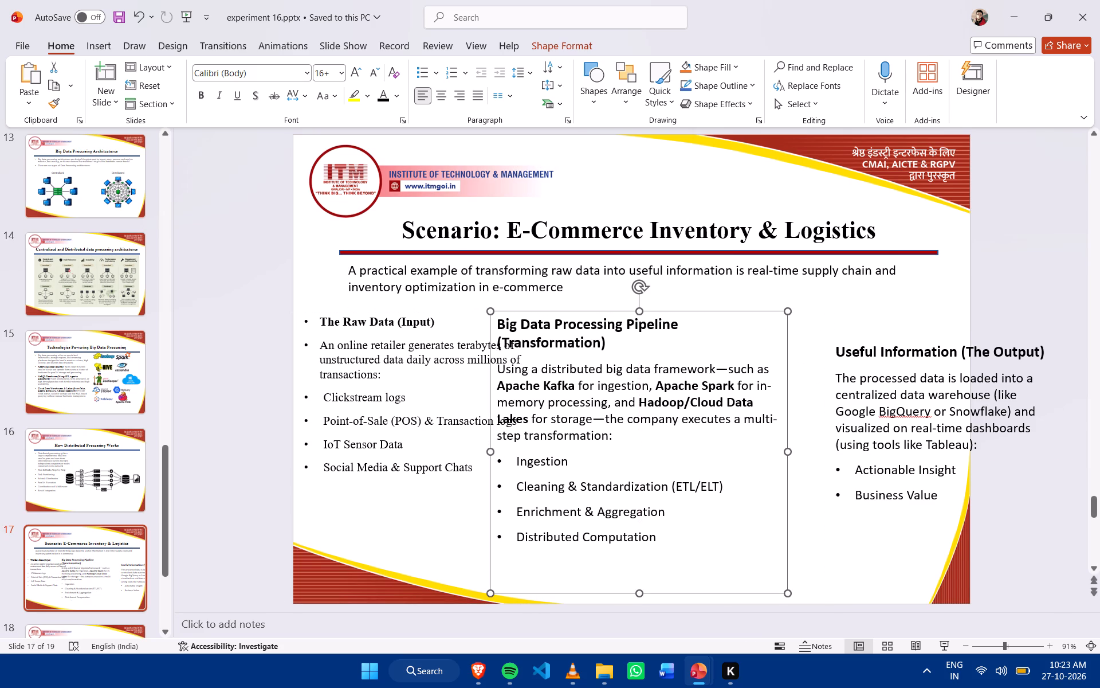
{"action": "left_click", "coordinate": [348, 72]}
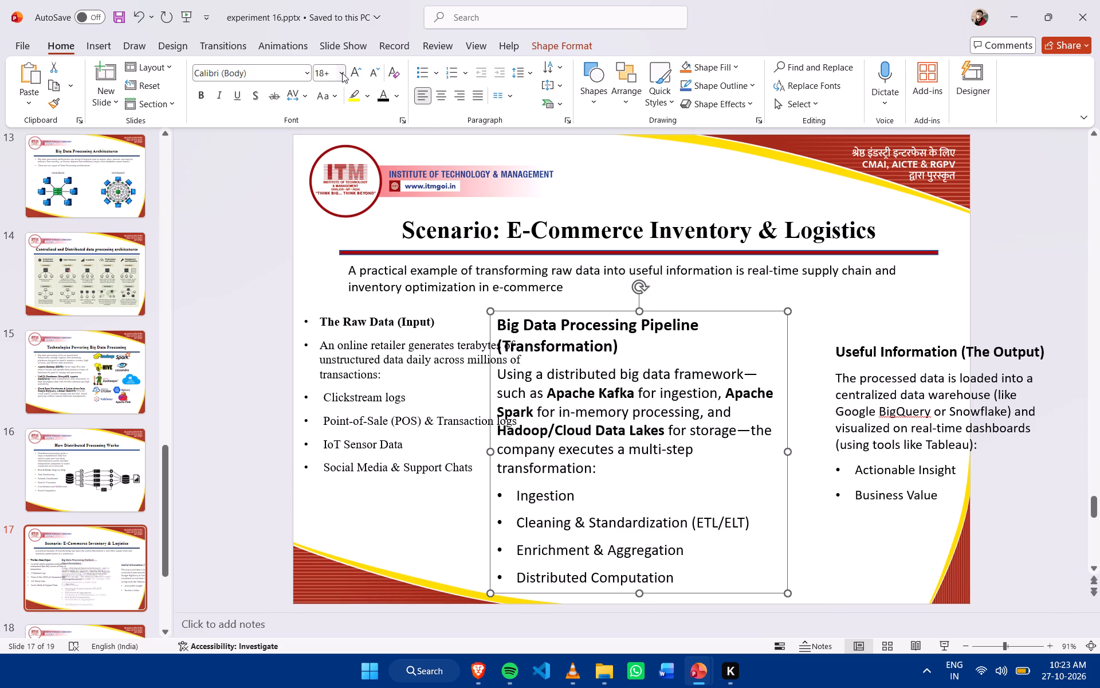
{"action": "left_click", "coordinate": [374, 74]}
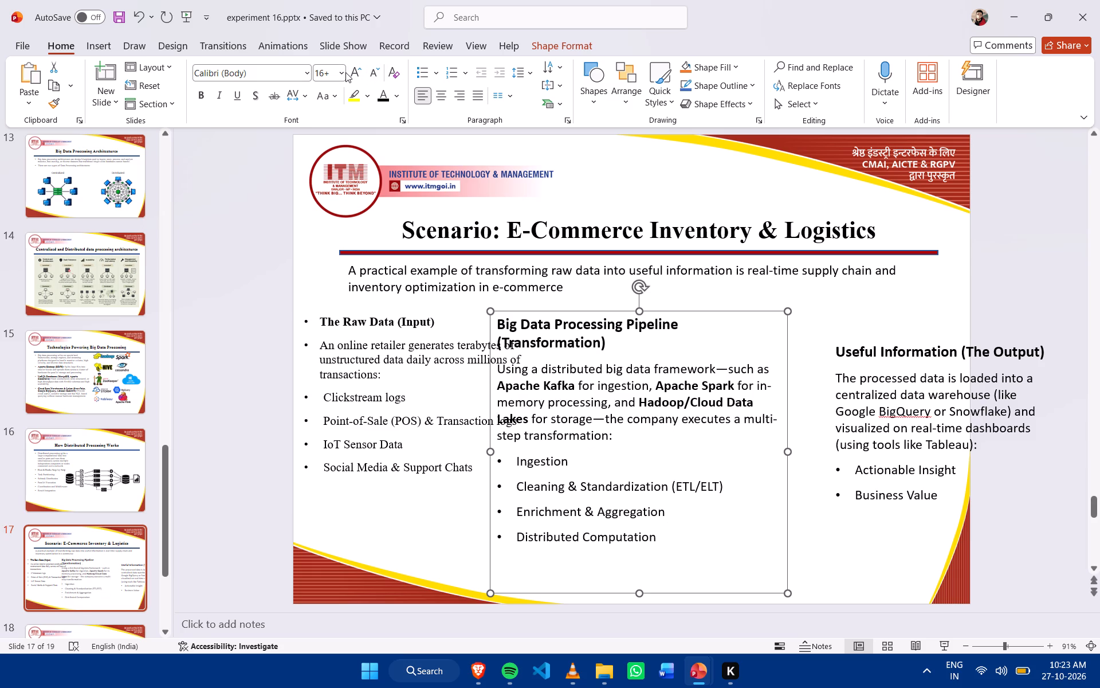
{"action": "left_click", "coordinate": [345, 72]}
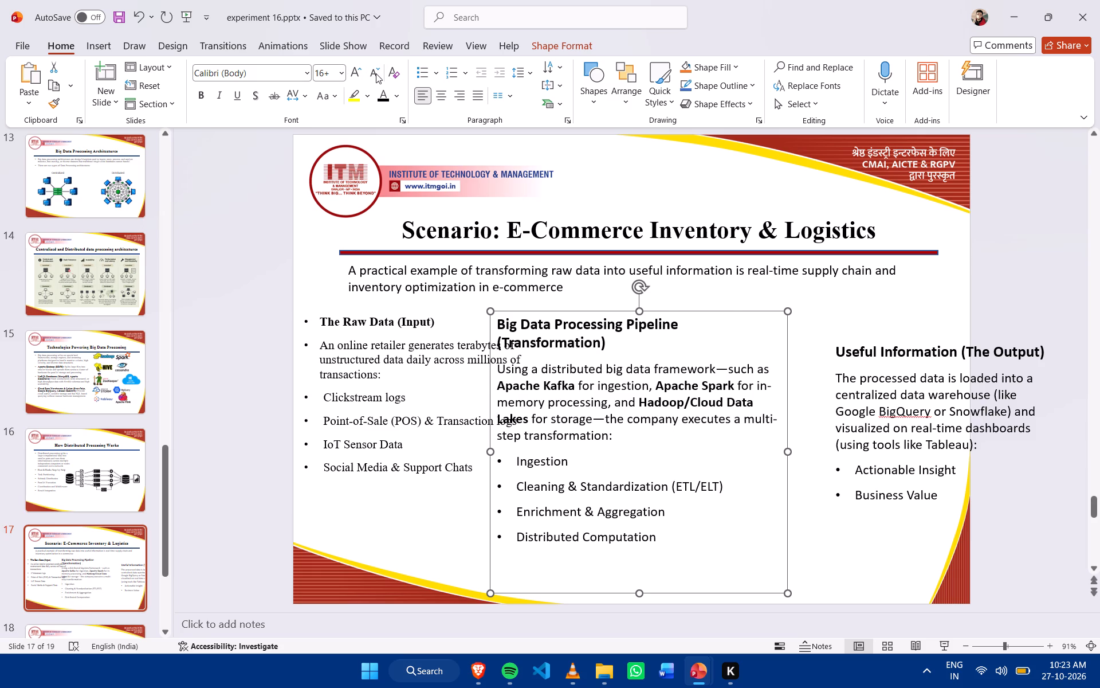
{"action": "left_click", "coordinate": [376, 73]}
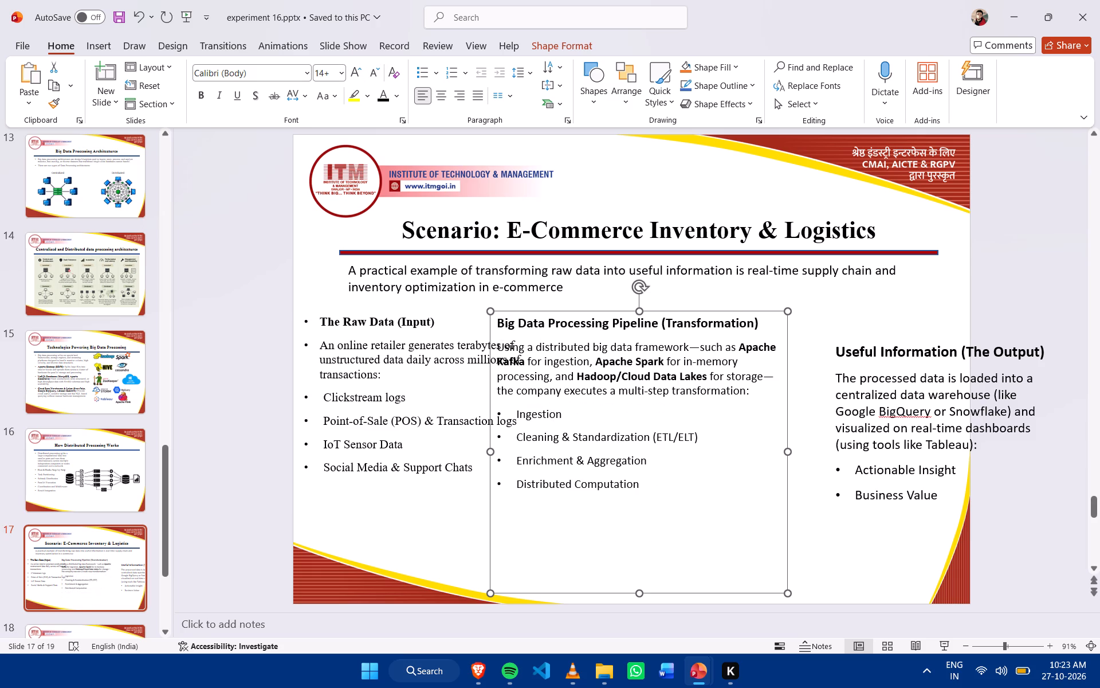
Set the heading "The Raw Data (Input)" to font size 16.
{"action": "left_click", "coordinate": [419, 377]}
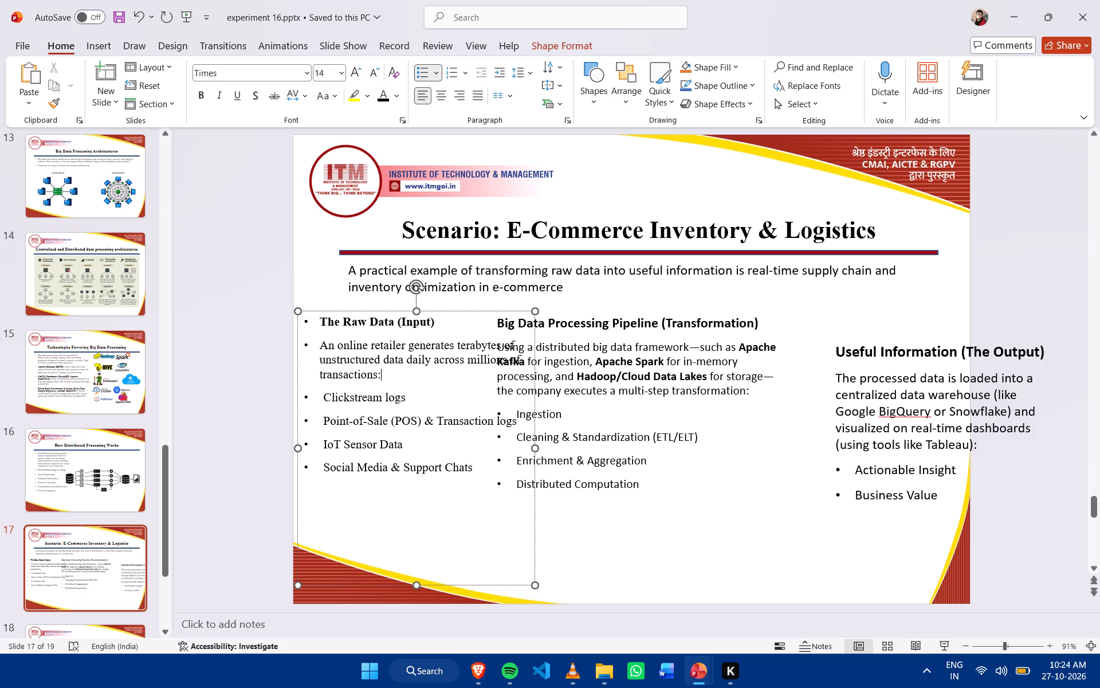
{"action": "left_click", "coordinate": [430, 322]}
{"action": "left_click_drag", "start_coordinate": [437, 324], "coordinate": [319, 323]}
{"action": "left_click", "coordinate": [425, 278]}
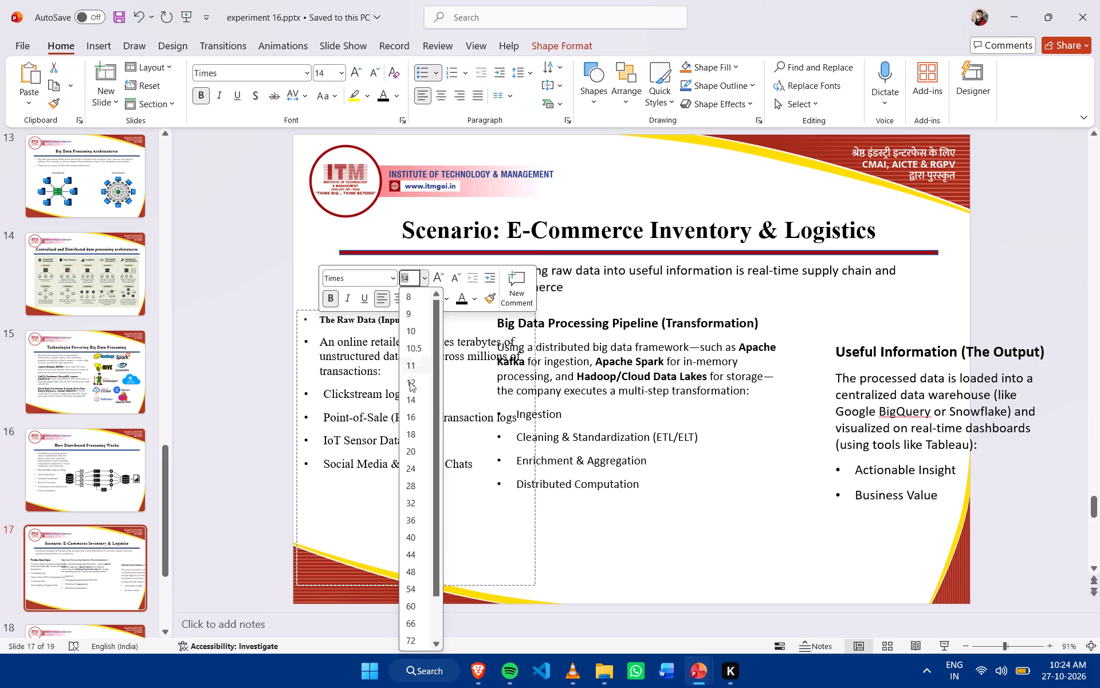
{"action": "left_click", "coordinate": [412, 416]}
{"action": "left_click", "coordinate": [276, 398]}
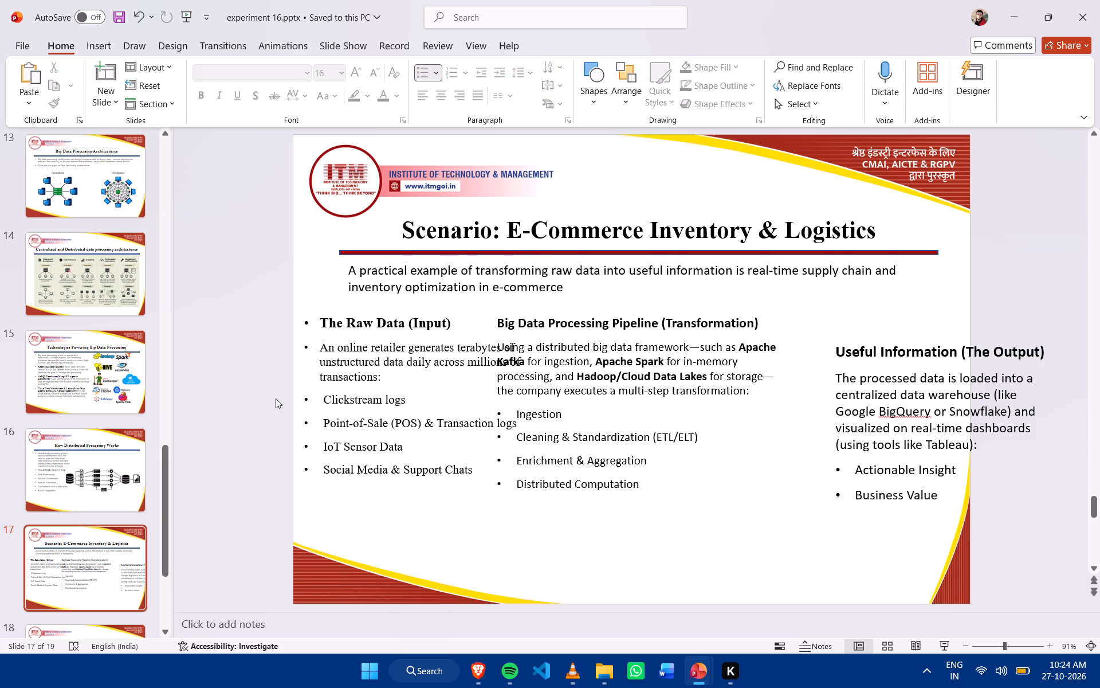
Set the Raw Data (Input) column's line spacing to 1.0 and narrow its box so it clears the pipeline column.
{"action": "left_click", "coordinate": [438, 404]}
{"action": "left_click", "coordinate": [455, 312]}
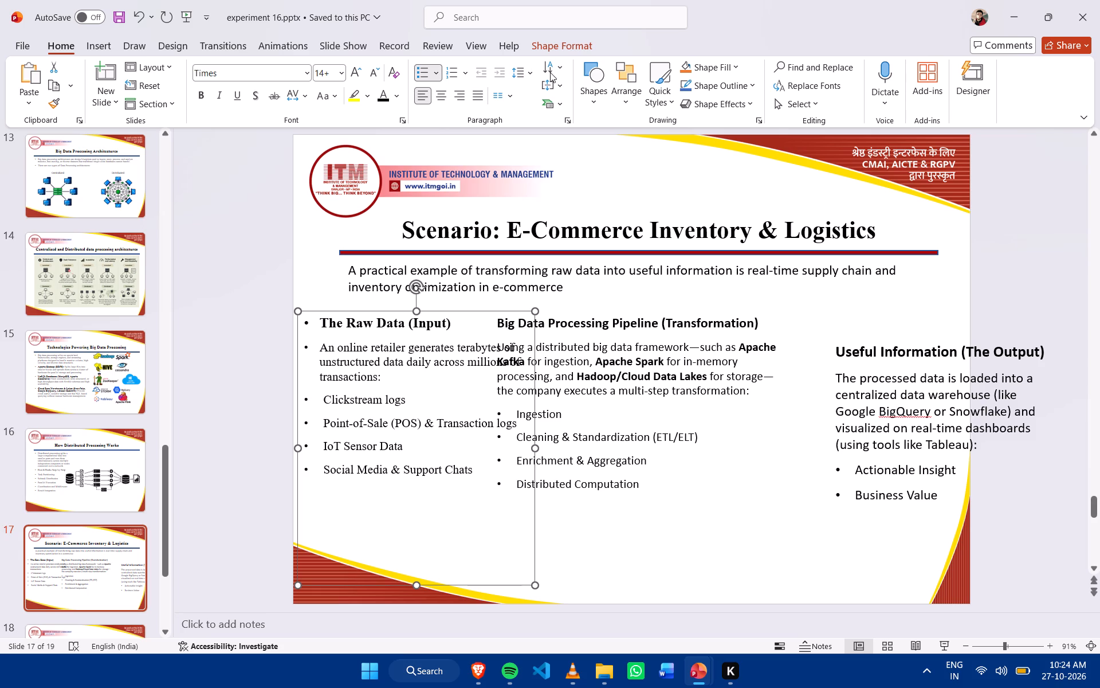
{"action": "left_click", "coordinate": [524, 74]}
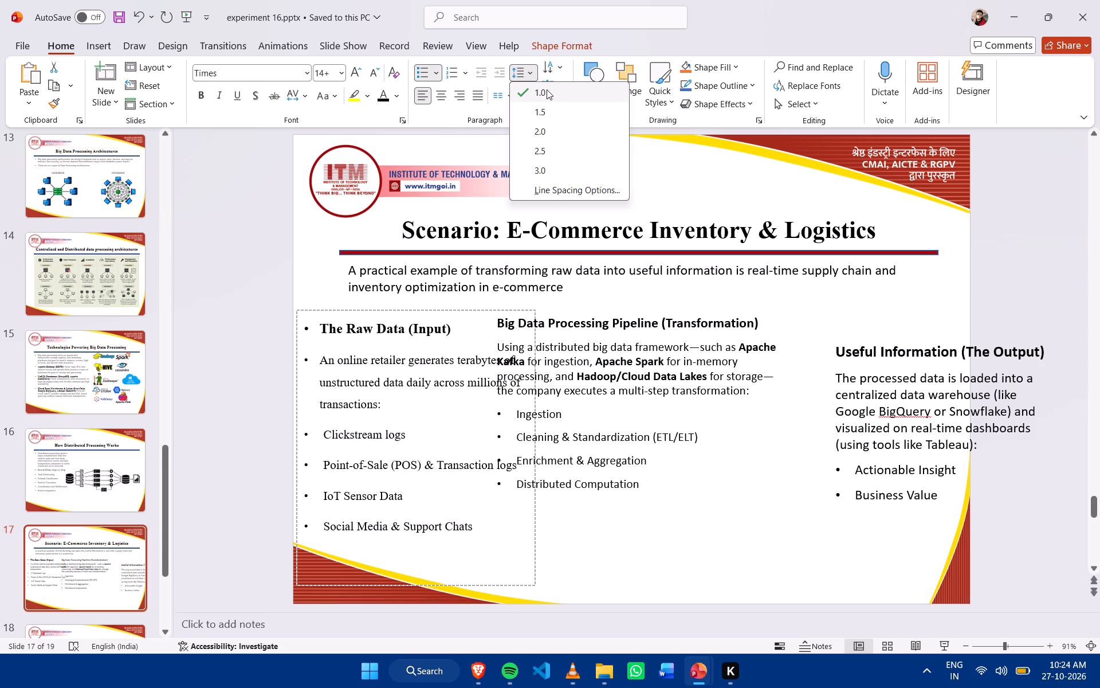
{"action": "left_click", "coordinate": [547, 89]}
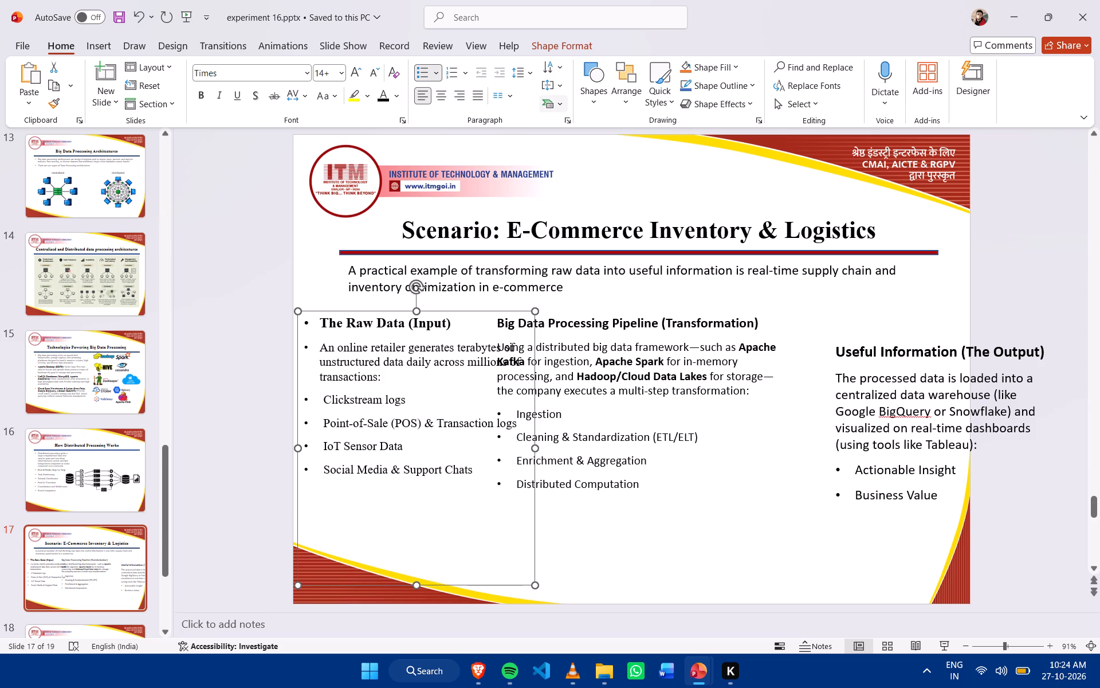
{"action": "left_click_drag", "start_coordinate": [537, 449], "coordinate": [494, 442]}
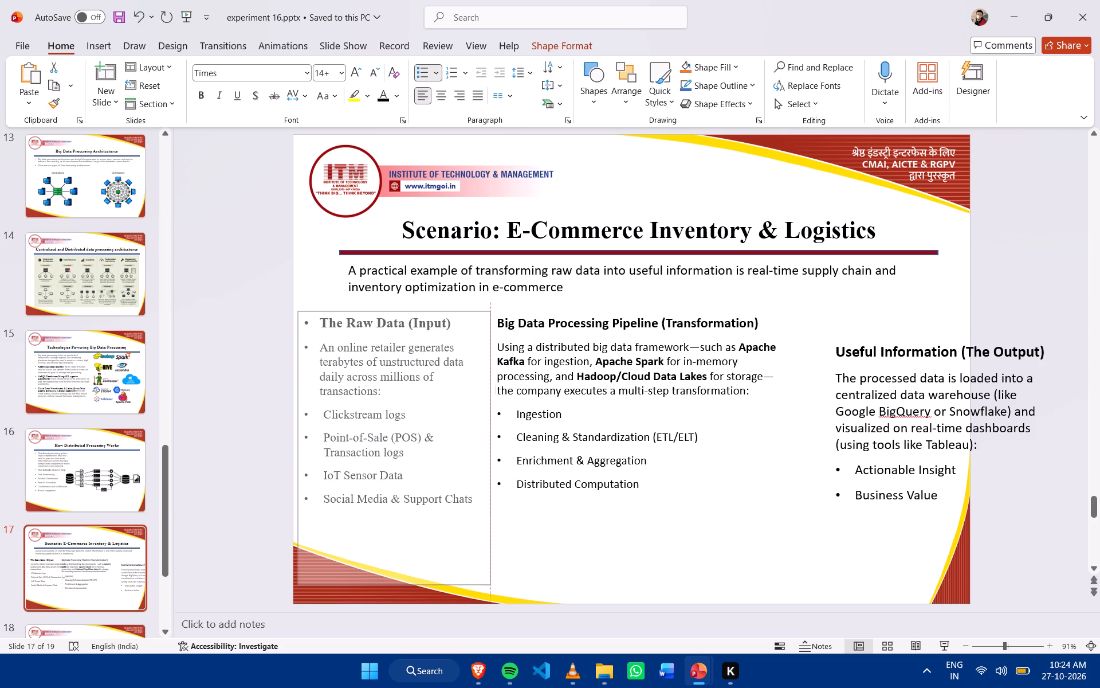
{"action": "left_click_drag", "start_coordinate": [494, 442], "coordinate": [492, 442]}
Narrow the Big Data Processing Pipeline column from both sides and move it slightly left towards the Raw Data column.
{"action": "left_click", "coordinate": [667, 410]}
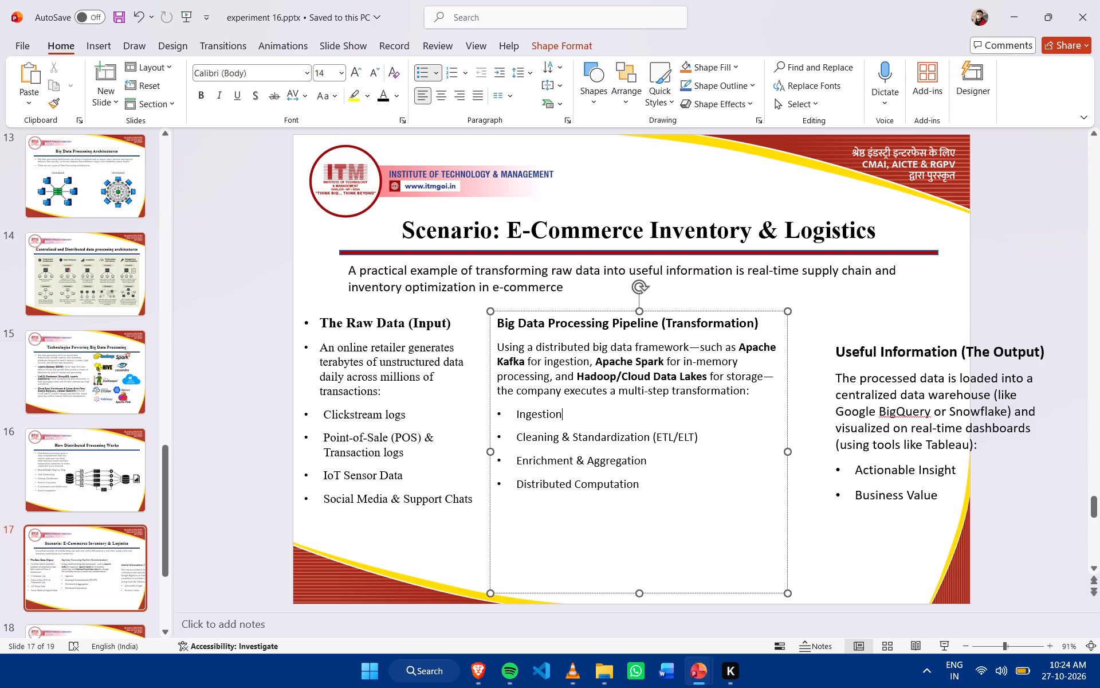
{"action": "left_click_drag", "start_coordinate": [489, 453], "coordinate": [513, 456]}
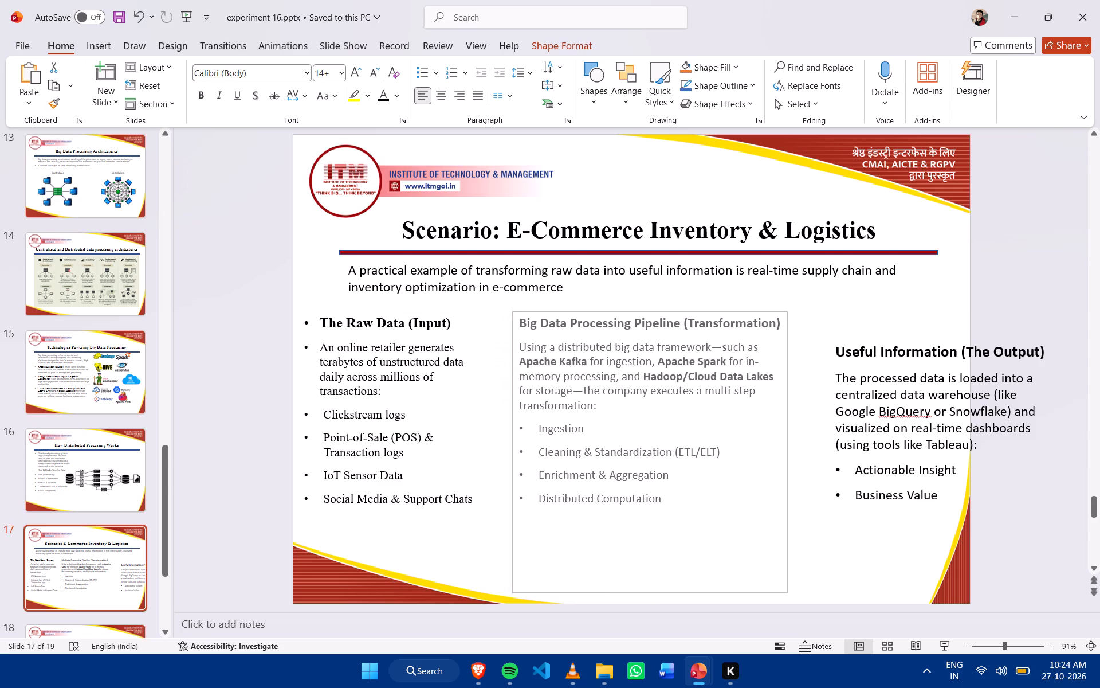
{"action": "left_click_drag", "start_coordinate": [513, 456], "coordinate": [523, 457]}
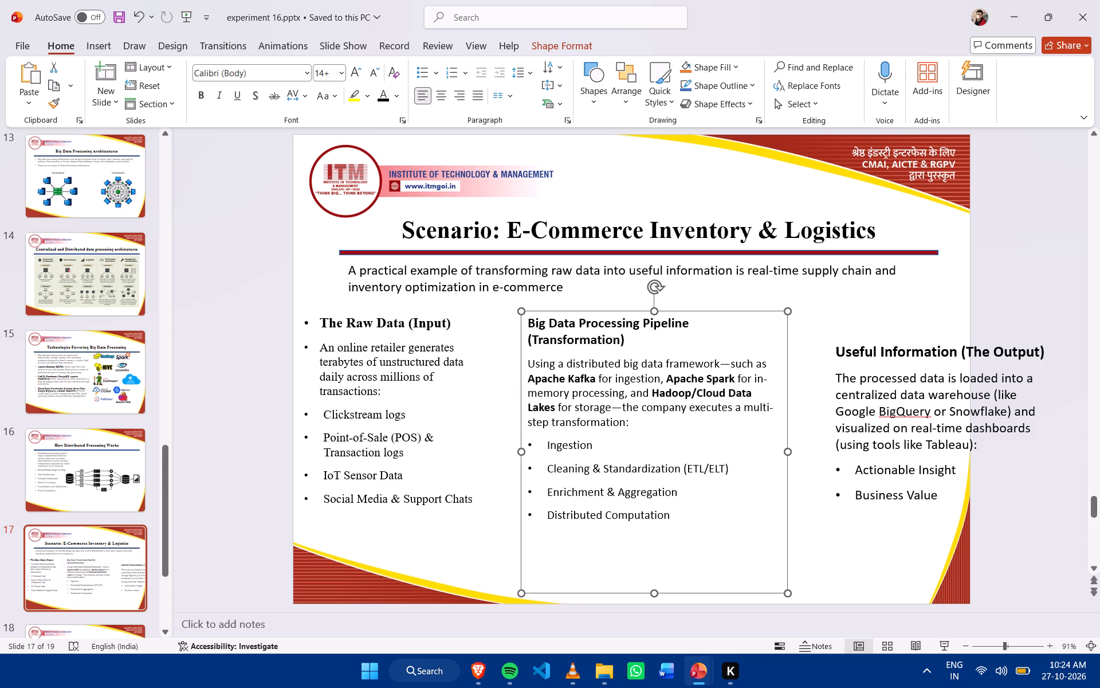
{"action": "left_click_drag", "start_coordinate": [785, 452], "coordinate": [767, 450]}
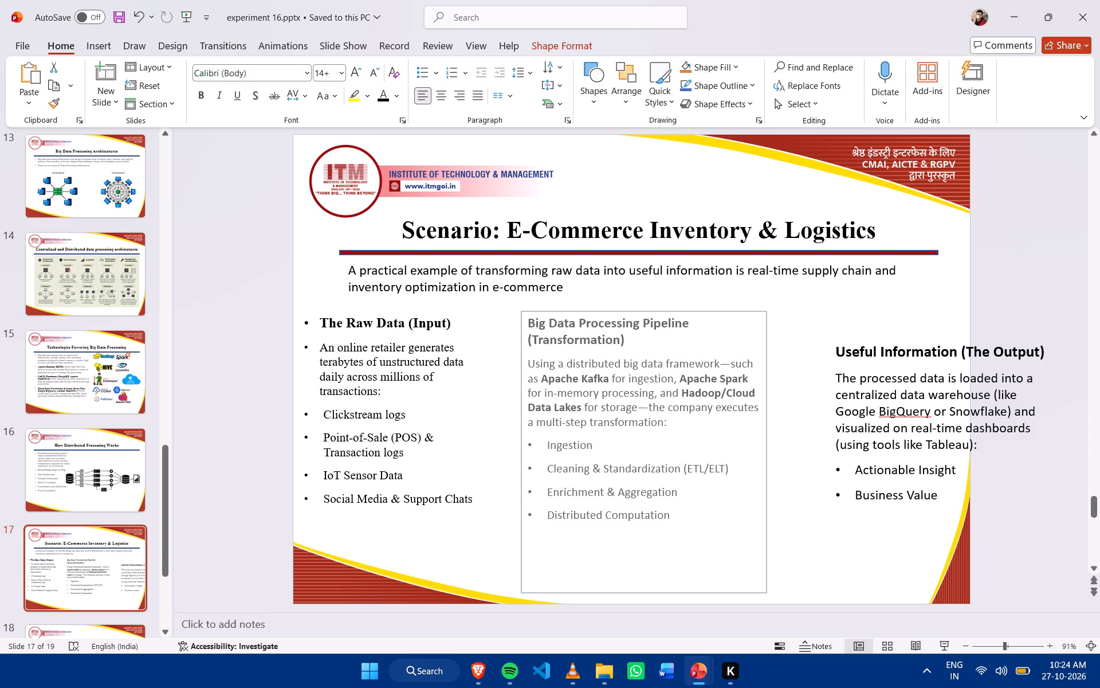
{"action": "left_click_drag", "start_coordinate": [767, 450], "coordinate": [770, 450]}
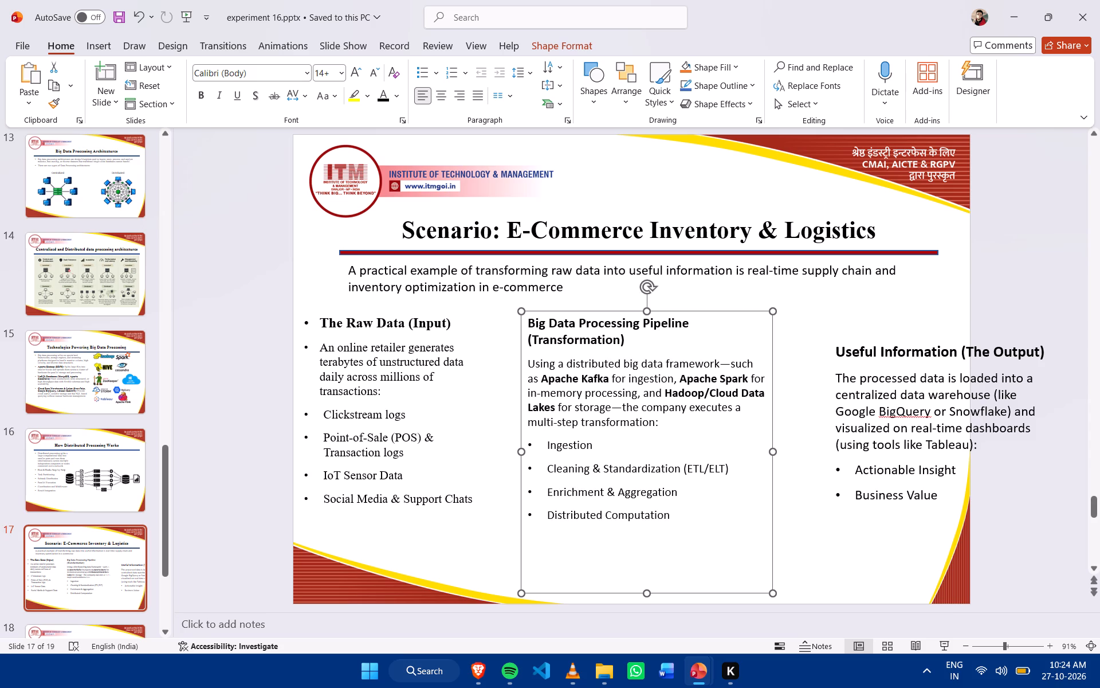
{"action": "left_click_drag", "start_coordinate": [675, 310], "coordinate": [661, 309]}
Widen the Raw Data (Input) column until its right edge meets the pipeline column.
{"action": "left_click", "coordinate": [388, 412]}
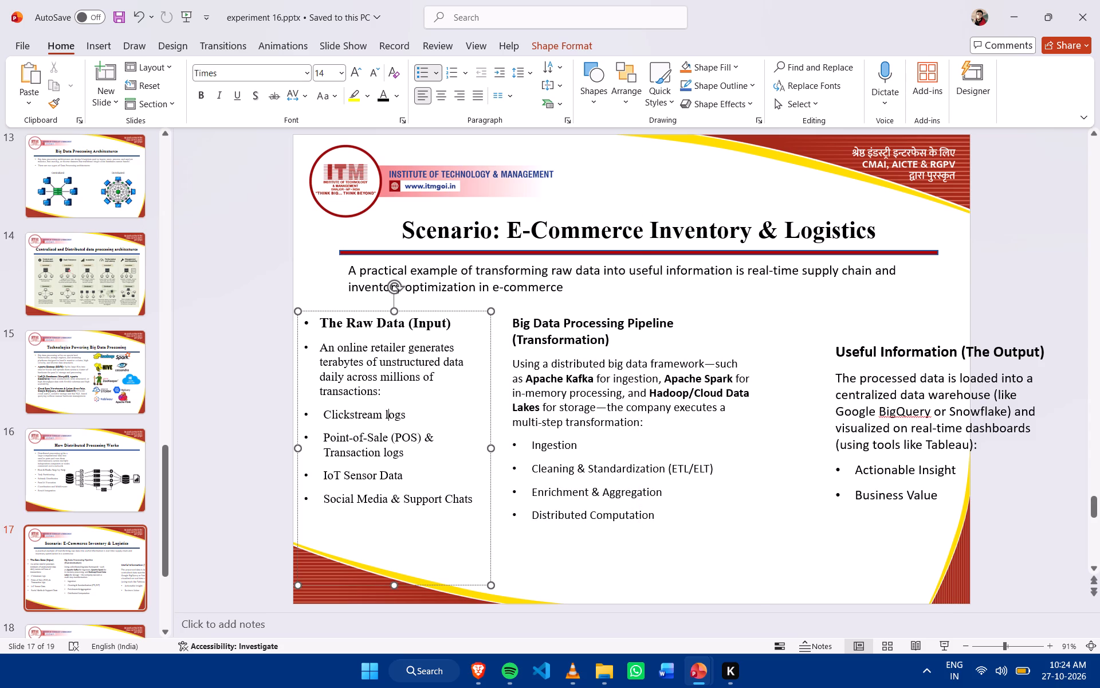
{"action": "left_click_drag", "start_coordinate": [493, 448], "coordinate": [513, 448]}
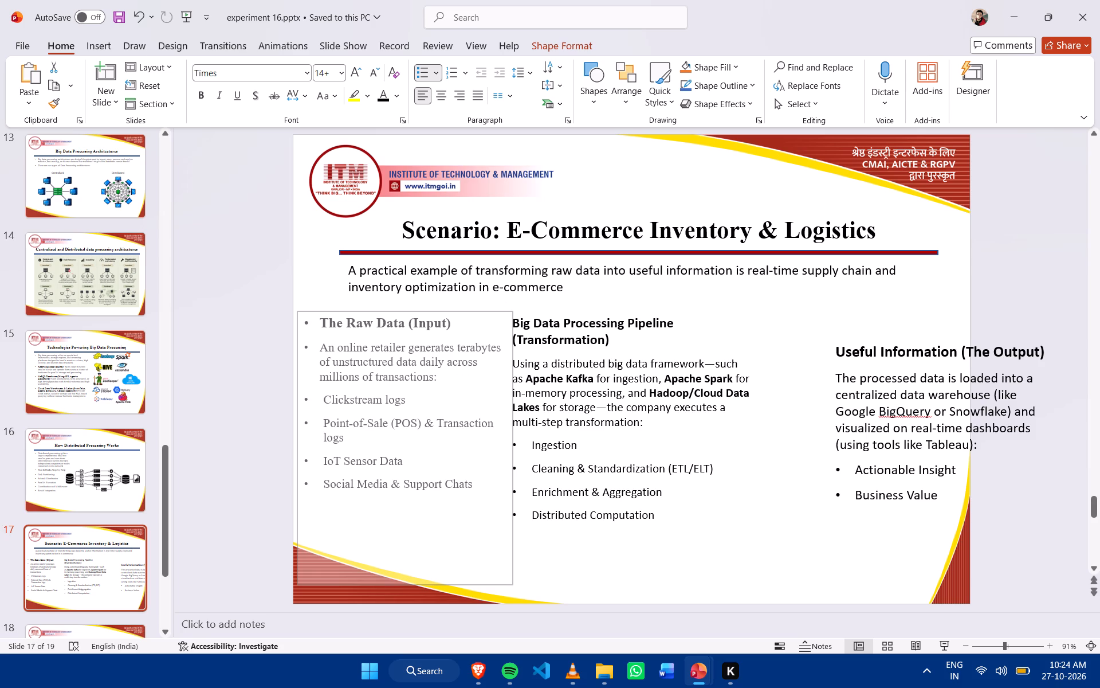
{"action": "left_click_drag", "start_coordinate": [513, 448], "coordinate": [514, 448]}
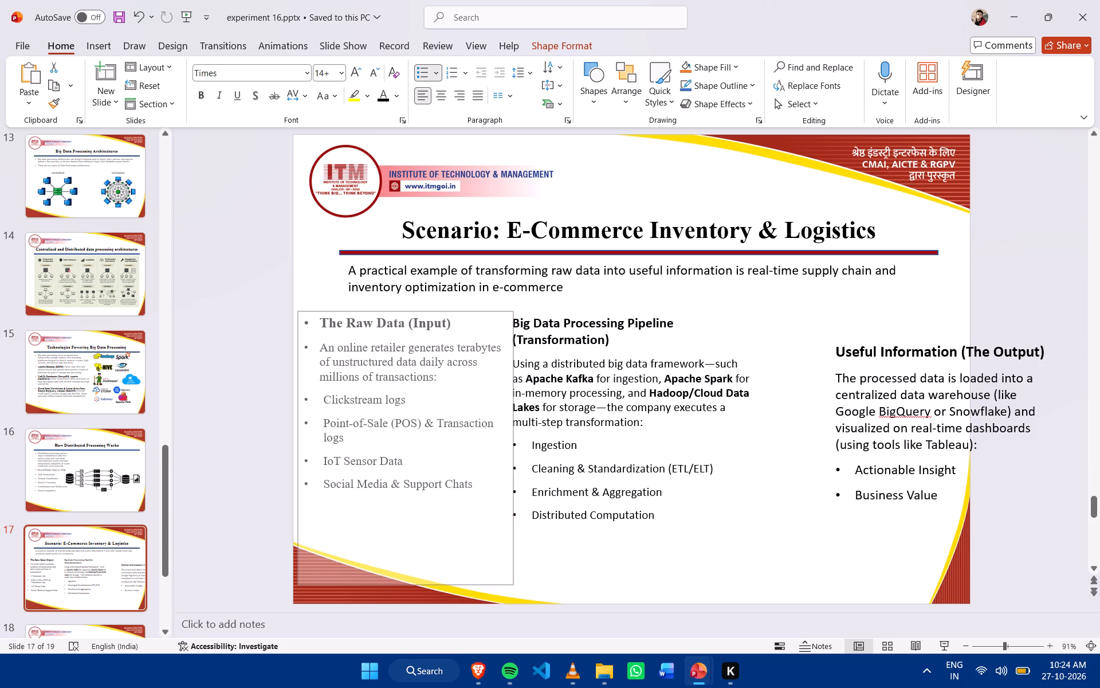
{"action": "left_click_drag", "start_coordinate": [514, 448], "coordinate": [509, 450]}
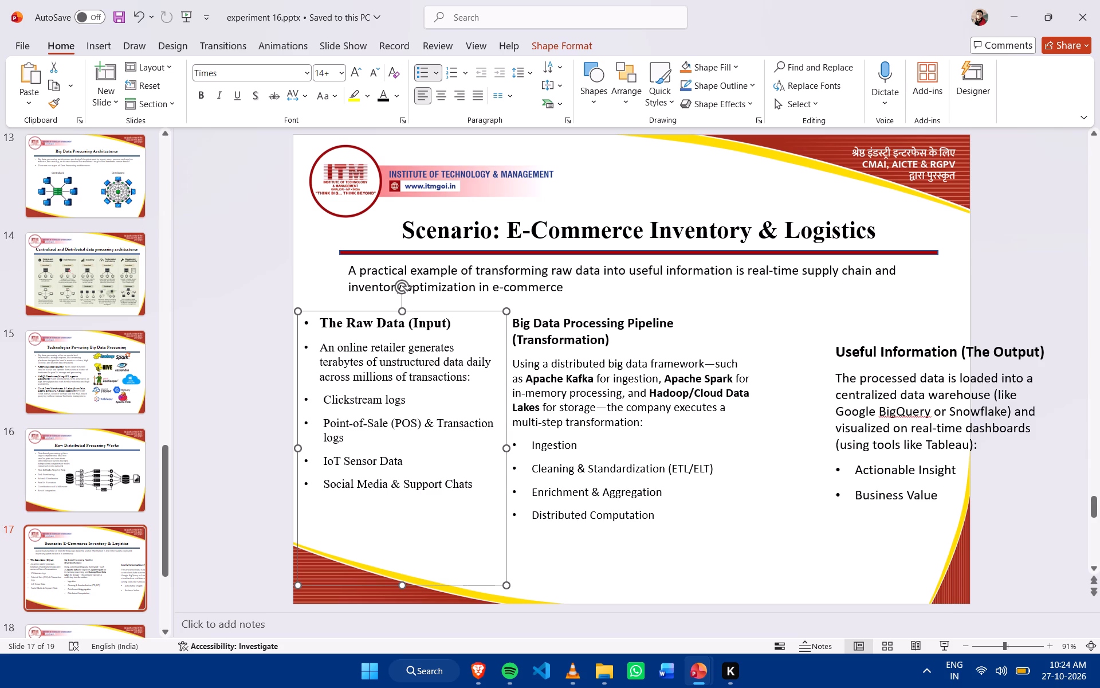
Shorten the middle column's heading to a single line reading "Data Processing Pipeline(Transformation)".
{"action": "left_click", "coordinate": [529, 326]}
{"action": "key", "text": "Right"}
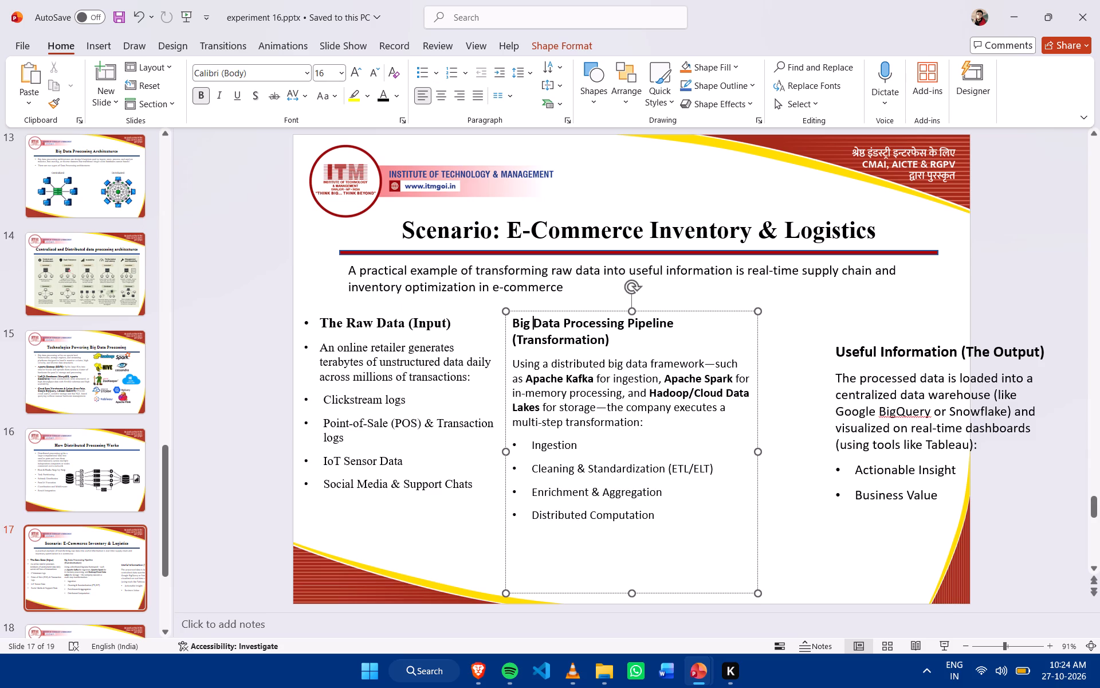
{"action": "key", "text": "BackSpace"}
{"action": "key", "text": "BackSpace"}
{"action": "key", "text": "BackSpace"}
{"action": "key", "text": "BackSpace"}
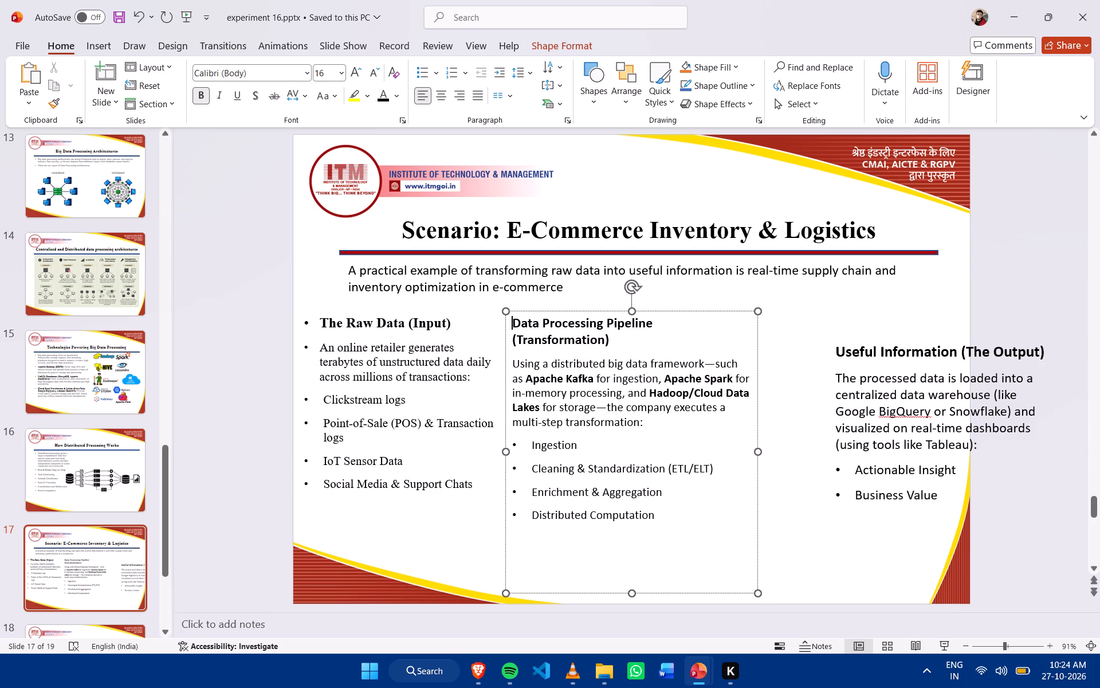
{"action": "key", "text": "Down"}
{"action": "key", "text": "BackSpace"}
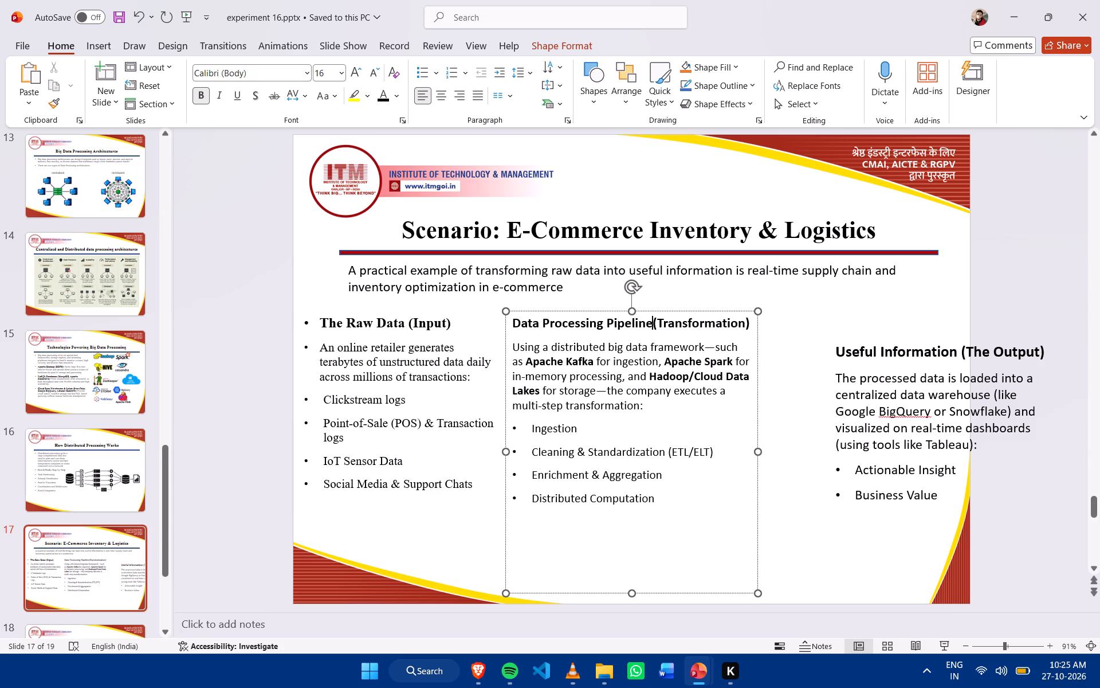
Move the Useful Information (The Output) column up and left beside the pipeline column and reduce its body text to size 14.
{"action": "left_click", "coordinate": [812, 613]}
{"action": "left_click", "coordinate": [826, 533]}
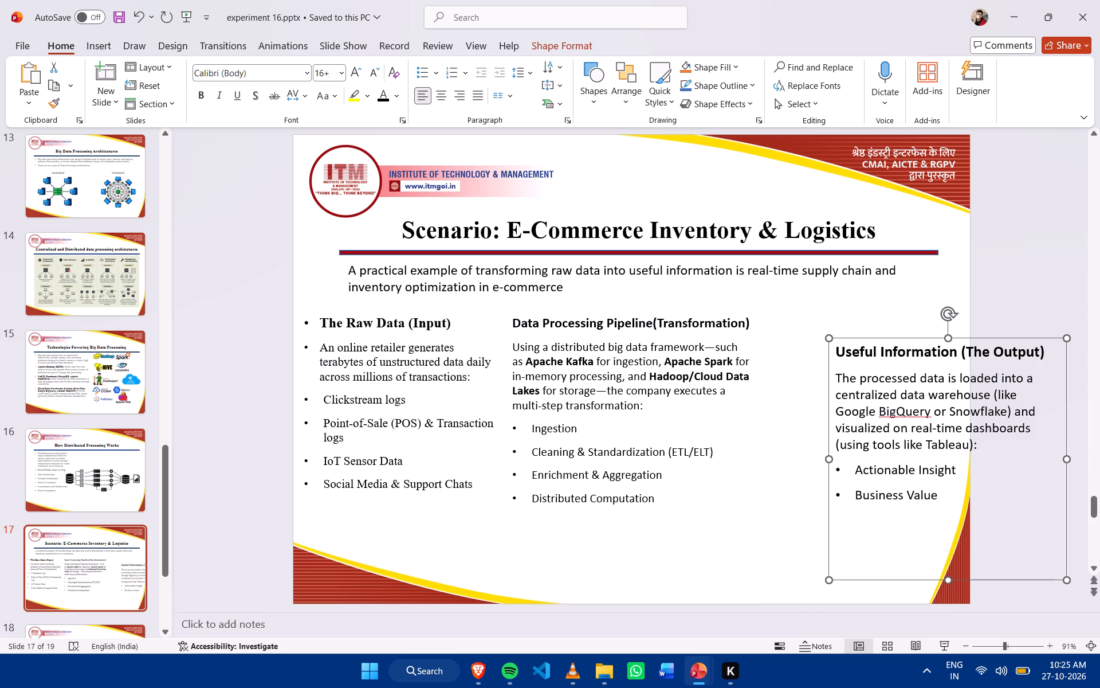
{"action": "left_click_drag", "start_coordinate": [908, 339], "coordinate": [828, 305]}
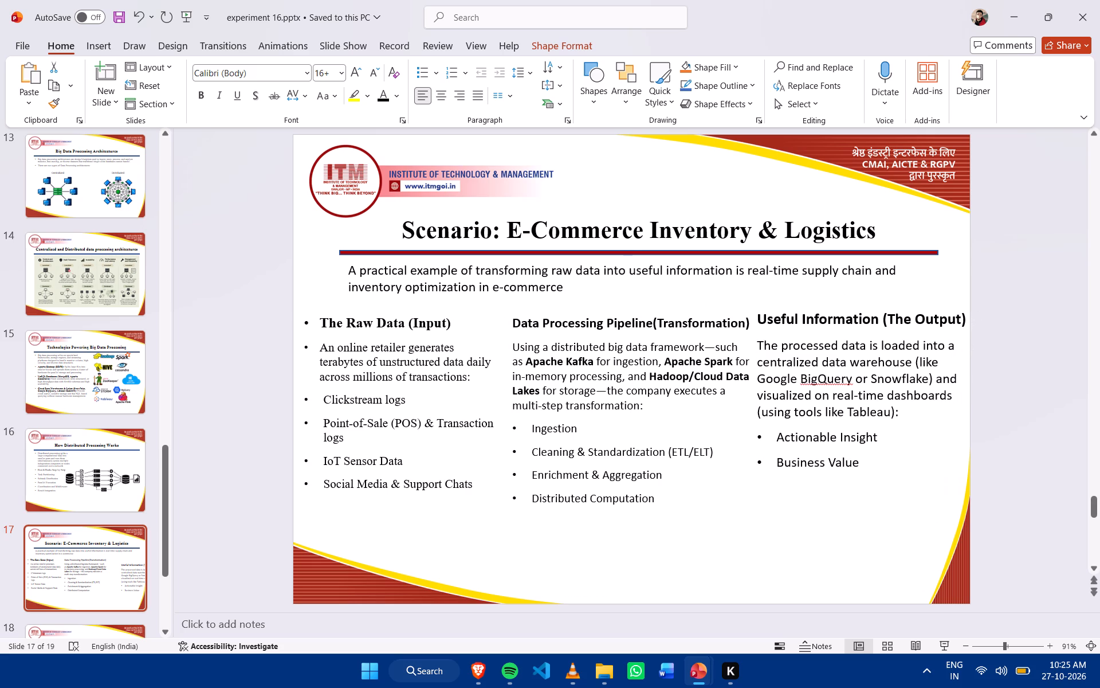
{"action": "left_click_drag", "start_coordinate": [828, 305], "coordinate": [827, 305]}
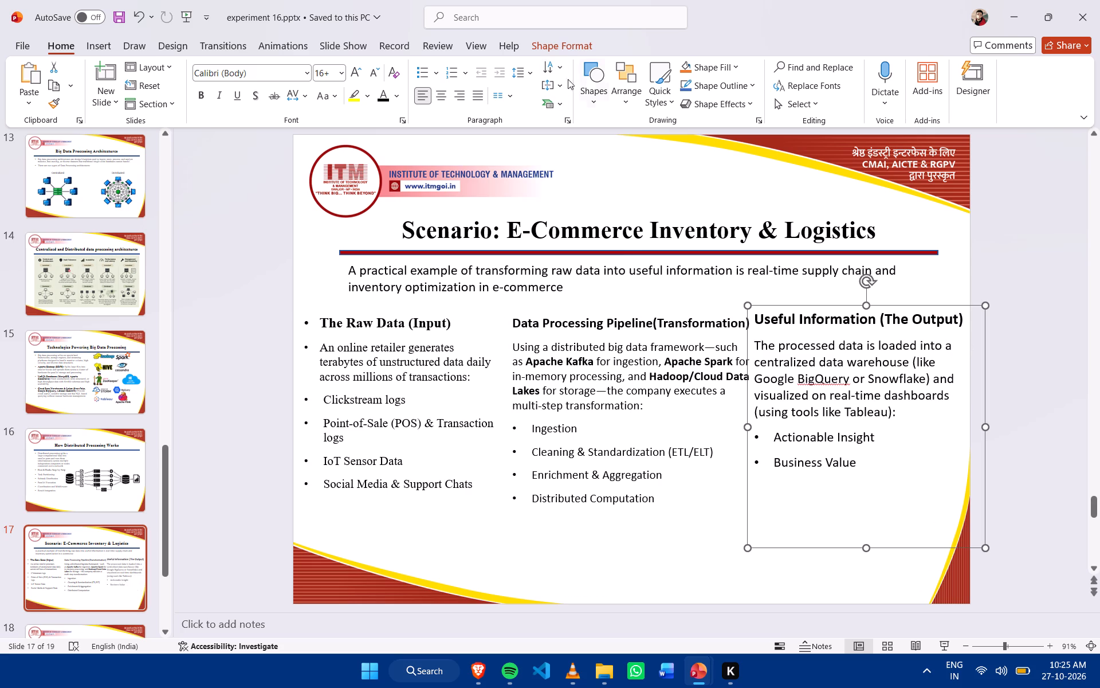
{"action": "left_click", "coordinate": [376, 76]}
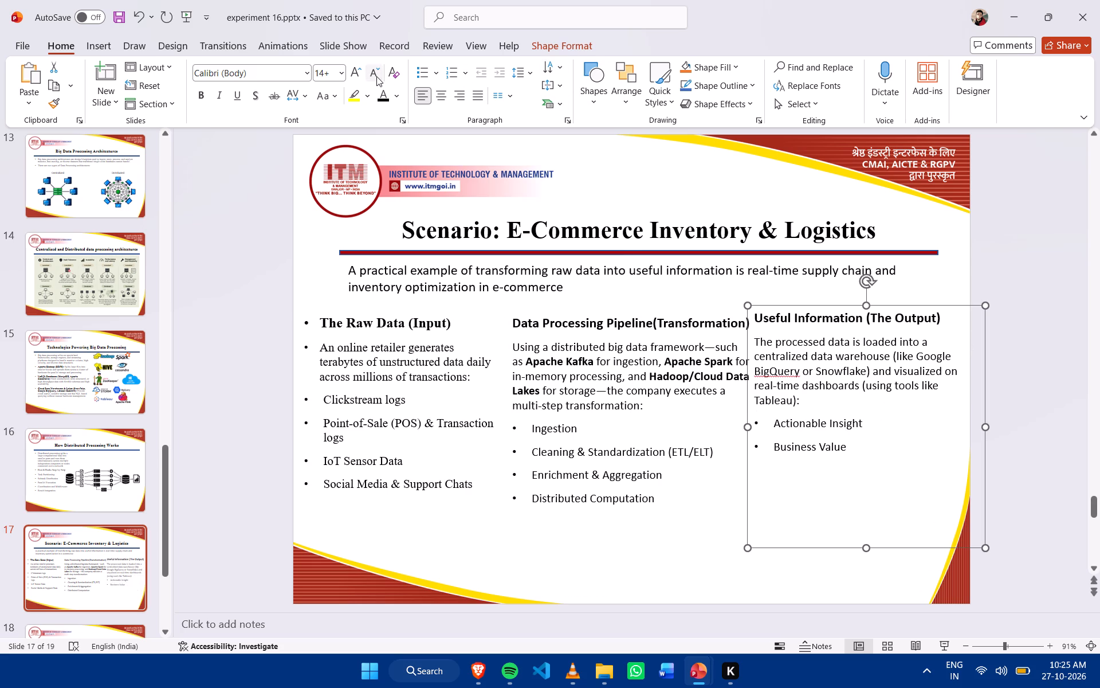
Move the Useful Information (The Output) column slightly right and align its top with the other two columns.
{"action": "left_click_drag", "start_coordinate": [816, 304], "coordinate": [816, 318]}
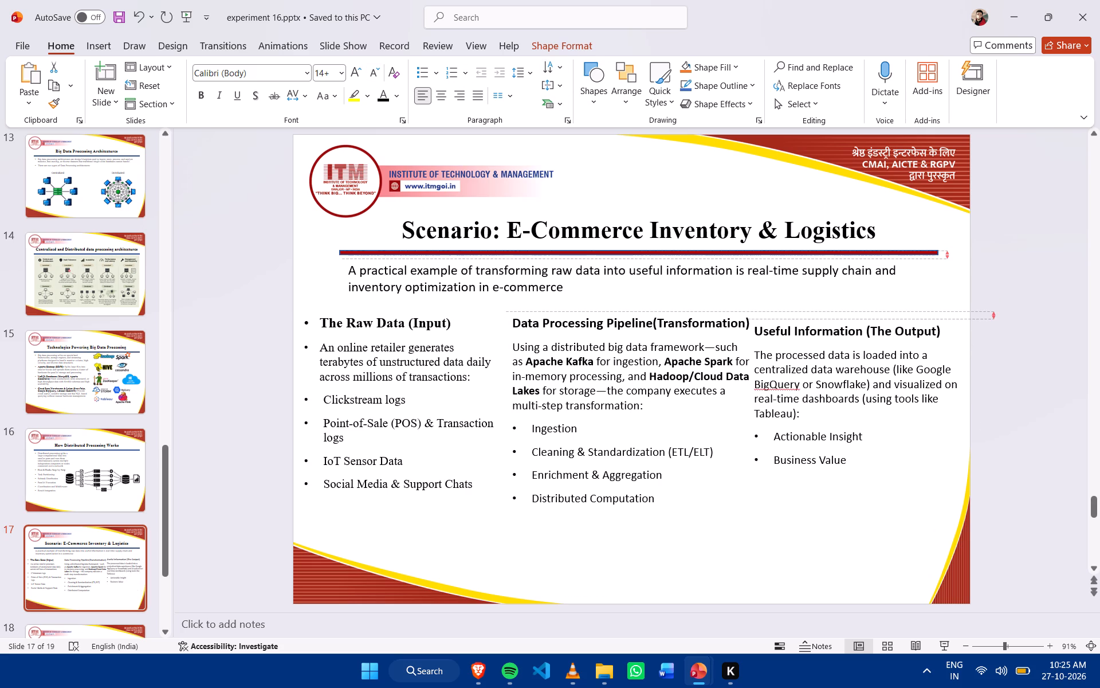
{"action": "left_click_drag", "start_coordinate": [816, 318], "coordinate": [818, 320]}
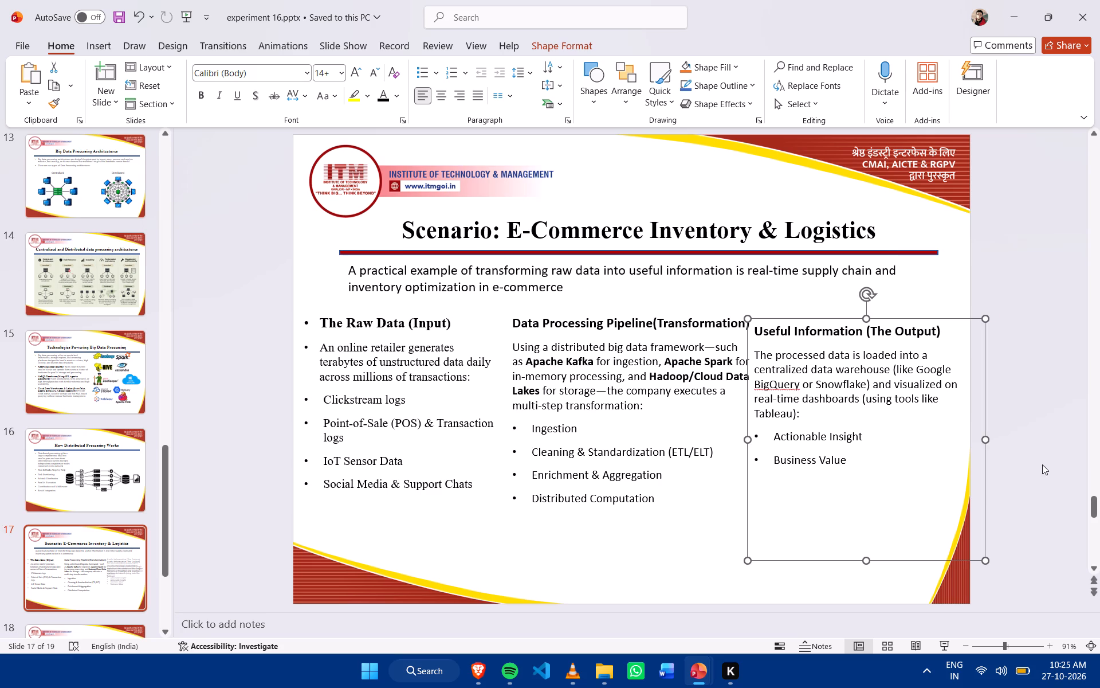
{"action": "left_click", "coordinate": [822, 317]}
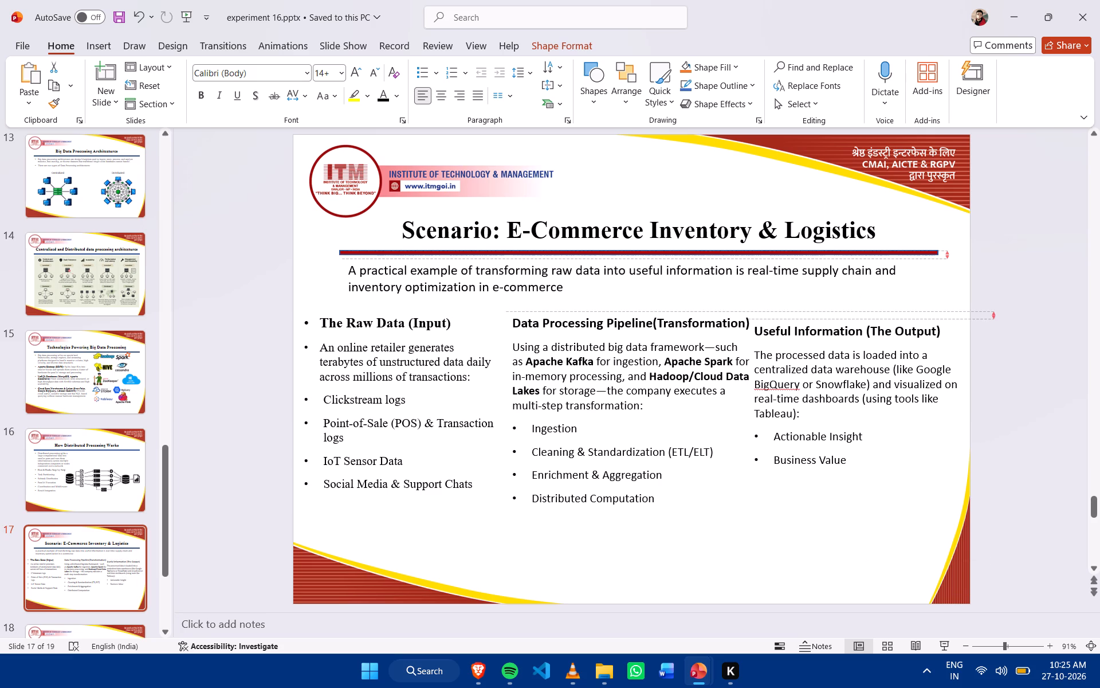
{"action": "left_click_drag", "start_coordinate": [818, 318], "coordinate": [821, 319]}
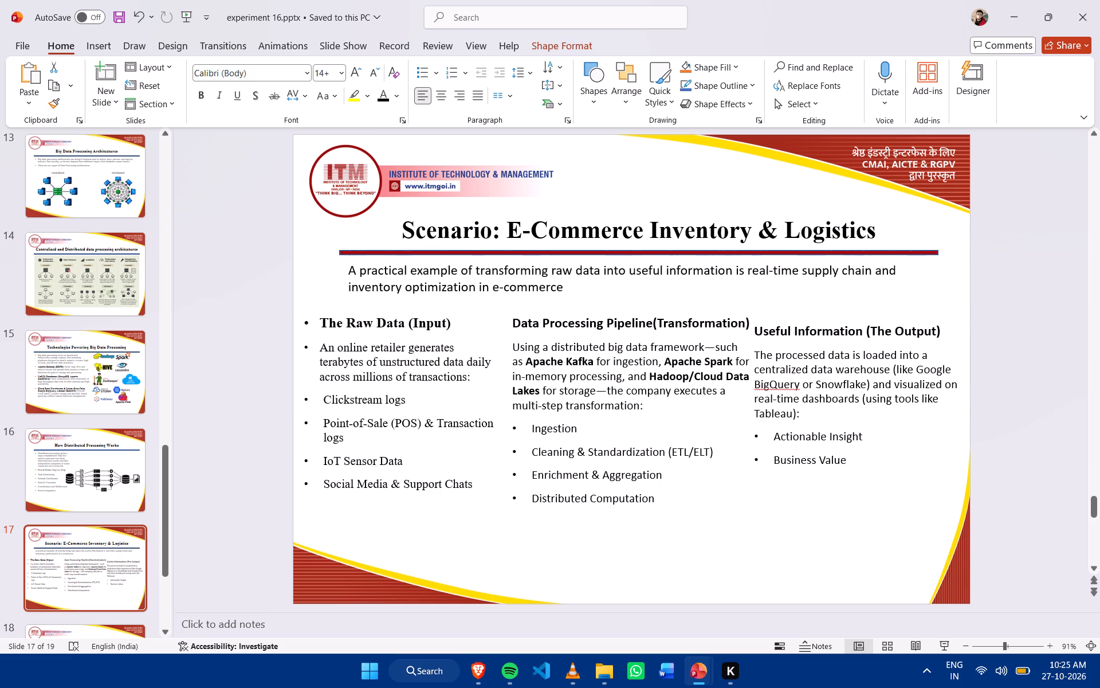
{"action": "left_click_drag", "start_coordinate": [821, 319], "coordinate": [830, 308]}
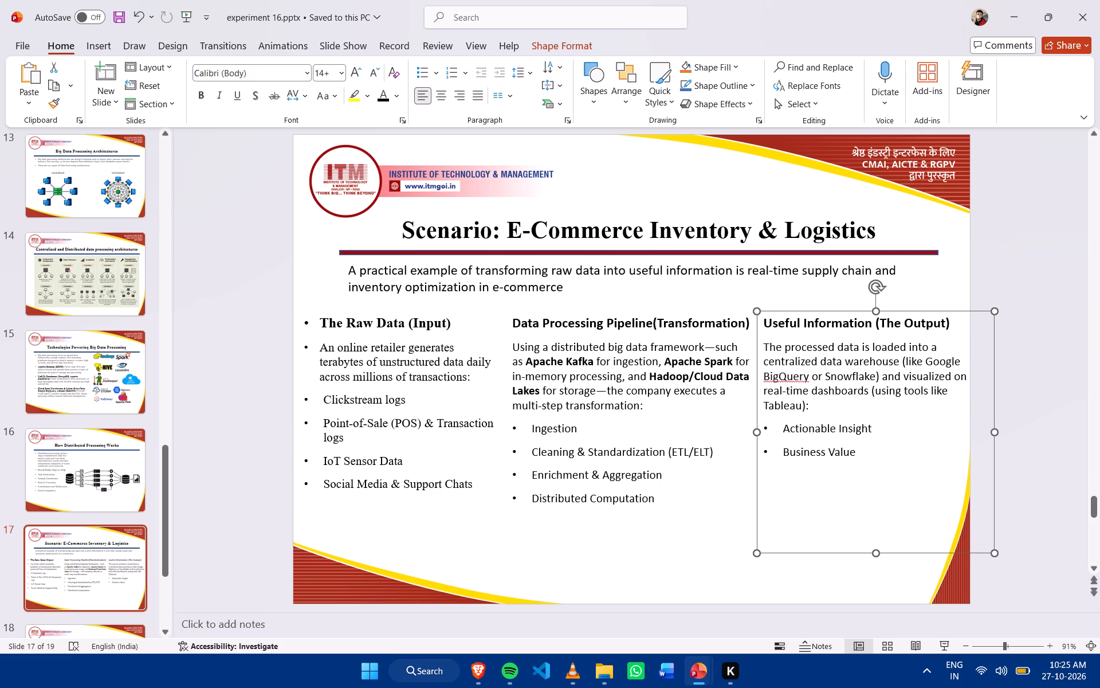
Shorten the Raw Data (Input) text box from below so it ends just under its last bullet.
{"action": "left_click", "coordinate": [374, 384]}
{"action": "left_click", "coordinate": [474, 308]}
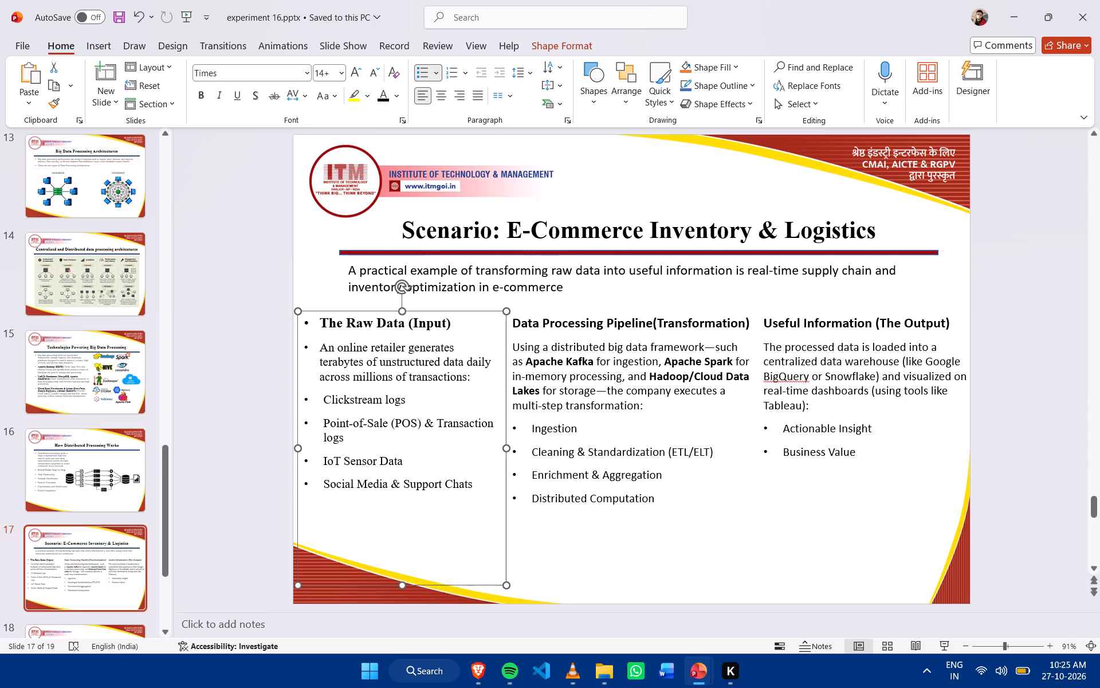
{"action": "left_click_drag", "start_coordinate": [404, 588], "coordinate": [405, 523]}
{"action": "left_click", "coordinate": [459, 312]}
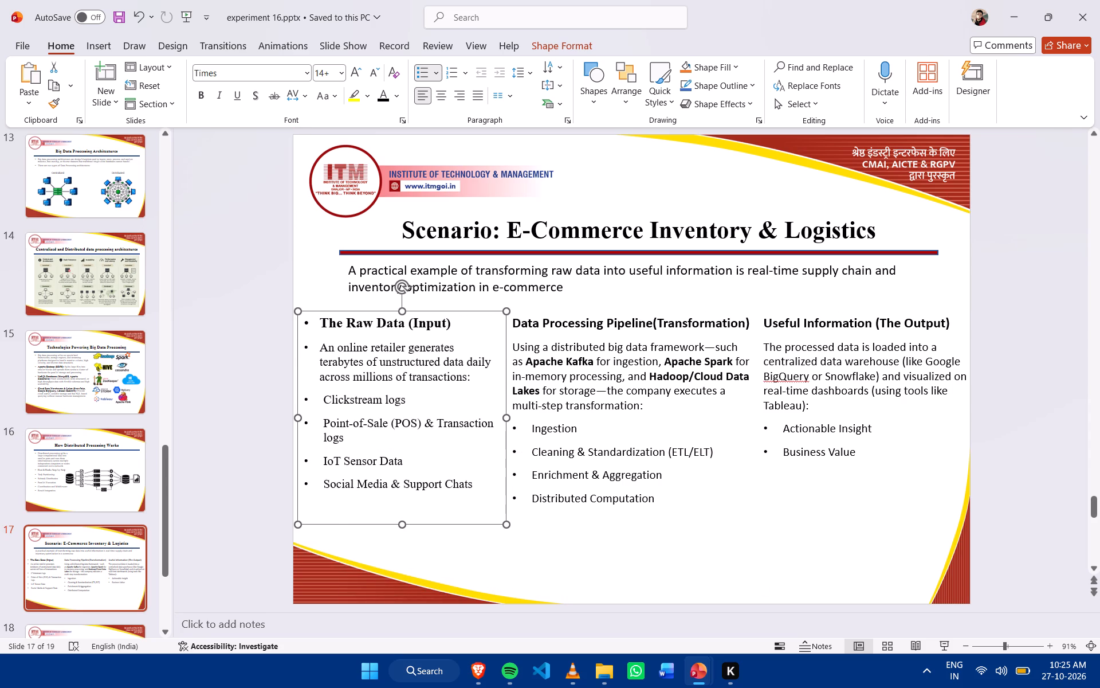
Compare the body text size and alignment of the three columns on the E-Commerce scenario slide.
{"action": "left_click", "coordinate": [697, 351]}
{"action": "left_click", "coordinate": [824, 336]}
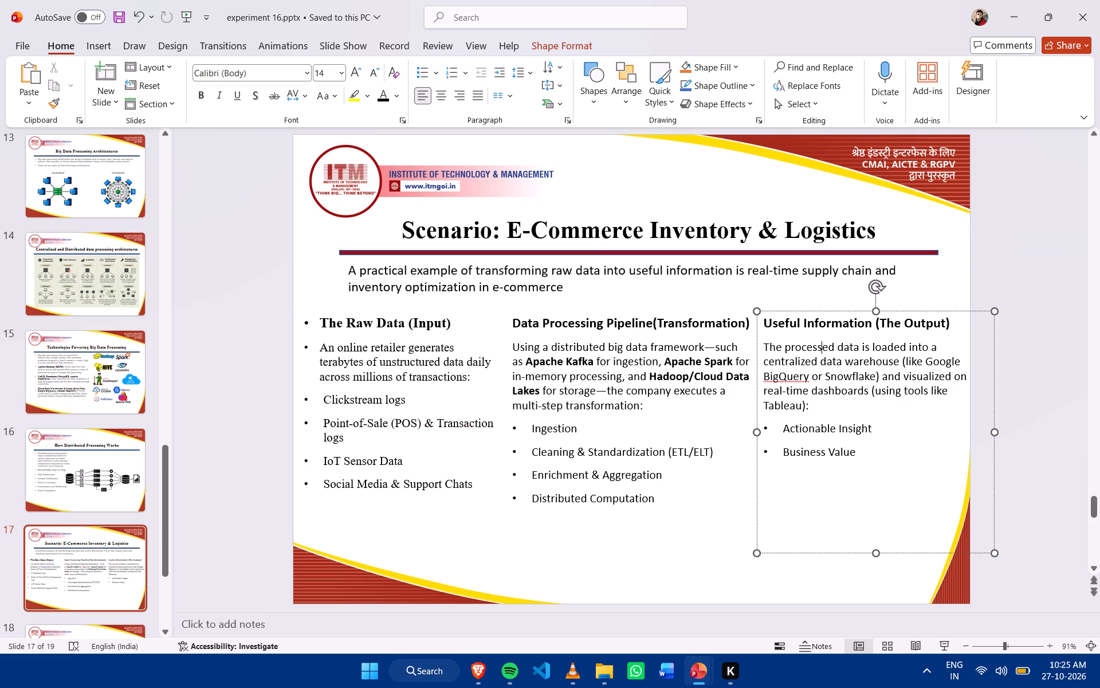
{"action": "left_click", "coordinate": [652, 359]}
{"action": "left_click", "coordinate": [458, 371]}
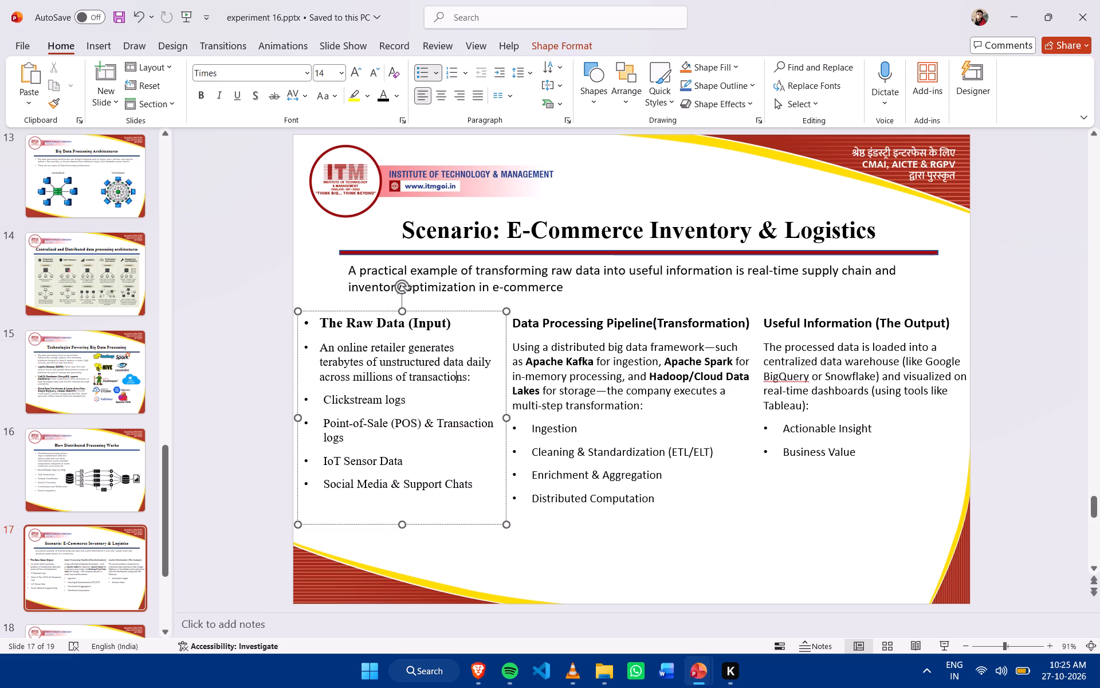
{"action": "left_click", "coordinate": [656, 359]}
{"action": "left_click", "coordinate": [795, 359]}
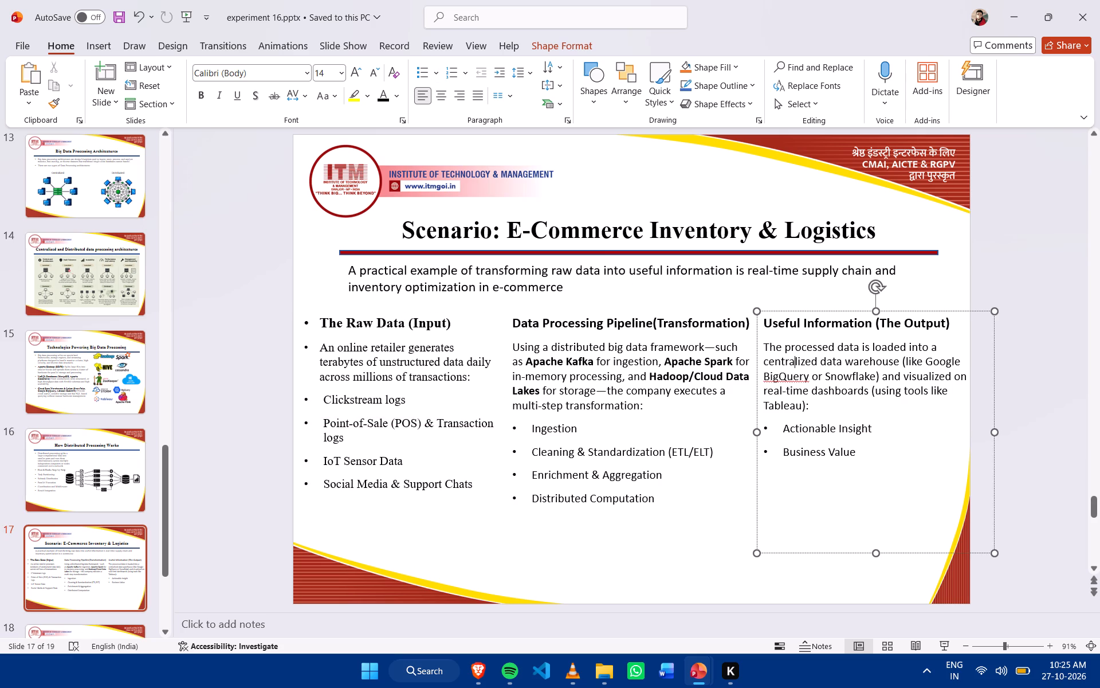
{"action": "left_click", "coordinate": [808, 308]}
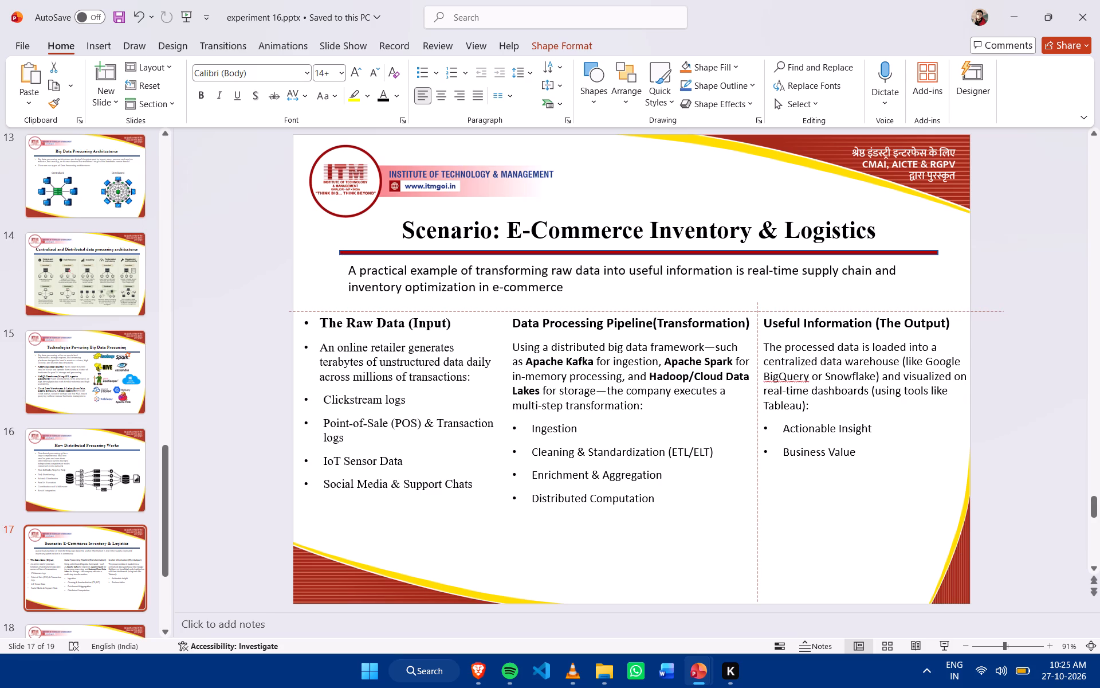
{"action": "left_click", "coordinate": [622, 553]}
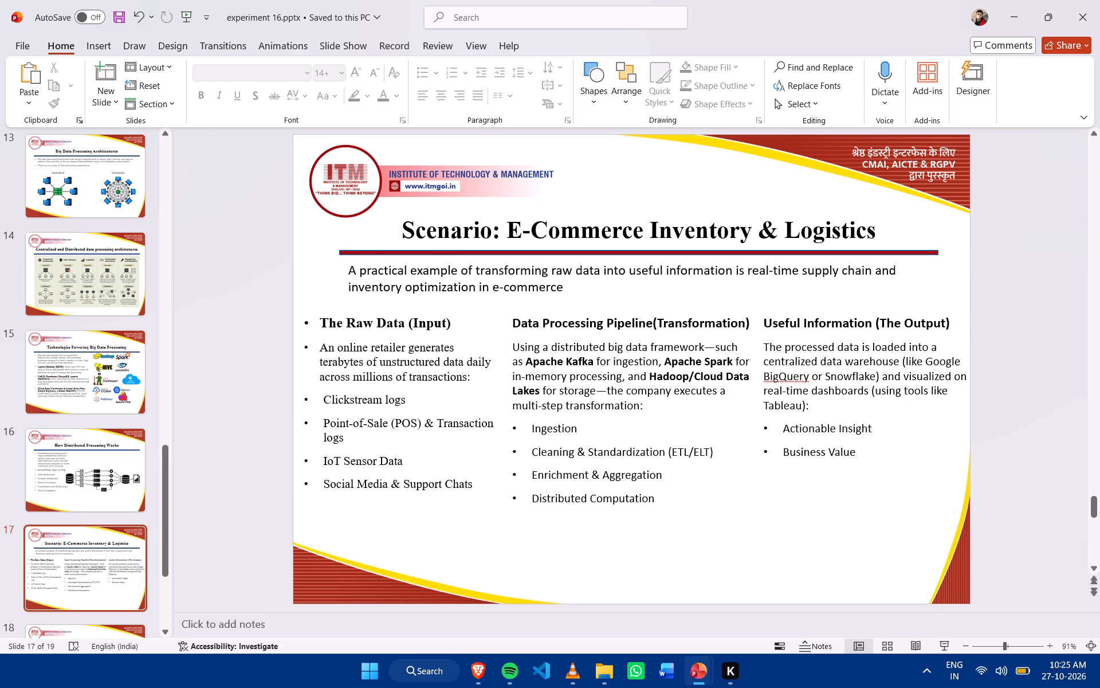
On slide 18, reduce the Financial Services & Banking text box's body text to size 14 and move it below the title line.
{"action": "scroll", "coordinate": [556, 335], "scroll_direction": "down", "scroll_amount": 1}
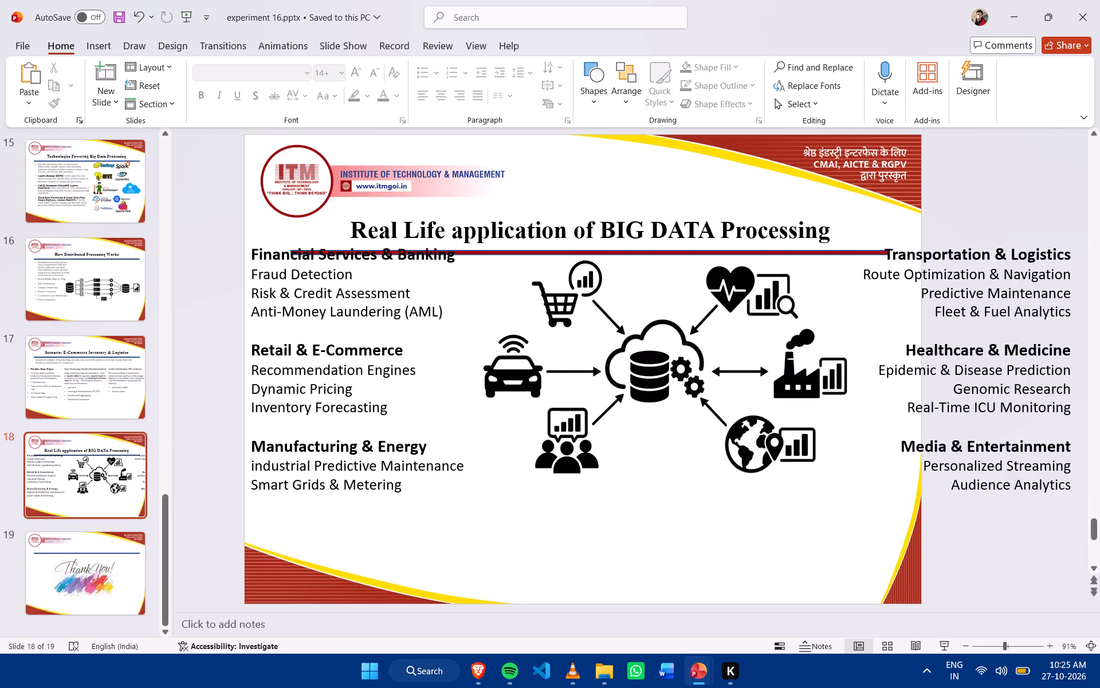
{"action": "left_click", "coordinate": [372, 373]}
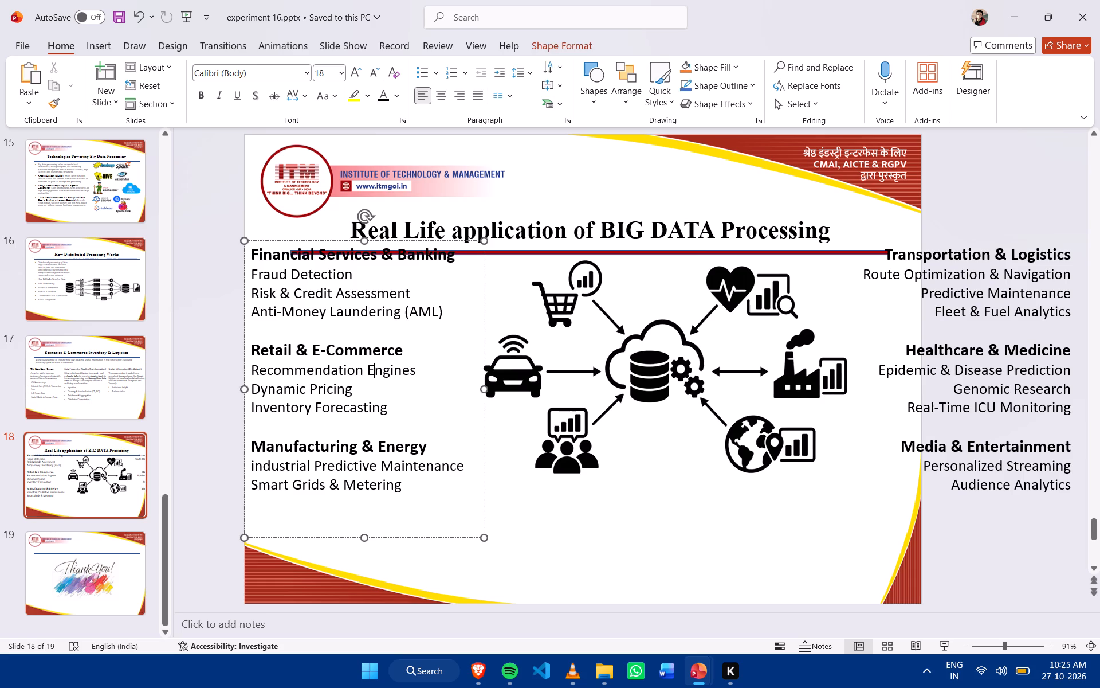
{"action": "left_click", "coordinate": [286, 240]}
{"action": "left_click", "coordinate": [341, 77]}
{"action": "left_click", "coordinate": [373, 53]}
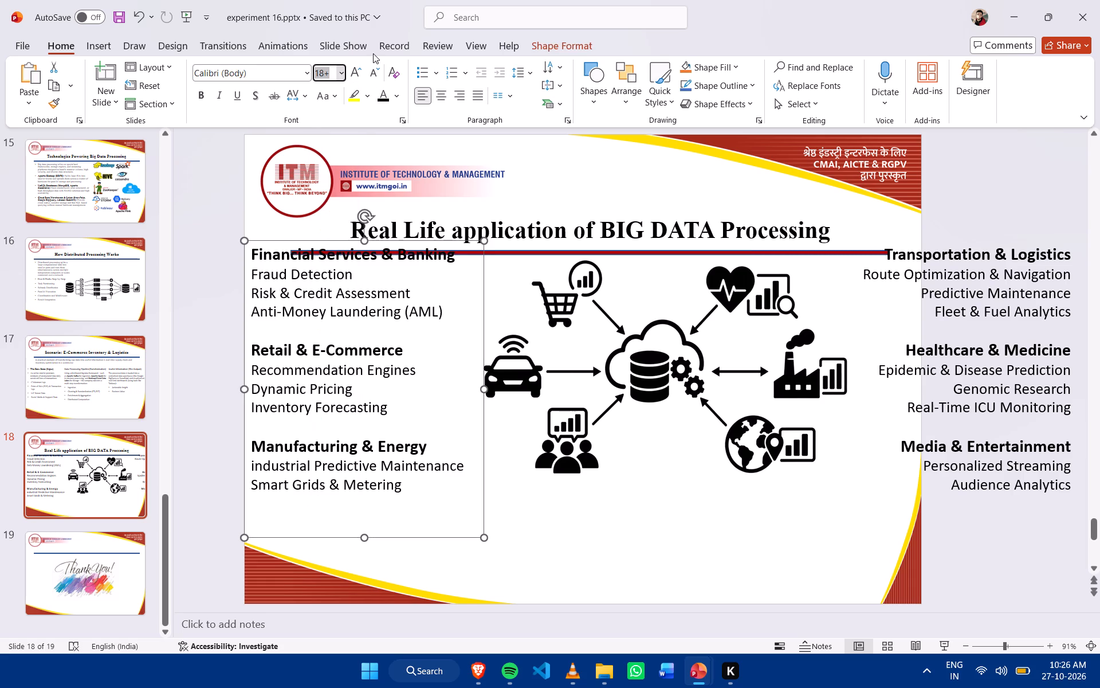
{"action": "left_click", "coordinate": [379, 74]}
{"action": "left_click", "coordinate": [379, 74]}
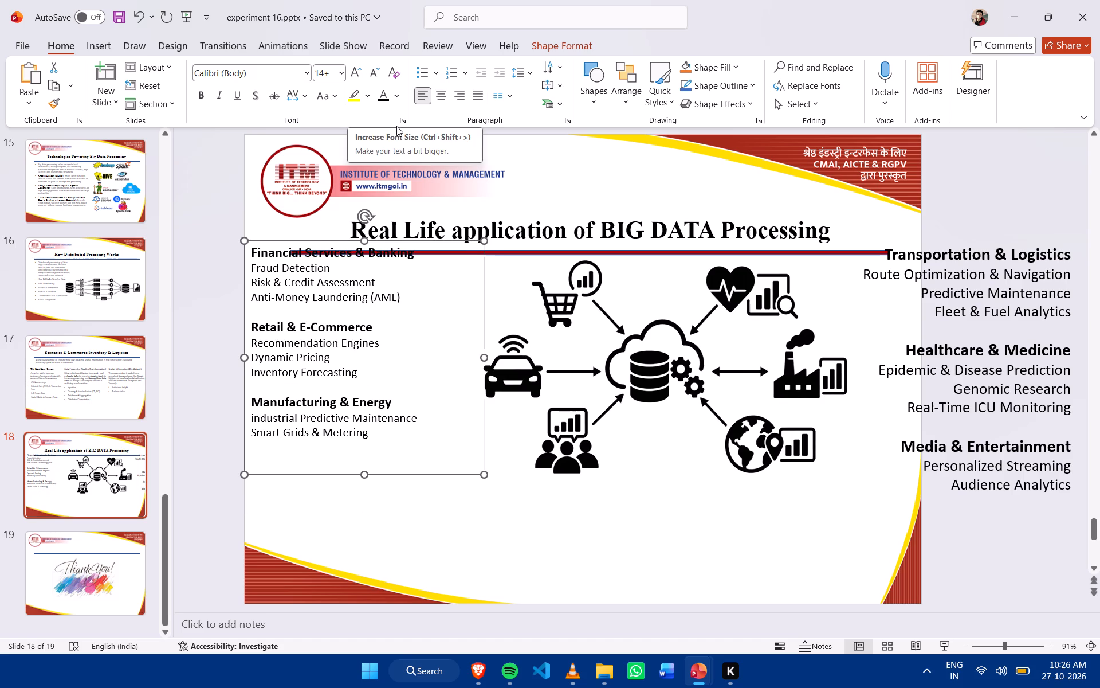
{"action": "left_click_drag", "start_coordinate": [407, 239], "coordinate": [411, 269]}
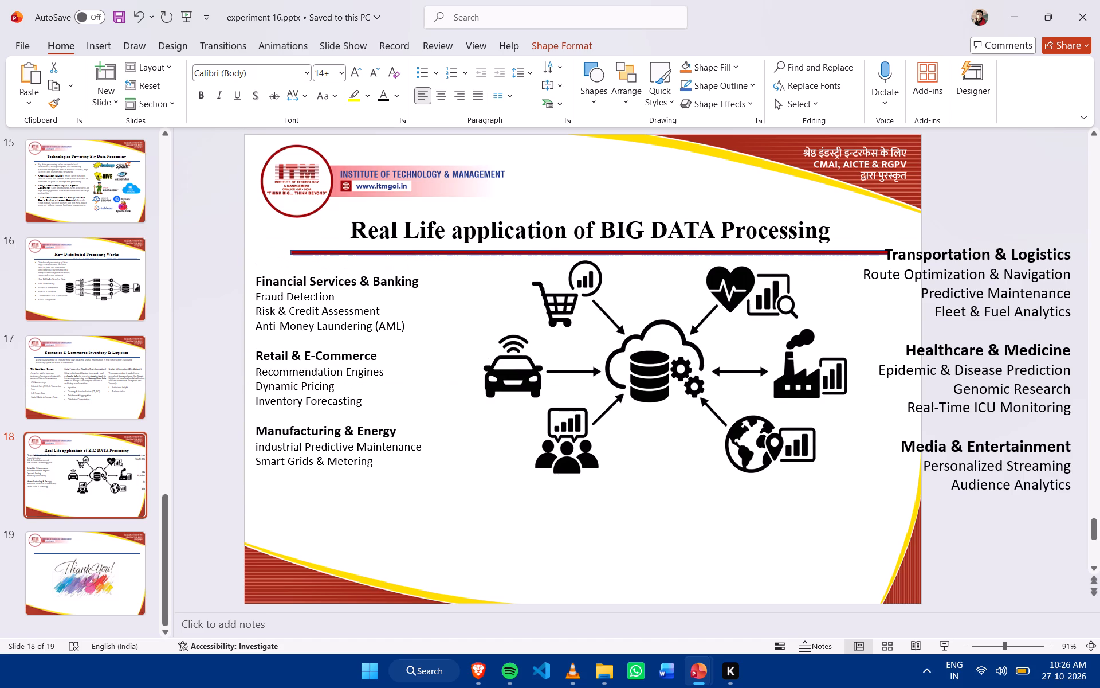
{"action": "left_click_drag", "start_coordinate": [411, 269], "coordinate": [407, 290]}
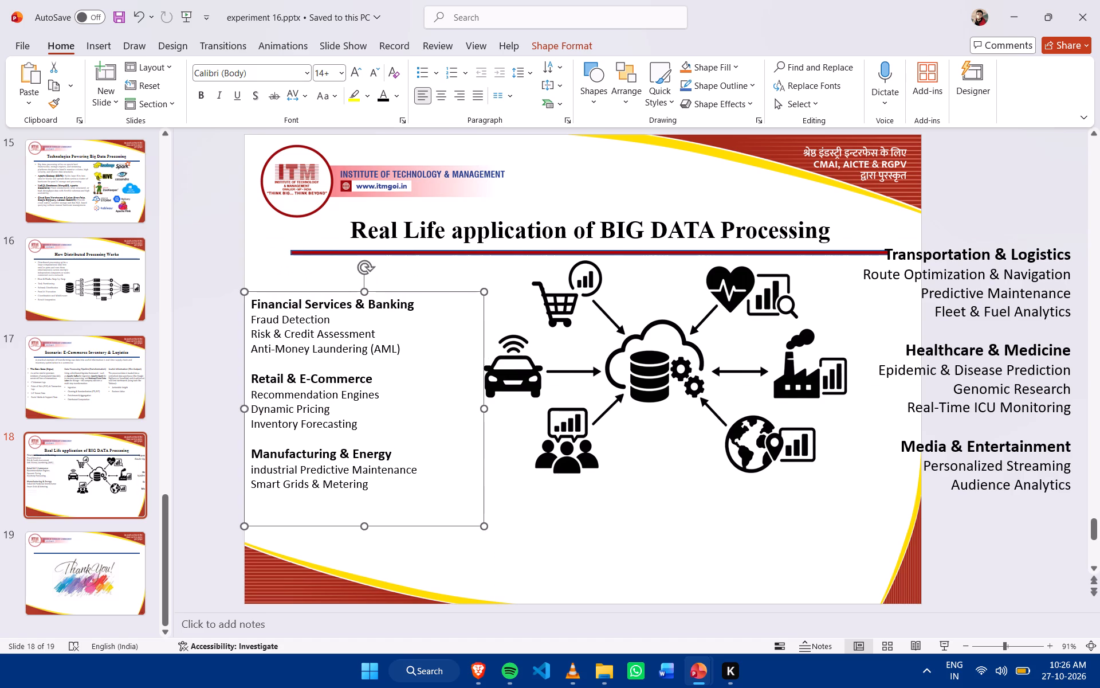
Move the central cloud and industry icons picture left and slightly down, beside the Financial Services text box.
{"action": "left_click", "coordinate": [764, 312]}
{"action": "left_click_drag", "start_coordinate": [740, 366], "coordinate": [650, 394]}
Reduce the Transportation & Logistics text box's body text to size 14 and move it inside the slide, beside the icons picture.
{"action": "left_click", "coordinate": [997, 329]}
{"action": "left_click", "coordinate": [1010, 241]}
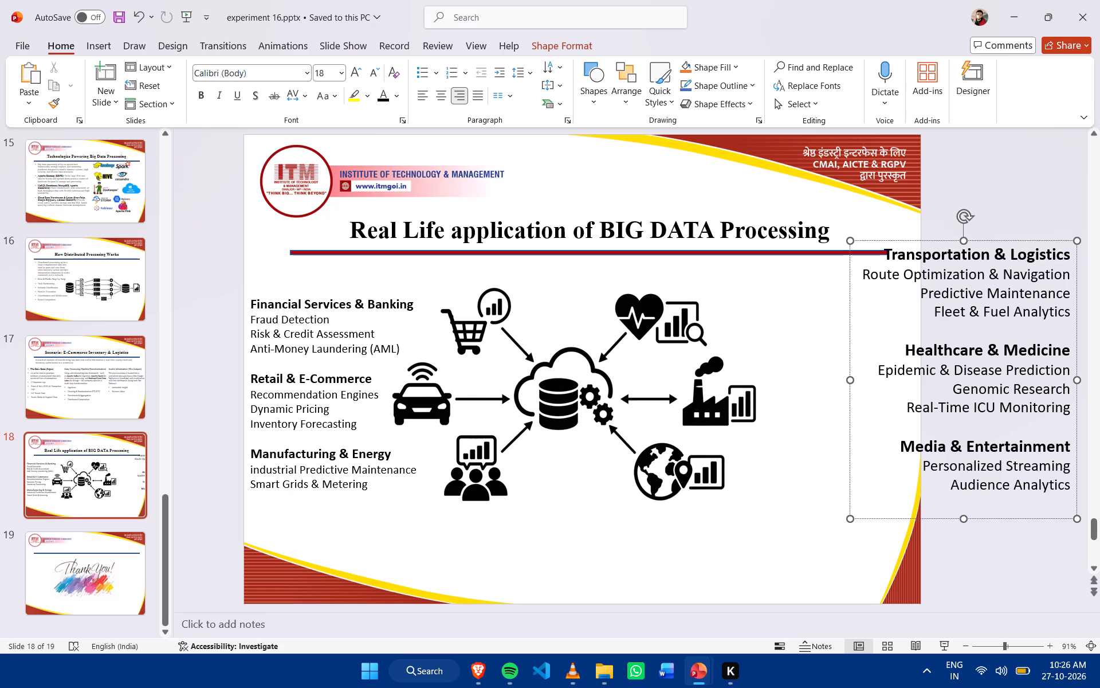
{"action": "left_click", "coordinate": [370, 78]}
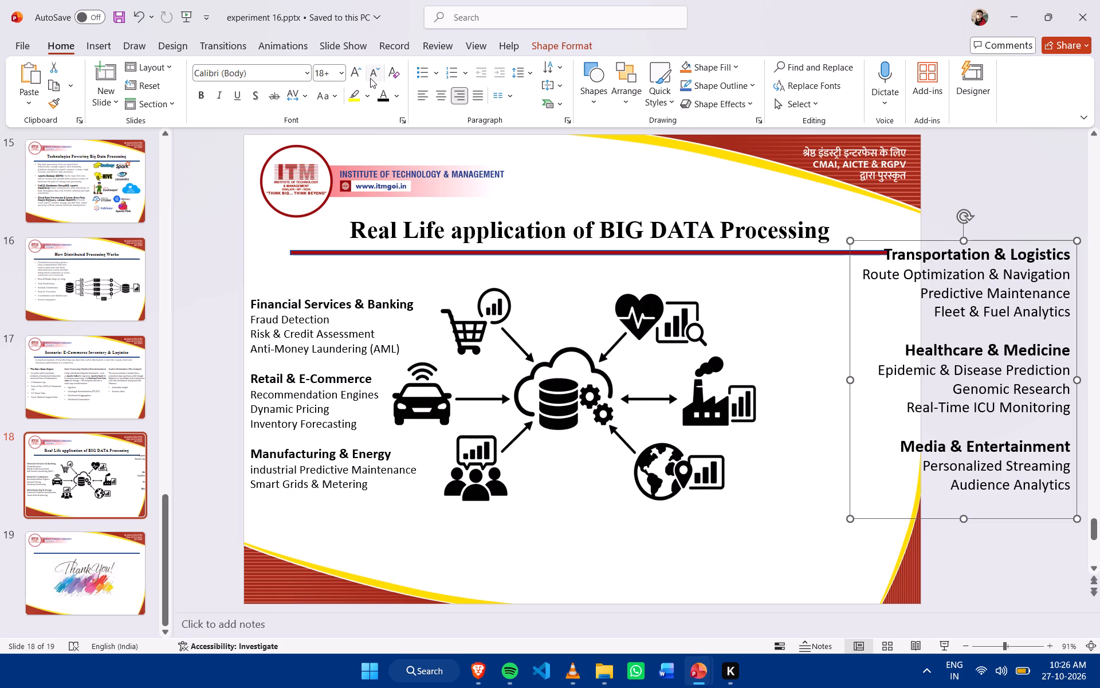
{"action": "left_click", "coordinate": [370, 78]}
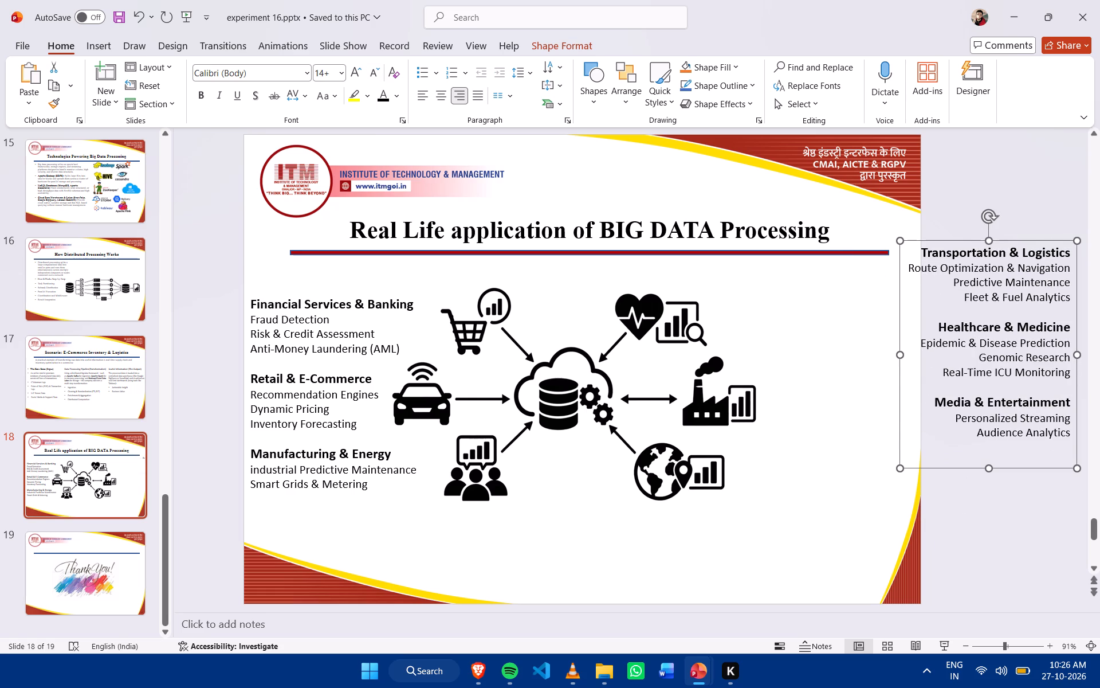
{"action": "left_click_drag", "start_coordinate": [1030, 238], "coordinate": [870, 282]}
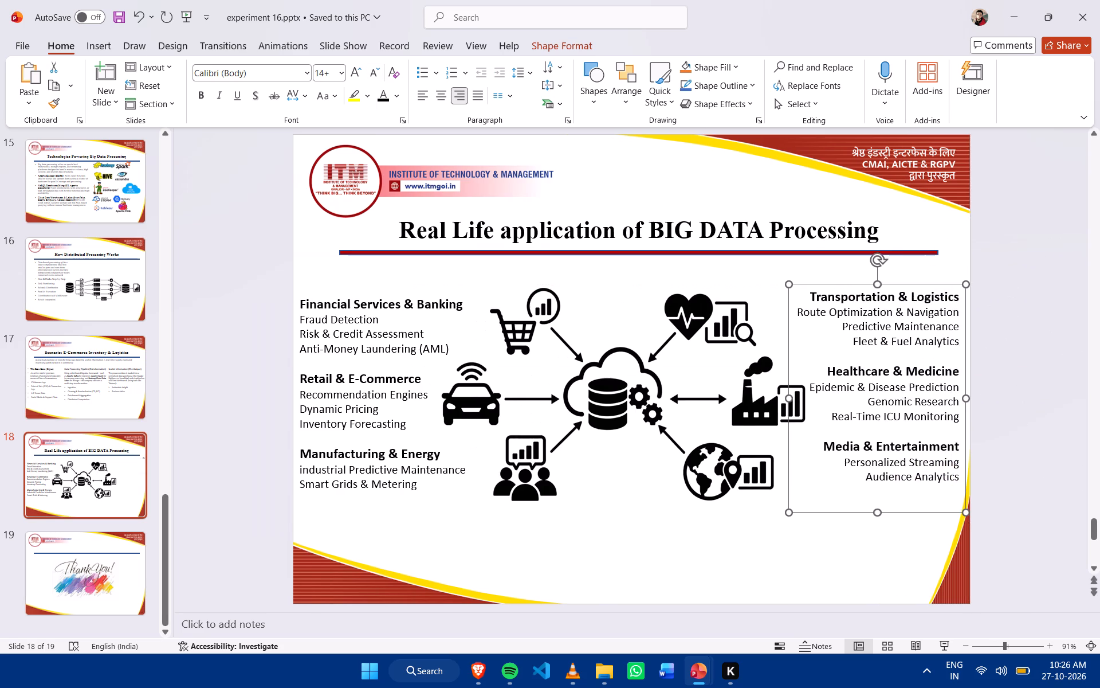
Shift the Transportation & Logistics text box slightly right and down so its lines align with the Financial Services text box.
{"action": "left_click", "coordinate": [353, 370]}
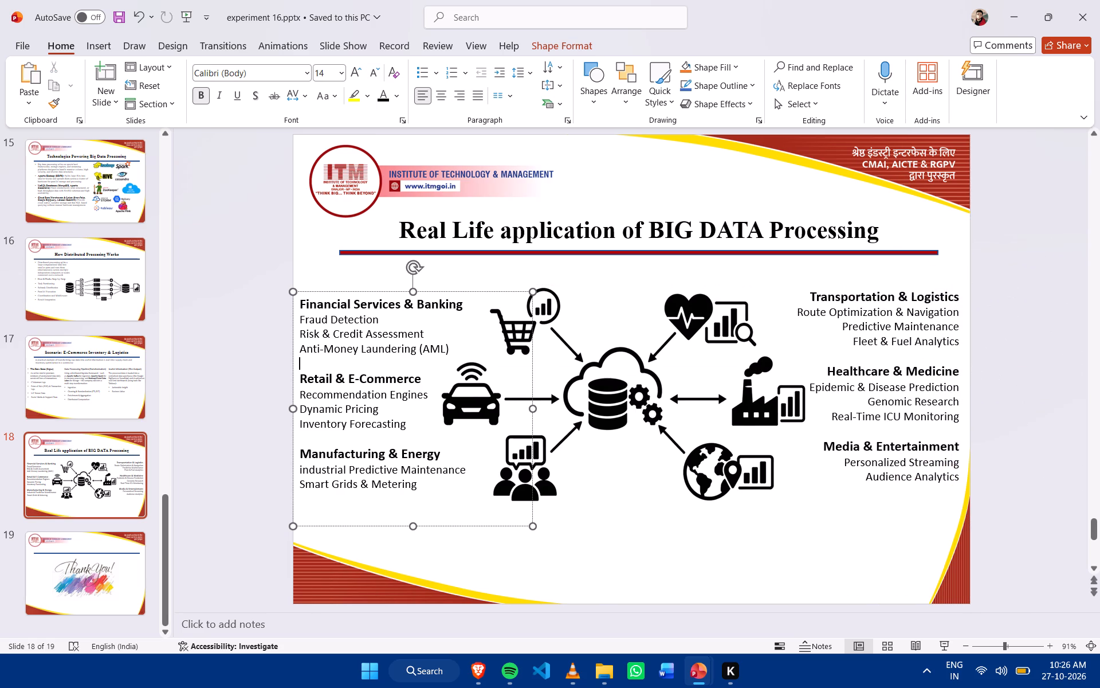
{"action": "left_click", "coordinate": [912, 343]}
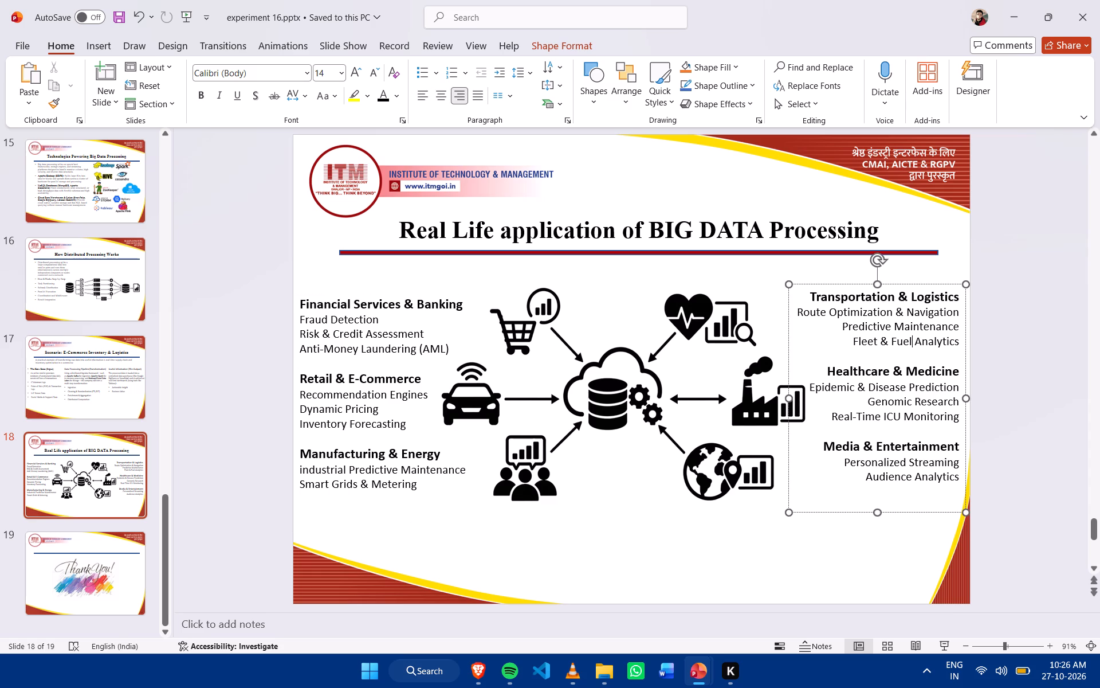
{"action": "left_click_drag", "start_coordinate": [929, 284], "coordinate": [936, 282]}
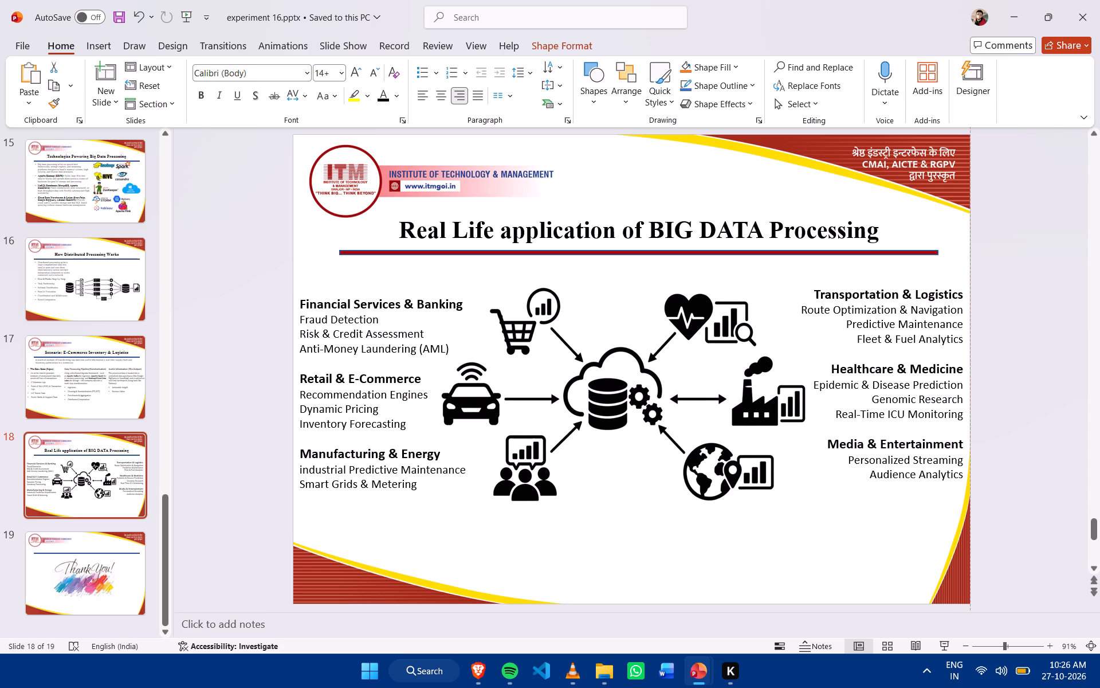
{"action": "left_click_drag", "start_coordinate": [936, 282], "coordinate": [937, 278]}
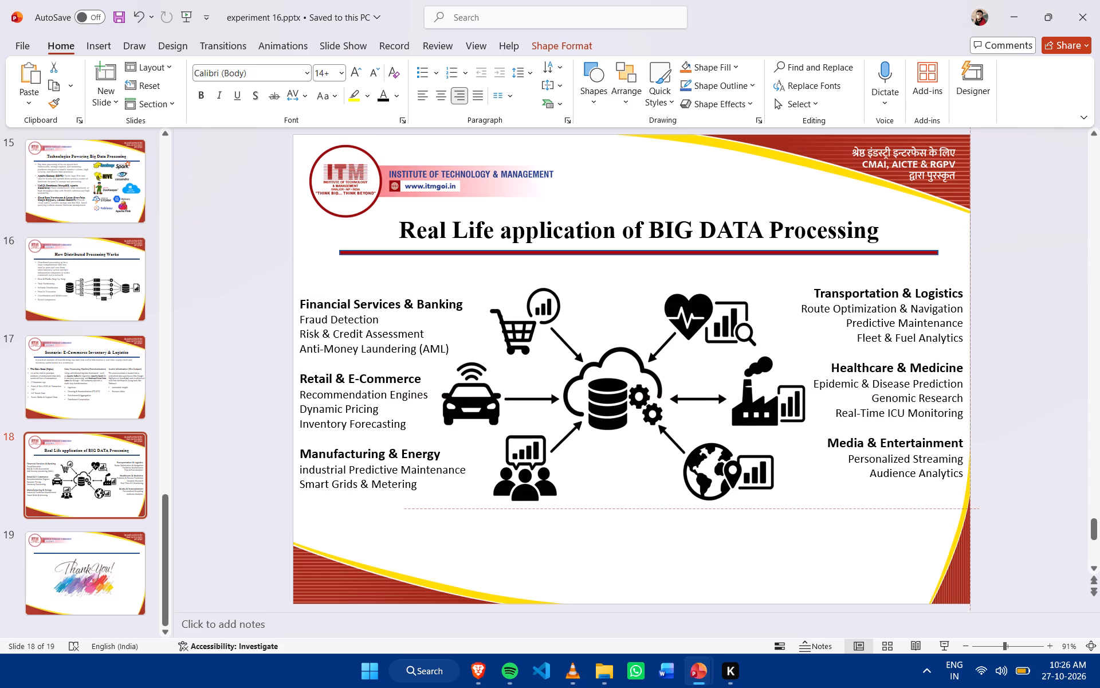
{"action": "left_click_drag", "start_coordinate": [937, 278], "coordinate": [937, 286]}
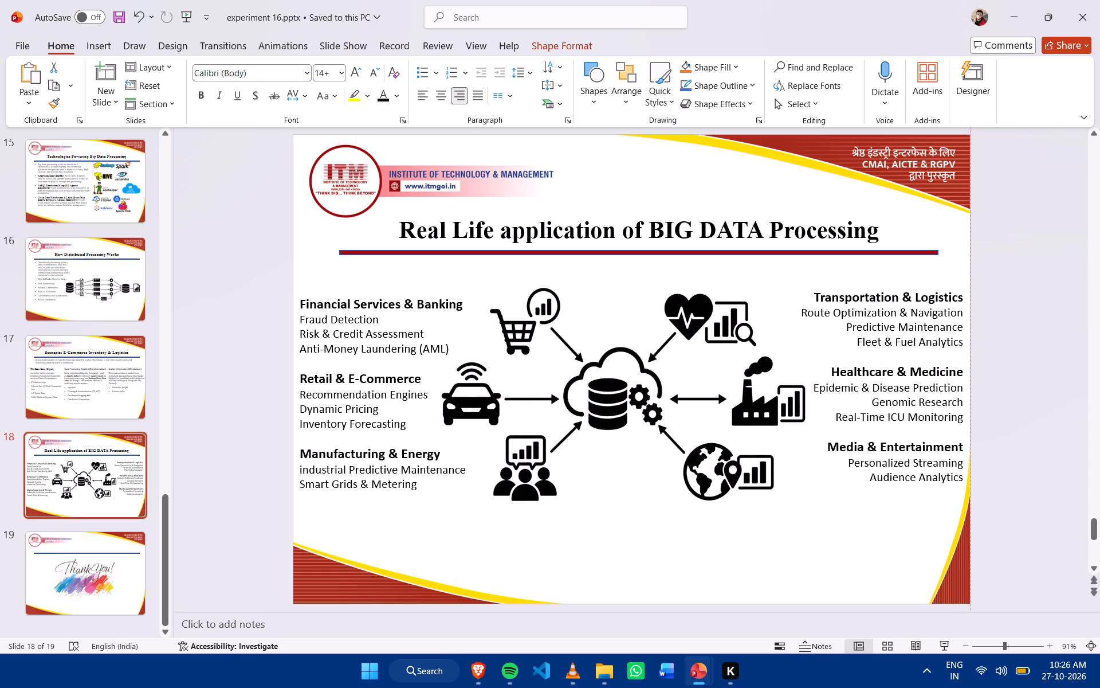
{"action": "left_click_drag", "start_coordinate": [937, 286], "coordinate": [937, 291]}
{"action": "left_click", "coordinate": [818, 581]}
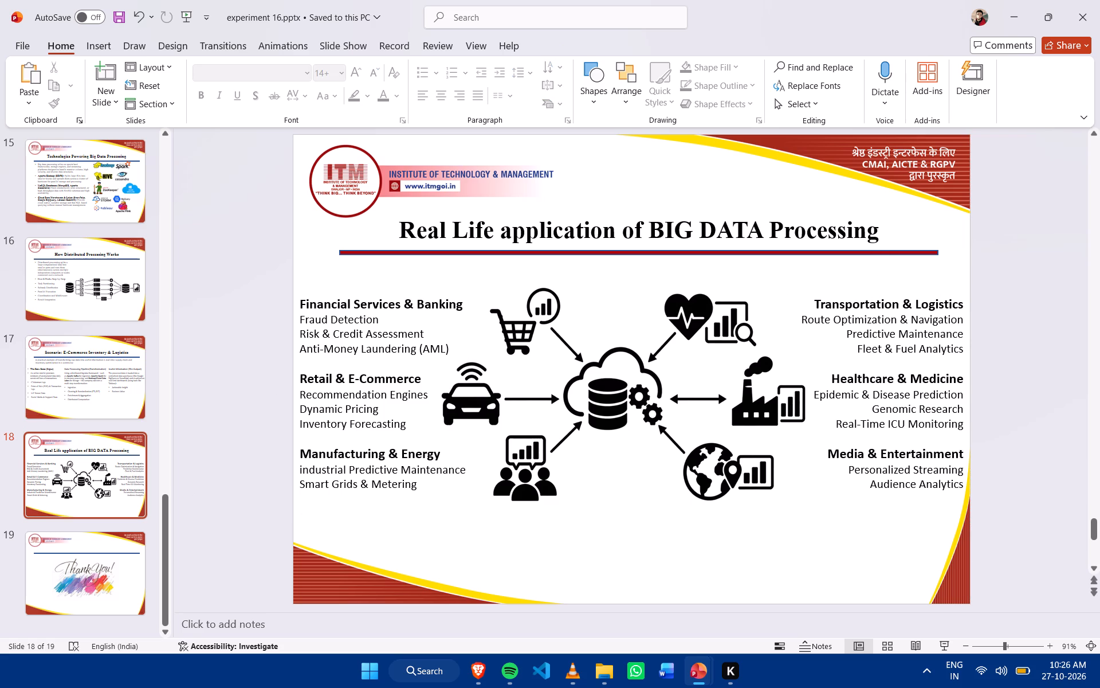
Save the finished presentation as a new PowerPoint file named ABCA 1 503.pptx in the STUDY MATERIAL folder.
{"action": "scroll", "coordinate": [755, 328], "scroll_direction": "down", "scroll_amount": 1}
{"action": "scroll", "coordinate": [795, 417], "scroll_direction": "up", "scroll_amount": 3}
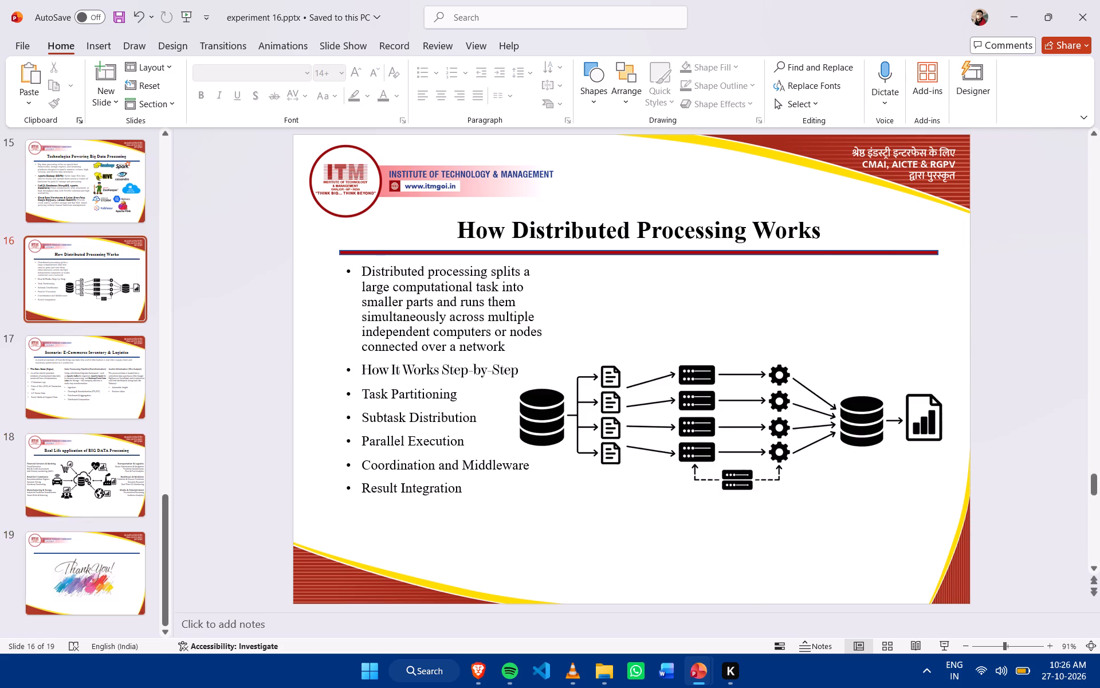
{"action": "scroll", "coordinate": [788, 433], "scroll_direction": "up", "scroll_amount": 20}
{"action": "scroll", "coordinate": [788, 433], "scroll_direction": "up", "scroll_amount": 2}
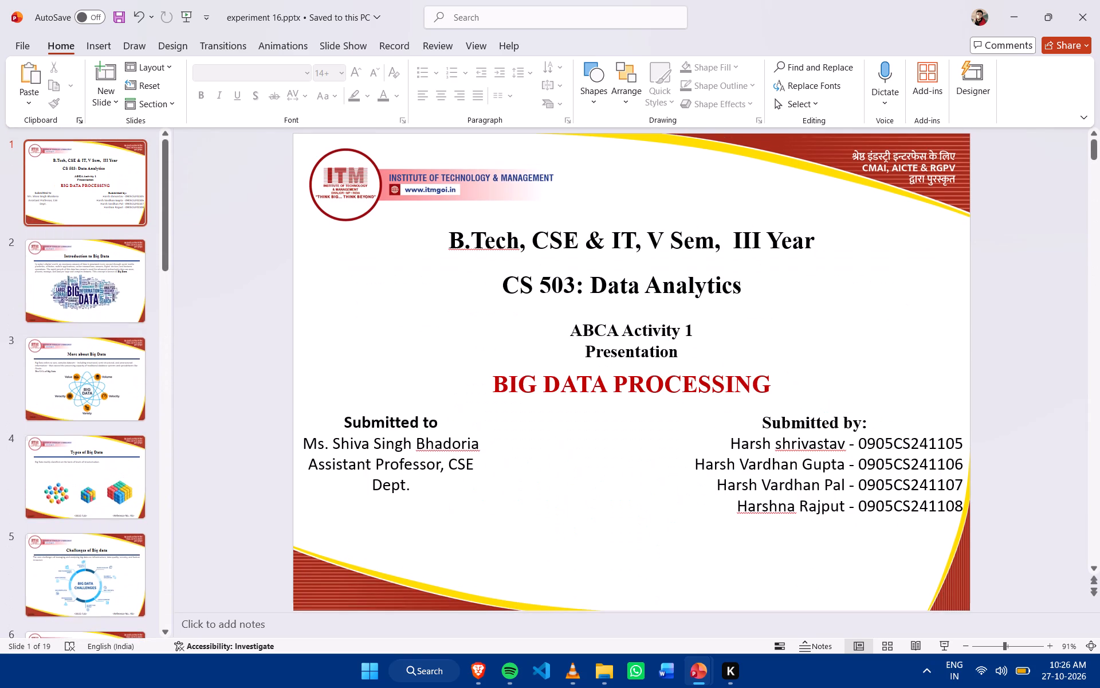
{"action": "scroll", "coordinate": [742, 397], "scroll_direction": "up", "scroll_amount": 2}
{"action": "left_click", "coordinate": [15, 42]}
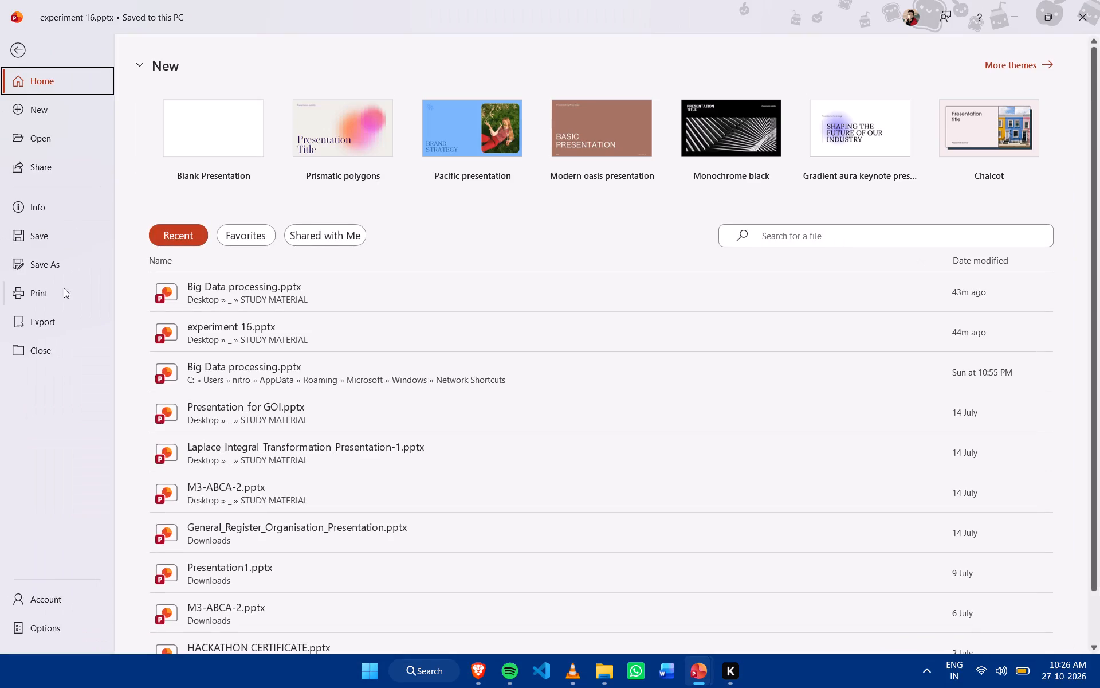
{"action": "left_click", "coordinate": [62, 263]}
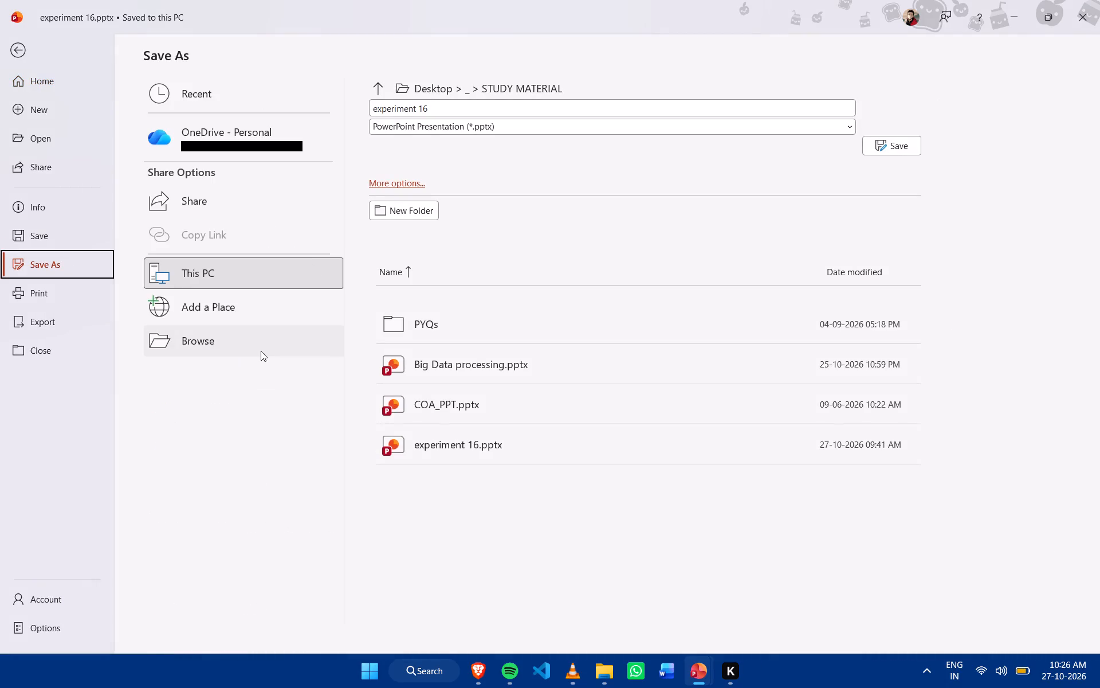
{"action": "left_click", "coordinate": [265, 347]}
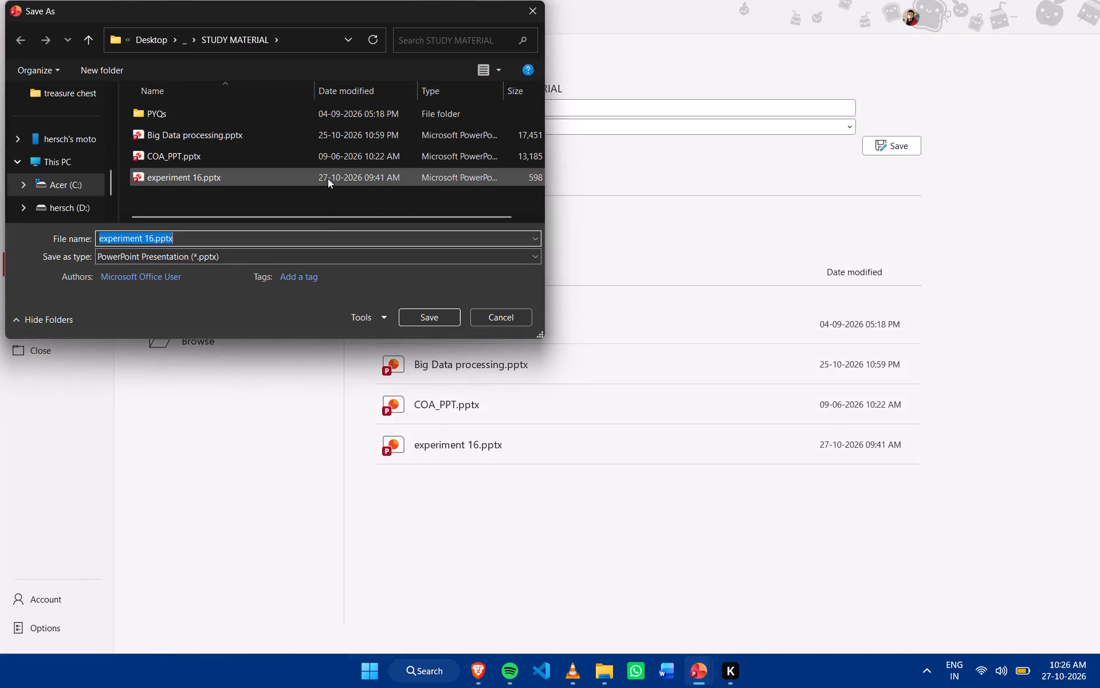
{"action": "left_click", "coordinate": [166, 236]}
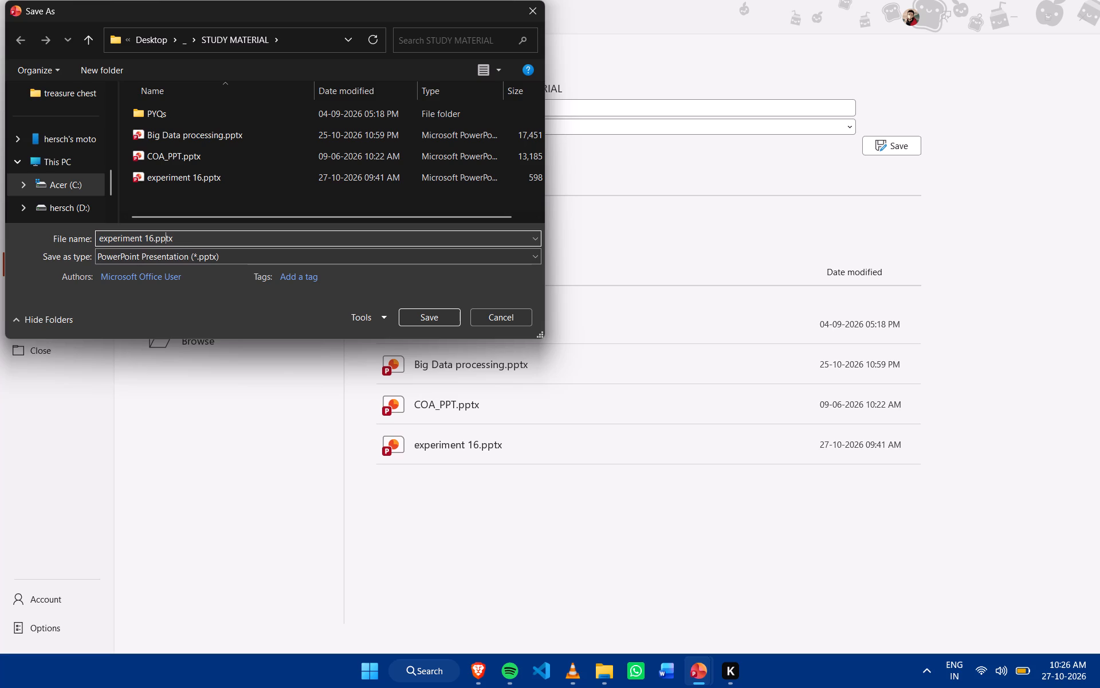
{"action": "key", "text": "Left"}
{"action": "key", "text": "Left"}
{"action": "key", "text": "Left"}
{"action": "key", "text": "BackSpace"}
{"action": "key", "text": "BackSpace"}
{"action": "key", "text": "BackSpace"}
{"action": "key", "text": "BackSpace"}
{"action": "key", "text": "BackSpace"}
{"action": "key", "text": "BackSpace"}
{"action": "key", "text": "BackSpace"}
{"action": "key", "text": "BackSpace"}
{"action": "key", "text": "BackSpace"}
{"action": "key", "text": "BackSpace"}
{"action": "key", "text": "BackSpace"}
{"action": "key", "text": "BackSpace"}
{"action": "key", "text": "BackSpace"}
{"action": "key", "text": "BackSpace"}
{"action": "key", "text": "BackSpace"}
{"action": "key", "text": "BackSpace"}
{"action": "key", "text": "BackSpace"}
{"action": "key", "text": "BackSpace"}
{"action": "key", "text": "BackSpace"}
{"action": "key", "text": "BackSpace"}
{"action": "type", "text": "ABCA !"}
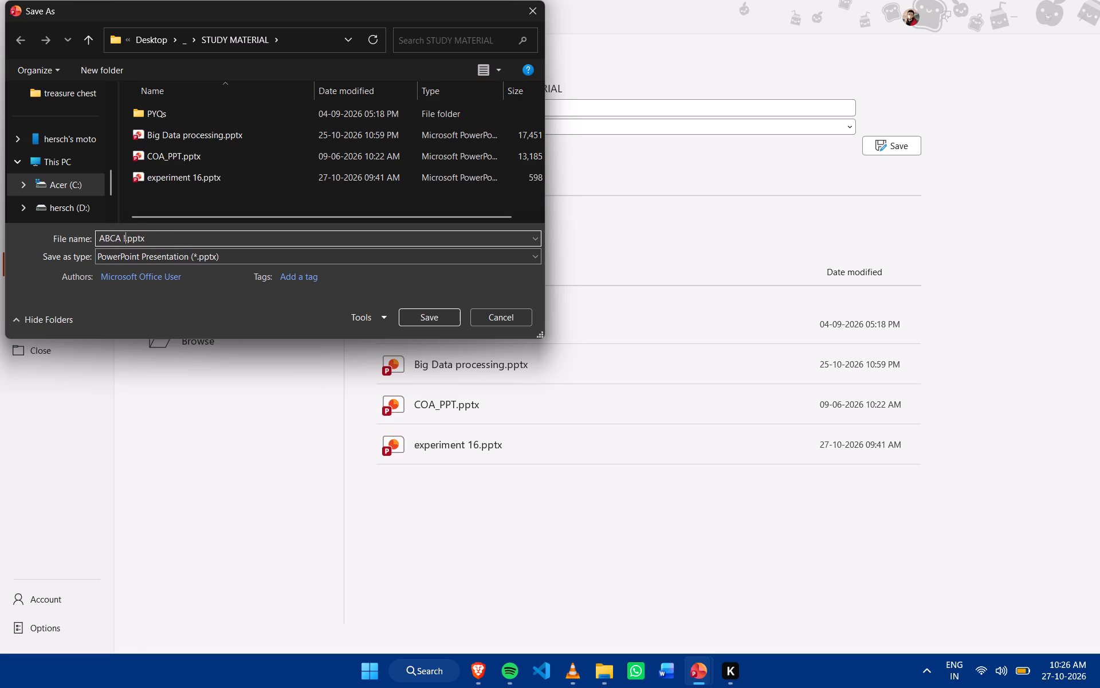
{"action": "key", "text": "BackSpace"}
{"action": "type", "text": "1"}
{"action": "key", "text": "space"}
{"action": "type", "text": "503"}
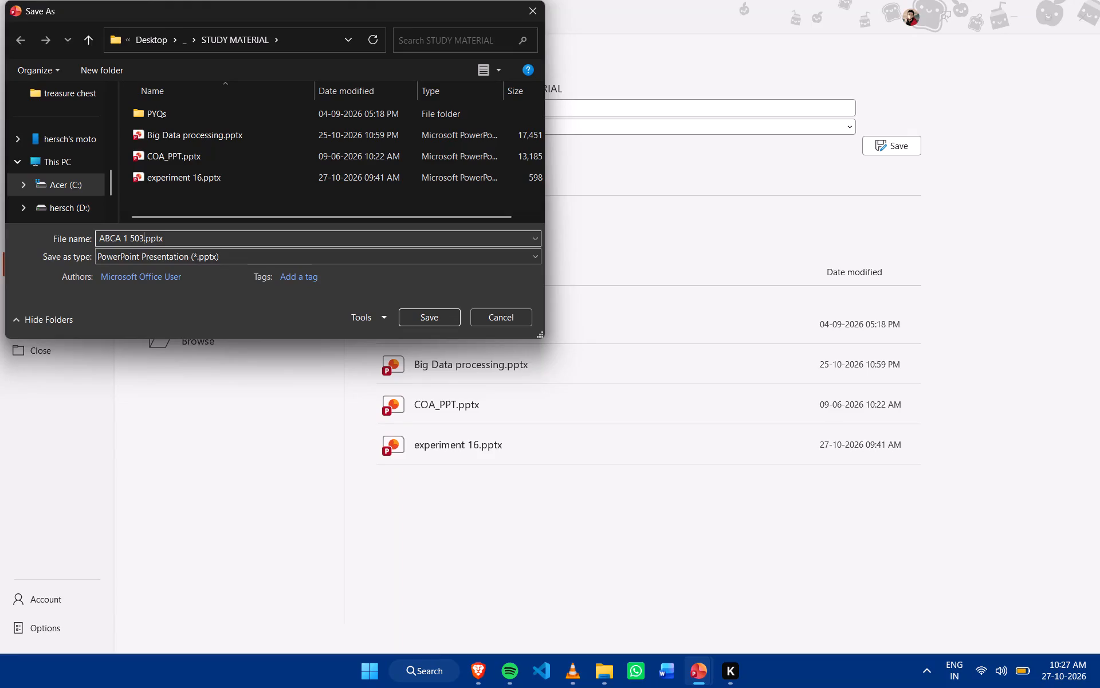
{"action": "key", "text": "Return"}
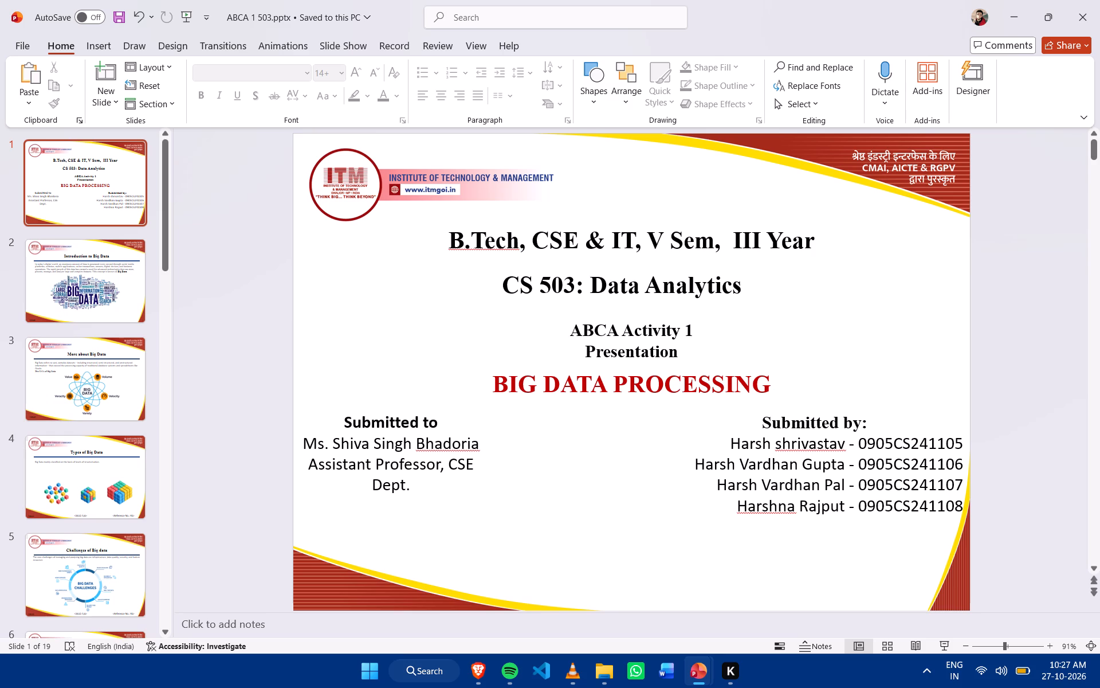
Close the ABCA 1 503 presentation and the Big Data processing source presentation, discarding the latter's unsaved changes.
{"action": "left_click", "coordinate": [1099, 9]}
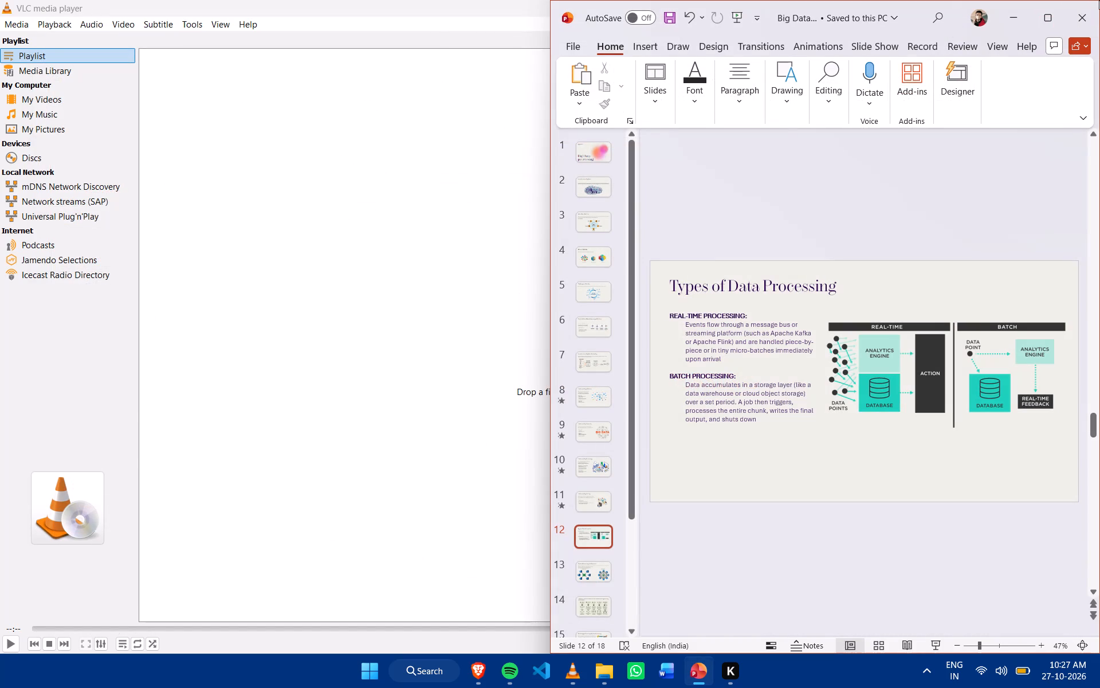
{"action": "left_click", "coordinate": [1099, 0]}
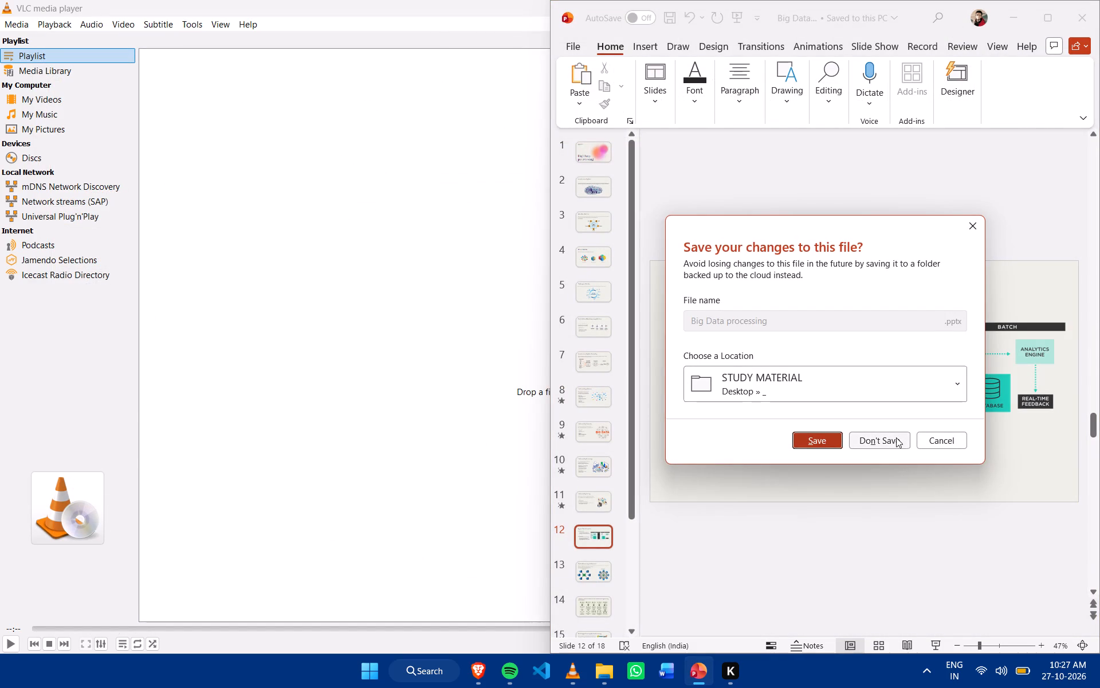
{"action": "left_click", "coordinate": [898, 436]}
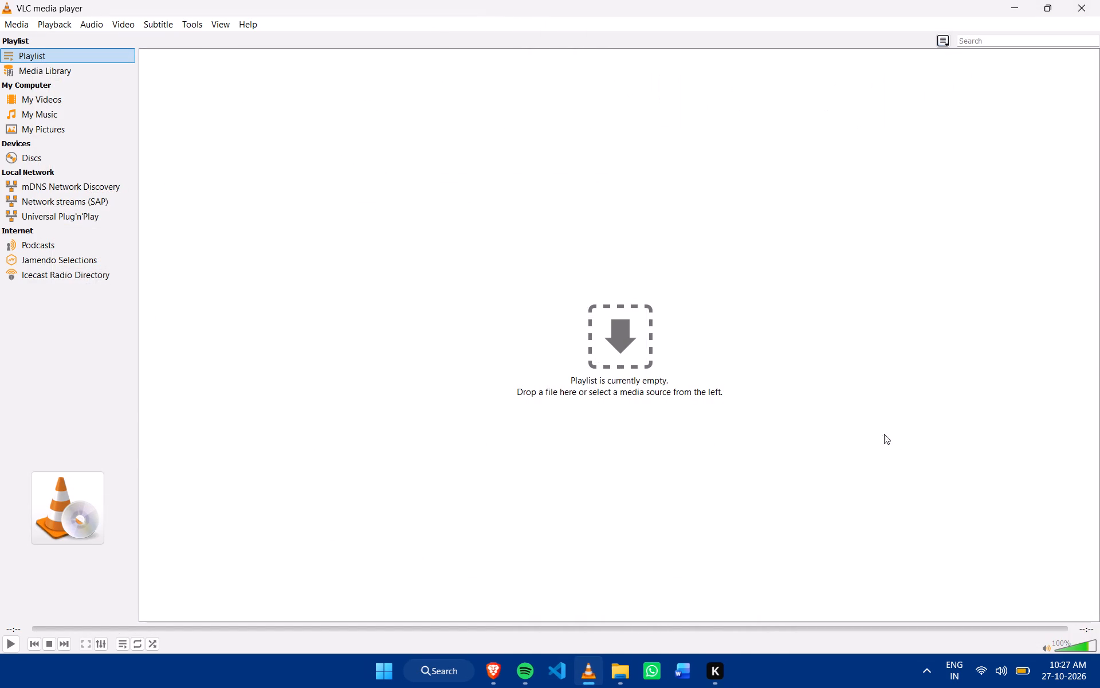
Close the empty VLC media player window.
{"action": "left_click", "coordinate": [1099, 0]}
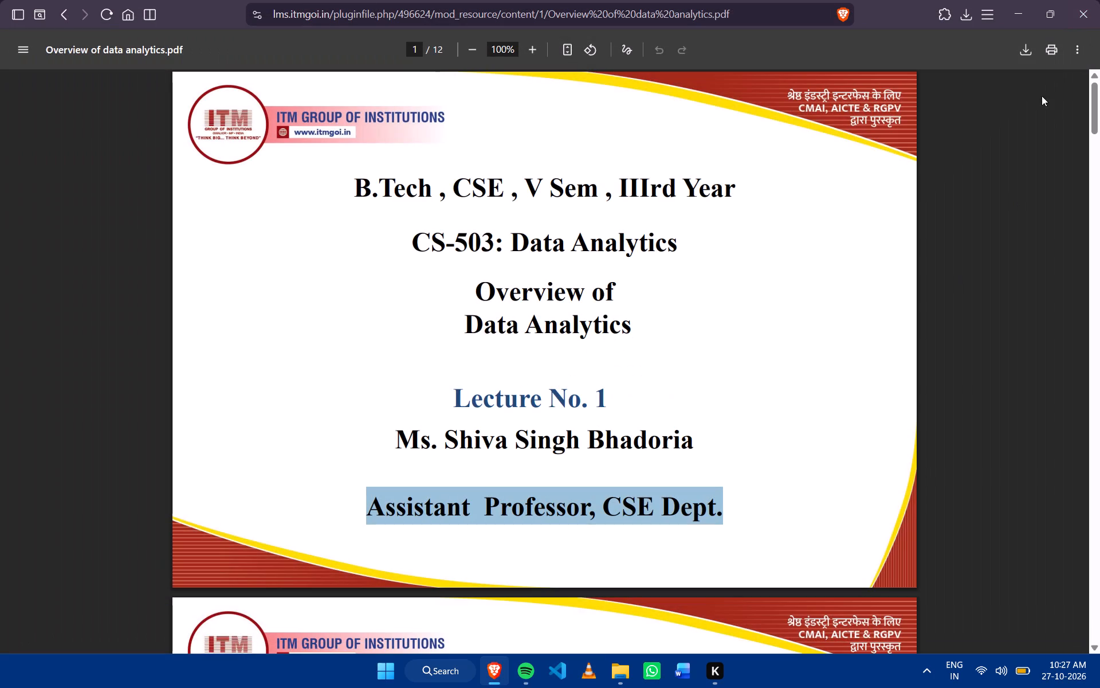